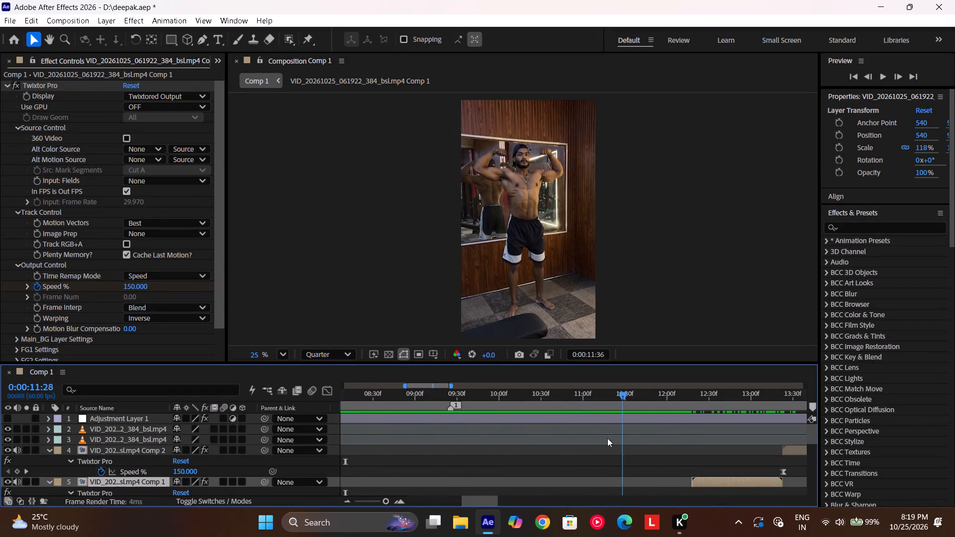
Preview the sped-up clips from 0:00:11:51 through the end of the VID_20261025_061922_384_bsl.mp4 Comp 2 layer.
scroll(701, 438, left, 1)
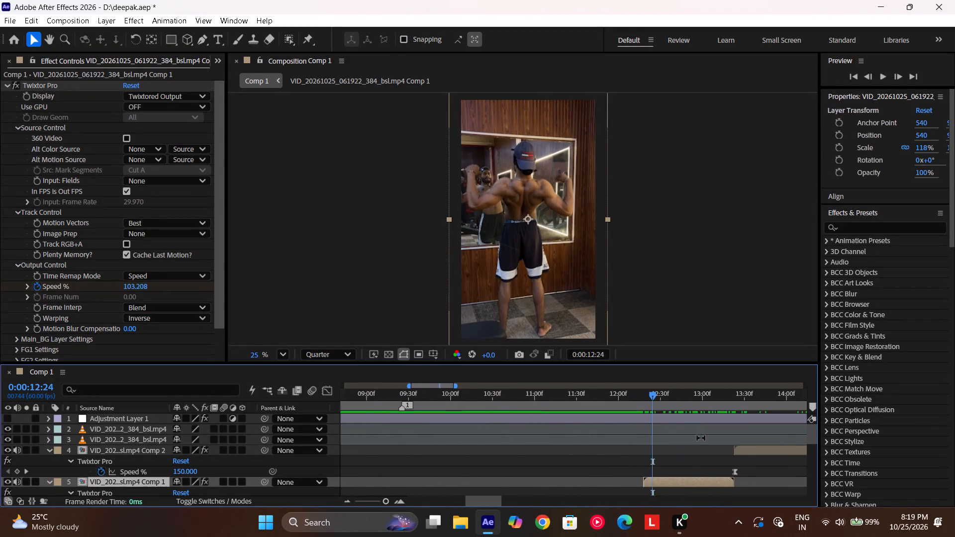
scroll(701, 438, left, 1)
drag(482, 396, 423, 409)
key(space)
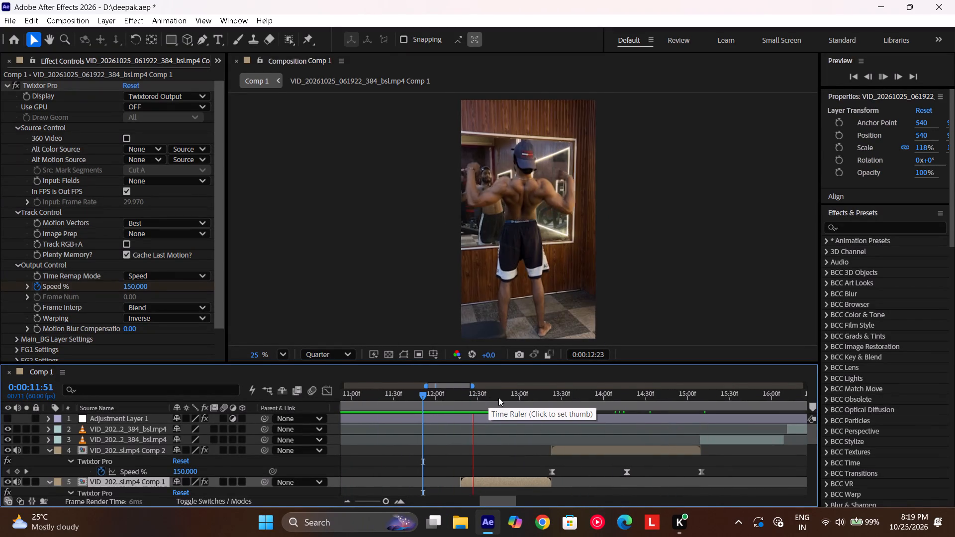
scroll(505, 397, left, 2)
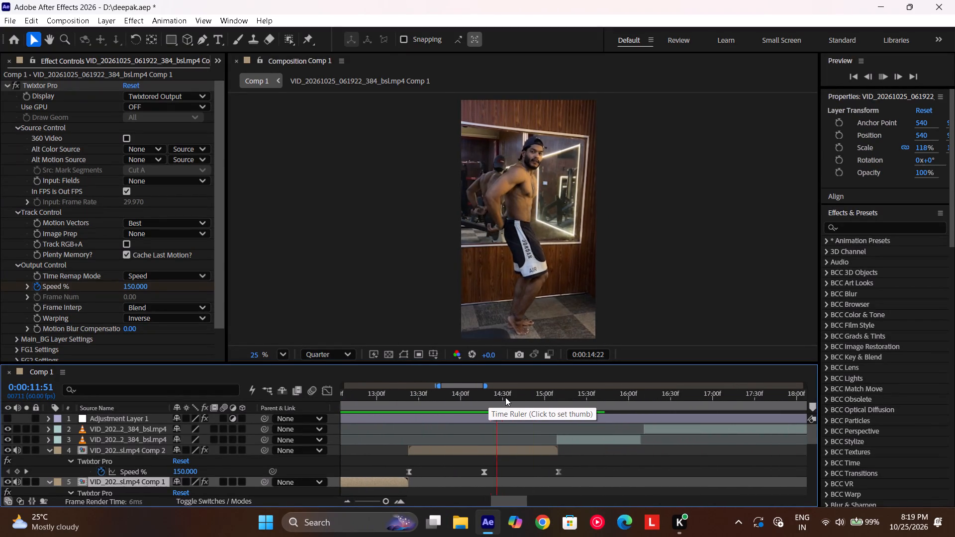
scroll(524, 400, left, 1)
Pre-compose the layer 3 video clip that follows the Comp 2 layer, moving all attributes into the new composition.
drag(524, 400, 493, 439)
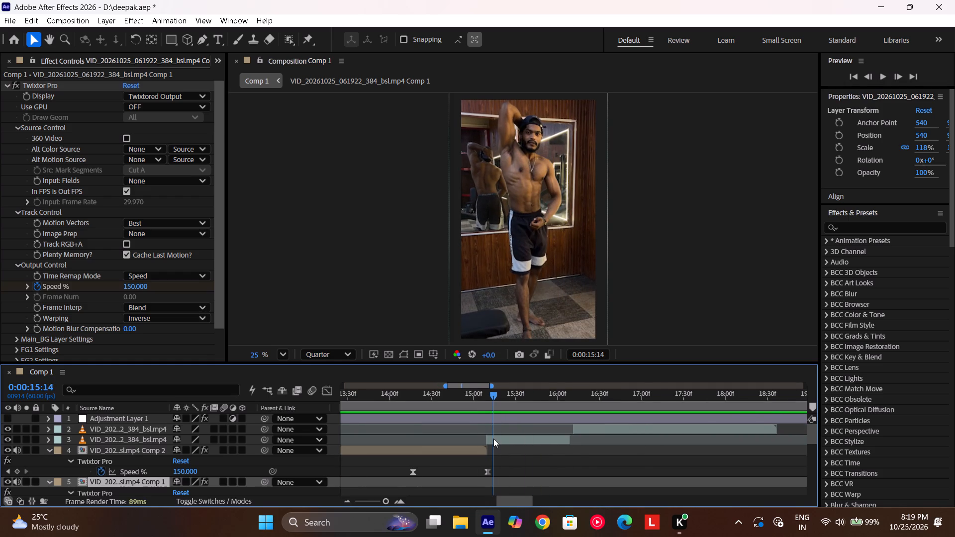
drag(493, 439, 493, 441)
click(498, 447)
click(501, 442)
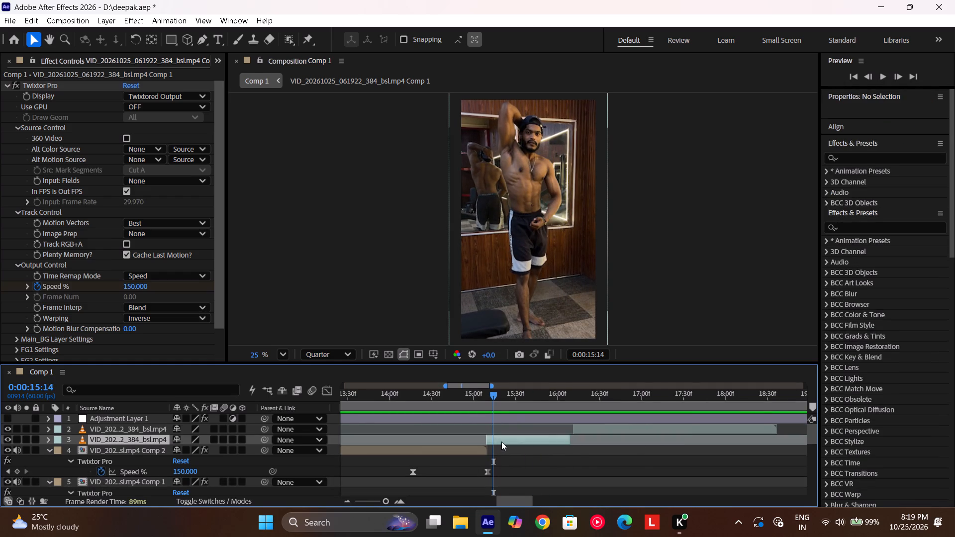
right_click(501, 442)
click(544, 347)
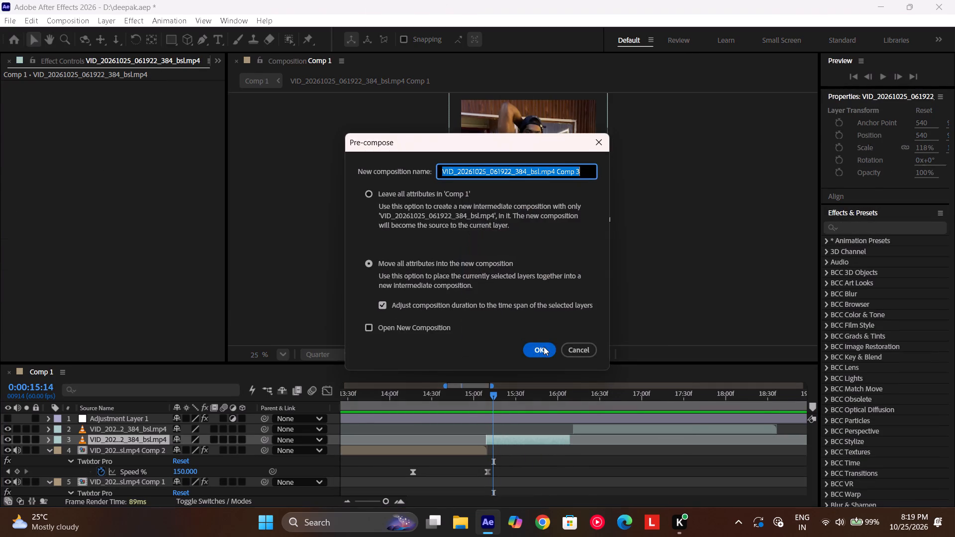
key(Return)
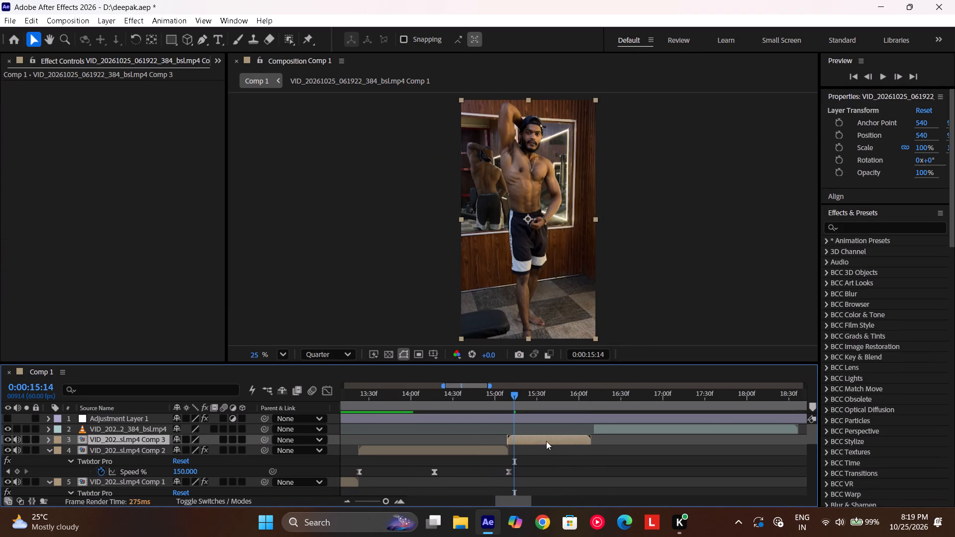
Paste the Twixtor Pro effect onto the newly pre-composed clip at 0:00:15:09 and fit its Speed % keyframes to the clip's end.
click(506, 395)
click(506, 395)
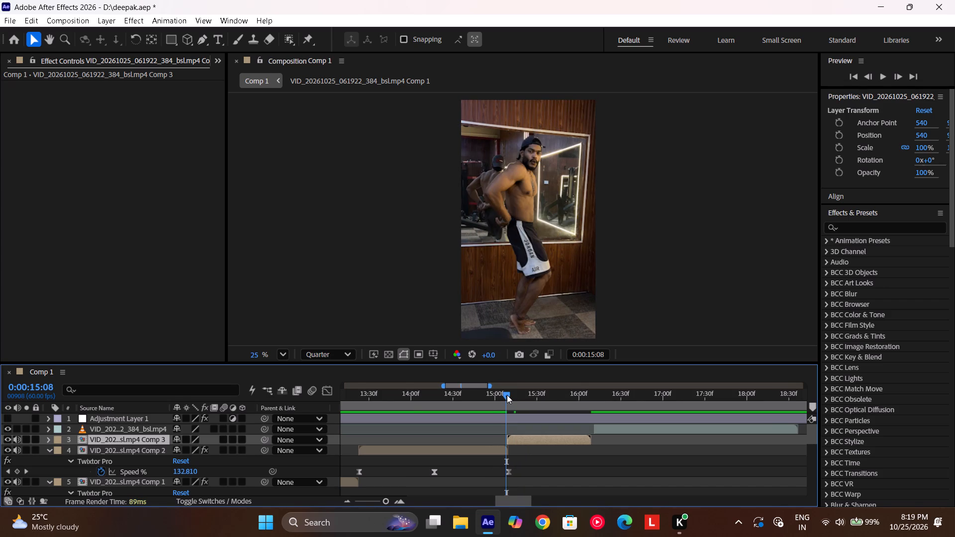
key(ctrl+v)
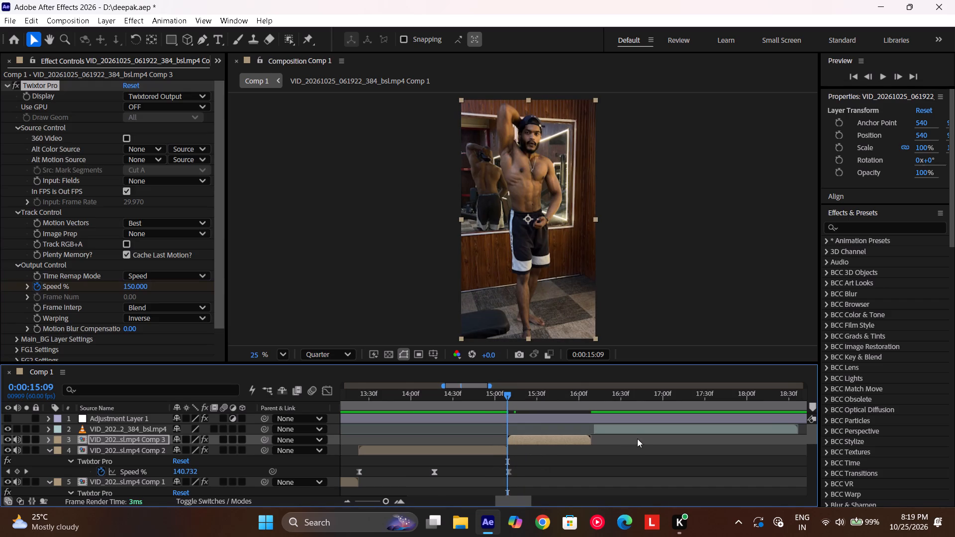
key(u)
alt+drag(595, 463, 590, 466)
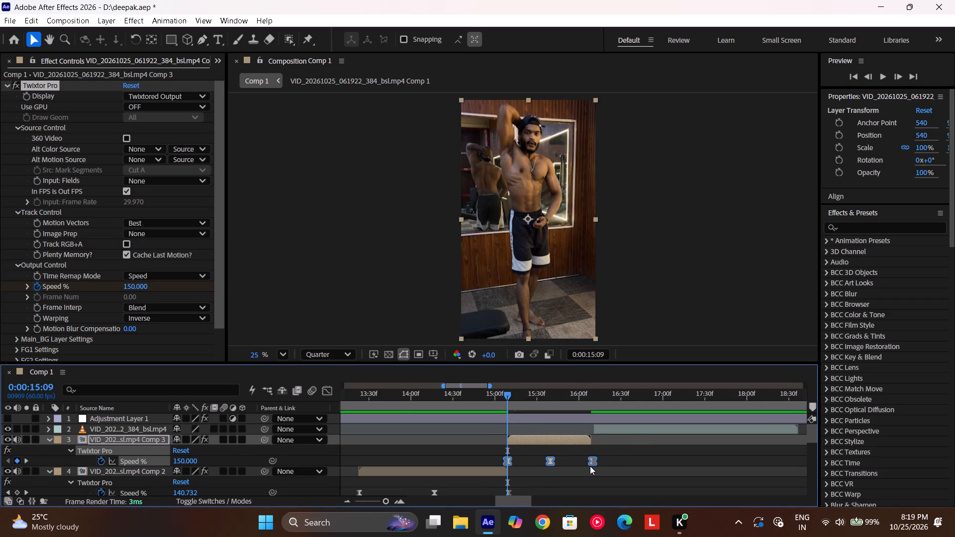
alt+drag(590, 466, 587, 468)
With the playhead at 0:00:16:09, pre-compose the final video clip on layer 2, moving all attributes.
scroll(587, 468, left, 1)
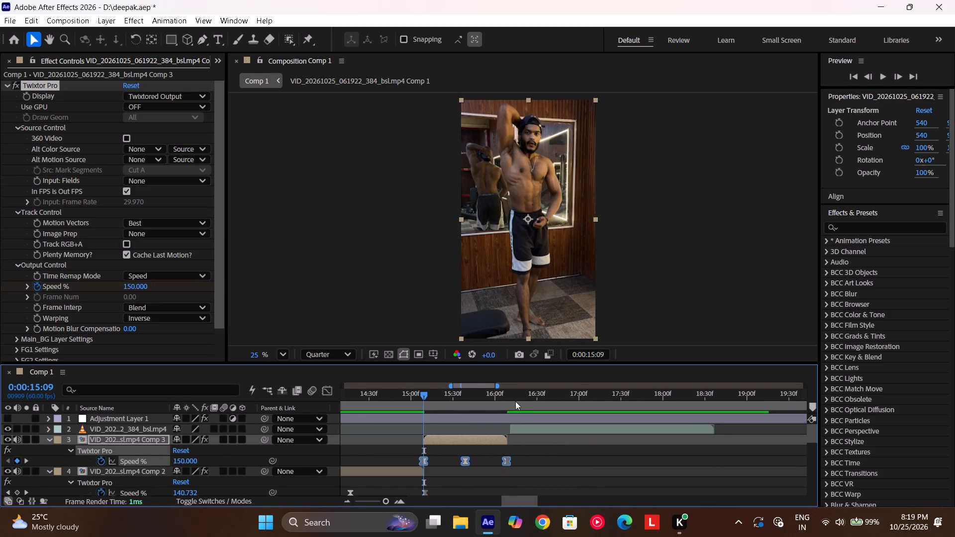
click(514, 401)
click(508, 406)
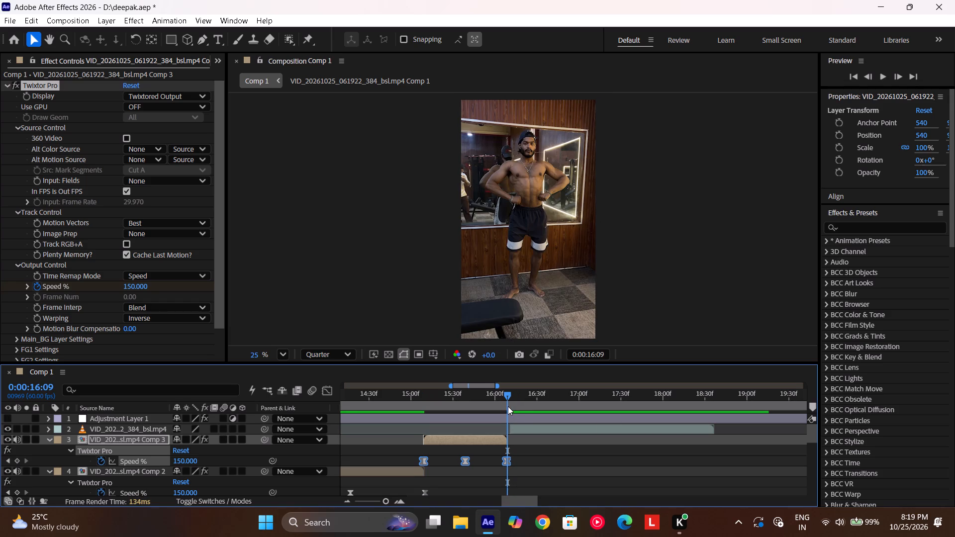
click(515, 427)
right_click(512, 430)
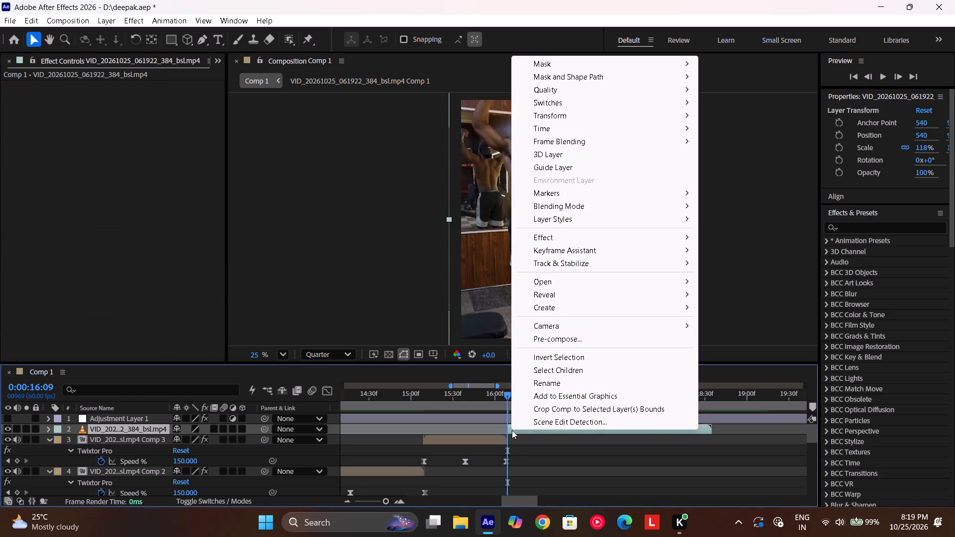
click(569, 336)
key(Return)
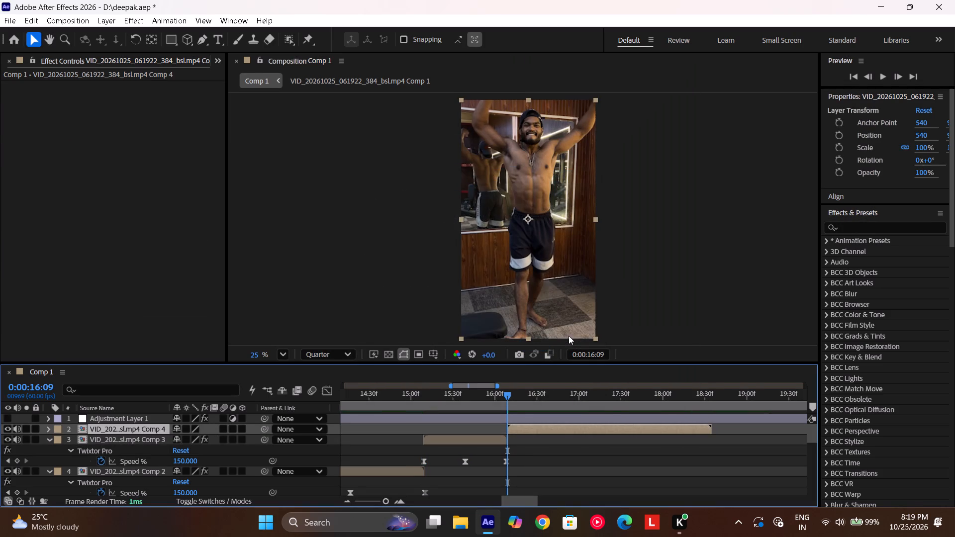
Paste Twixtor Pro onto the final pre-composed clip at 0:00:16:09 and stretch its Speed % keyframes to the clip's end.
key(ctrl+v)
key(u)
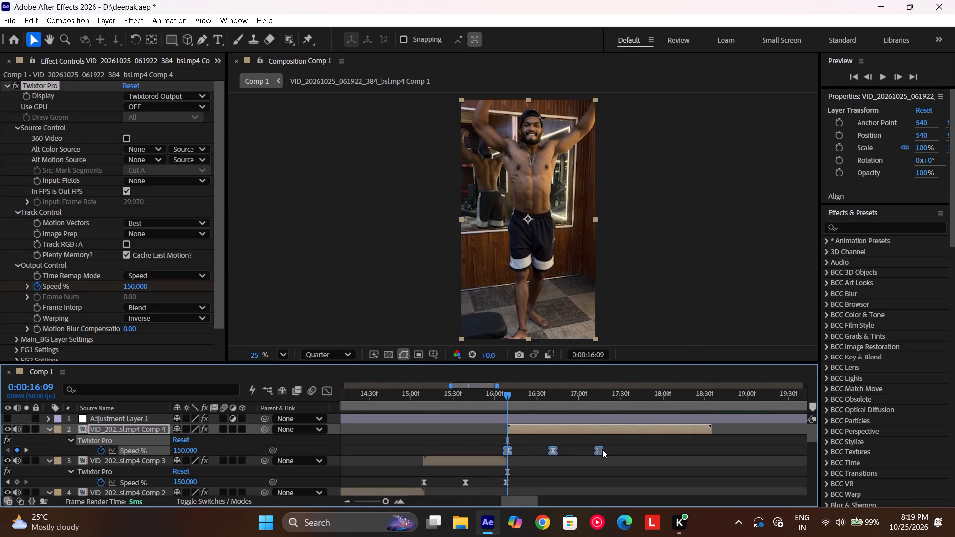
alt+drag(602, 449, 502, 451)
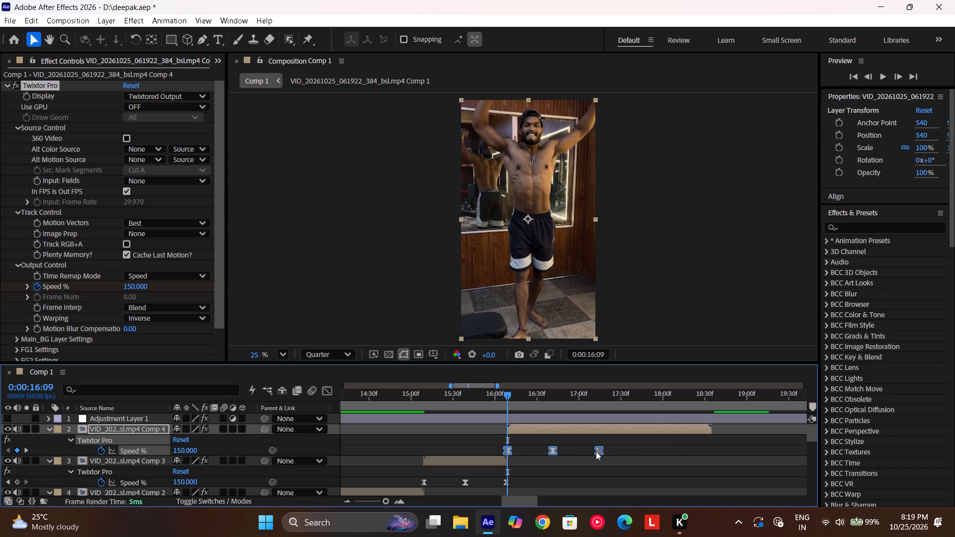
alt+drag(599, 450, 712, 448)
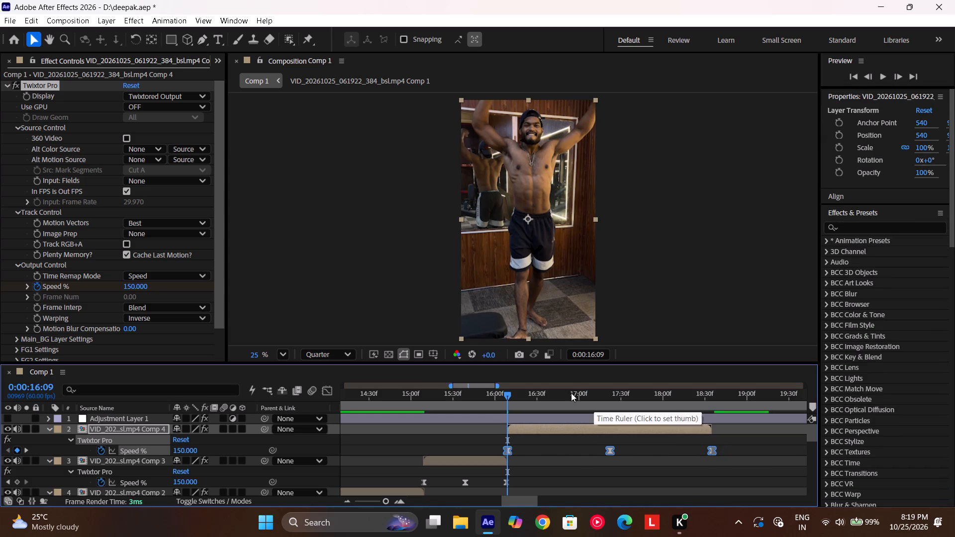
Preview the final clip's speed ramp from 0:00:15:52 onward, then scrub through the rest and return to the start.
drag(528, 390, 483, 409)
key(space)
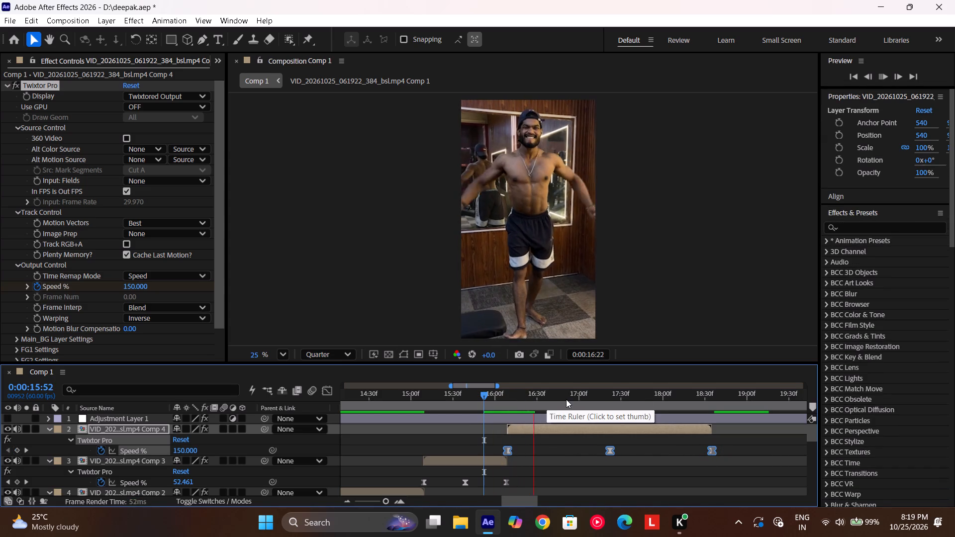
drag(566, 399, 507, 422)
key(space)
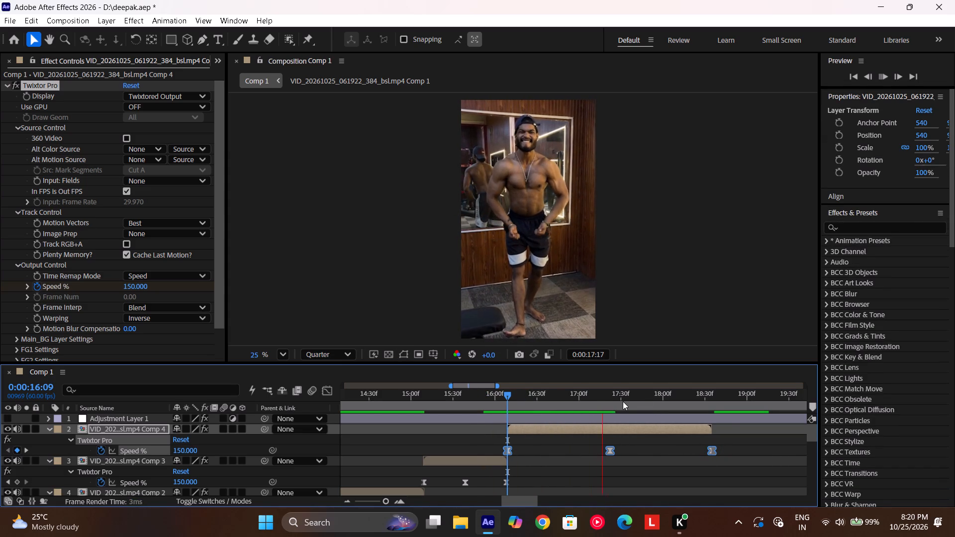
drag(623, 401, 551, 418)
key(space)
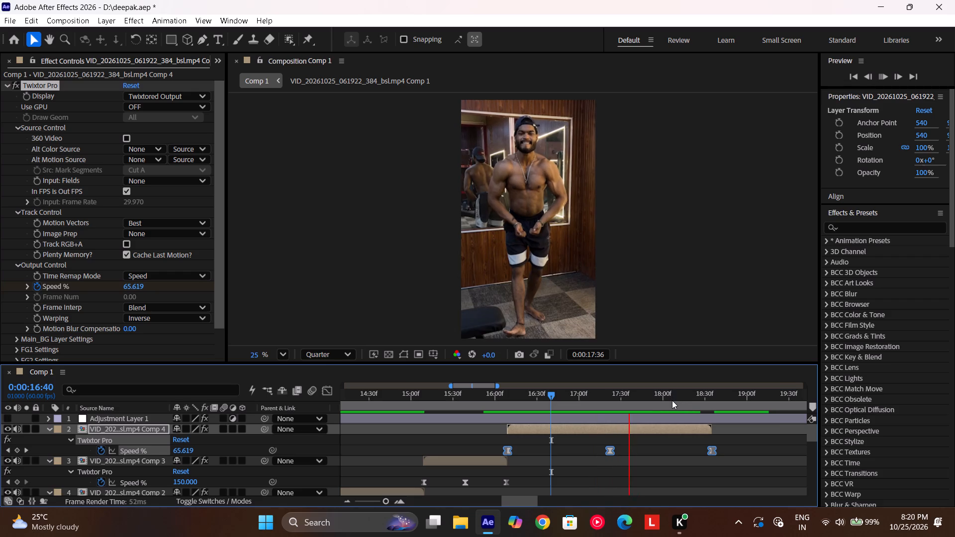
drag(672, 401, 640, 418)
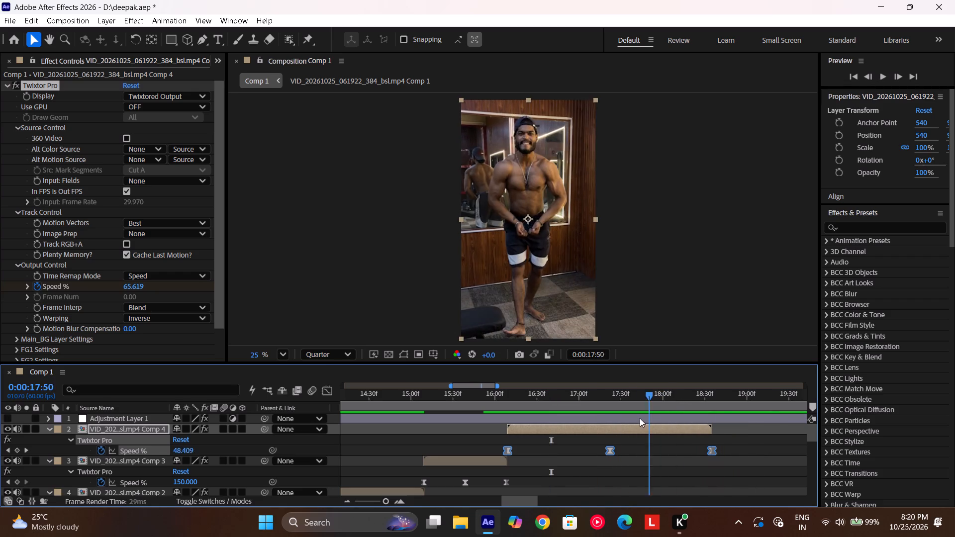
drag(640, 418, 605, 448)
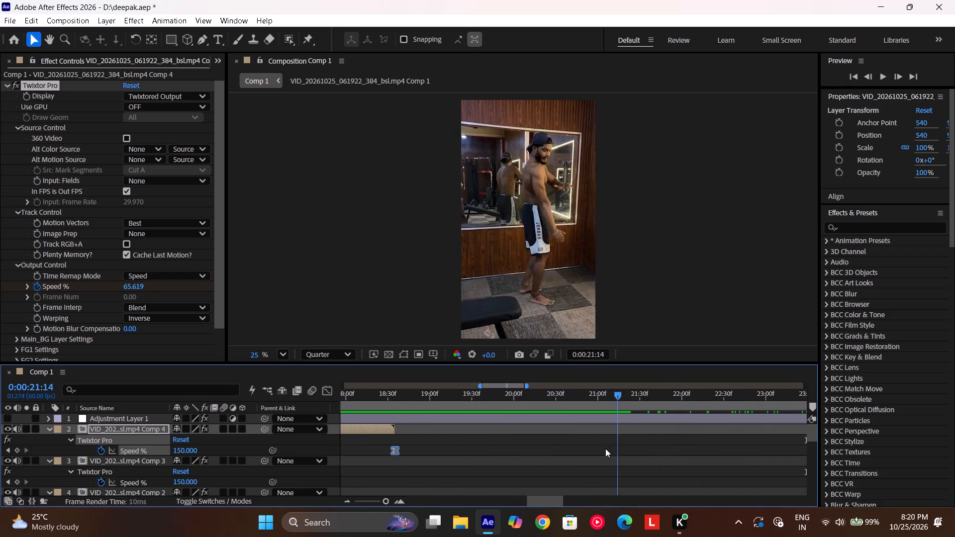
drag(605, 448, 317, 460)
Deselect everything and collapse the expanded keyframe properties on all timeline layers.
click(513, 442)
key(u)
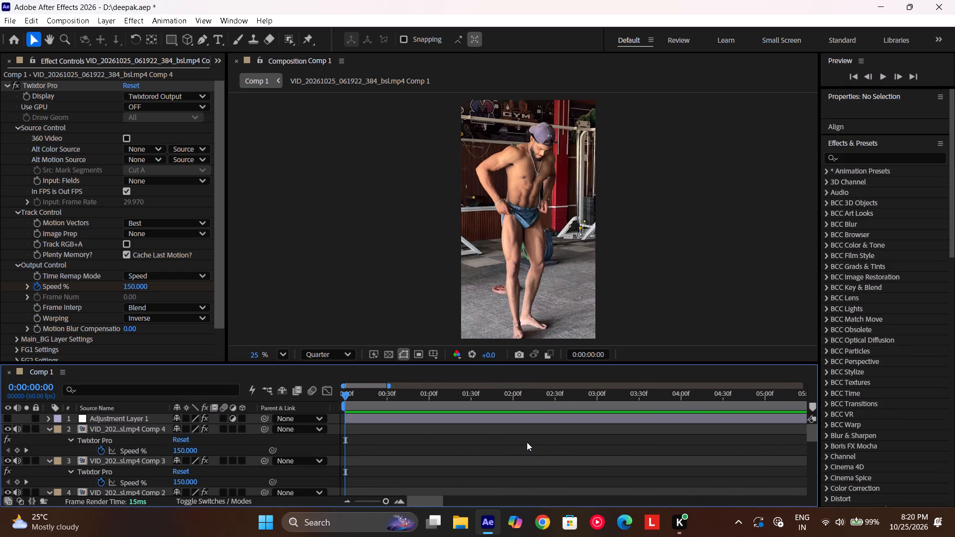
scroll(528, 442, down, 6)
scroll(528, 442, up, 6)
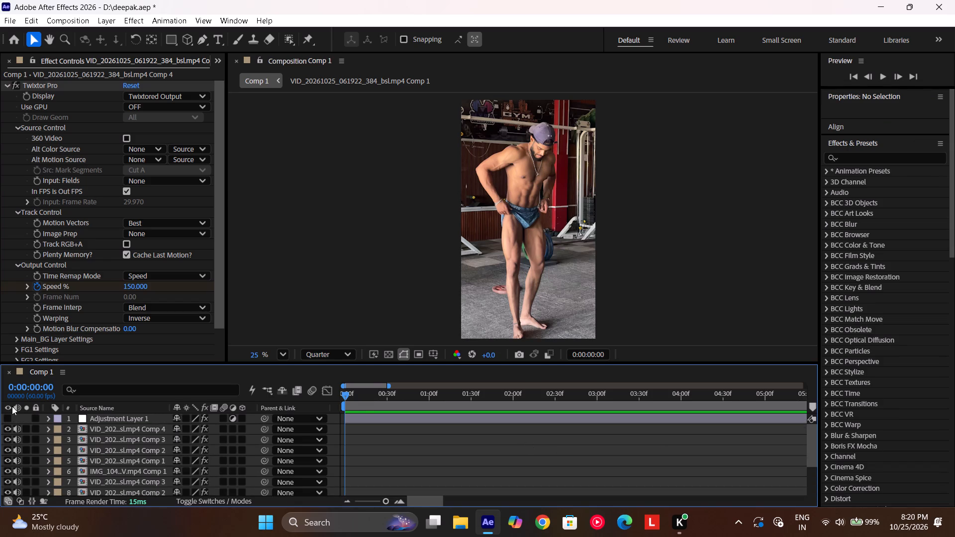
Show Adjustment Layer 1 temporarily to preview the opening with its effects, then hide it again.
click(7, 420)
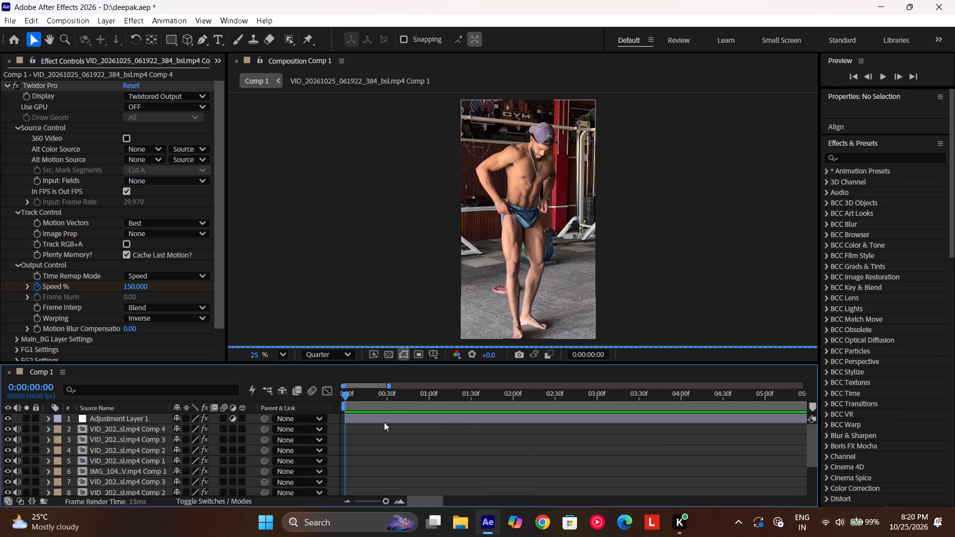
scroll(383, 406, left, 1)
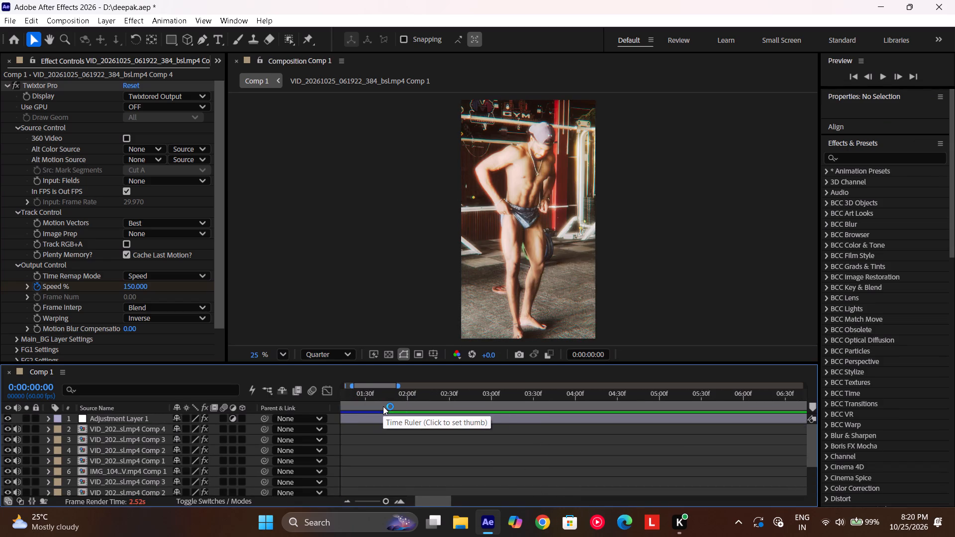
scroll(383, 406, left, 1)
scroll(383, 406, right, 9)
drag(424, 401, 295, 436)
key(space)
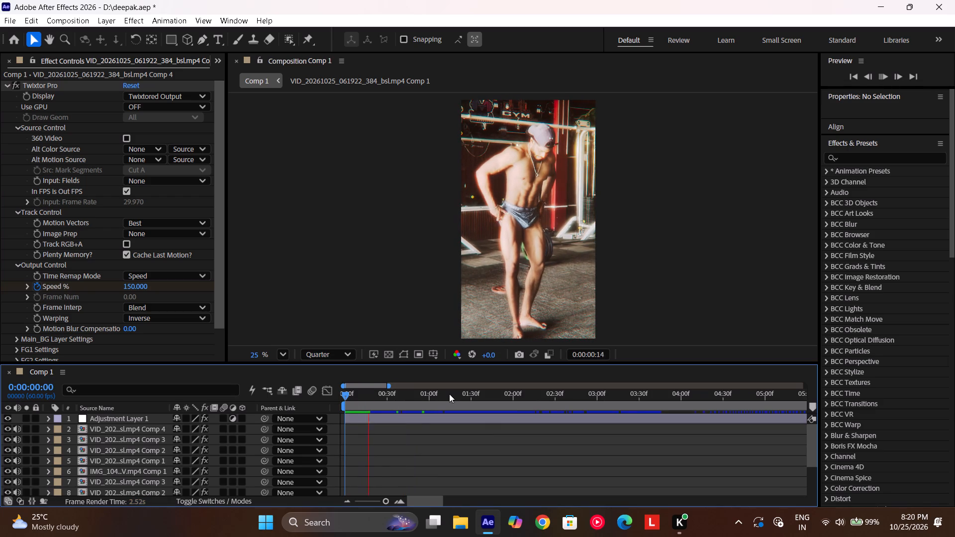
drag(449, 394, 252, 450)
key(space)
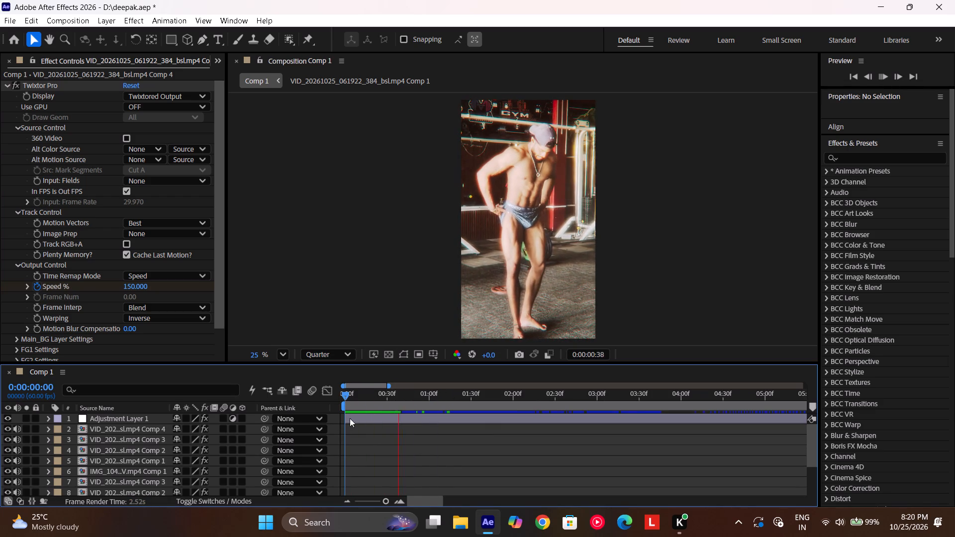
drag(402, 393, 258, 432)
click(8, 419)
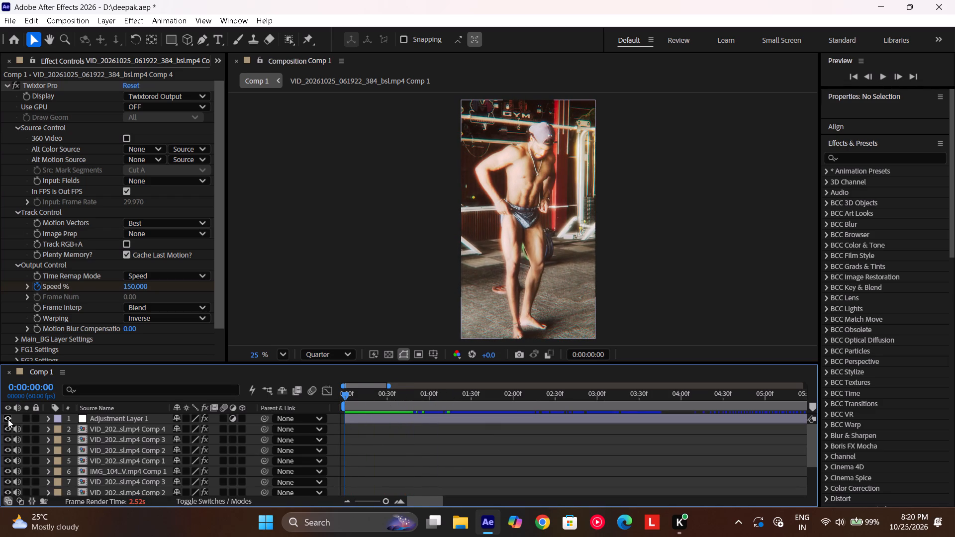
Add an adjustment layer directly above the VID_20261025_062609_081_bsl.mp4 Comp 1 clip, with the playhead at the clip's start, 0:00:03:46.
drag(371, 393, 682, 410)
scroll(682, 410, left, 3)
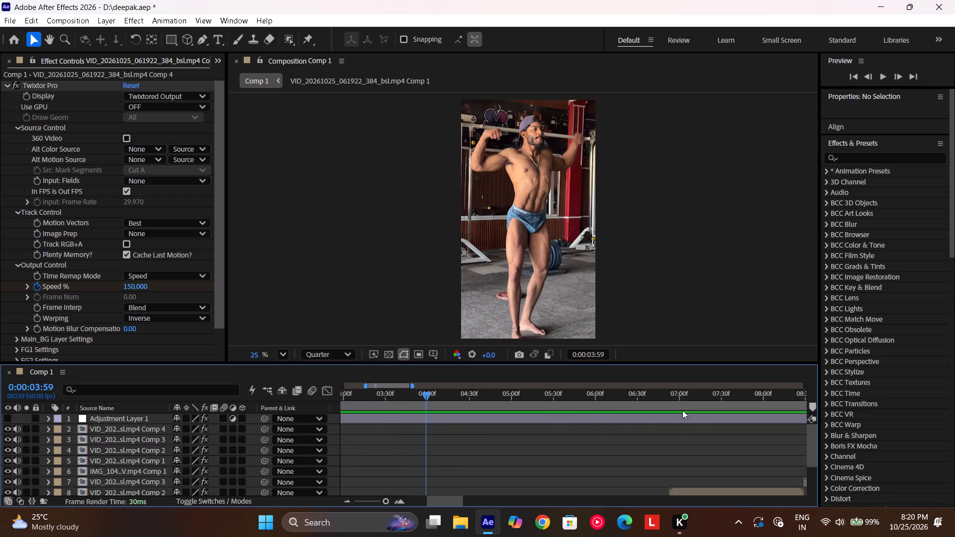
scroll(682, 410, left, 1)
drag(409, 406, 420, 409)
scroll(420, 409, down, 1)
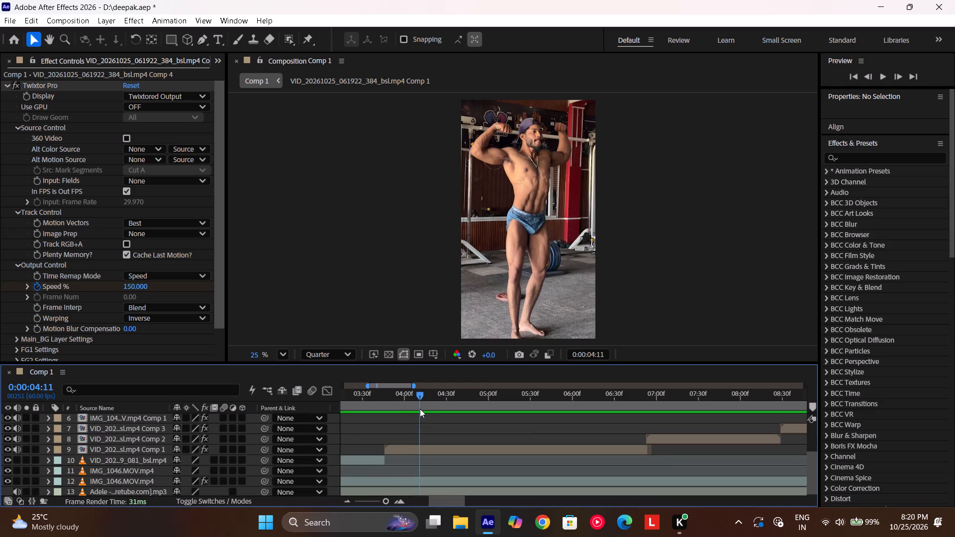
drag(410, 403, 513, 443)
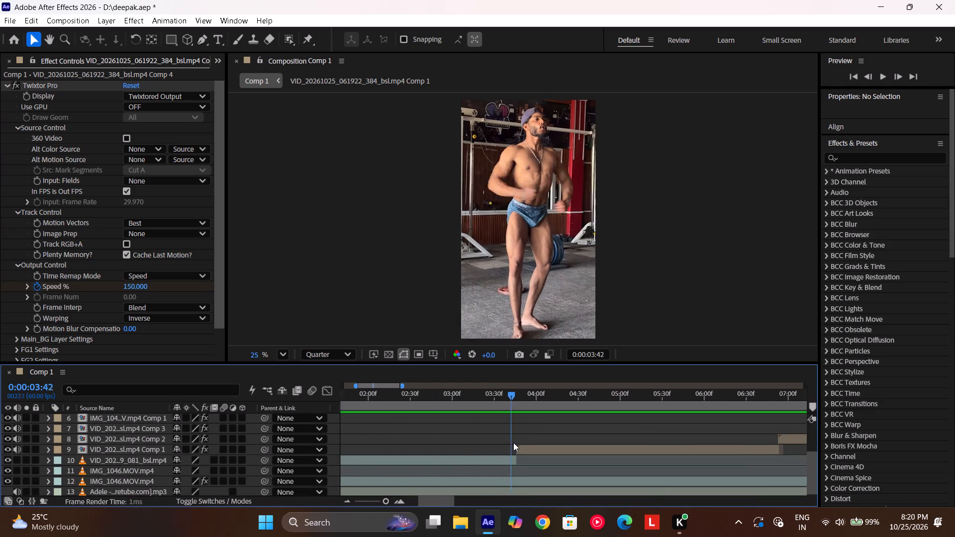
drag(513, 443, 517, 448)
click(526, 448)
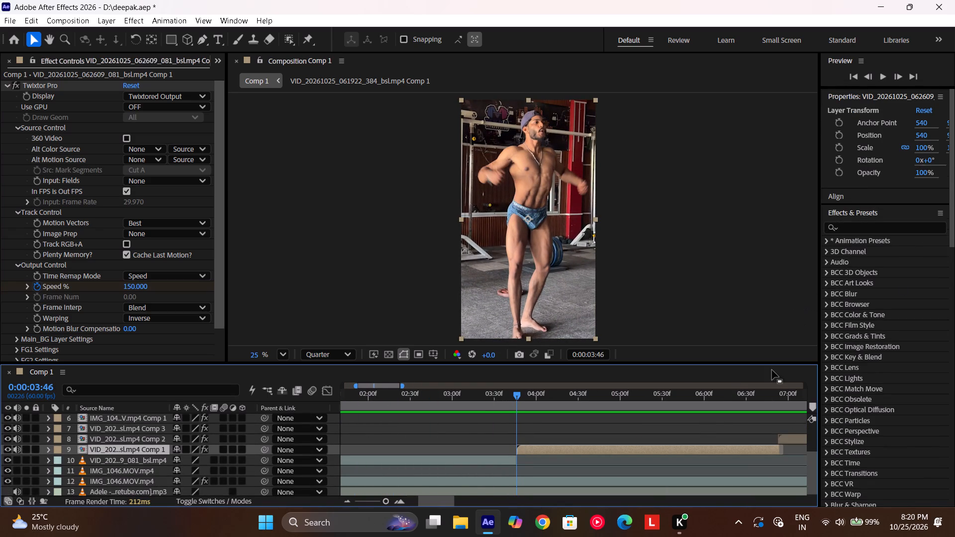
key(ctrl+alt+y)
key(ctrl+shift+f)
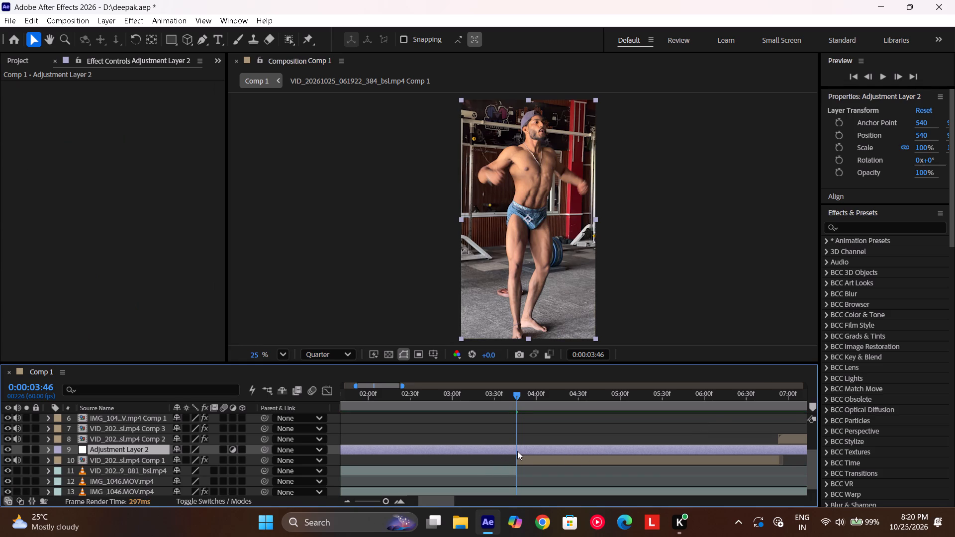
Split the new adjustment layer at 0:00:03:46 and delete the part before it.
key(ctrl+shift+d)
click(498, 461)
key(BackSpace)
scroll(498, 461, left, 1)
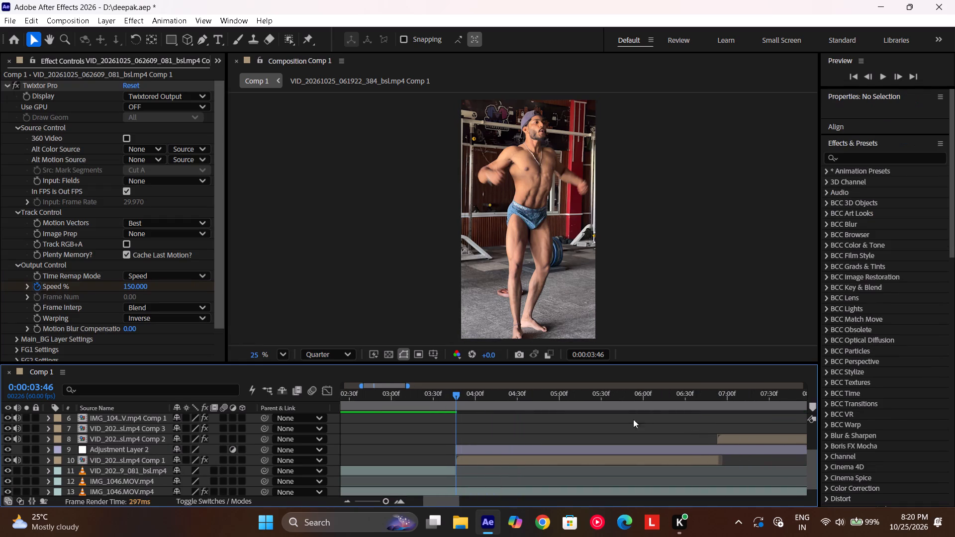
Split Adjustment Layer 2 at 0:00:06:53, where the next clip begins, and delete the part after it.
drag(684, 404, 717, 400)
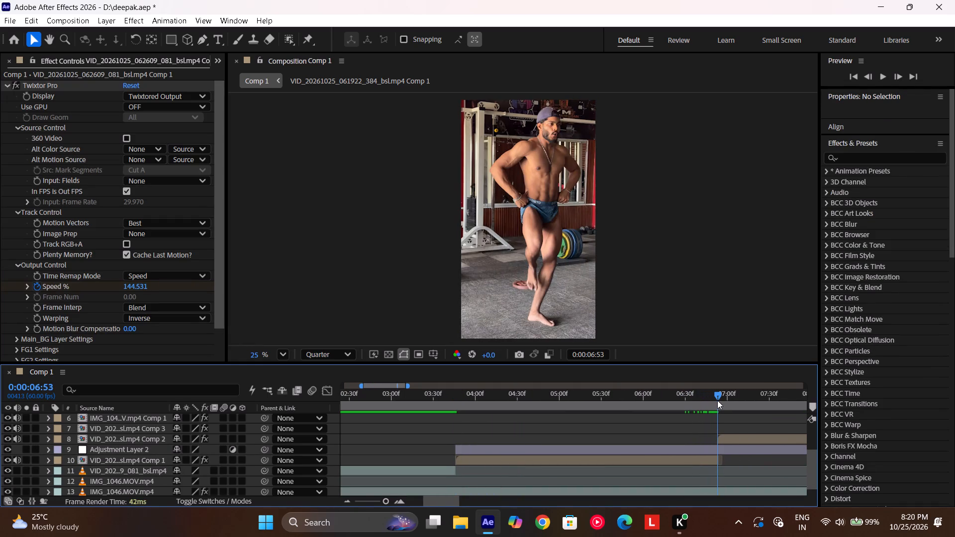
click(698, 448)
key(ctrl+shift+d)
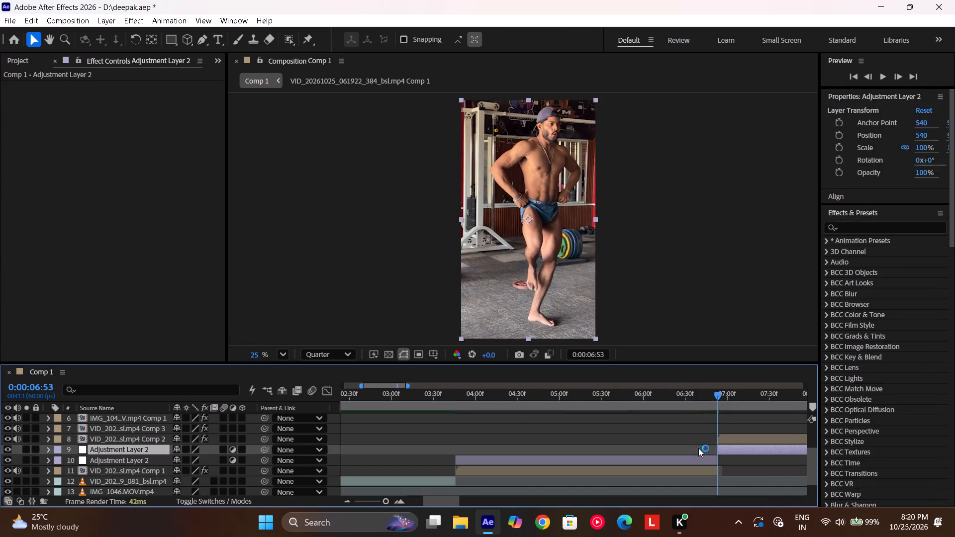
key(BackSpace)
Apply the S_BlurMoCurves effect to the trimmed Adjustment Layer 2, with the playhead back at its start, 0:00:03:46.
click(694, 447)
drag(474, 393, 456, 404)
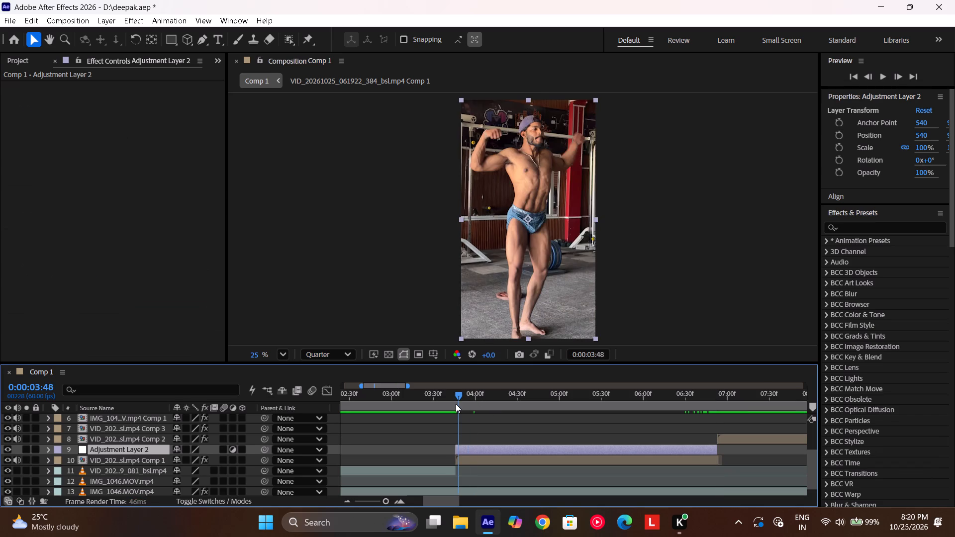
drag(456, 404, 455, 404)
click(857, 231)
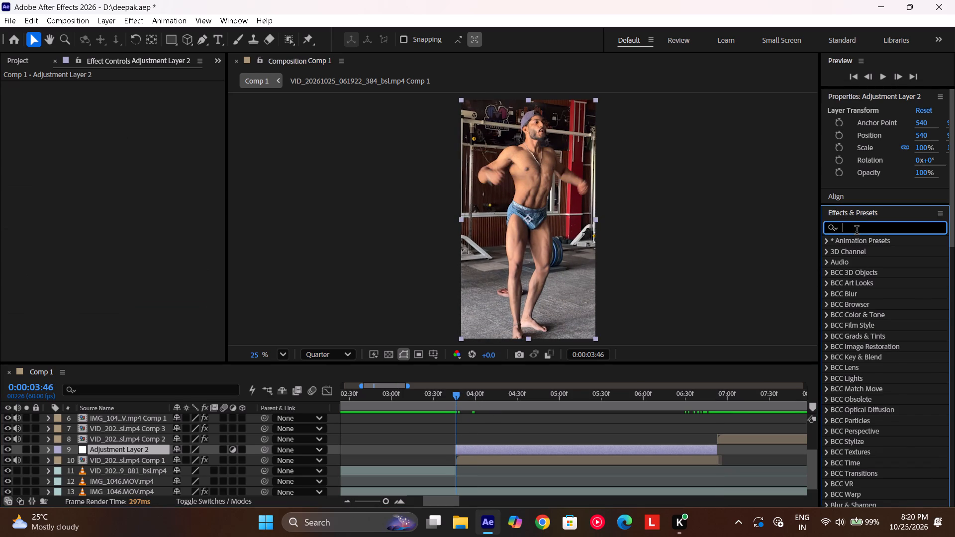
text(blurm)
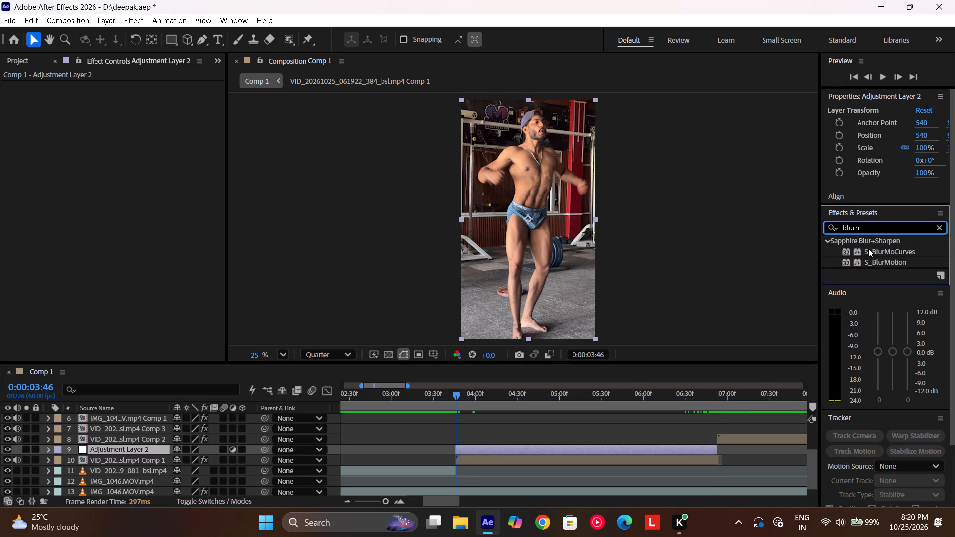
double_click(868, 248)
Enable keyframing for the effect's Z Dist at 0:00:03:46, with a value of 1.
click(22, 181)
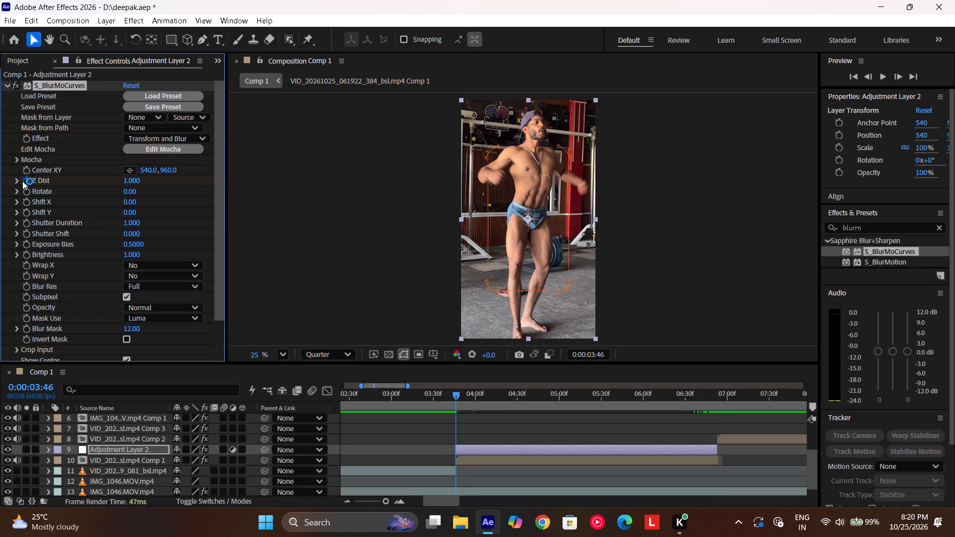
click(128, 181)
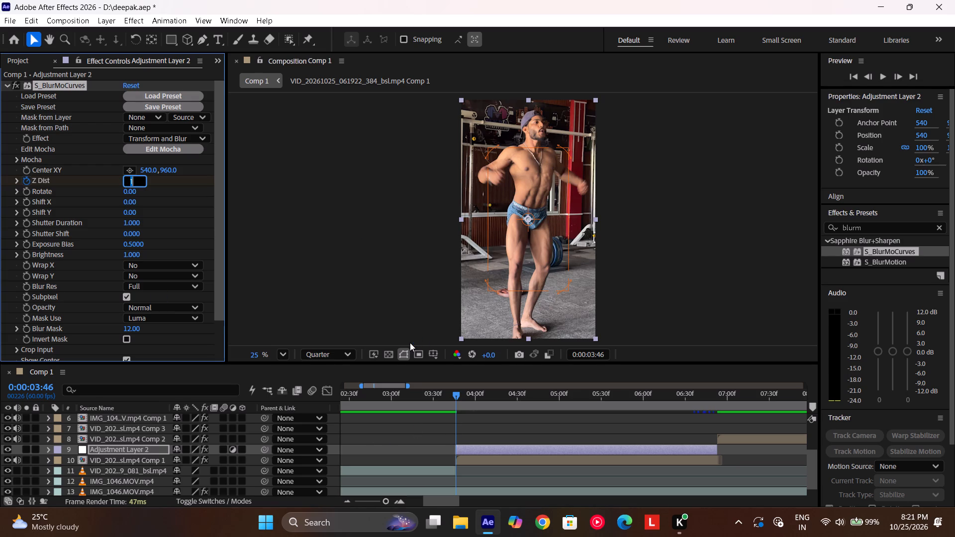
key(space)
key(BackSpace)
key(BackSpace)
key(1)
key(Return)
Return the playhead to 0:00:03:46, reselect Adjustment Layer 2 and reveal its Z Dist keyframe in the timeline.
text(.2)
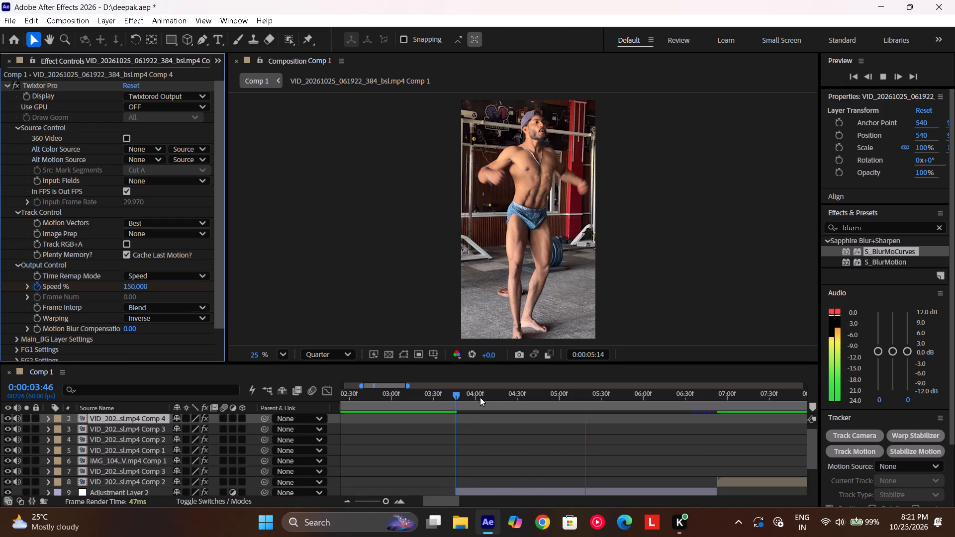
drag(479, 396, 459, 402)
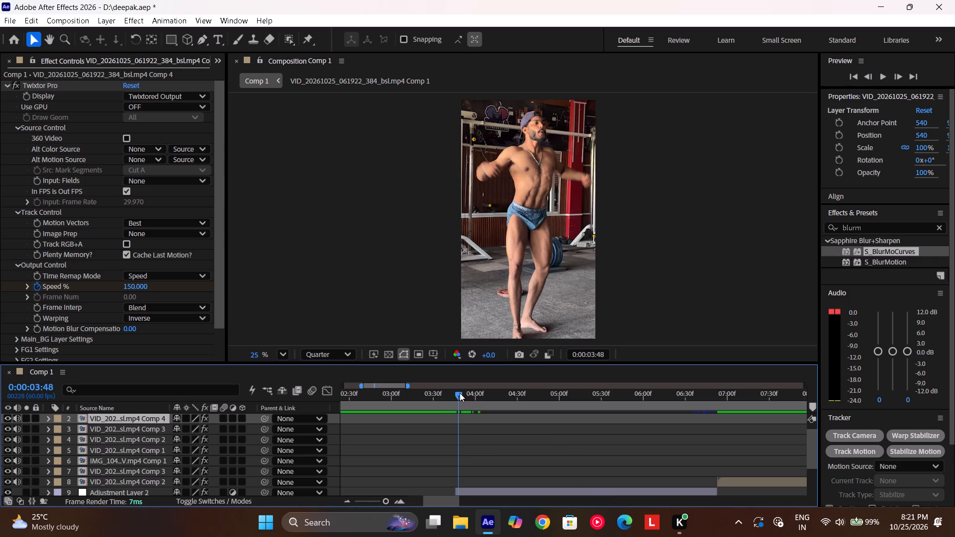
click(460, 393)
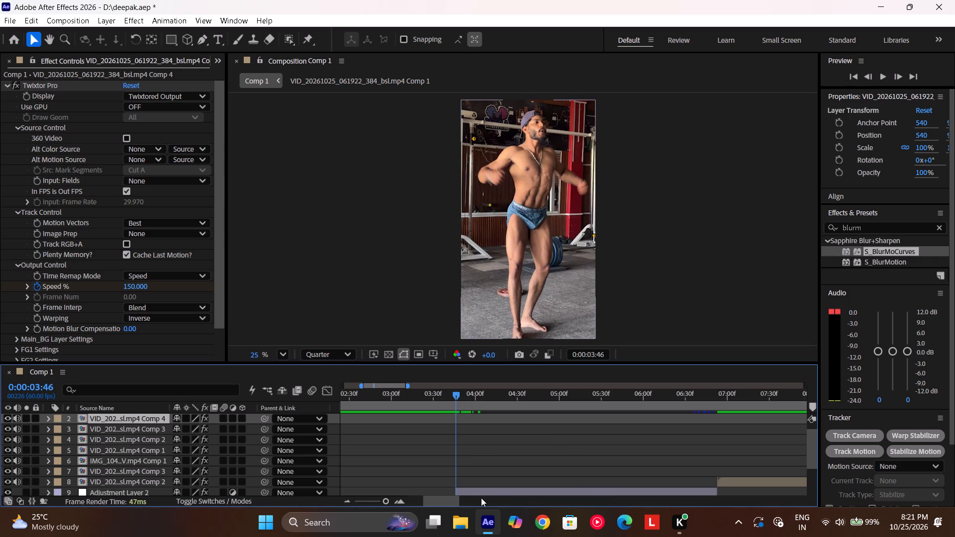
click(478, 491)
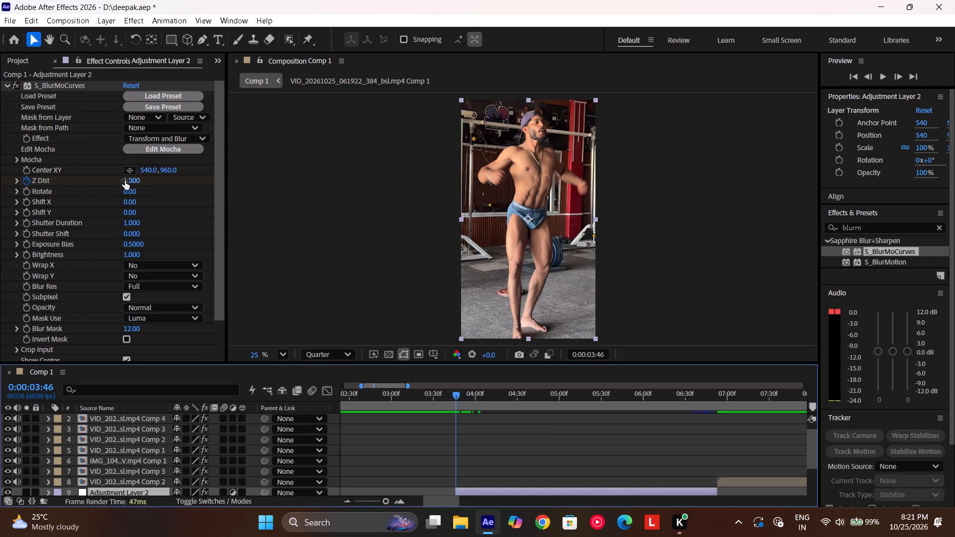
click(125, 180)
scroll(440, 372, down, 1)
scroll(469, 412, down, 1)
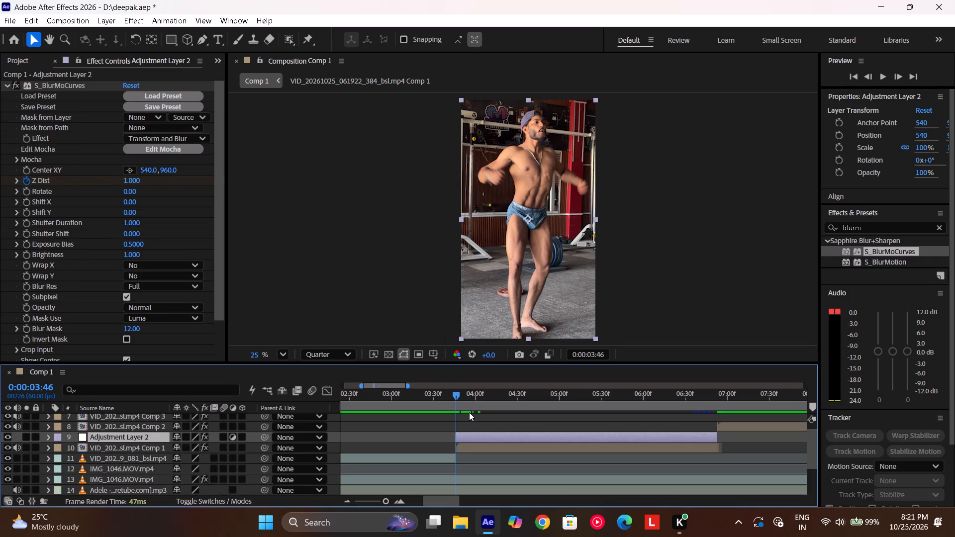
key(u)
click(458, 461)
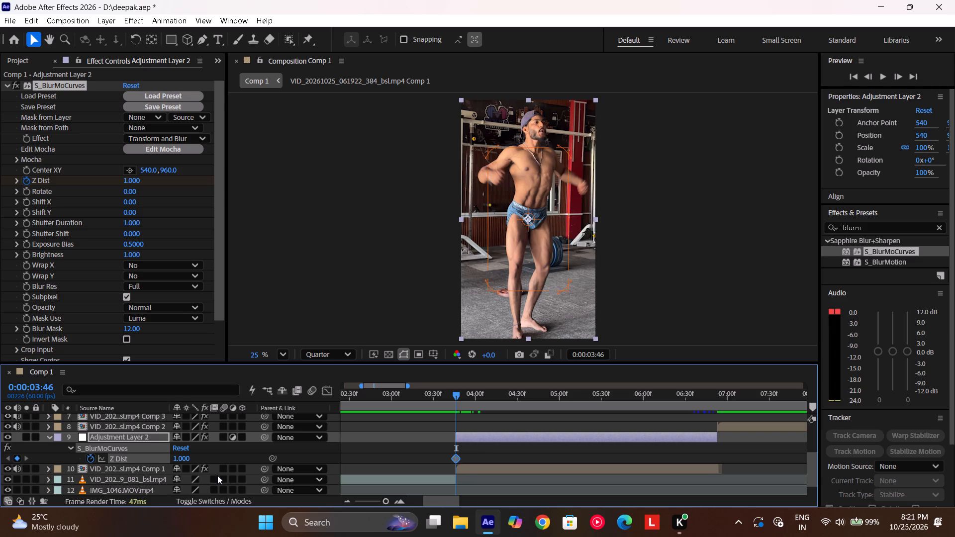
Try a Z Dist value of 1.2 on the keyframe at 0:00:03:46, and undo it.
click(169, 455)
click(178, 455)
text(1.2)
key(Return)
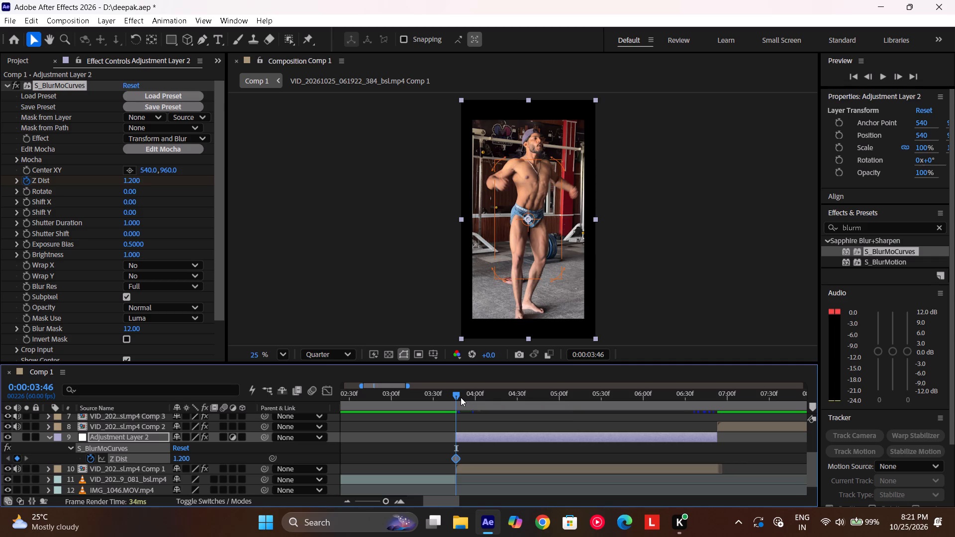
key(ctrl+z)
Add a Z Dist keyframe of 0.8 at 0:00:06:53, the end of Adjustment Layer 2.
drag(467, 396, 719, 426)
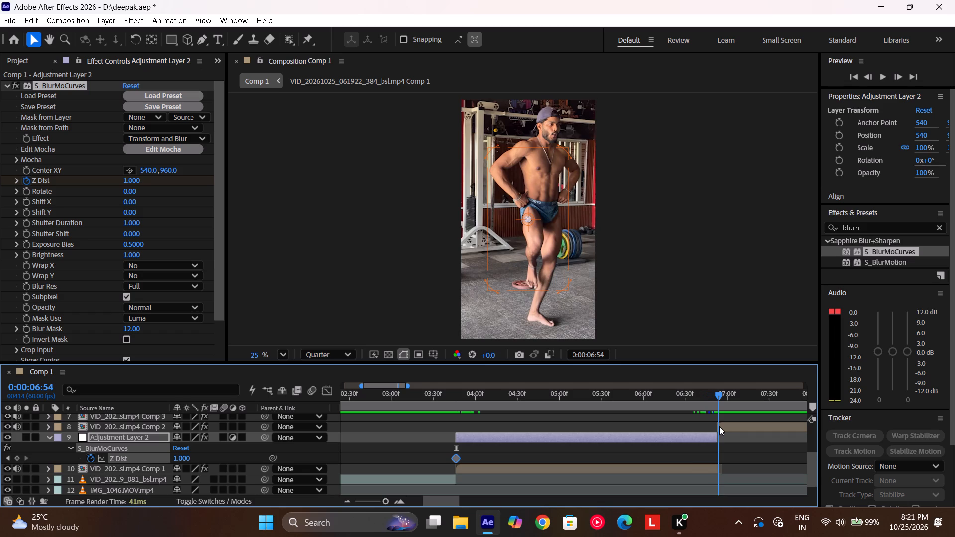
drag(719, 426, 717, 426)
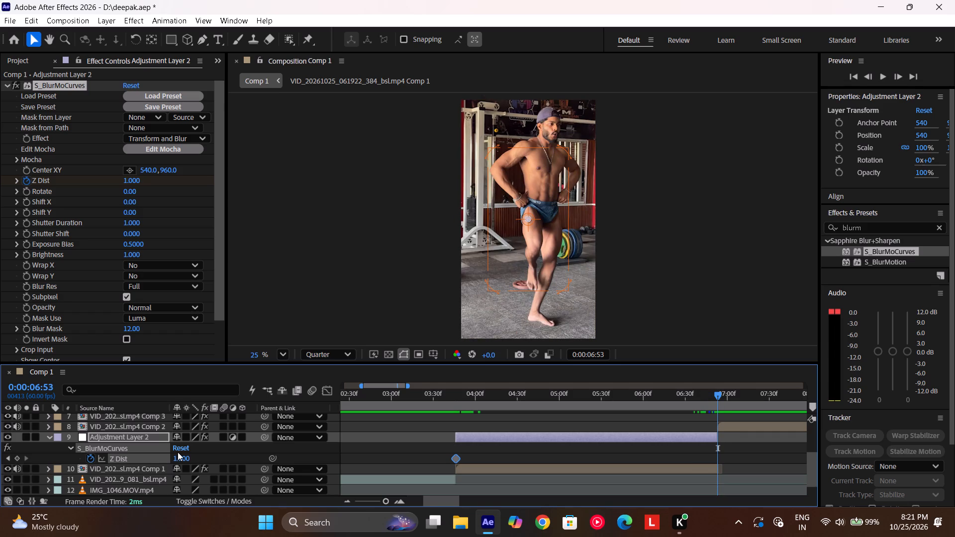
click(178, 454)
key(period)
key(8)
key(Return)
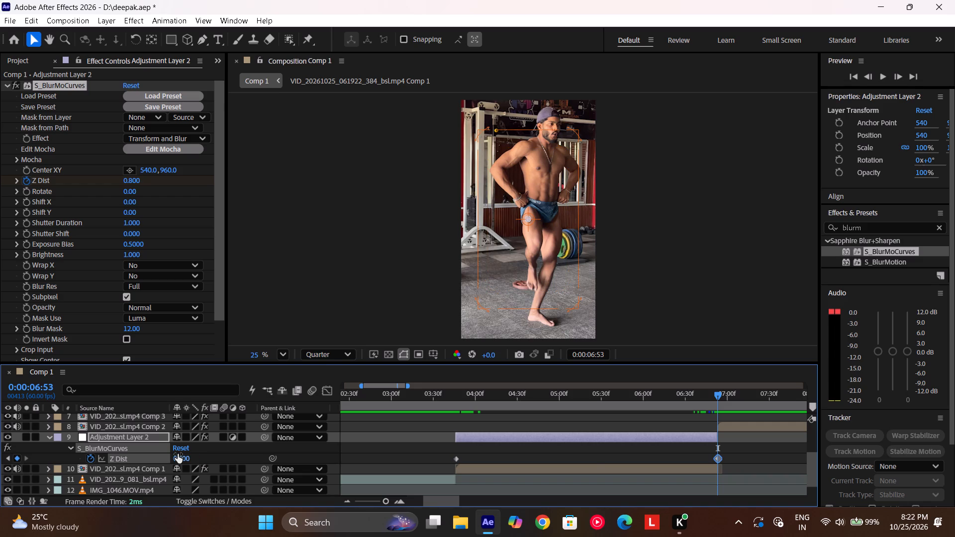
Scrub through the zoom, and at 0:00:06:52 move the effect's centre up to the man's face, at about 512, 336.
drag(569, 392, 612, 412)
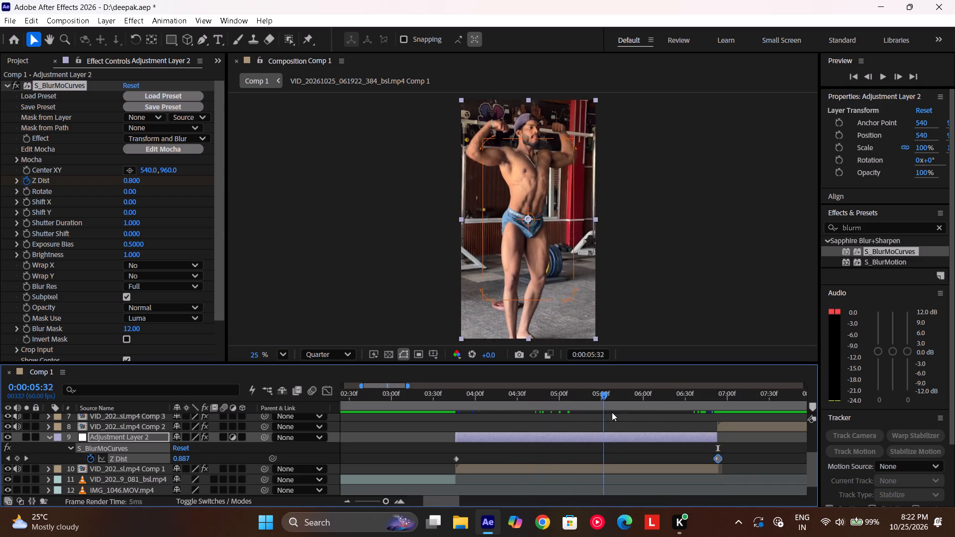
drag(612, 412, 529, 452)
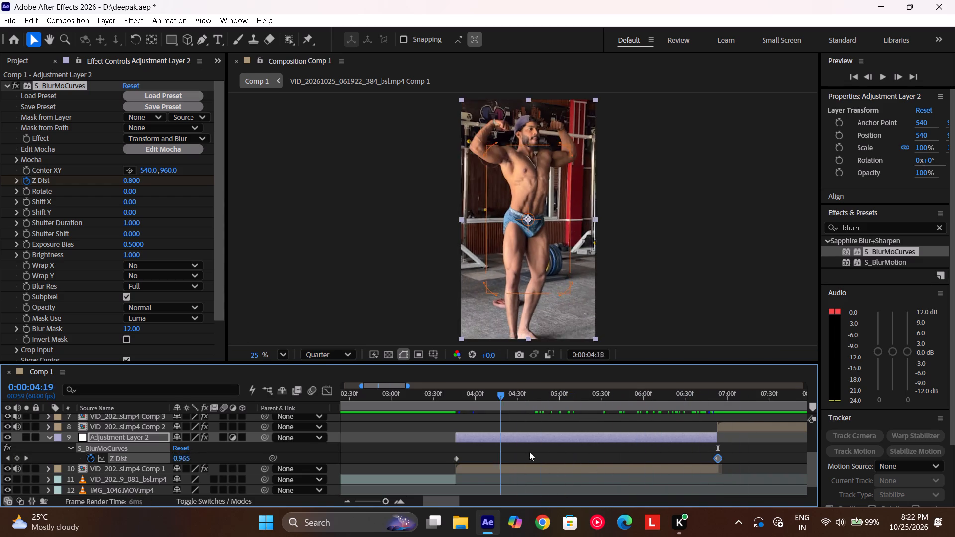
drag(529, 452, 716, 435)
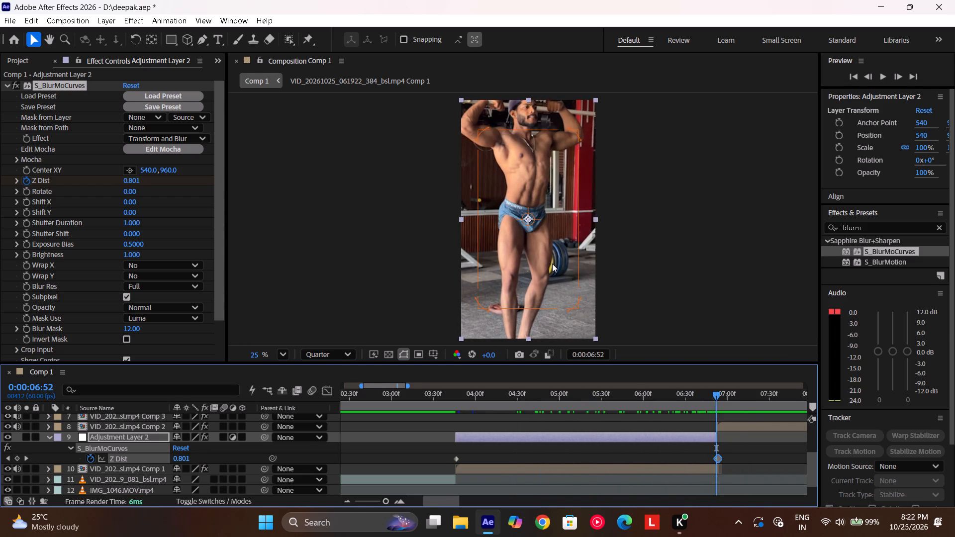
drag(528, 216, 524, 139)
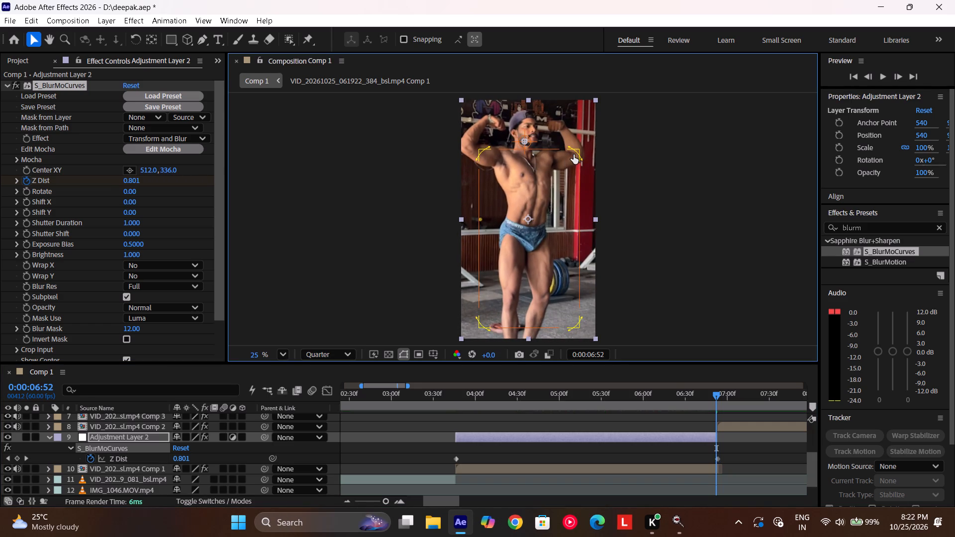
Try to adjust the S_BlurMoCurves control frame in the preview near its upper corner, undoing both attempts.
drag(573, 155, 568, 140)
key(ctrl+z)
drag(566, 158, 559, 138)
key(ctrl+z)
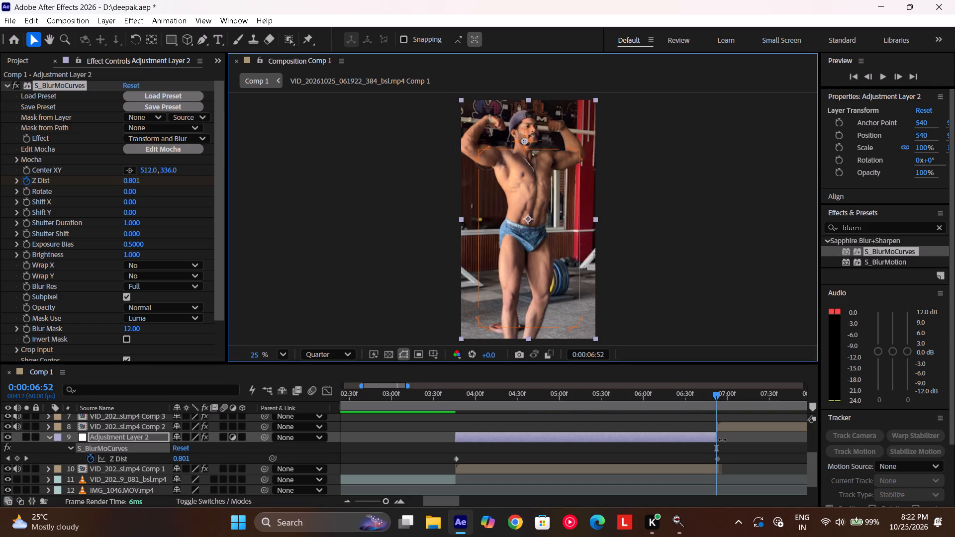
Play back the zoom on the clip from about 0:00:03:07 and again from about 0:00:04:35.
drag(692, 394, 523, 439)
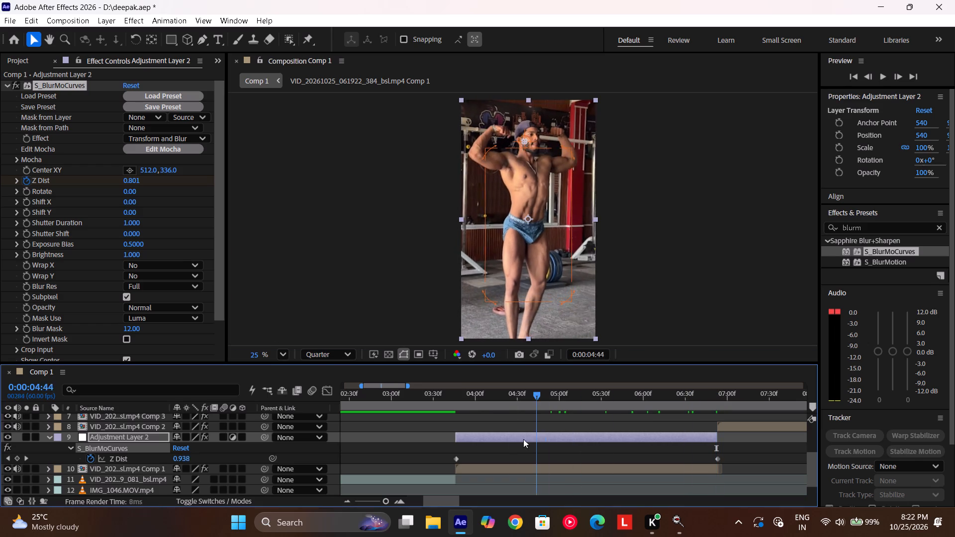
drag(523, 439, 400, 458)
key(space)
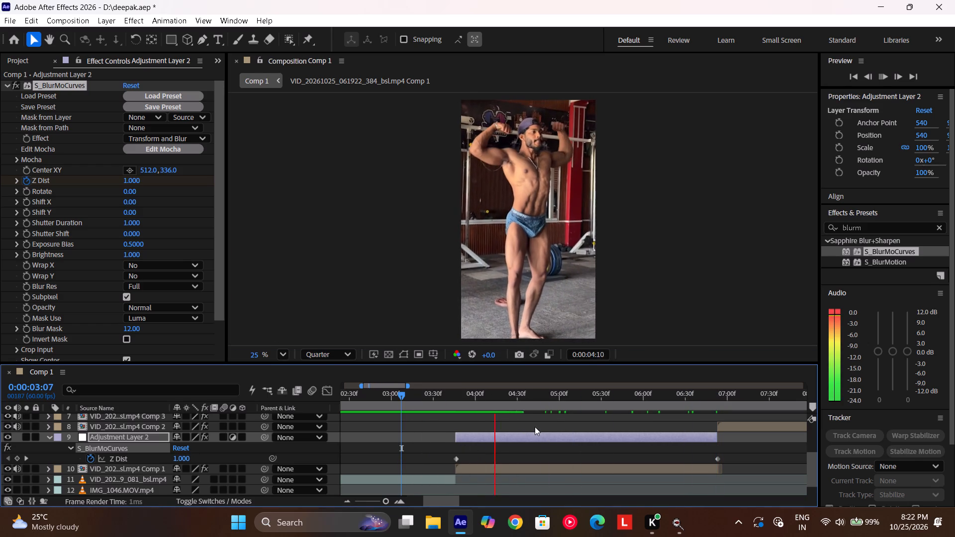
drag(594, 400, 520, 411)
key(space)
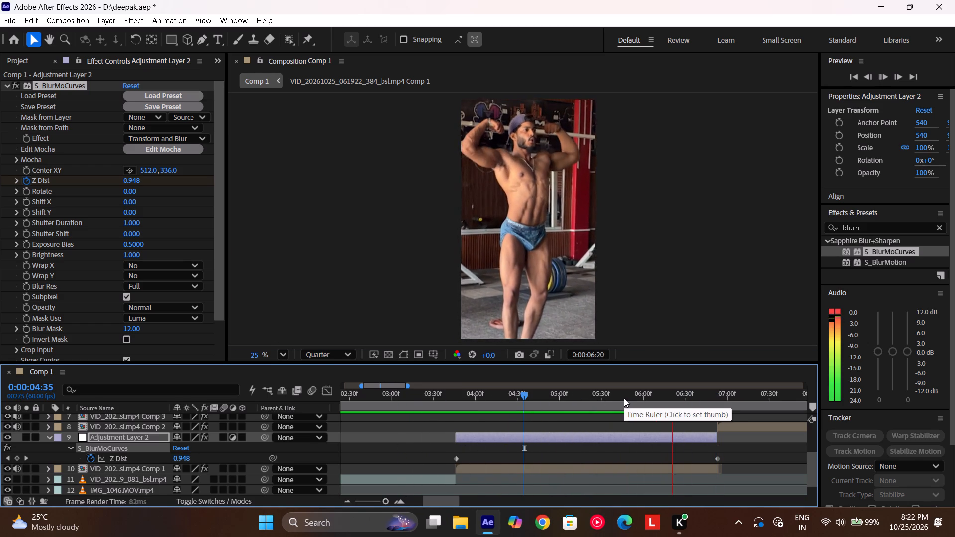
drag(624, 398, 563, 416)
Apply Easy Ease to both Z Dist keyframes on Adjustment Layer 2.
drag(436, 454, 721, 459)
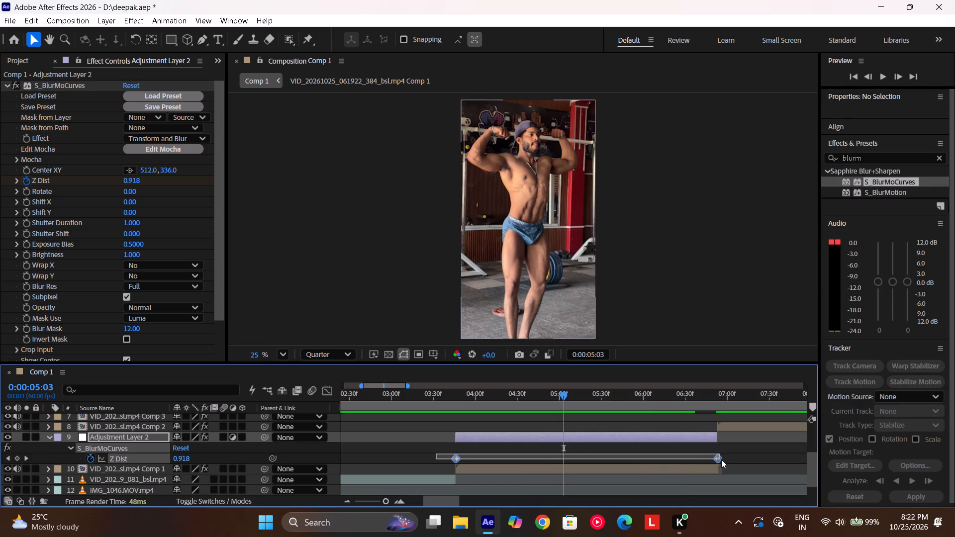
drag(721, 459, 723, 460)
key(F9)
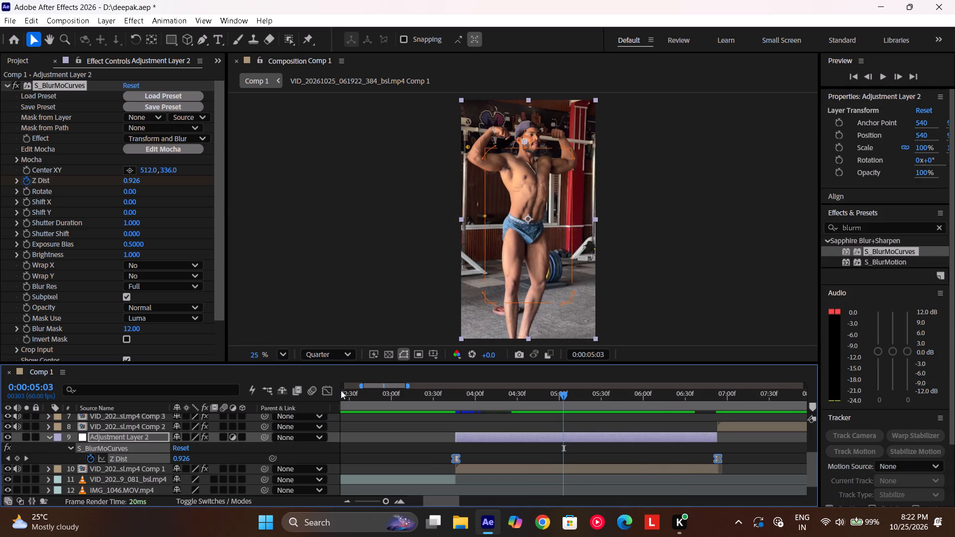
Reshape the Z Dist value curve in the Graph Editor so it falls steeply at both ends and flattens in the middle.
click(327, 388)
click(692, 470)
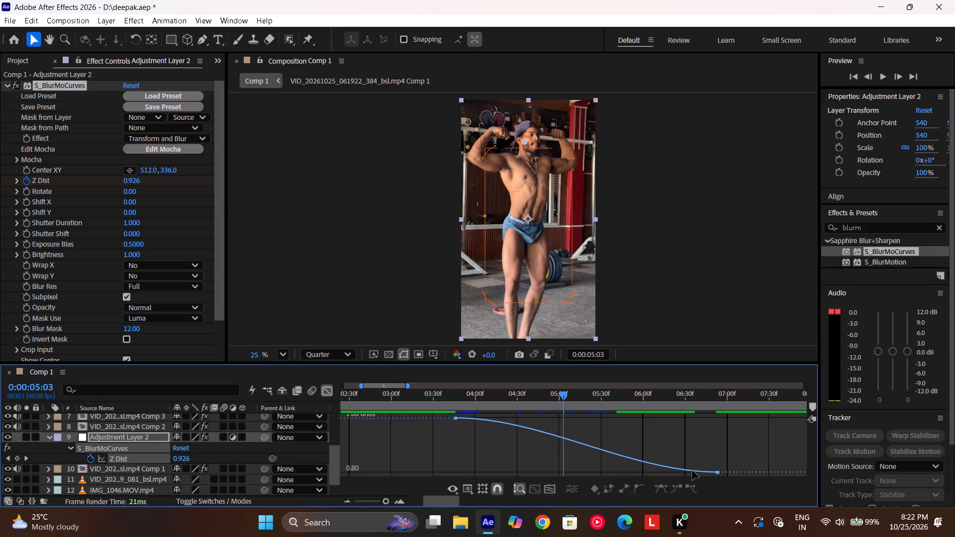
drag(630, 473, 707, 428)
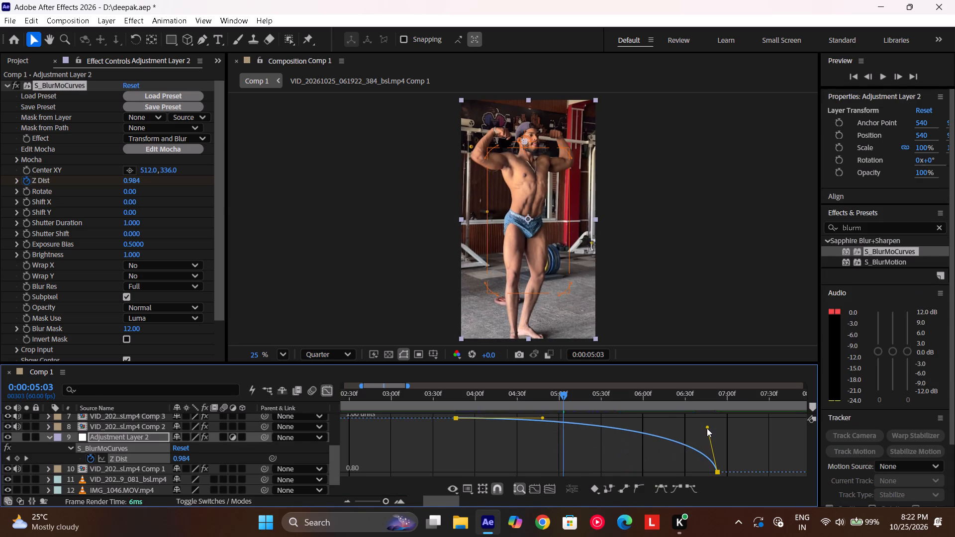
drag(707, 428, 690, 430)
drag(542, 418, 492, 457)
drag(513, 412, 494, 407)
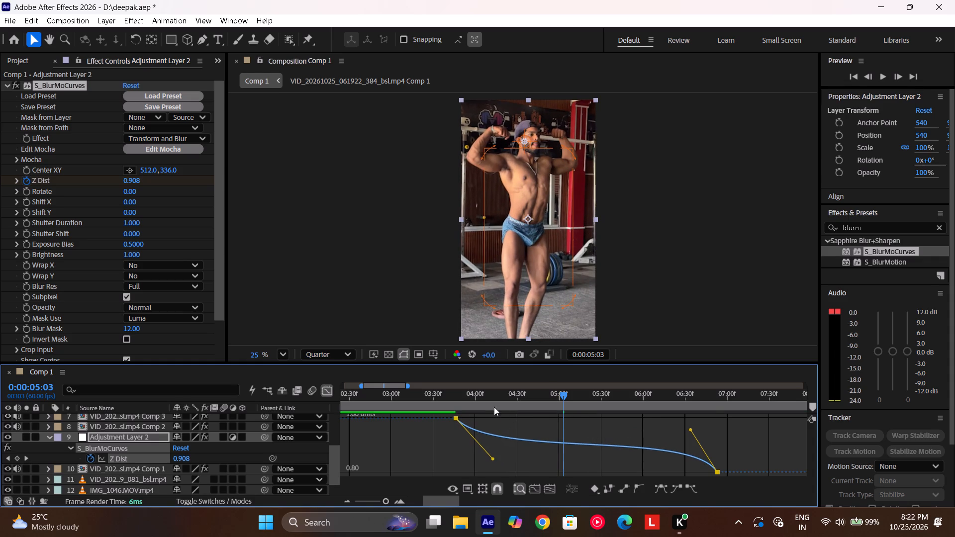
Play back the eased zoom on Adjustment Layer 2 from about 0:00:03:07 and again from about 0:00:03:20.
drag(494, 407, 394, 420)
key(space)
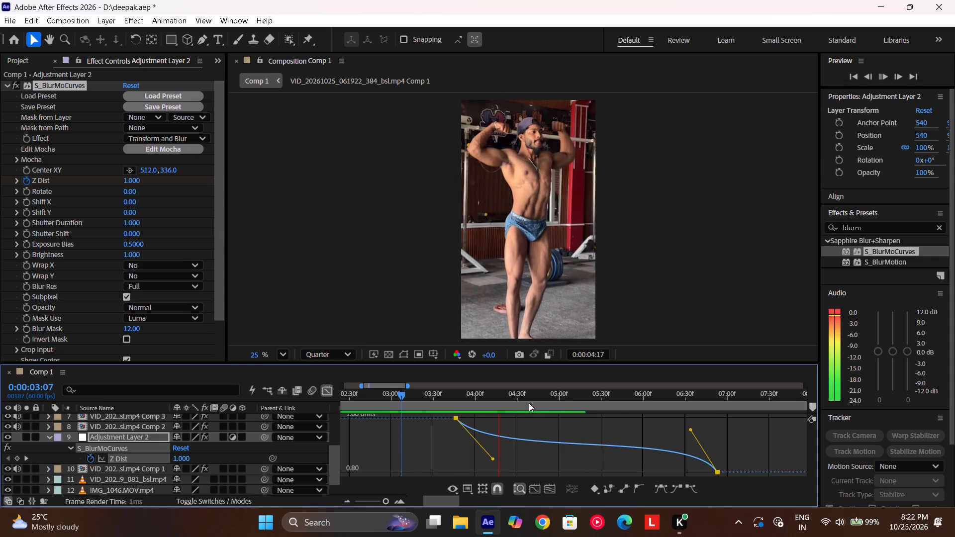
drag(535, 402, 410, 415)
key(space)
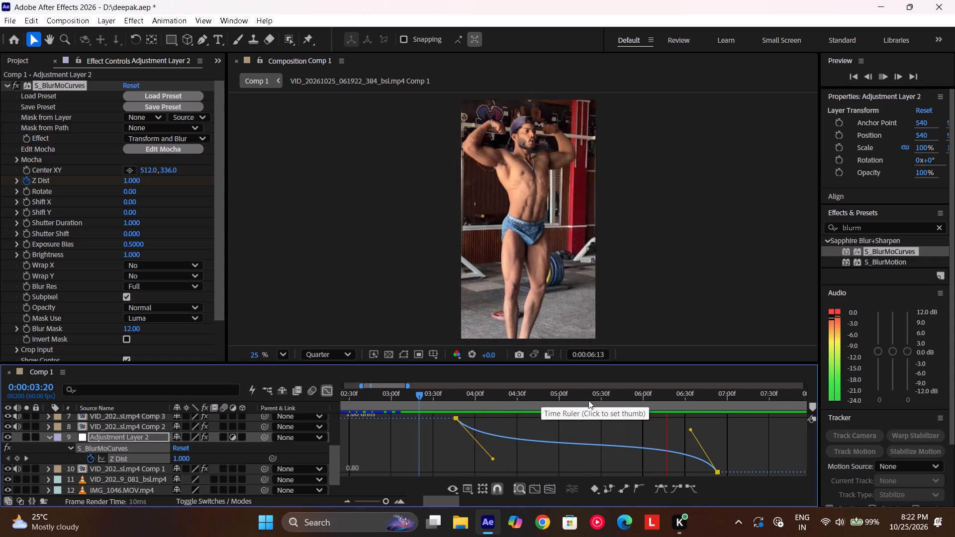
drag(588, 400, 658, 414)
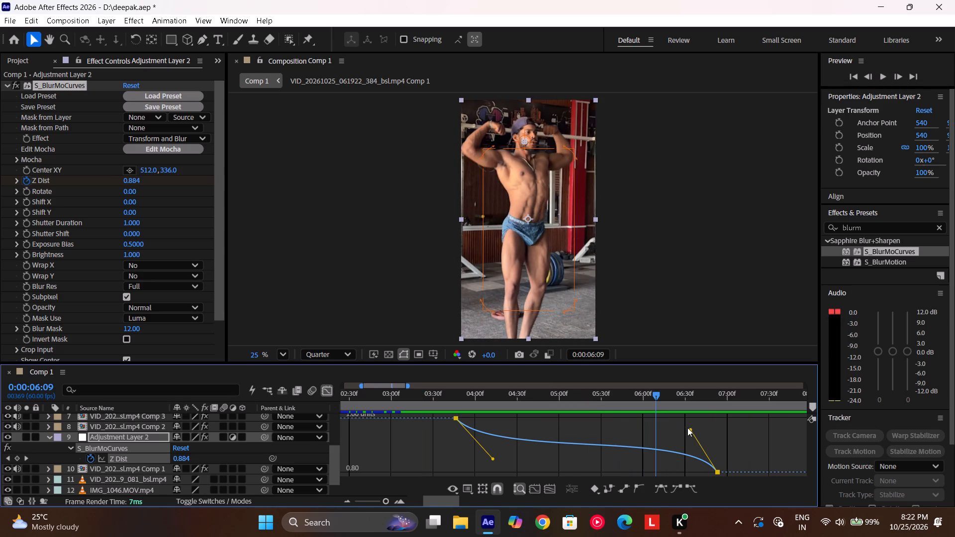
Undo the recent Z Dist handle edits and pull the last keyframe's handle up so the curve ends in a steeper drop.
drag(691, 428, 696, 425)
key(ctrl+z)
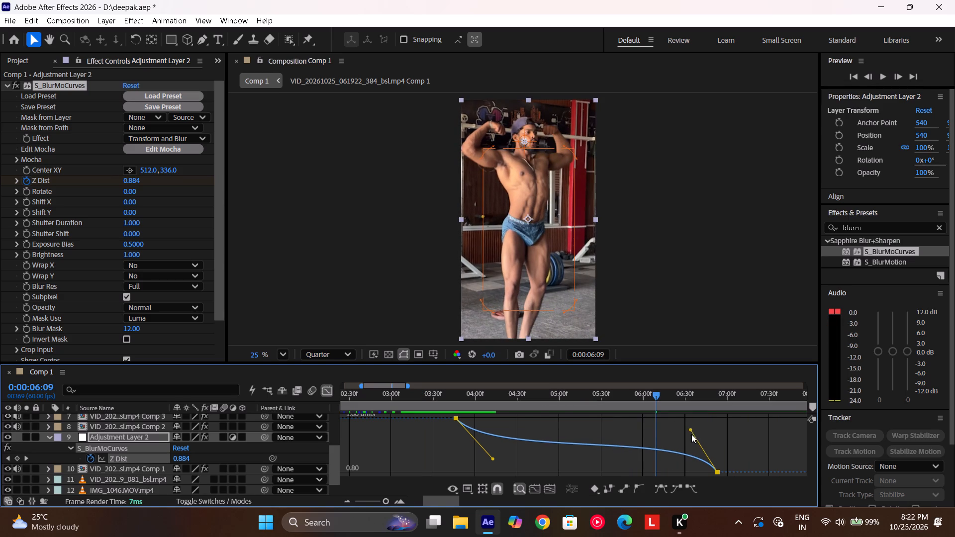
key(ctrl+z)
drag(689, 431, 700, 423)
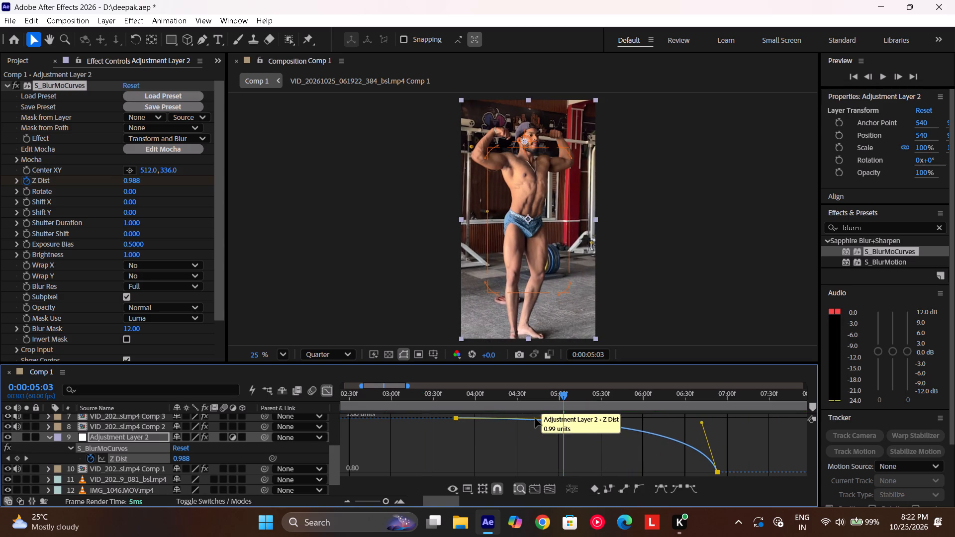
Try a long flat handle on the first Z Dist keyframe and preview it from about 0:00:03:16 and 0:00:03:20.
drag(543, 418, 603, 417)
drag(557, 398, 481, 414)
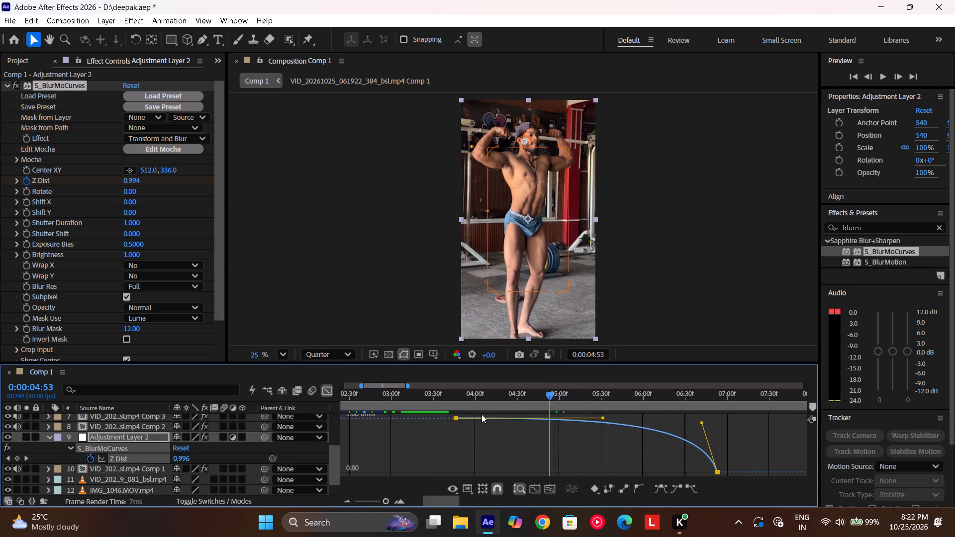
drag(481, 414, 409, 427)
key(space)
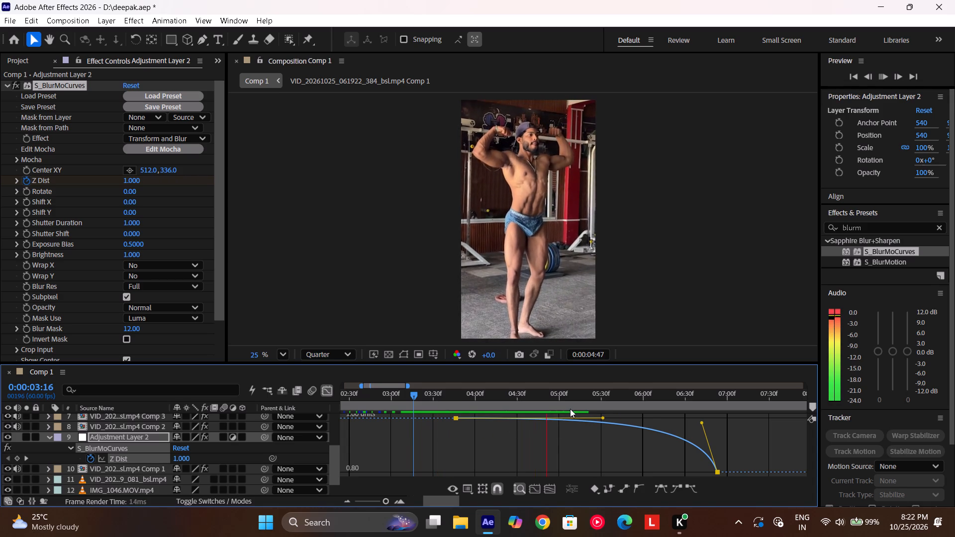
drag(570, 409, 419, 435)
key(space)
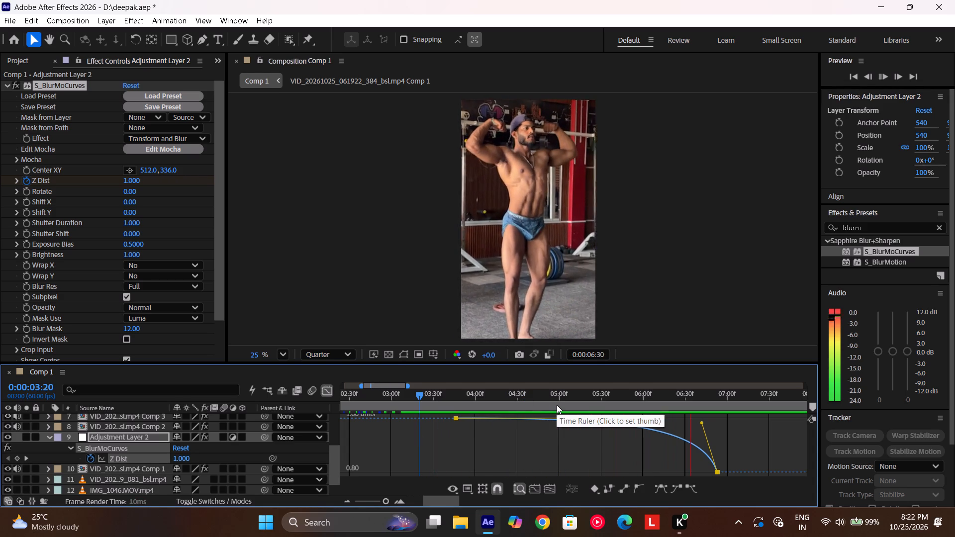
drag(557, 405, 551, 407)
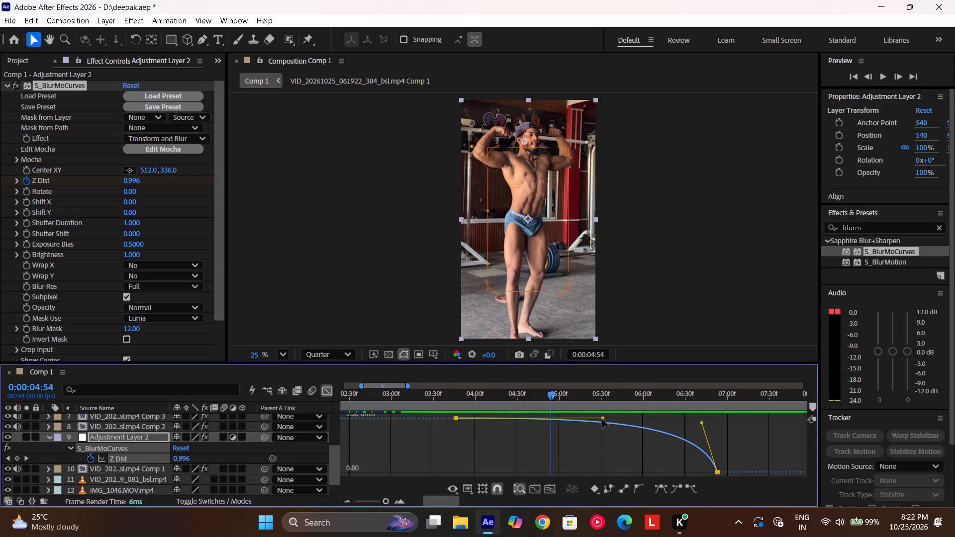
Pull the first Z Dist keyframe's handle down for a steep initial drop, preview from 0:00:01:57, and close the Graph Editor.
drag(602, 419, 491, 453)
drag(488, 407, 340, 450)
key(space)
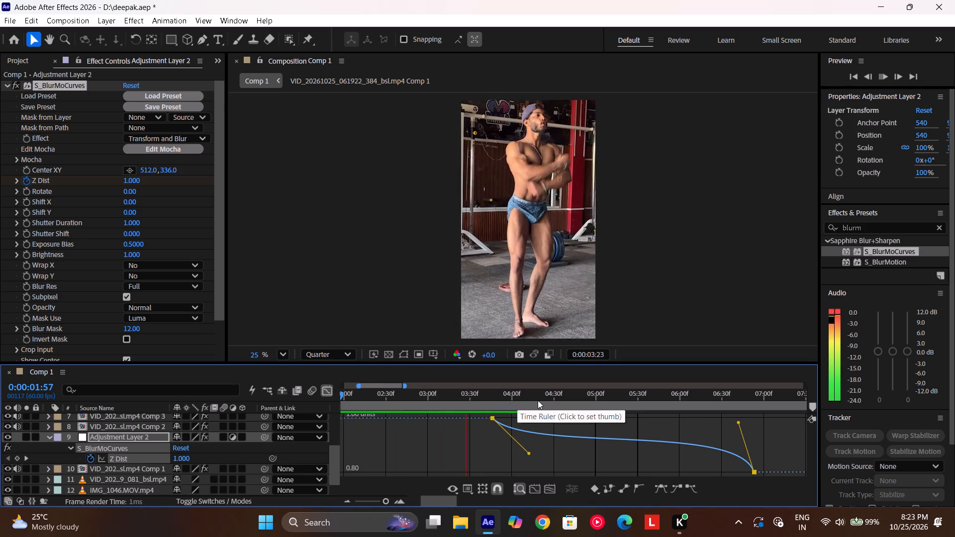
drag(544, 400, 489, 405)
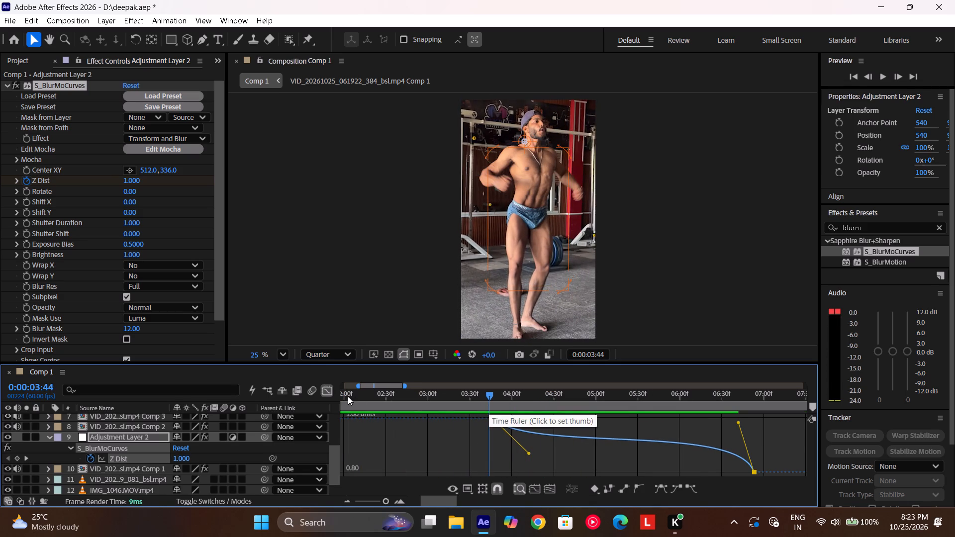
click(327, 393)
Duplicate Adjustment Layer 2, place the copy directly above the following Comp 2 clip, and align its start with that clip's start.
scroll(588, 431, left, 1)
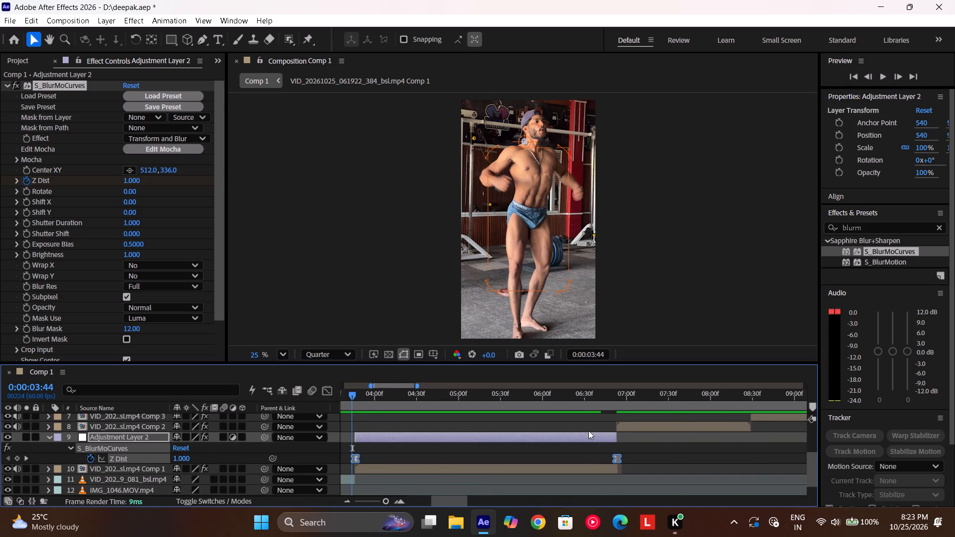
scroll(588, 431, left, 1)
click(495, 443)
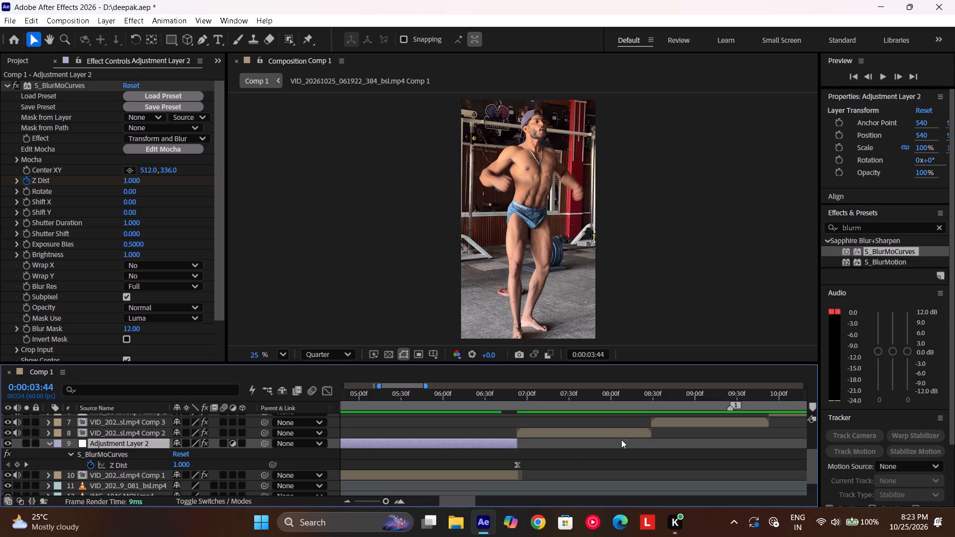
key(ctrl+d)
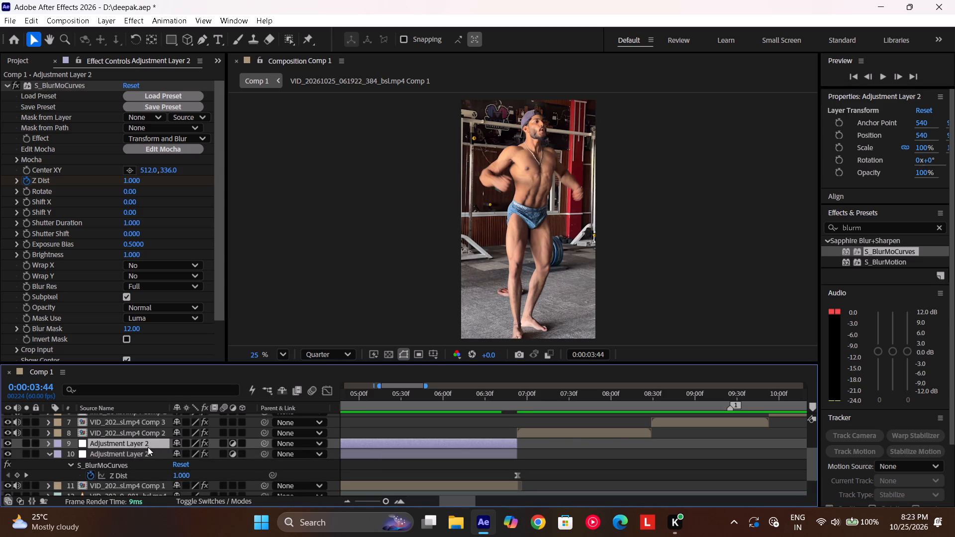
drag(147, 446, 145, 429)
drag(483, 431, 637, 441)
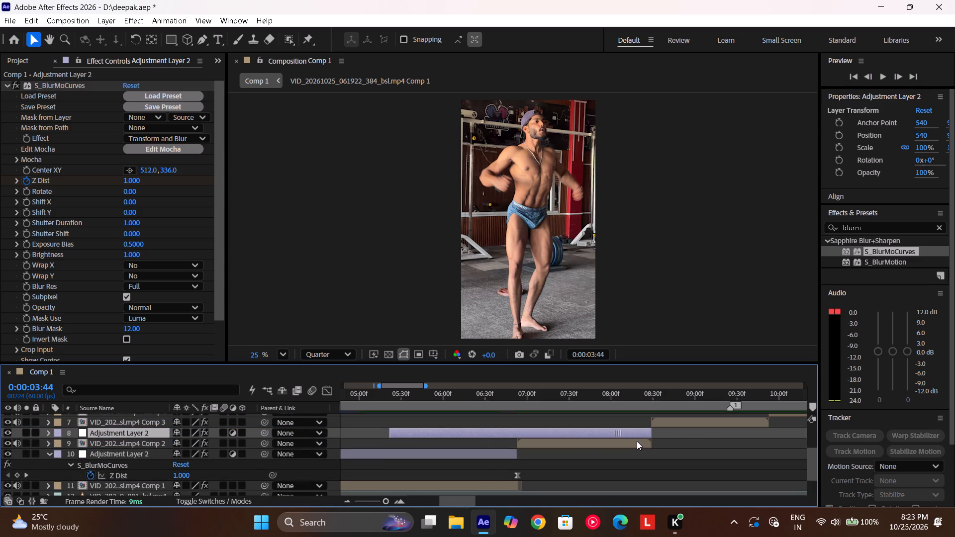
drag(637, 441, 742, 445)
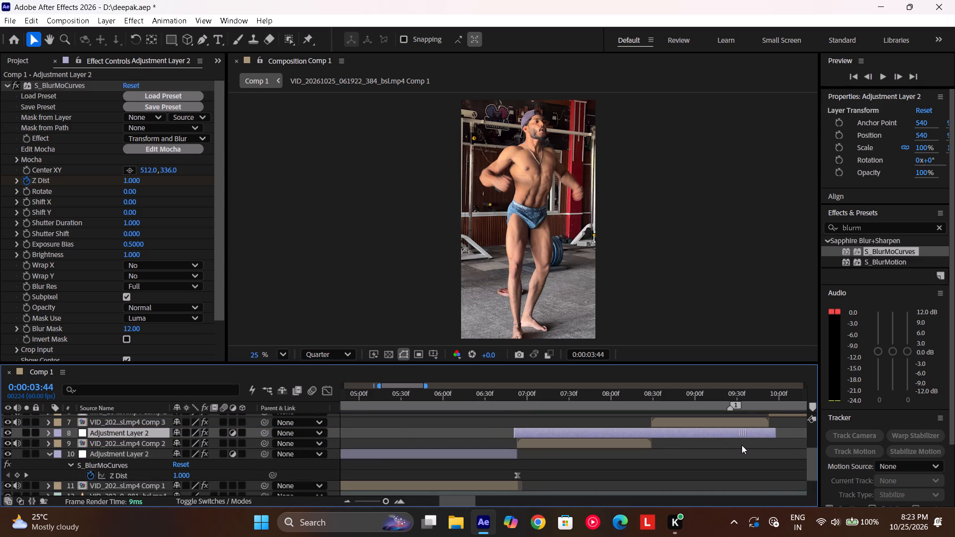
drag(742, 445, 745, 443)
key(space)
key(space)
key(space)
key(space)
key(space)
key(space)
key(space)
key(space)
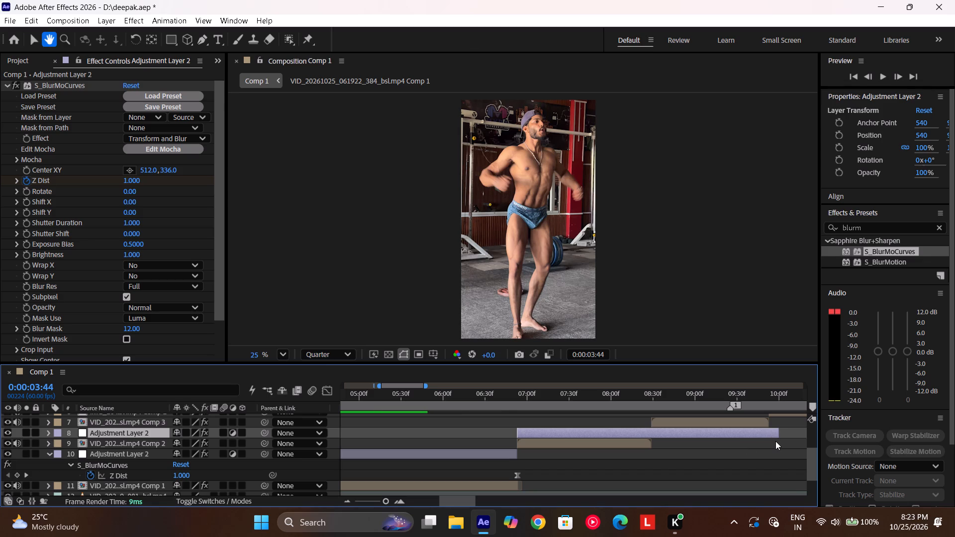
Trim the end of the duplicated adjustment layer to the end of the Comp 2 clip, at about 0:00:08:29.
alt+drag(778, 437, 664, 440)
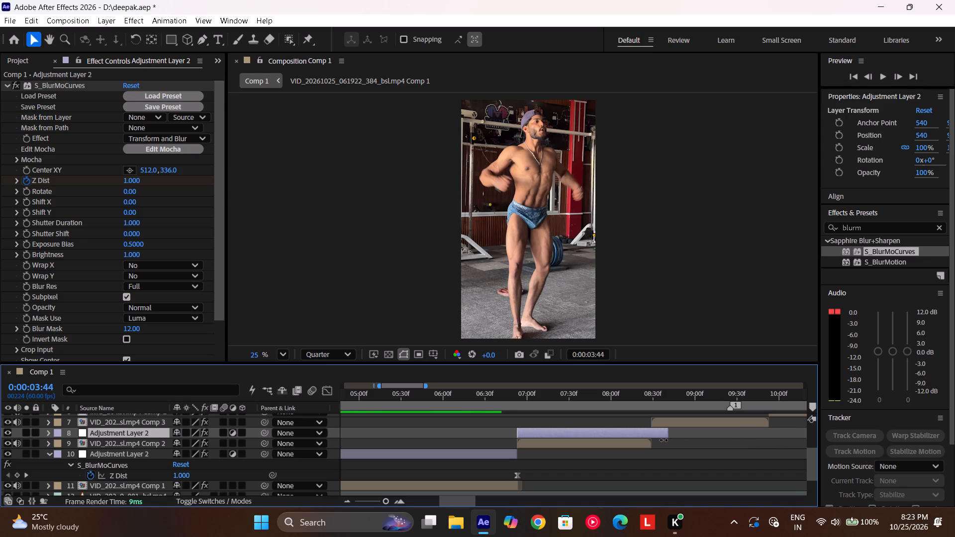
alt+drag(664, 440, 648, 448)
alt+drag(648, 448, 649, 445)
Play back the transition into the Comp 2 clip from about 0:00:05:59 and again from about 0:00:05:46.
drag(546, 399, 441, 412)
key(space)
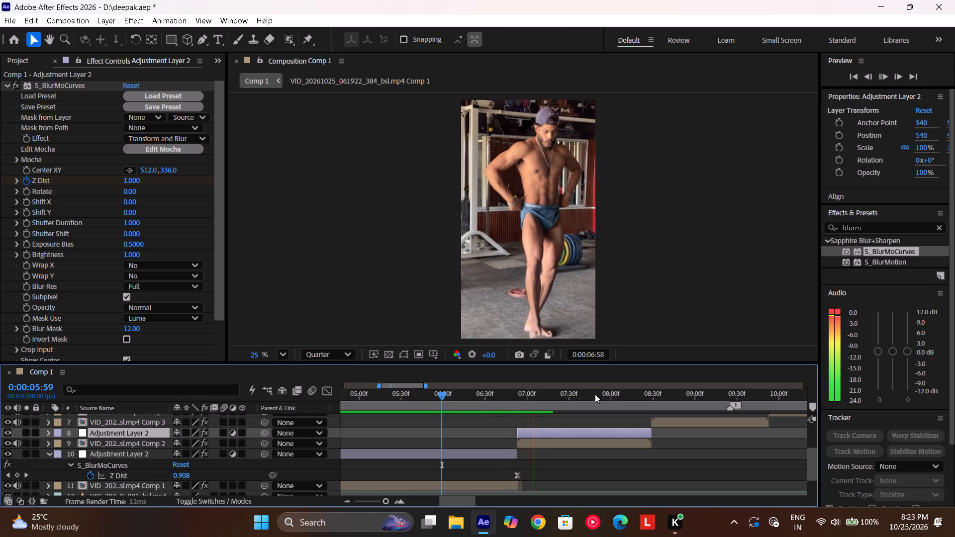
drag(606, 396, 420, 424)
key(space)
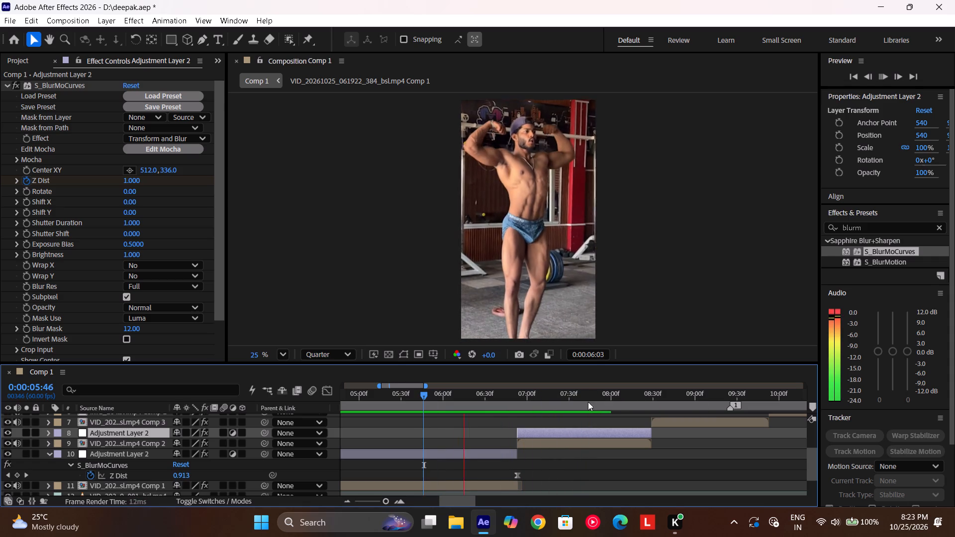
scroll(602, 394, left, 1)
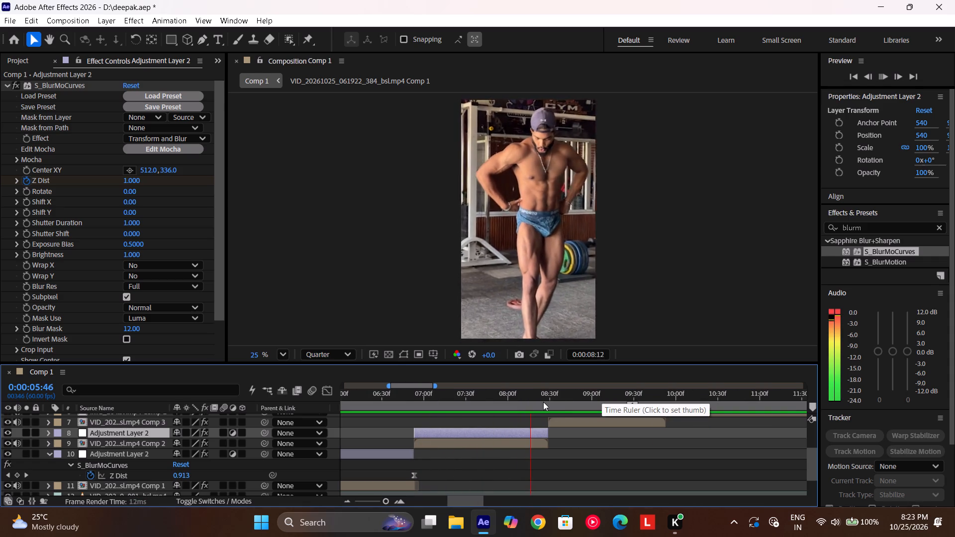
Duplicate the adjustment layer above the Comp 3 clip, starting at 0:00:08:29, and trim its end to that clip's end.
drag(543, 402, 549, 409)
scroll(549, 409, up, 1)
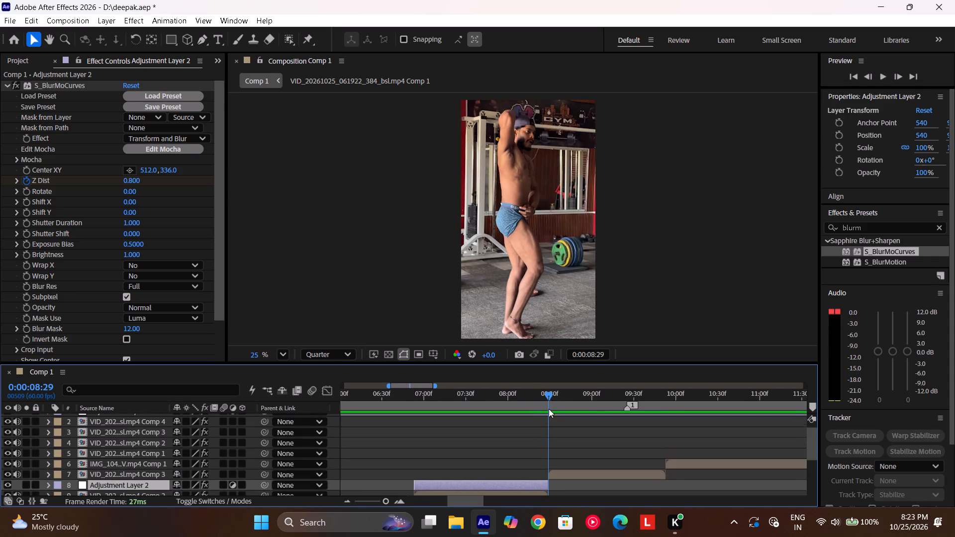
key(ctrl+d)
drag(145, 483, 145, 469)
drag(458, 474, 586, 478)
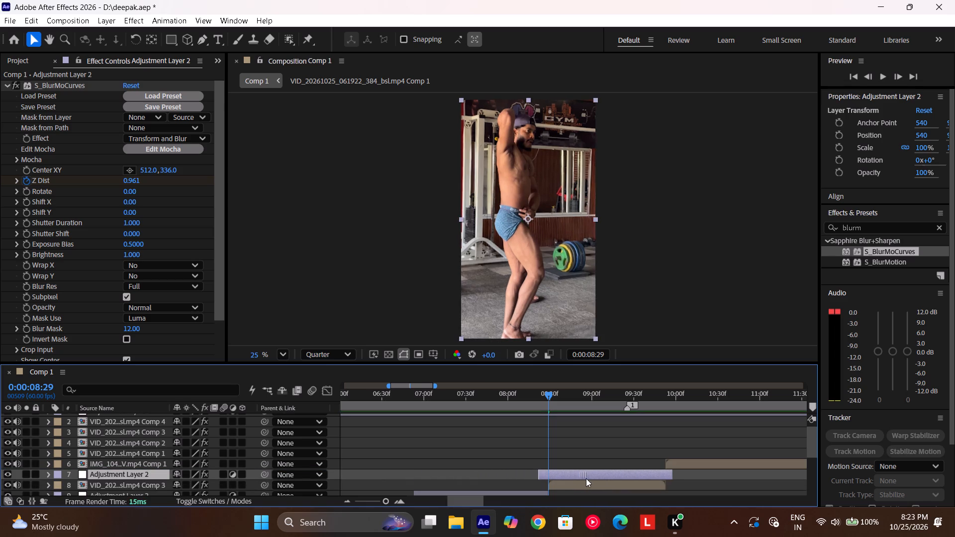
drag(586, 478, 593, 476)
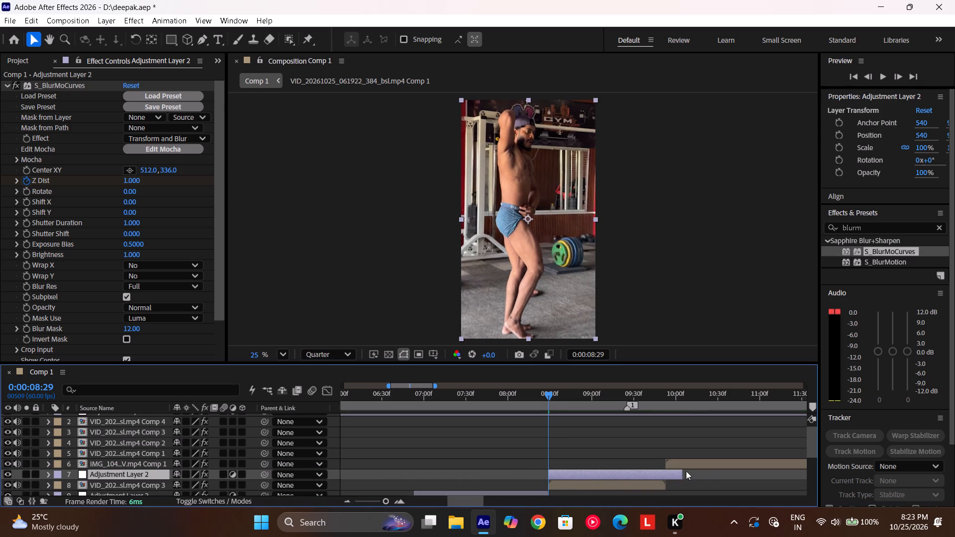
alt+drag(686, 477, 668, 479)
Duplicate the adjustment layer again, place the copy above IMG_1046.MOV.mp4 Comp 1, and align its start with that clip's start.
scroll(710, 466, left, 1)
key(ctrl+d)
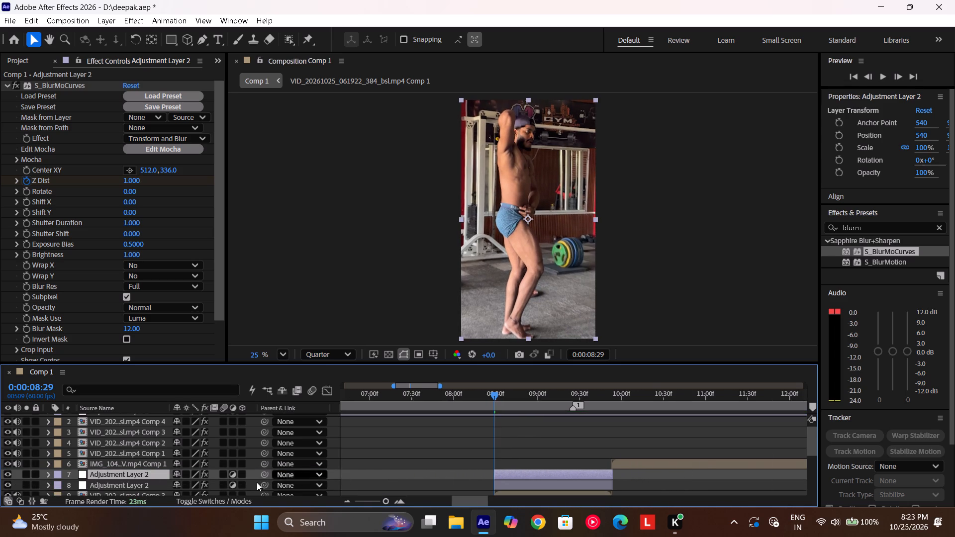
drag(142, 476, 146, 457)
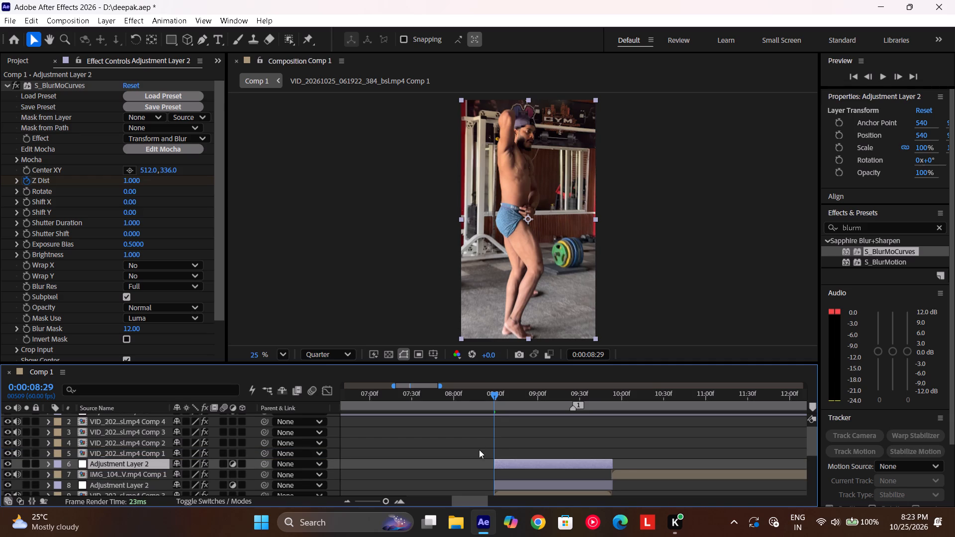
drag(509, 464, 628, 474)
click(628, 474)
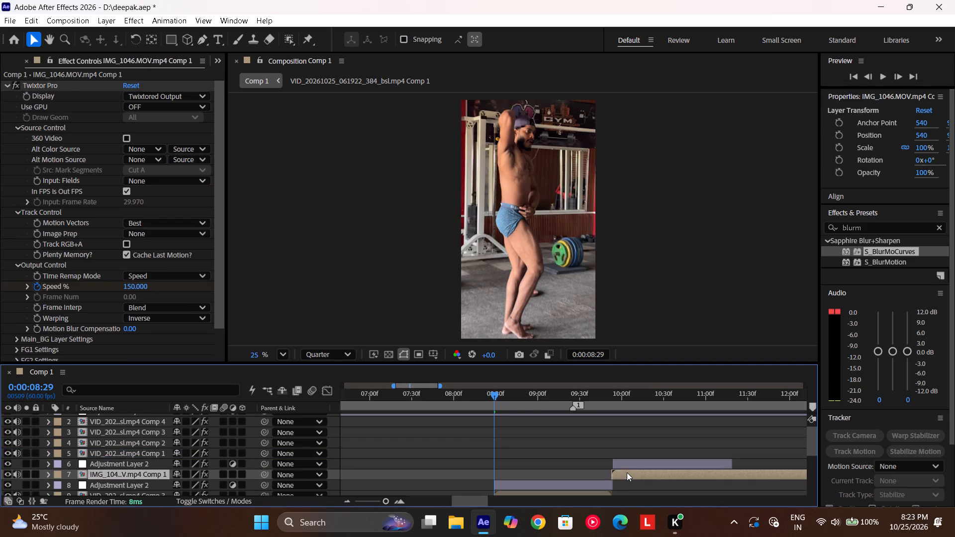
Play back the zooms through the Comp 3 clip from about 0:00:07:45.
key(space)
drag(465, 402, 435, 402)
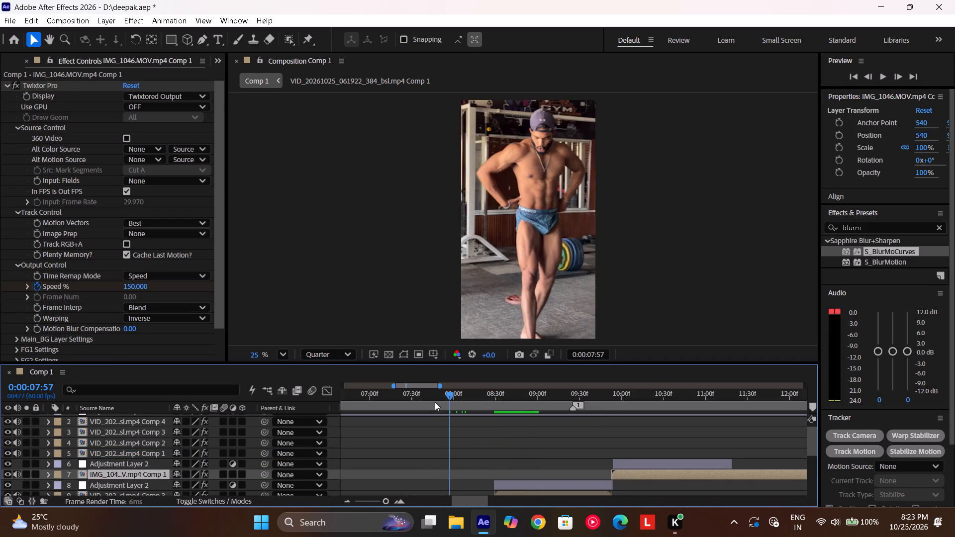
drag(435, 402, 432, 402)
key(space)
scroll(517, 400, left, 1)
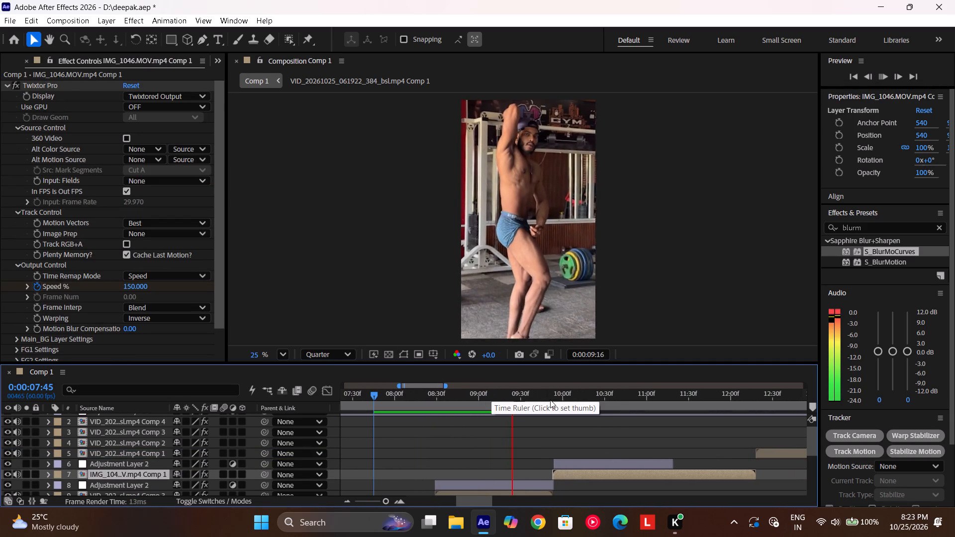
drag(554, 400, 560, 401)
Extend the end of the newest adjustment layer to the end of the IMG_1046.MOV.mp4 Comp 1 clip.
click(566, 462)
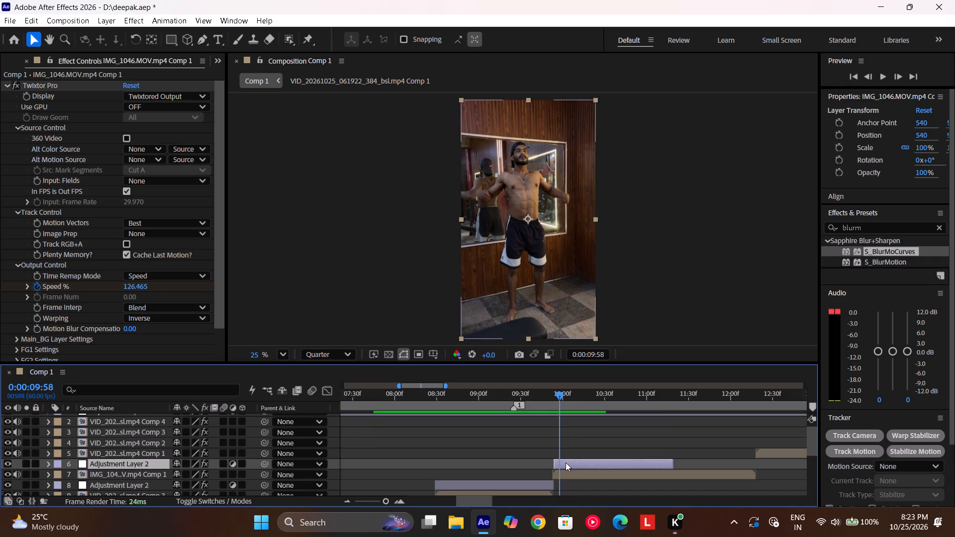
scroll(564, 463, left, 1)
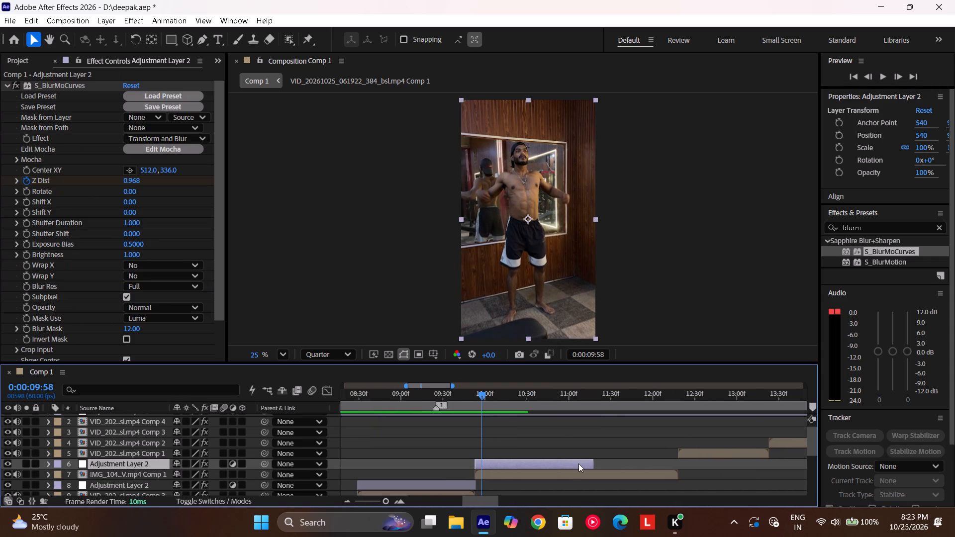
alt+drag(592, 463, 672, 485)
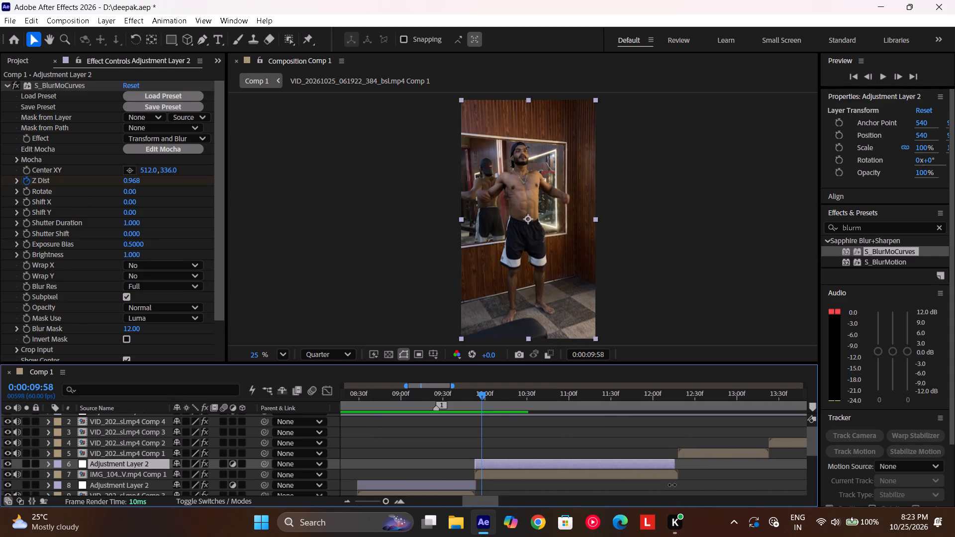
alt+drag(672, 485, 674, 480)
Play back the zoom on the IMG_1046 clip from about 0:00:09:40 and again from about 0:00:09:51.
drag(469, 397, 457, 399)
key(space)
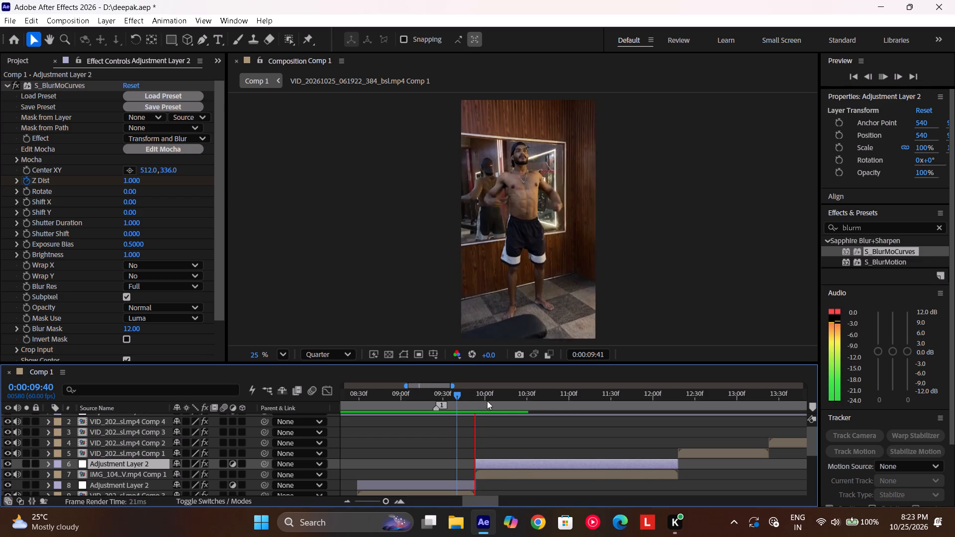
drag(570, 402, 469, 418)
key(space)
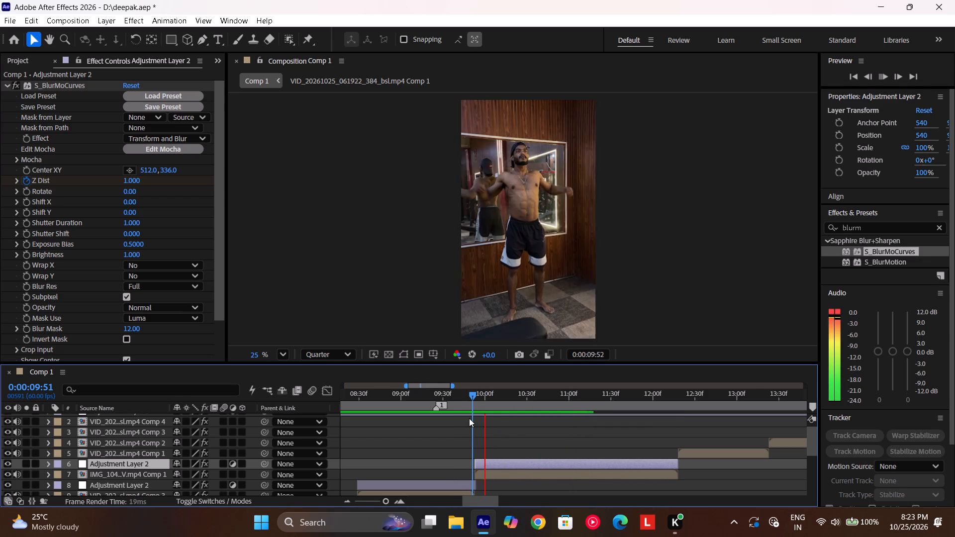
Duplicate the adjustment layer above the VID Comp 1 clip that starts at 0:00:12:18 and fit the copy to that clip's start and end.
scroll(627, 403, left, 1)
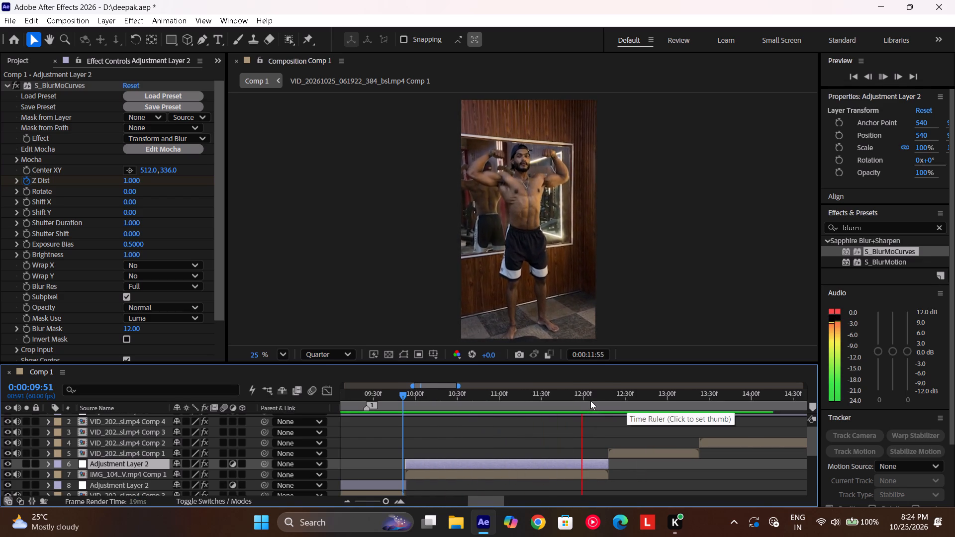
drag(590, 401, 609, 405)
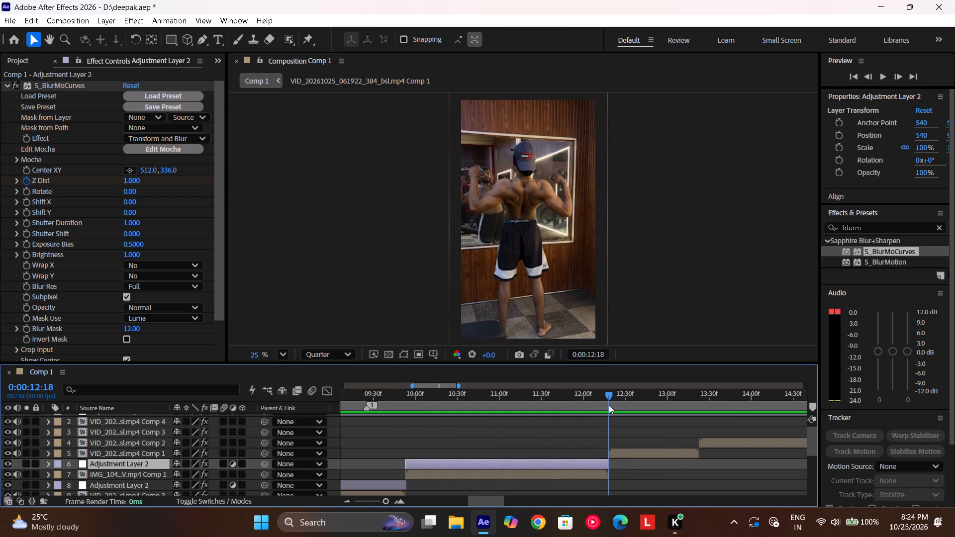
drag(609, 405, 609, 404)
scroll(609, 404, left, 1)
key(ctrl+d)
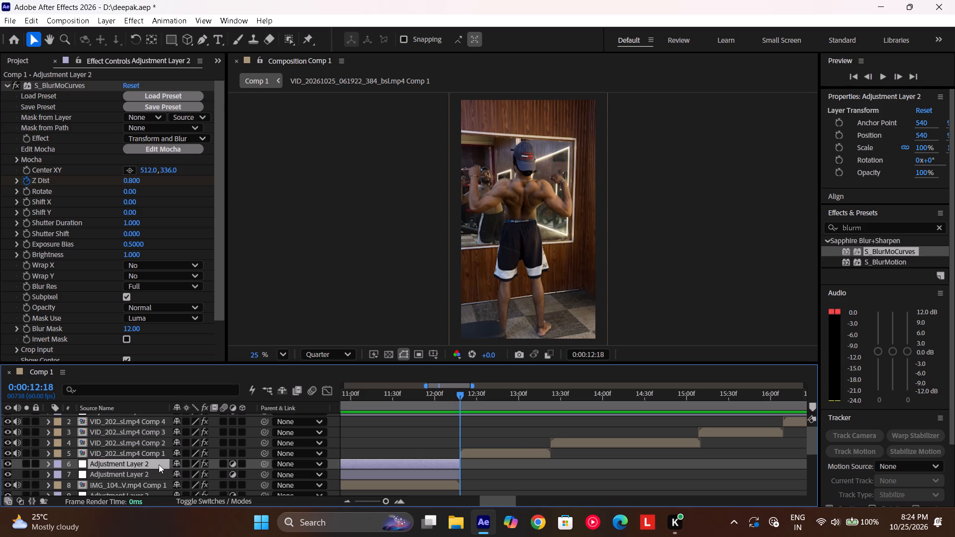
drag(159, 464, 157, 451)
drag(418, 454, 563, 465)
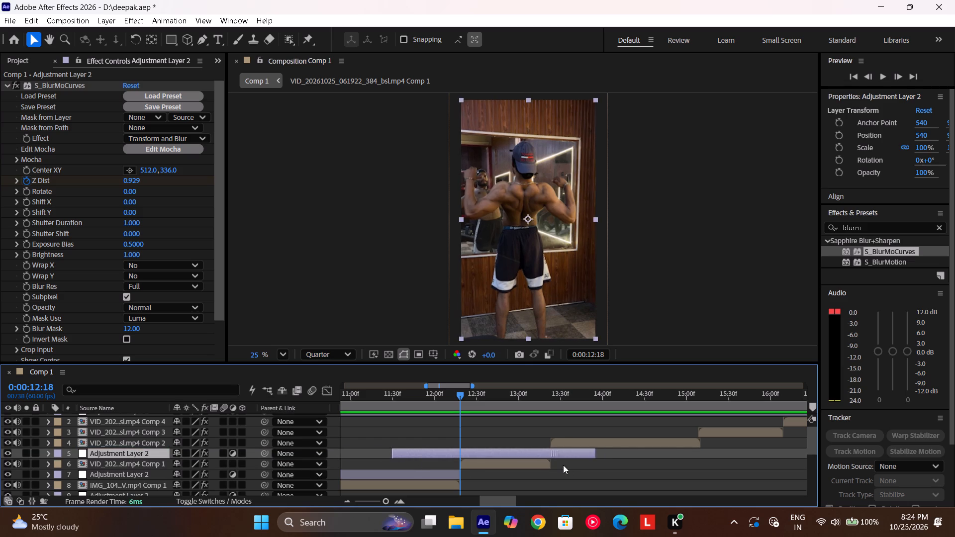
drag(563, 465, 624, 474)
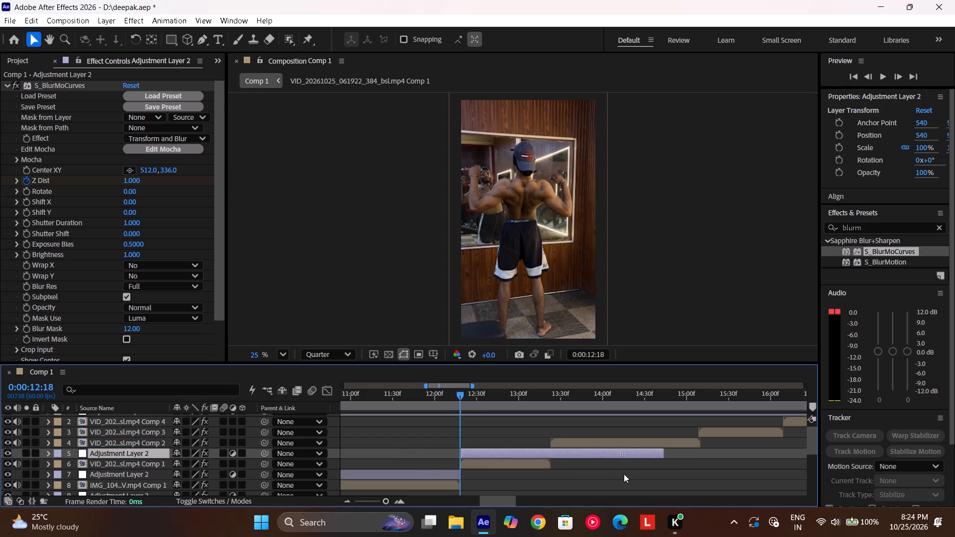
drag(624, 474, 622, 478)
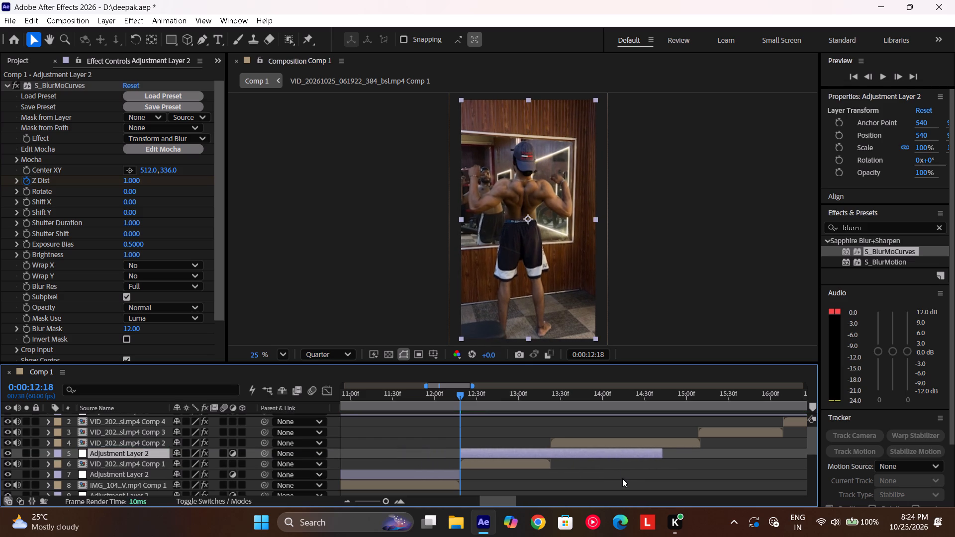
alt+drag(664, 456, 551, 464)
Duplicate the adjustment layer above the following VID Comp 2 clip and fit the copy to that clip's start and end.
scroll(551, 464, left, 1)
key(ctrl+d)
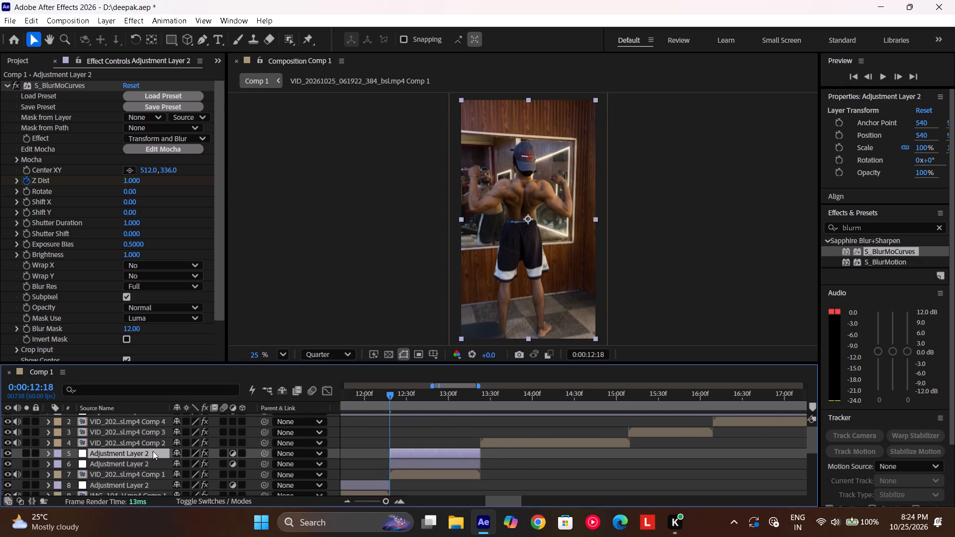
drag(151, 452, 150, 438)
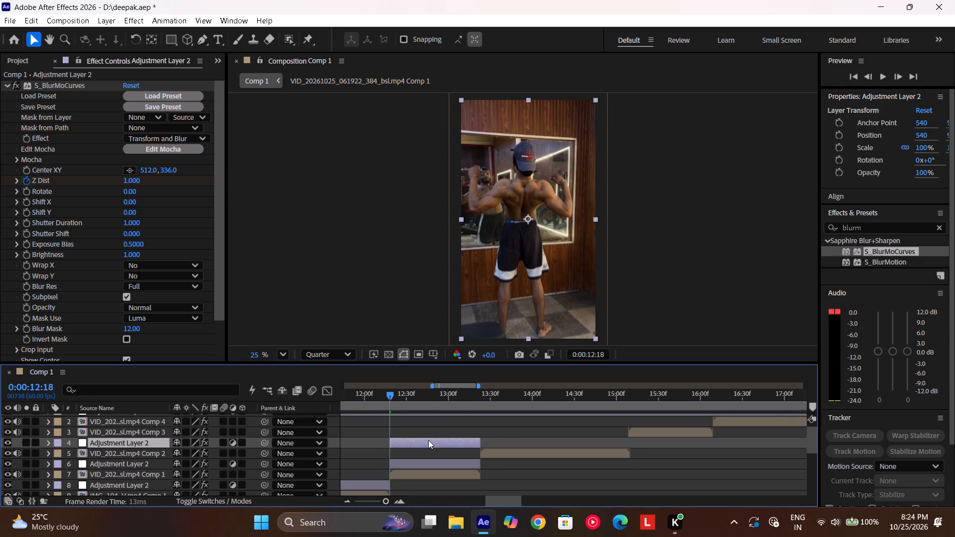
drag(428, 440, 519, 442)
alt+drag(572, 441, 626, 455)
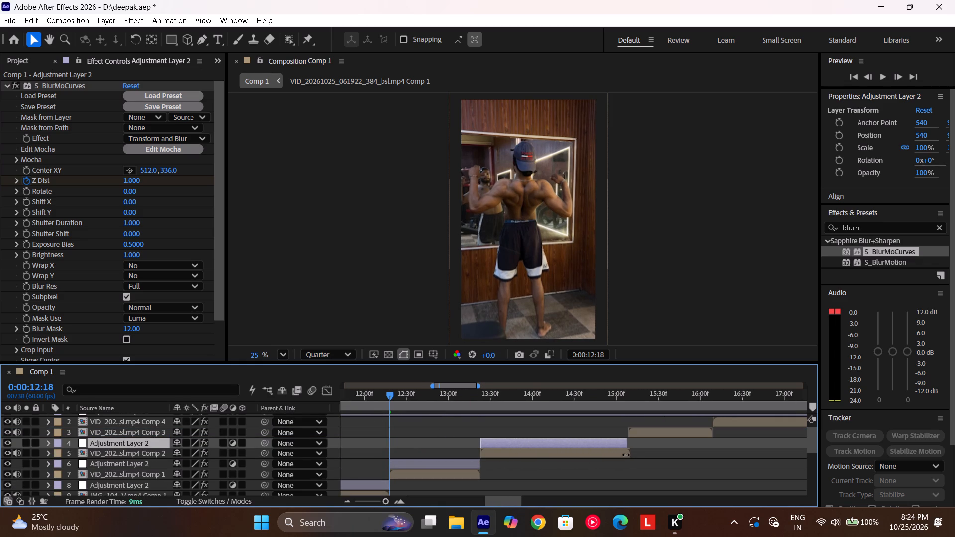
alt+drag(626, 455, 629, 457)
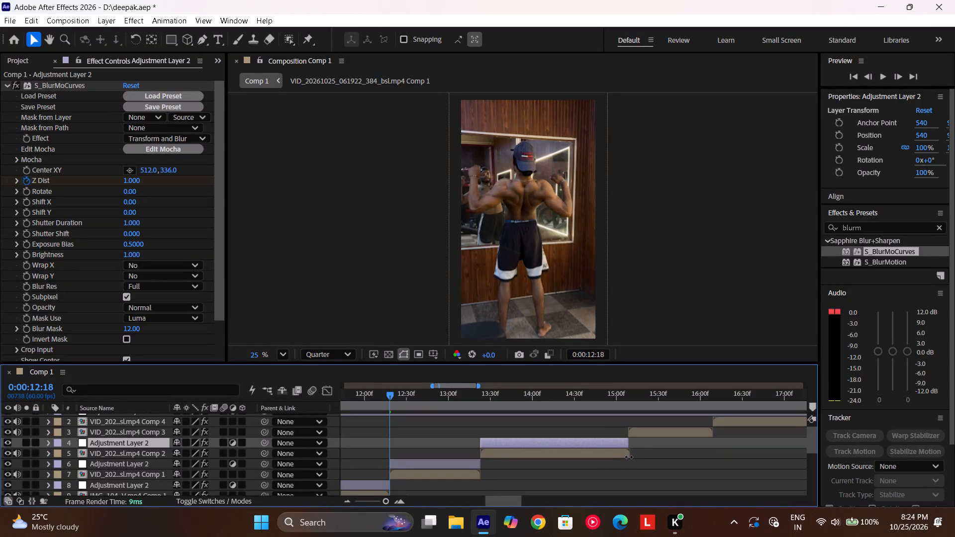
alt+drag(629, 457, 629, 456)
Duplicate the adjustment layer above the following VID Comp 3 clip and match the copy's start and end to that clip.
scroll(629, 456, up, 1)
key(ctrl+d)
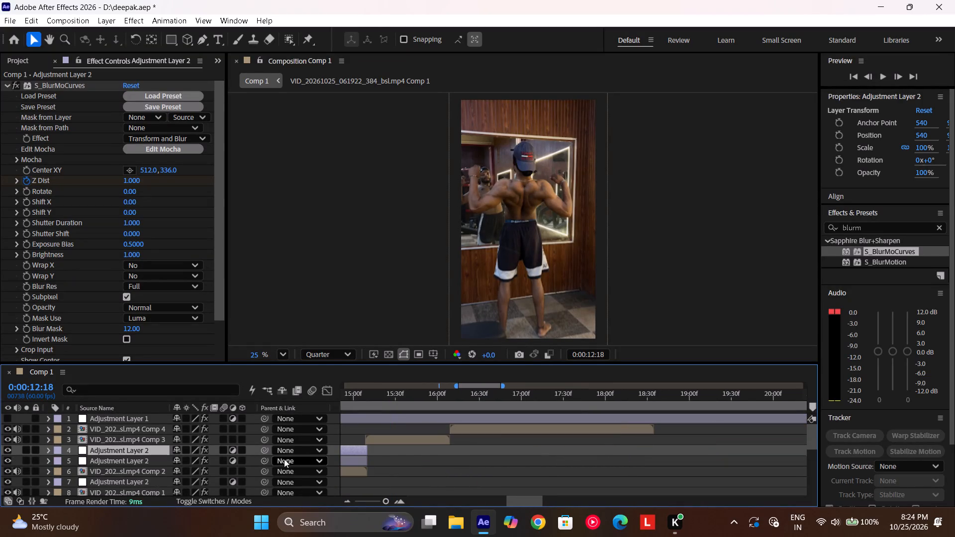
drag(150, 448, 149, 436)
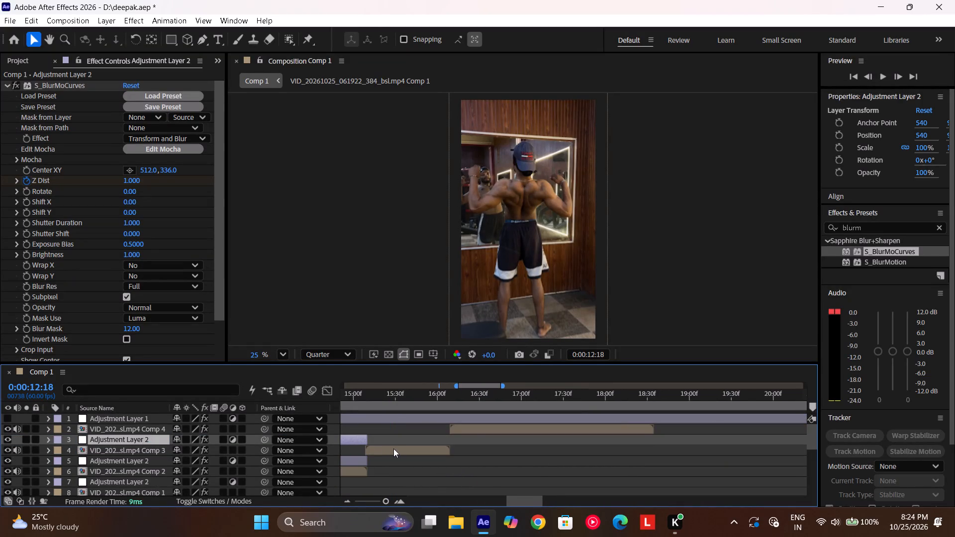
drag(353, 438, 505, 463)
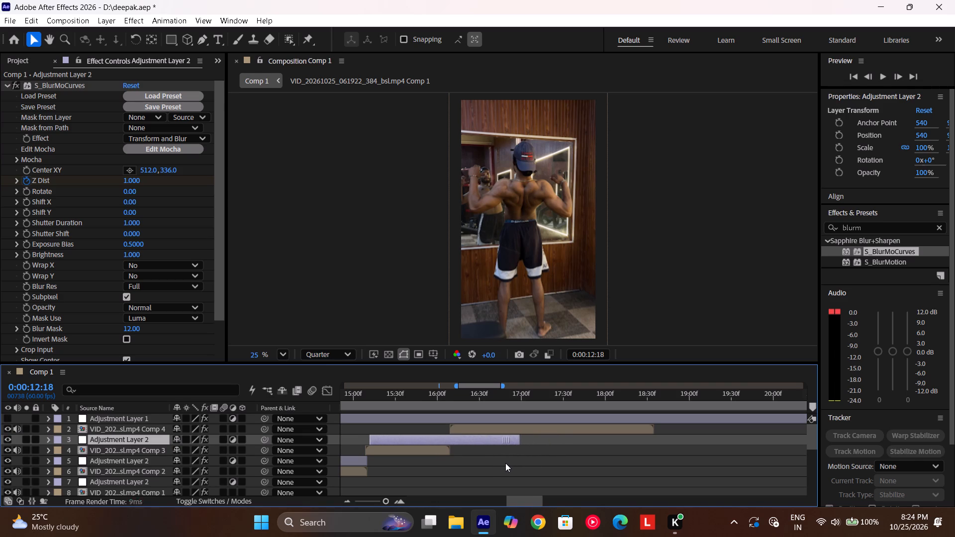
drag(505, 463, 500, 464)
alt+drag(513, 439, 449, 449)
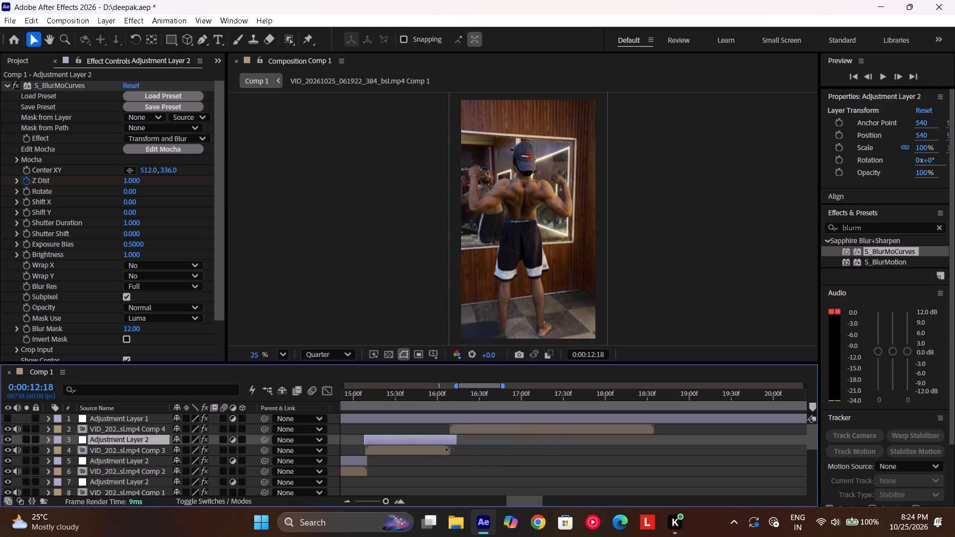
alt+drag(449, 449, 450, 449)
click(432, 442)
alt+drag(453, 441, 449, 447)
Duplicate the adjustment layer above the final VID Comp 4 clip, align its start, and extend its end to the clip's end.
key(ctrl+d)
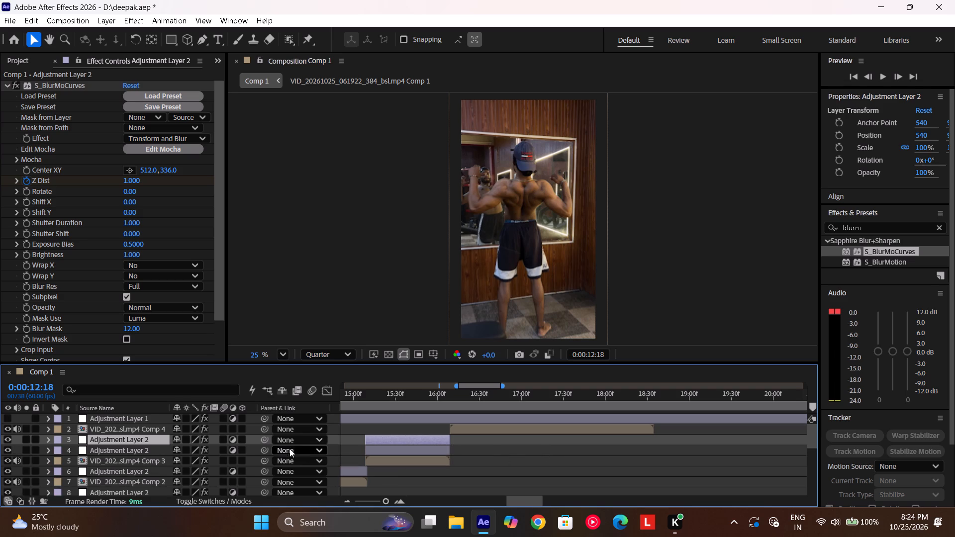
drag(156, 437, 156, 423)
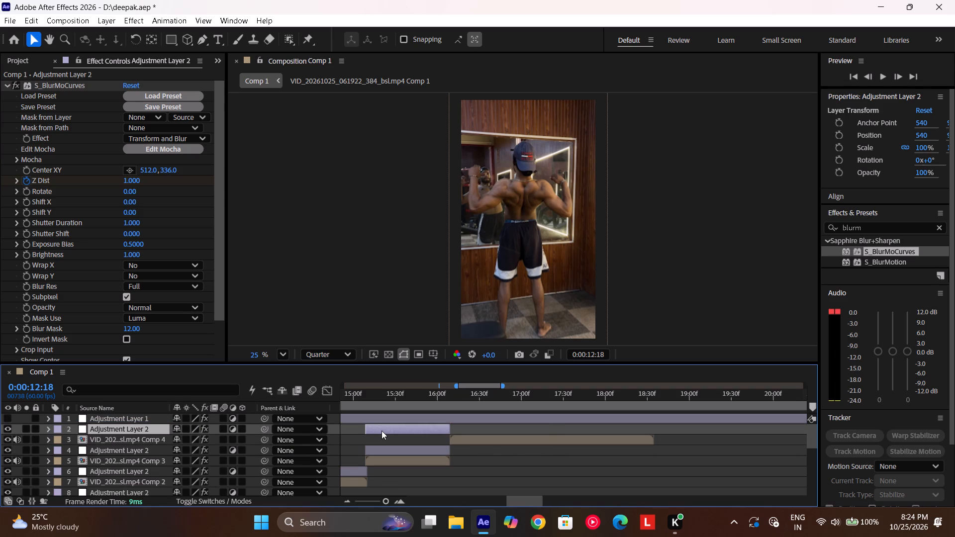
drag(382, 431, 466, 452)
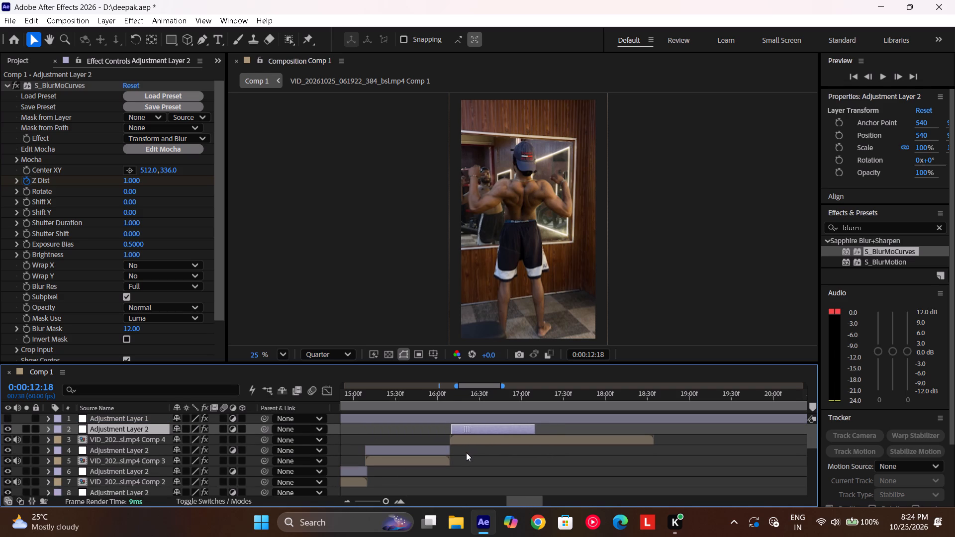
drag(466, 452, 465, 458)
alt+drag(531, 432, 650, 447)
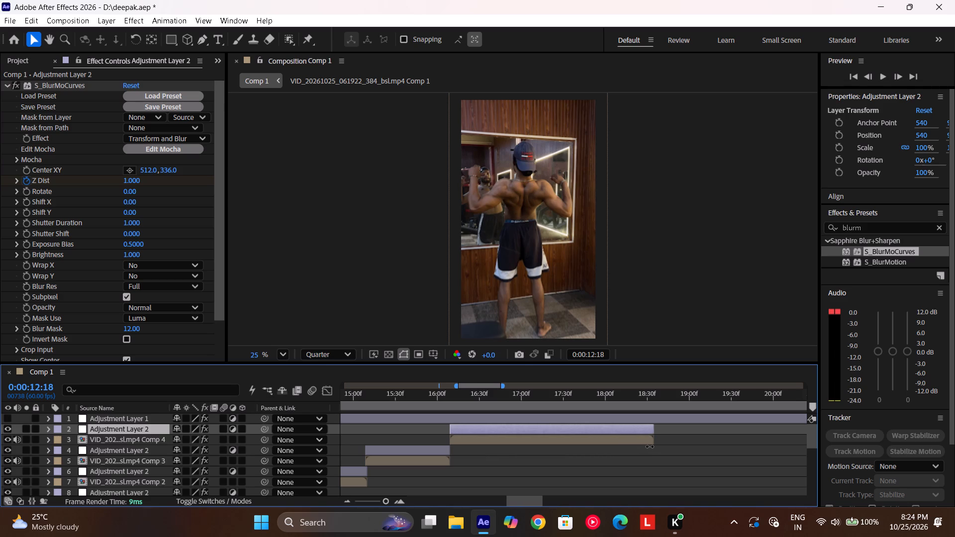
alt+drag(650, 447, 650, 446)
Play back the new zooms from 0:00:10:17 and again from 0:00:13:30 into the final clip.
drag(574, 392, 615, 405)
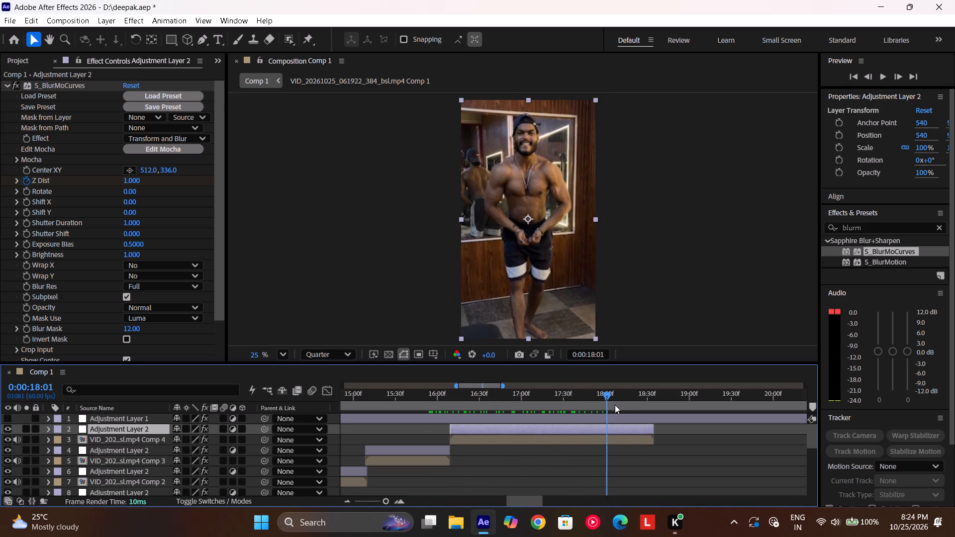
drag(615, 405, 267, 438)
key(space)
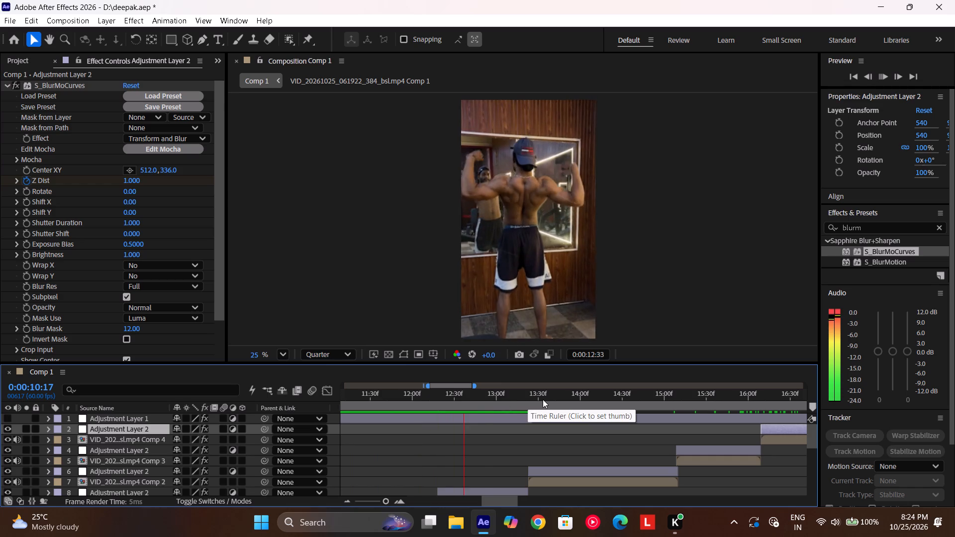
drag(614, 398, 539, 419)
key(space)
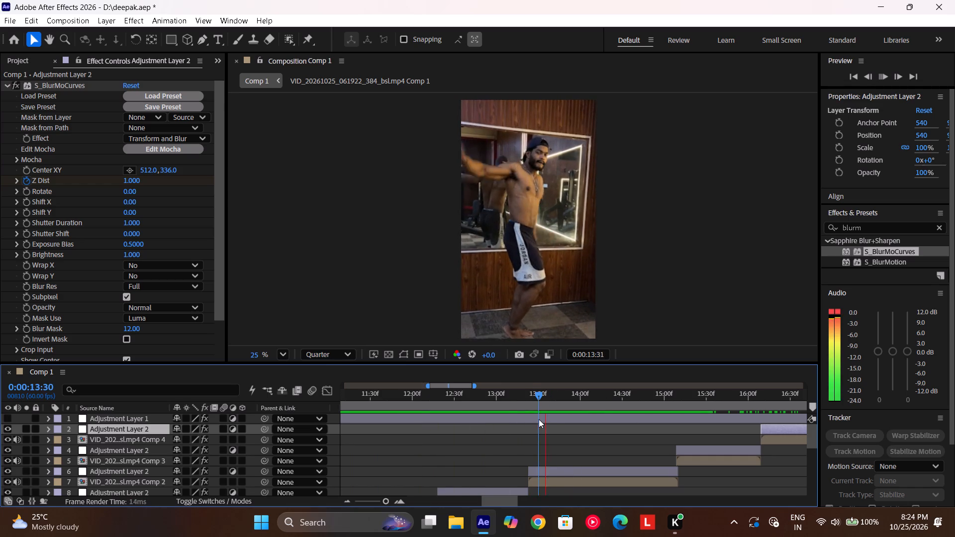
scroll(539, 419, left, 1)
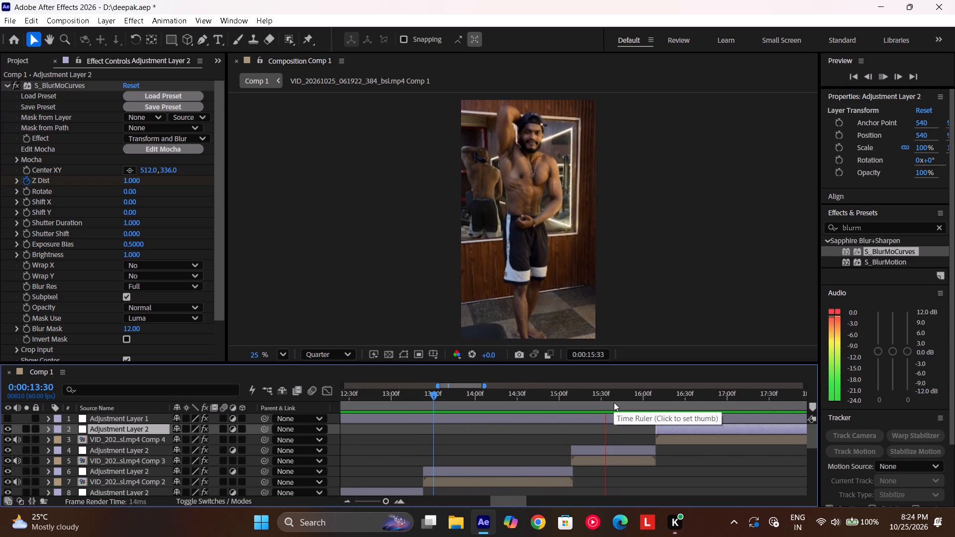
scroll(614, 402, left, 1)
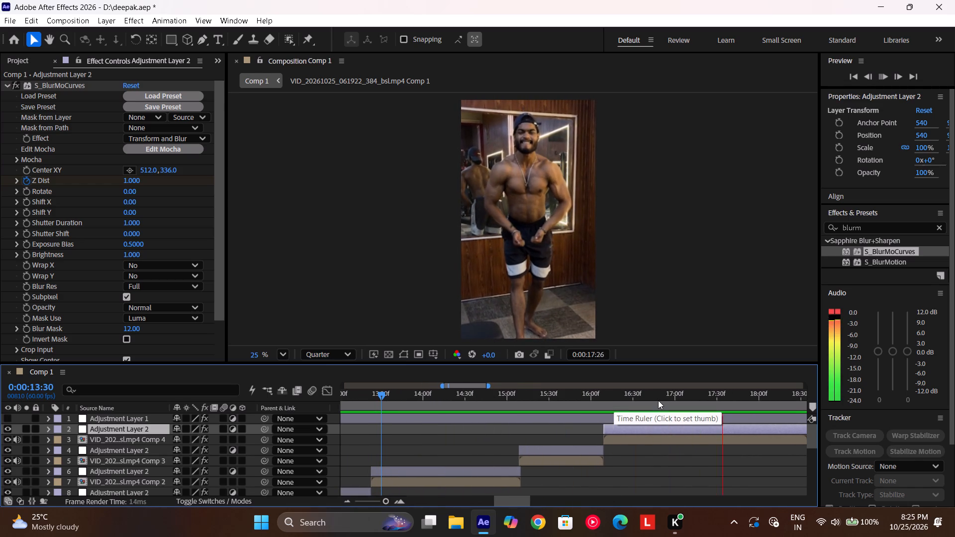
Play back the montage from the beginning of Comp 1.
drag(658, 400, 403, 458)
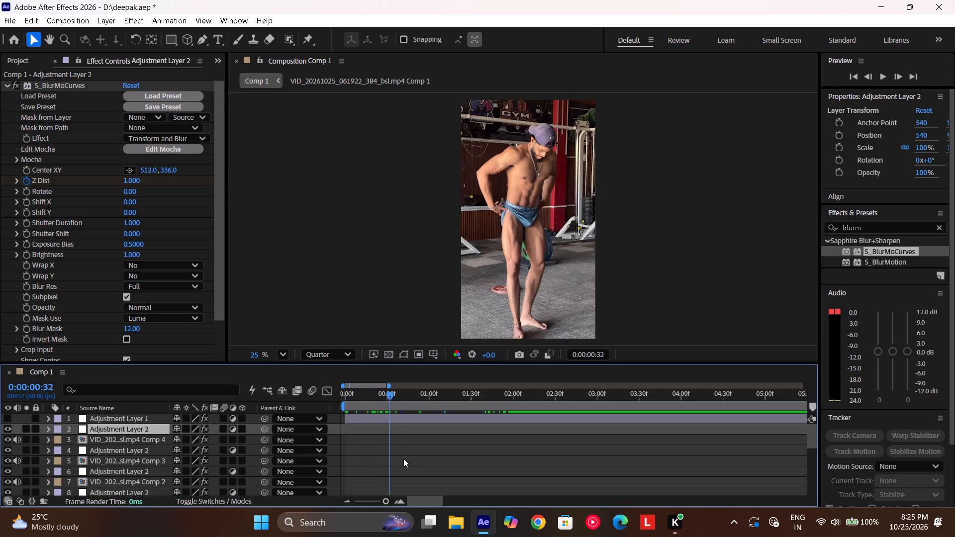
drag(403, 458, 259, 468)
key(space)
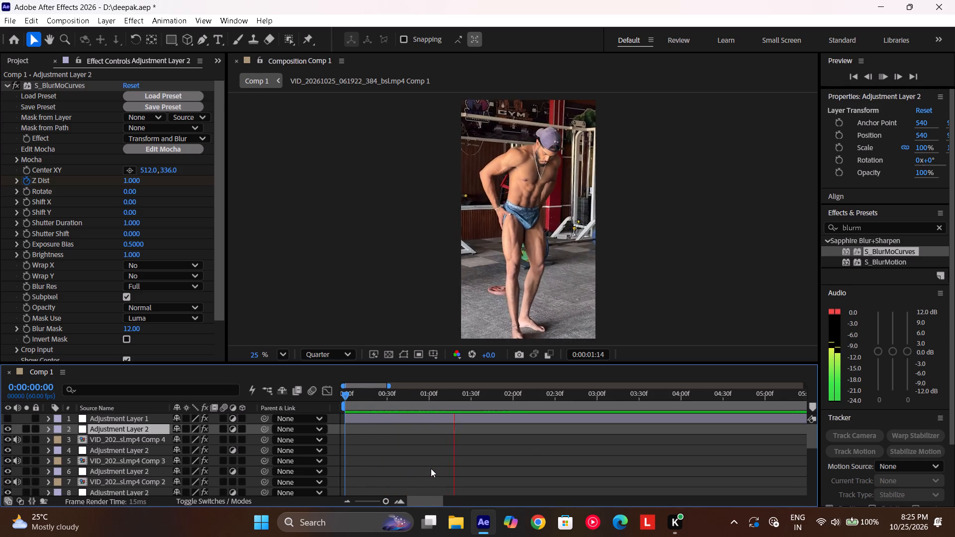
scroll(431, 468, left, 1)
scroll(546, 449, down, 4)
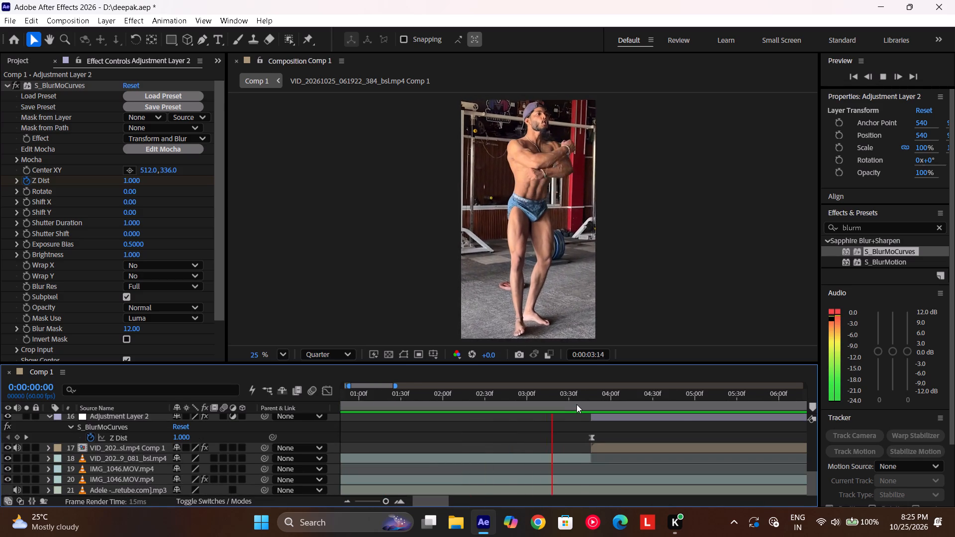
Move the current time to 0:00:03:46 and add a new adjustment layer just below Adjustment Layer 1.
drag(579, 404, 599, 404)
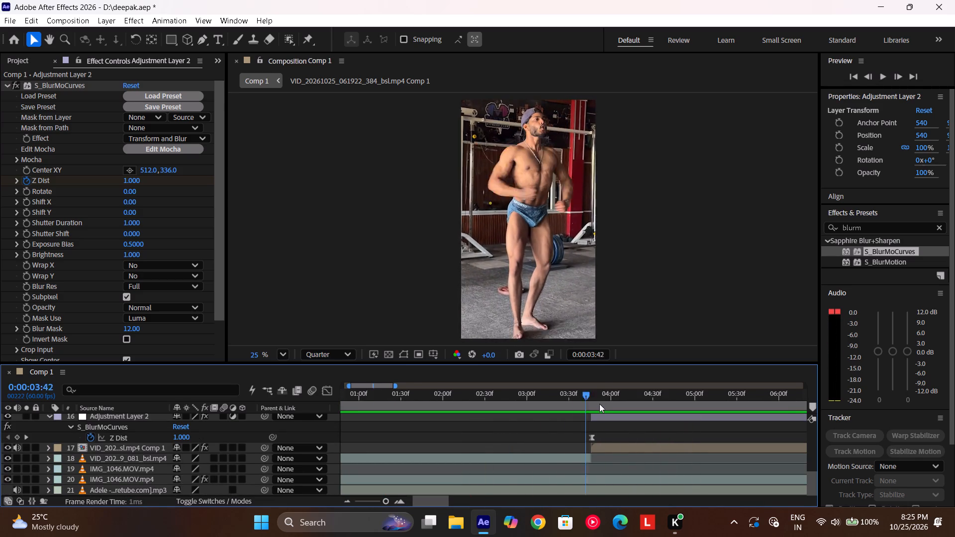
drag(599, 404, 590, 413)
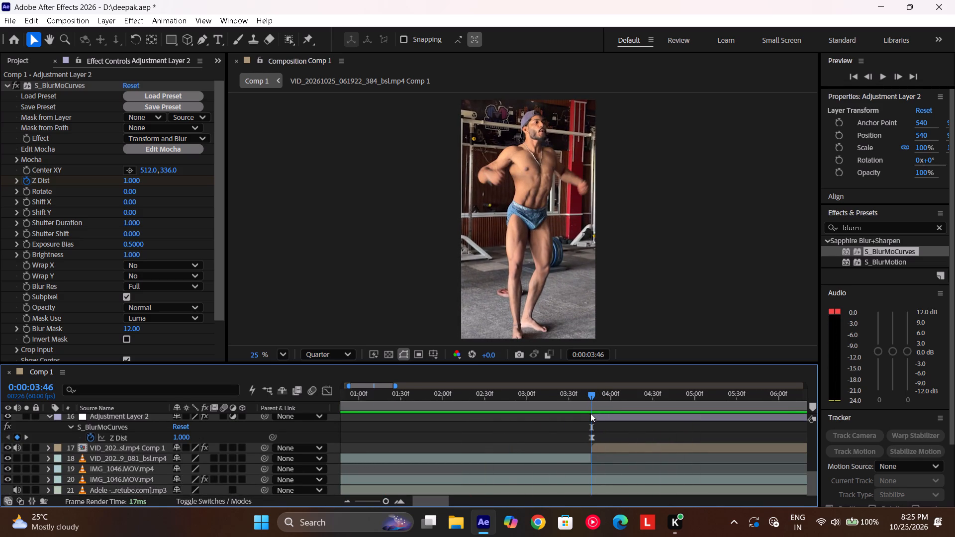
scroll(590, 413, up, 2)
scroll(590, 413, left, 1)
scroll(545, 455, down, 5)
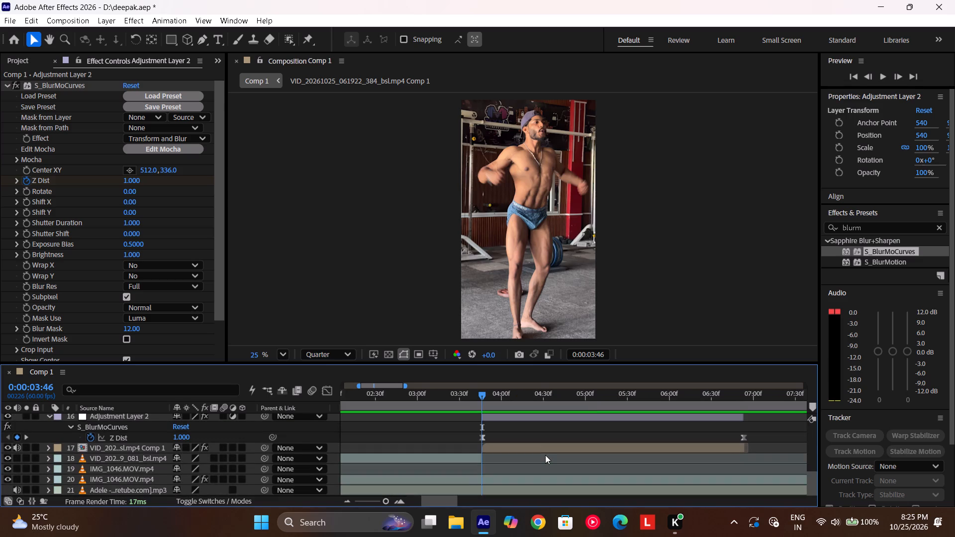
scroll(545, 455, up, 8)
key(ctrl+alt+y)
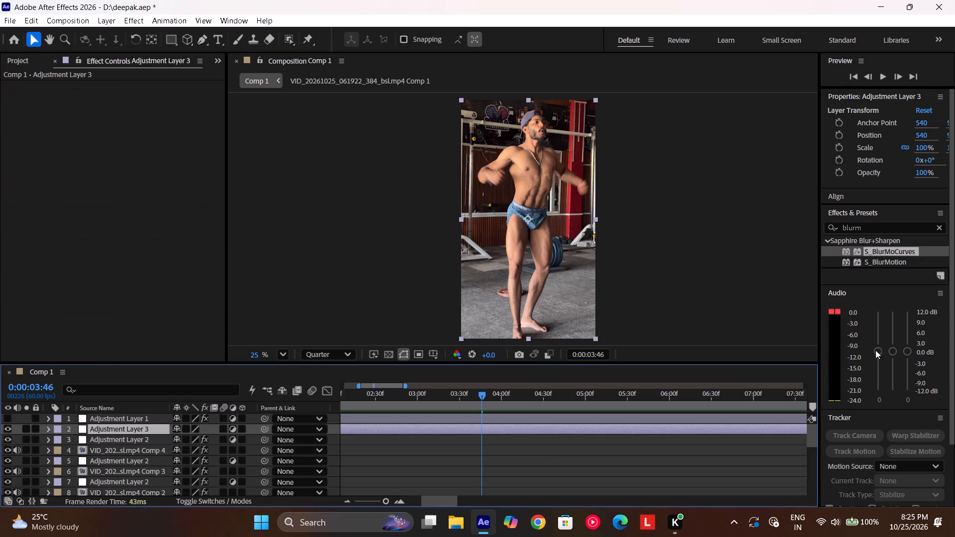
Search the effects for black and apply BCC+Black and White to Adjustment Layer 3.
click(925, 227)
key(BackSpace)
key(BackSpace)
key(BackSpace)
key(BackSpace)
key(BackSpace)
key(BackSpace)
key(BackSpace)
key(BackSpace)
key(BackSpace)
key(BackSpace)
key(BackSpace)
key(BackSpace)
key(BackSpace)
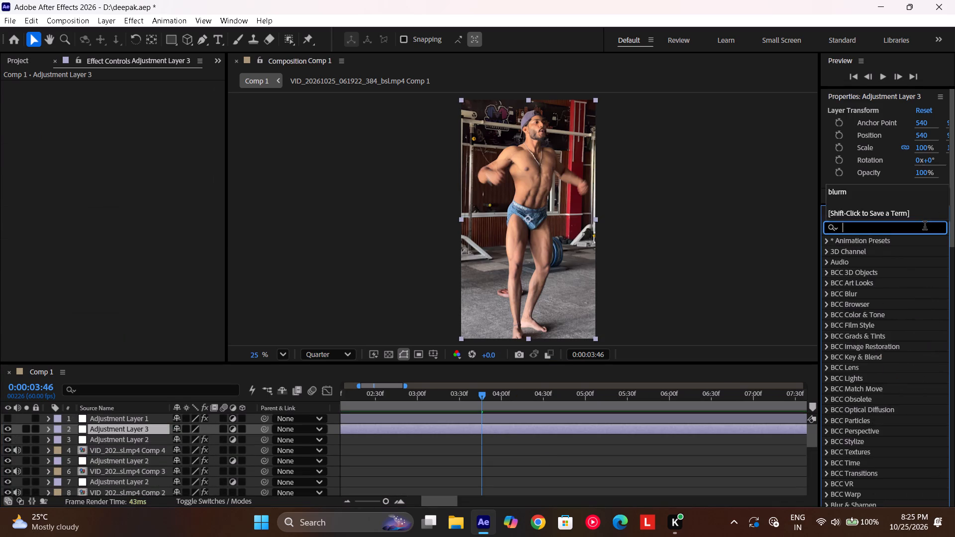
text(black)
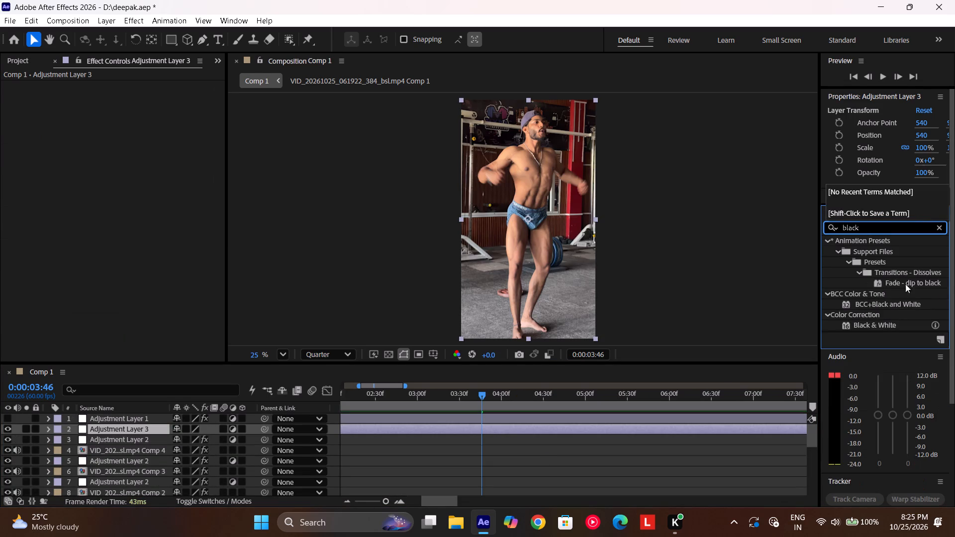
double_click(884, 306)
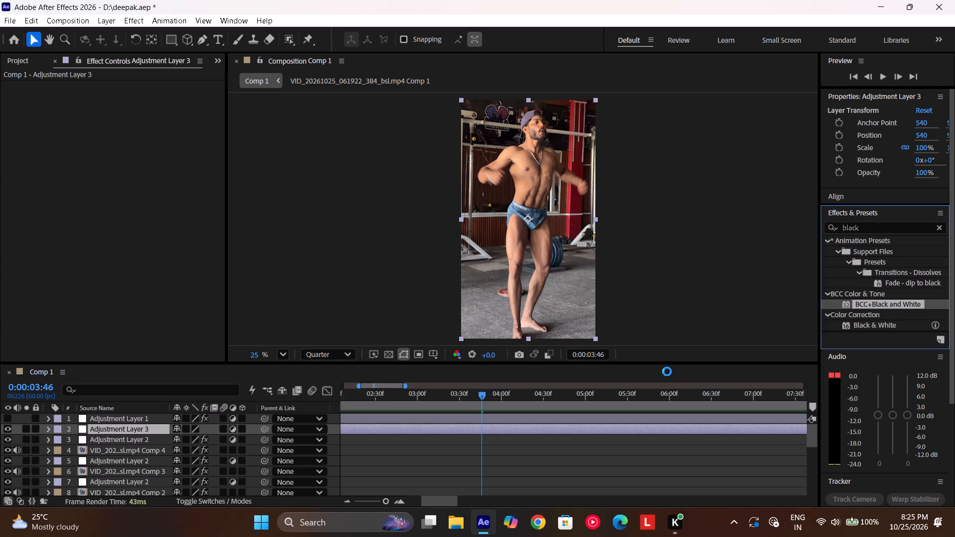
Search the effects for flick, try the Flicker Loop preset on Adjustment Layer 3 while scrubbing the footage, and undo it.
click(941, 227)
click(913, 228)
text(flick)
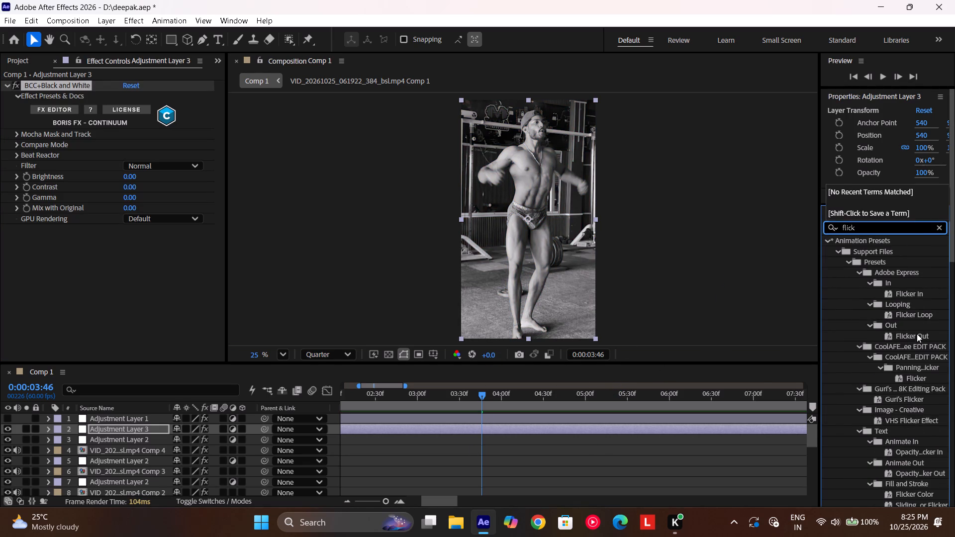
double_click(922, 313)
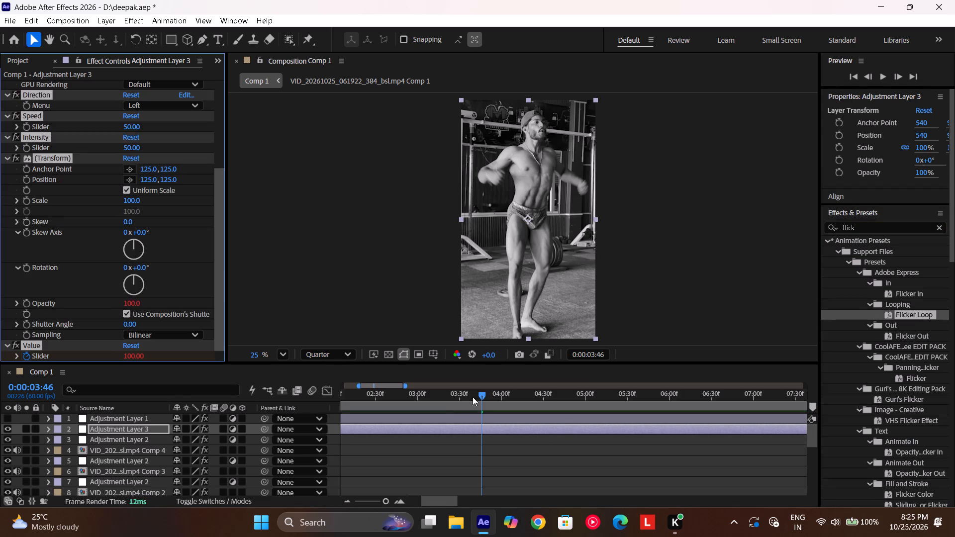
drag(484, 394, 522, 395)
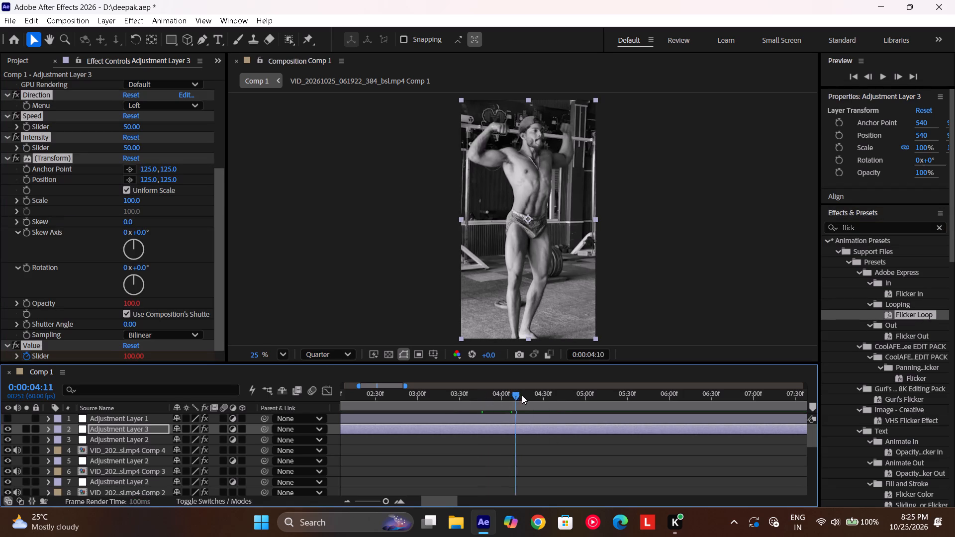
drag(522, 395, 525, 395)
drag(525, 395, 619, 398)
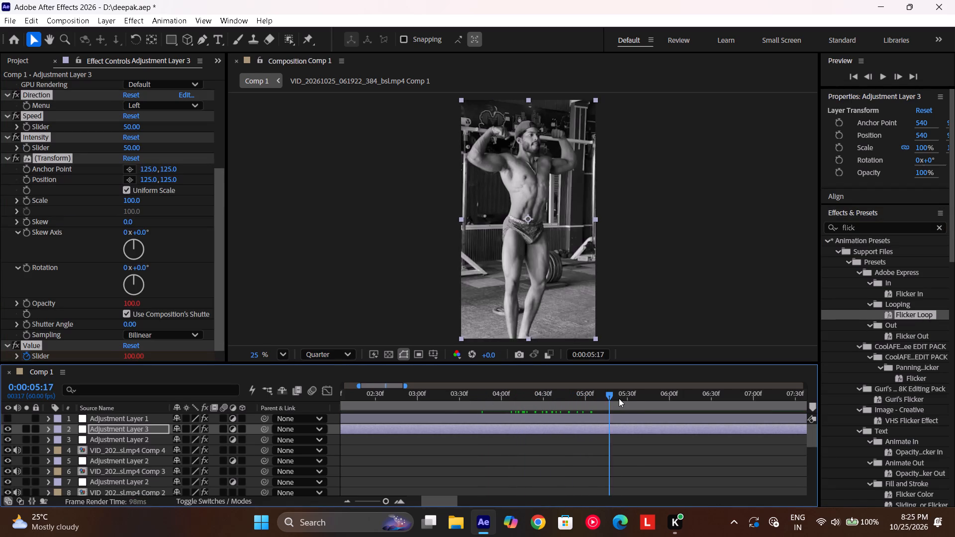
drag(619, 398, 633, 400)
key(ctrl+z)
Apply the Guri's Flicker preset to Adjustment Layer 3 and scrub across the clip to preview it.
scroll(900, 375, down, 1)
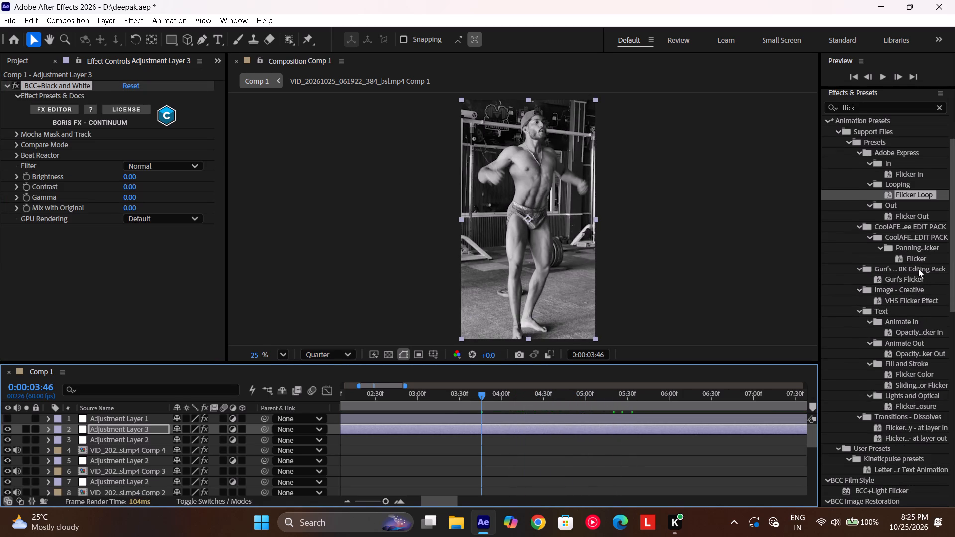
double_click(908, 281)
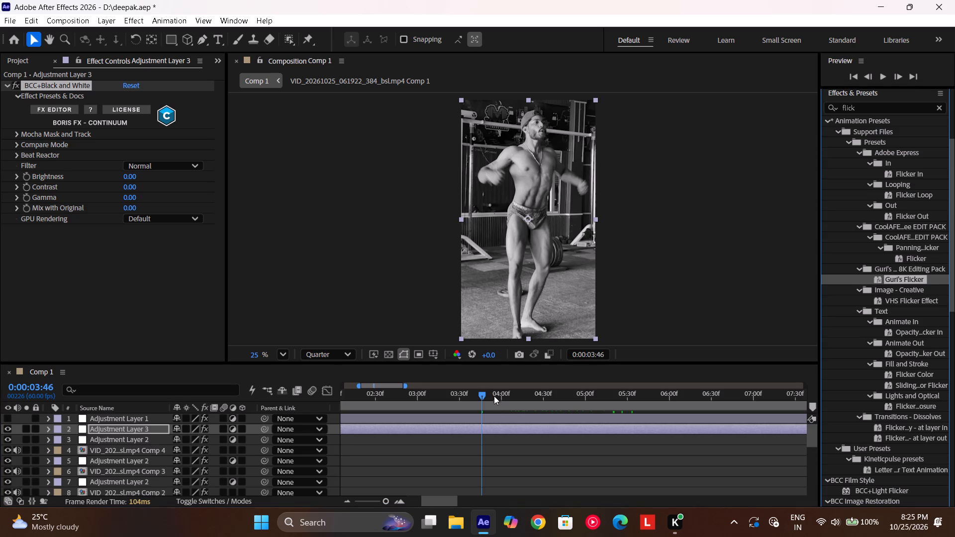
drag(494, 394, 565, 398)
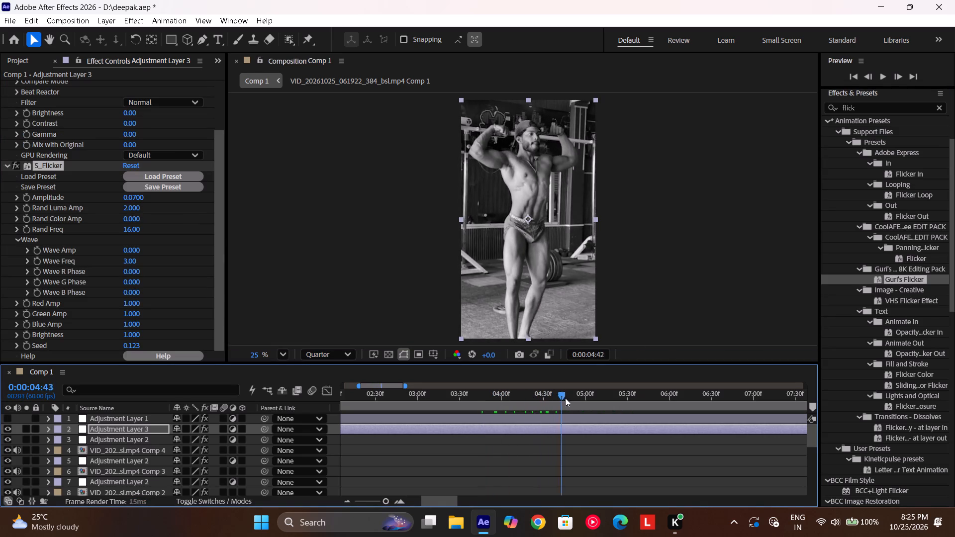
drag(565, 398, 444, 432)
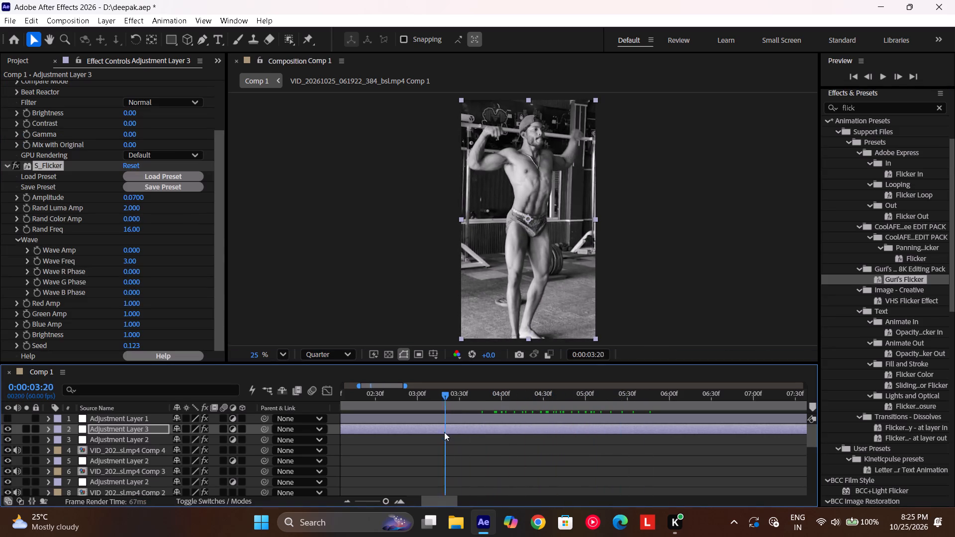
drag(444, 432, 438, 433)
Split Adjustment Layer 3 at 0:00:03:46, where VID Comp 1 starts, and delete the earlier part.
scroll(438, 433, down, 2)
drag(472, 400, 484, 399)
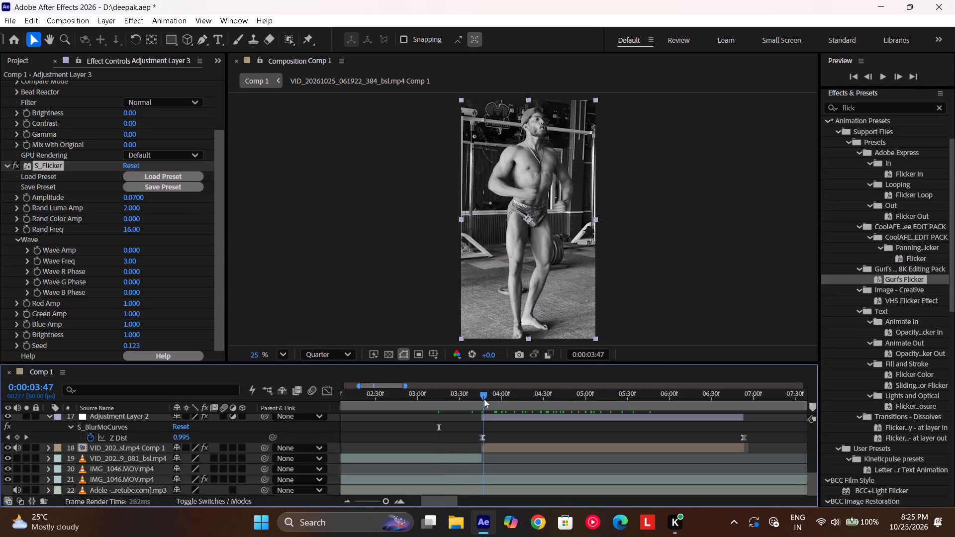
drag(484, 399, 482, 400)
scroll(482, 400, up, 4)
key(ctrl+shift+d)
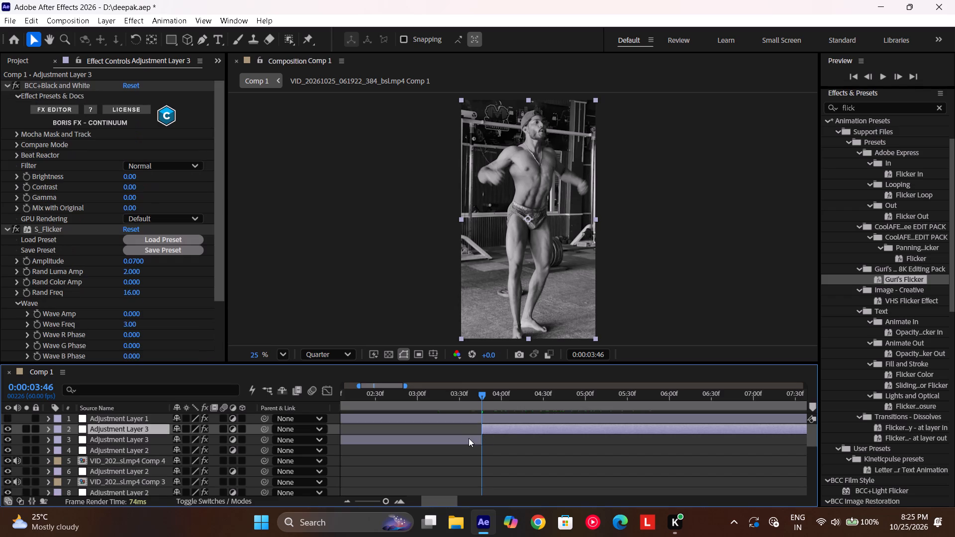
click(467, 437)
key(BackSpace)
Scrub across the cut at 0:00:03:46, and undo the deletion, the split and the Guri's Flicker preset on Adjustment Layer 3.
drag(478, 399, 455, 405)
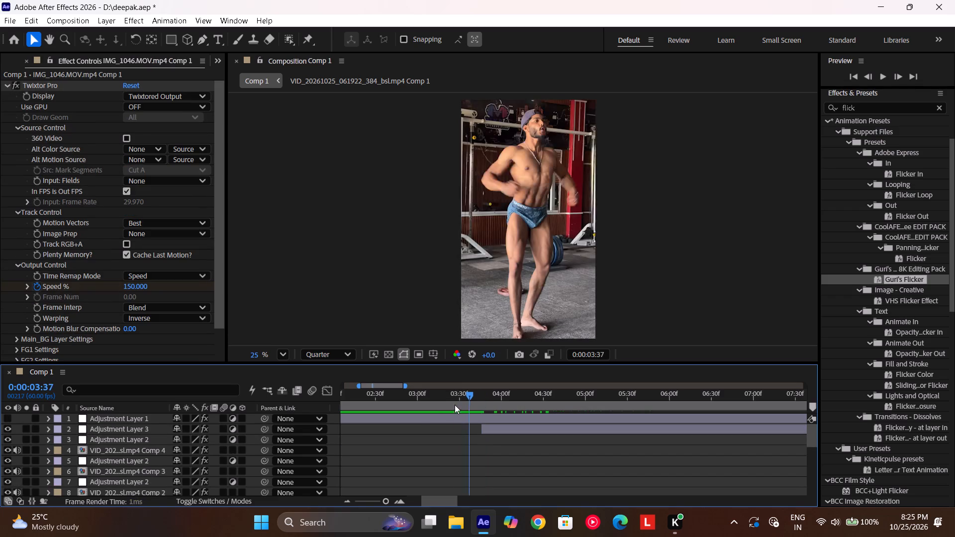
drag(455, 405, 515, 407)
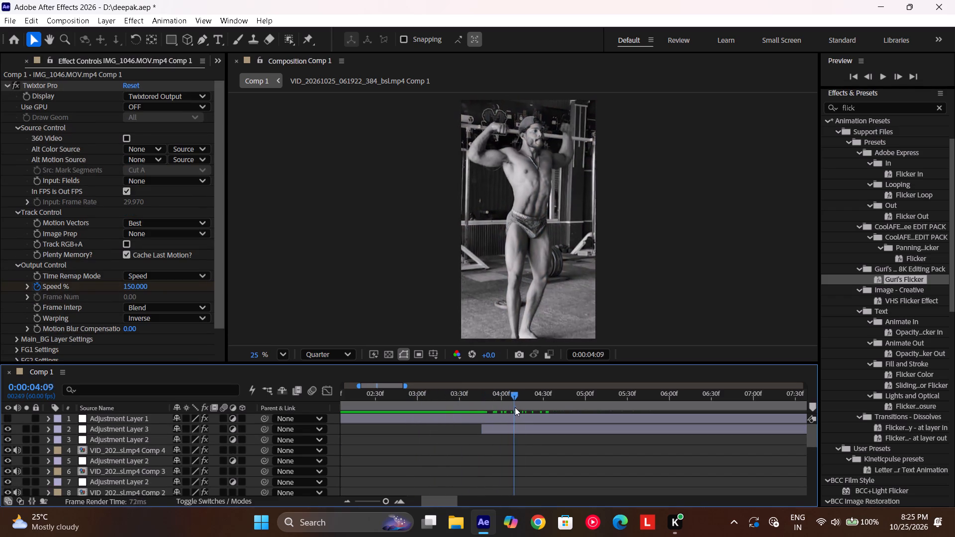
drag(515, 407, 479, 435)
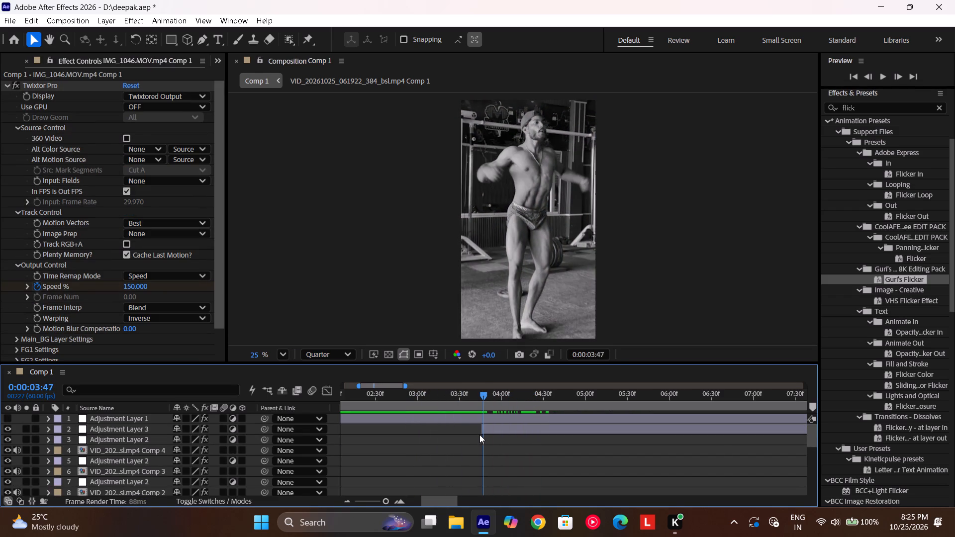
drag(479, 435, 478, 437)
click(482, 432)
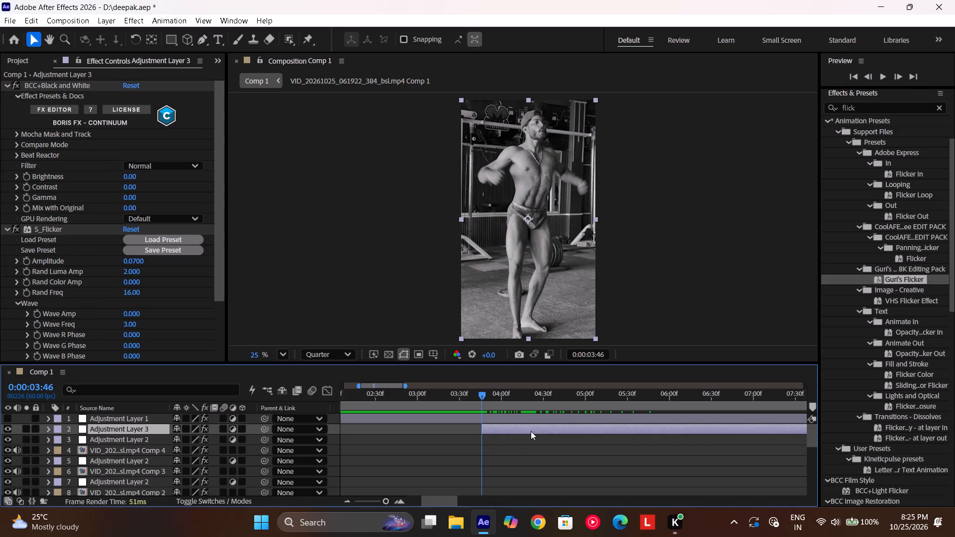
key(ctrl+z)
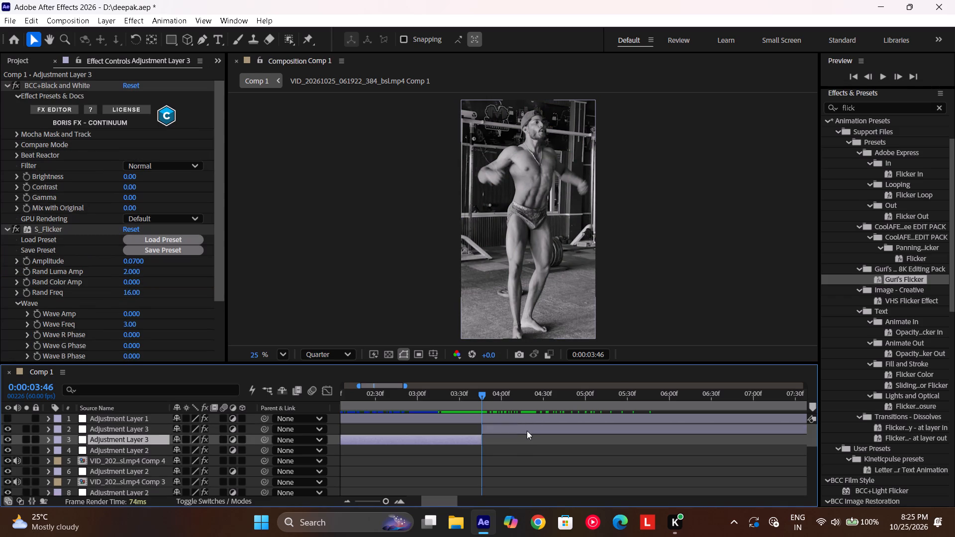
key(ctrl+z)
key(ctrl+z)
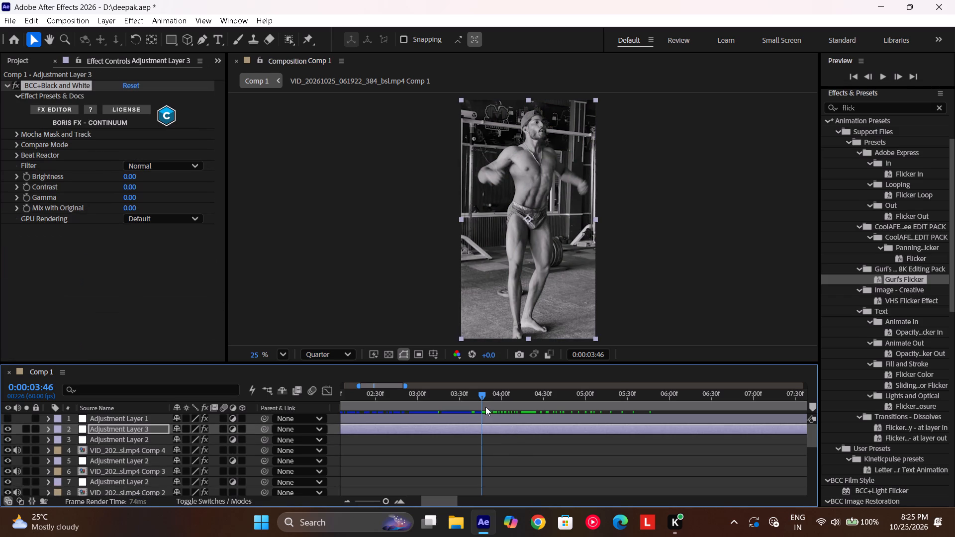
Split Adjustment Layer 3 at 0:00:03:46 and apply the Guri's Flicker preset to the later part only.
key(ctrl+shift+d)
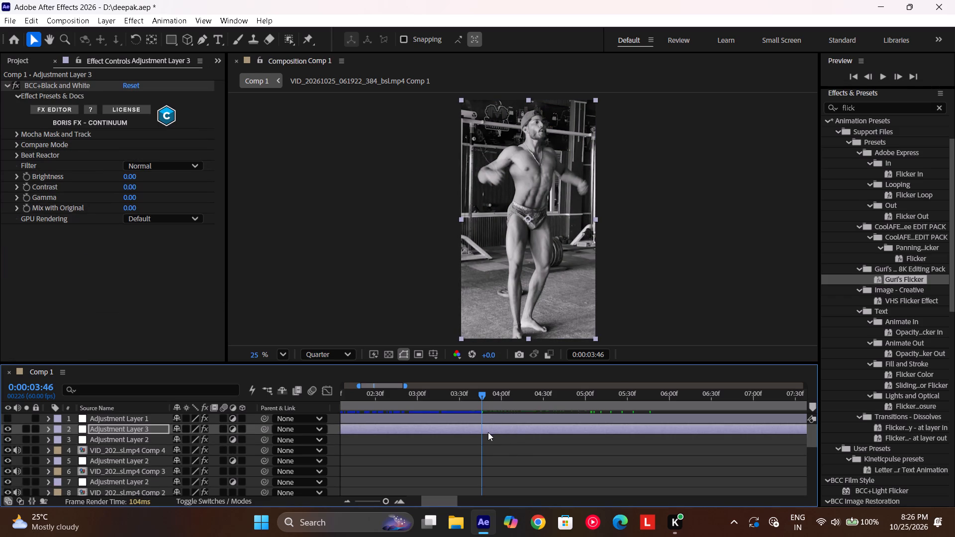
click(488, 432)
double_click(898, 275)
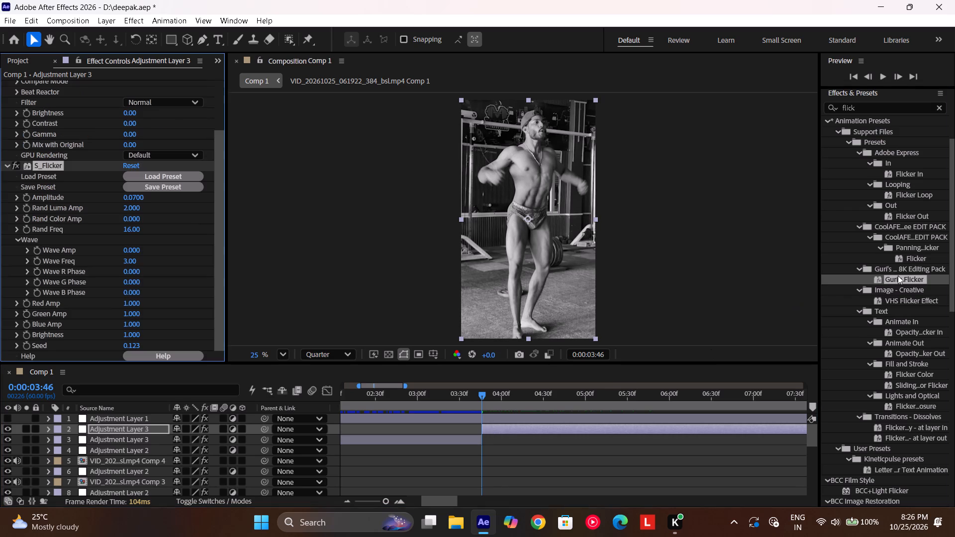
Play back Comp 1 from the beginning and replay the section around the adjustment layer split to check the flicker.
drag(496, 396, 149, 458)
key(space)
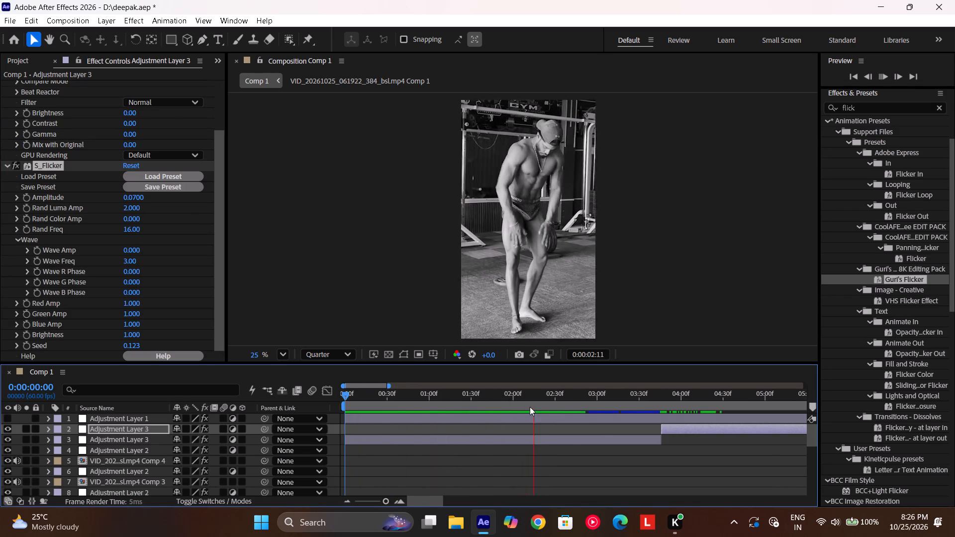
scroll(600, 425, left, 1)
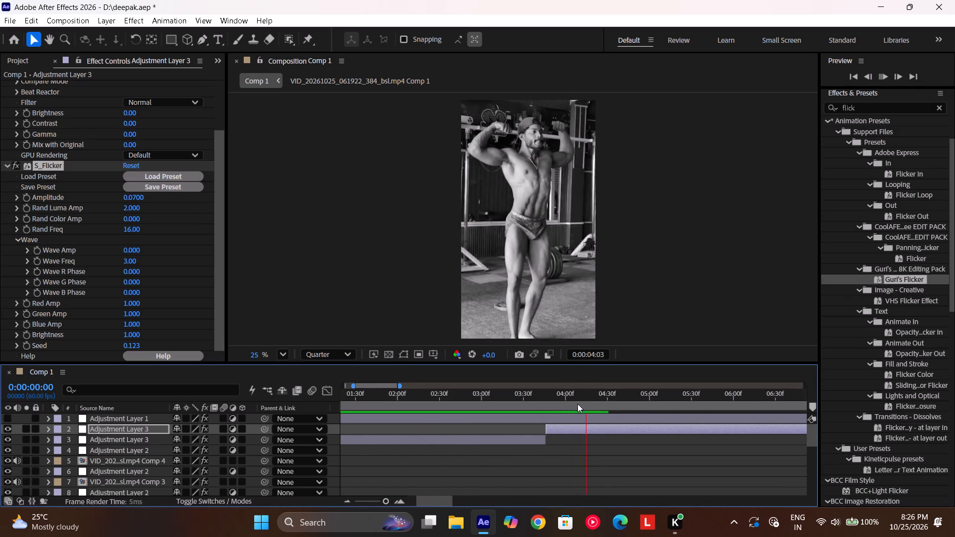
drag(596, 401, 463, 414)
key(space)
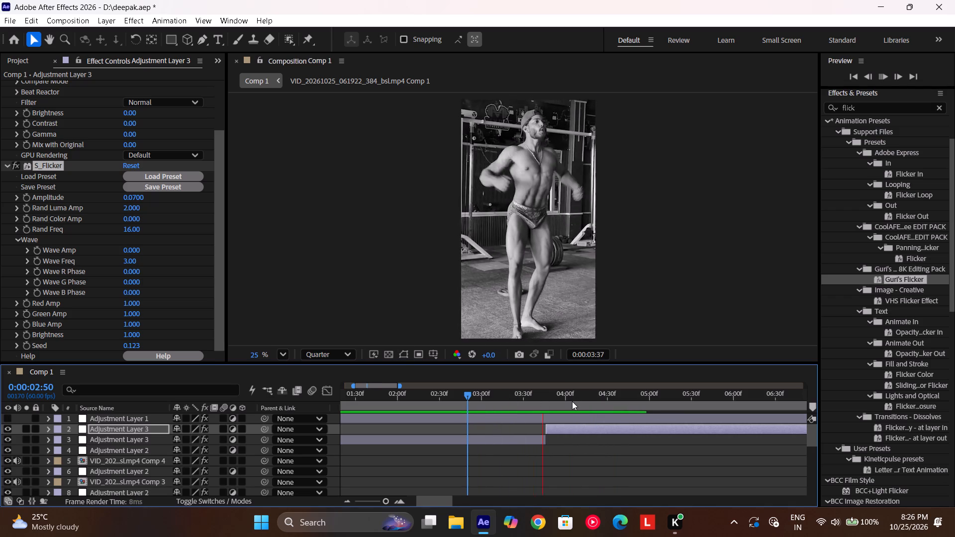
drag(591, 399, 503, 425)
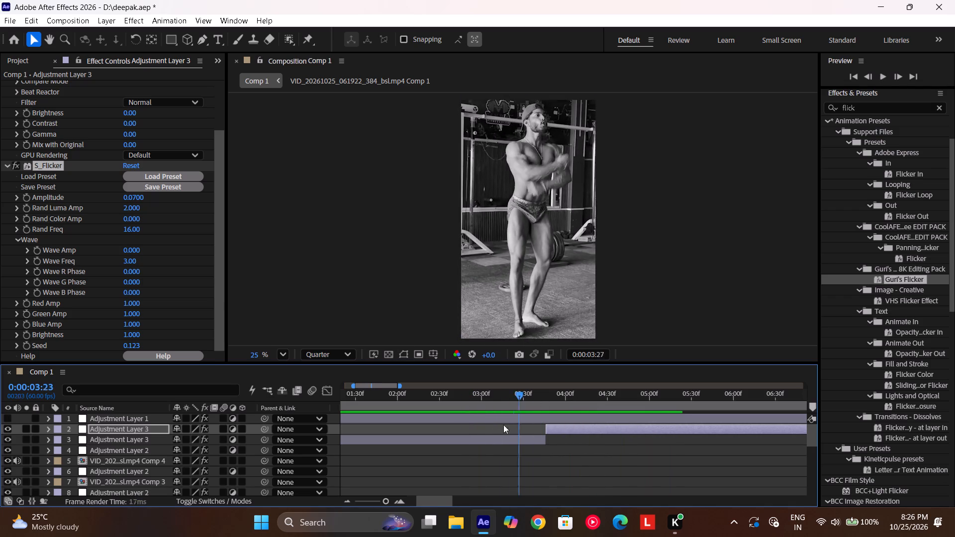
drag(503, 425, 489, 428)
key(space)
scroll(585, 430, left, 1)
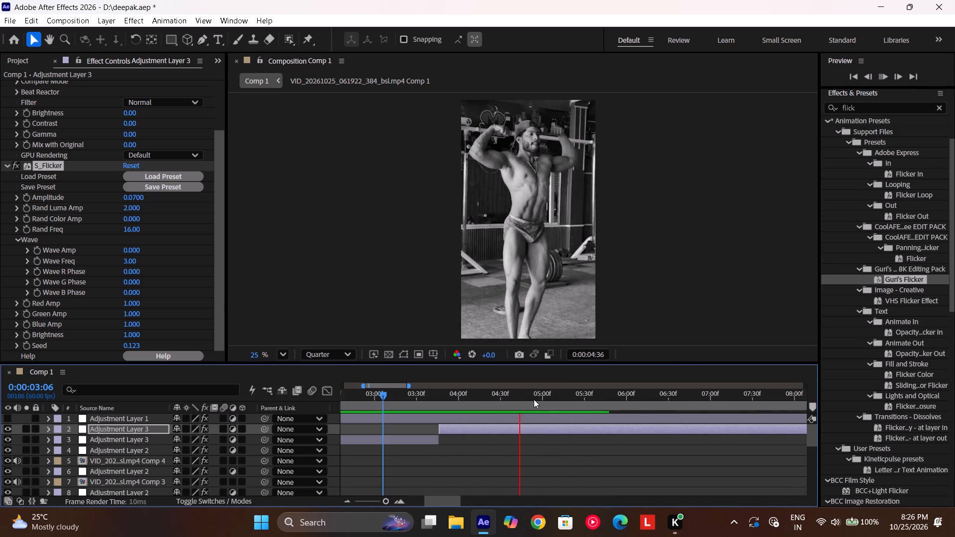
scroll(569, 398, left, 1)
drag(569, 398, 462, 423)
key(space)
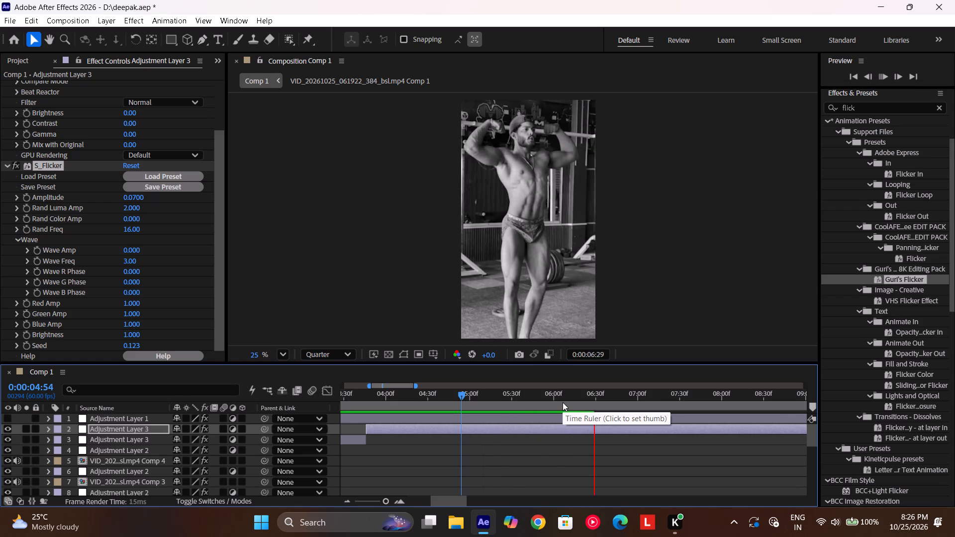
drag(563, 402, 491, 444)
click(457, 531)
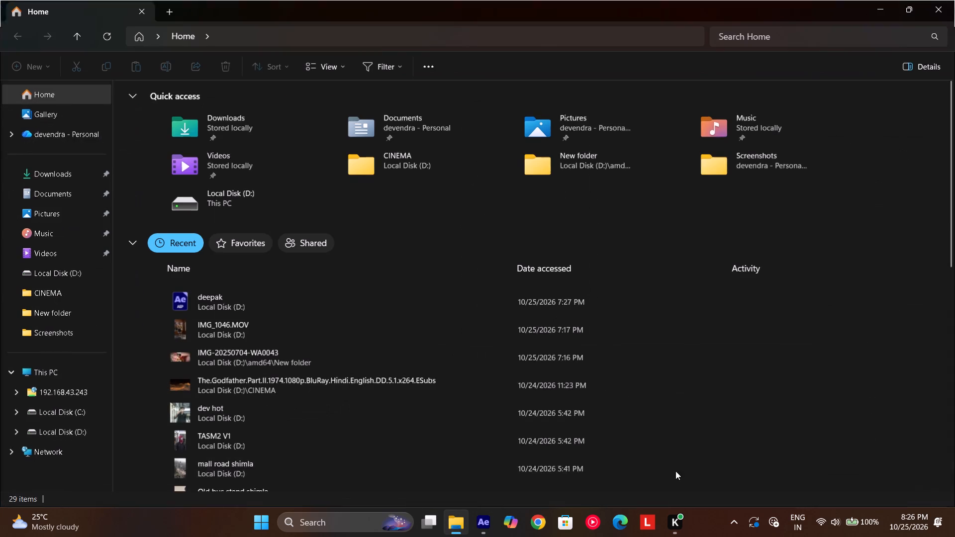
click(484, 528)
Play back the opening of Comp 1 from 0:00:00:00 and return to the start.
scroll(462, 439, right, 7)
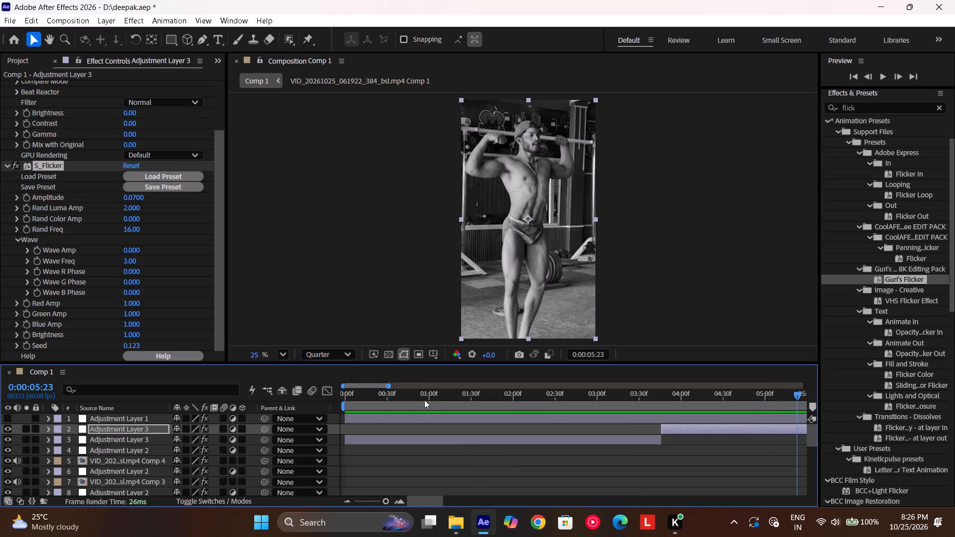
drag(424, 400, 248, 462)
key(space)
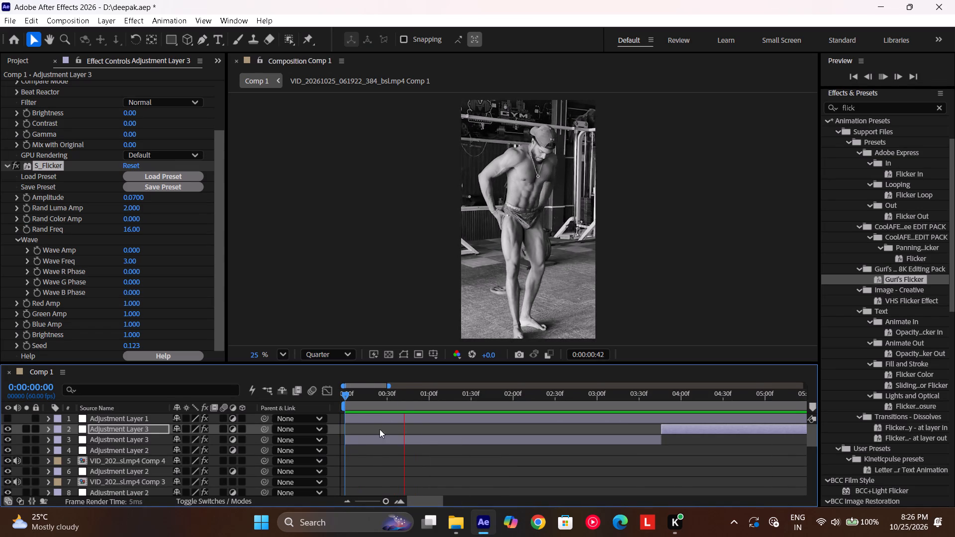
drag(434, 403, 287, 438)
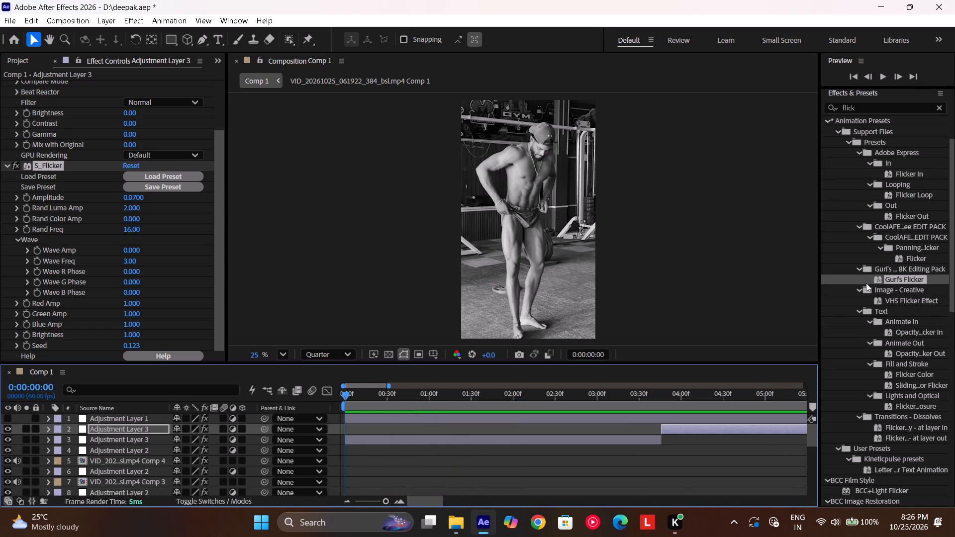
Clear the effects search.
scroll(879, 281, up, 2)
click(936, 227)
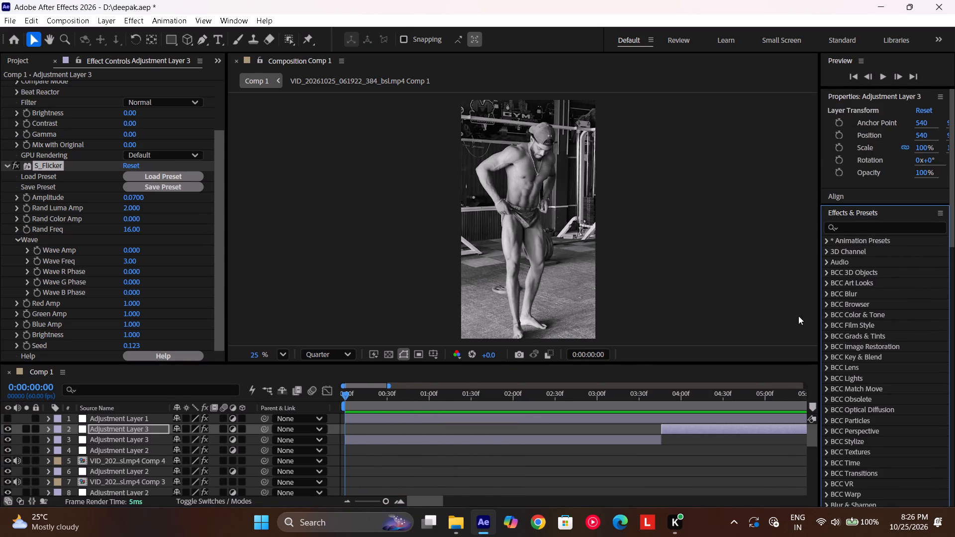
Play back Comp 1 from the beginning through the adjustment layer split, following the playback along the timeline.
drag(380, 412, 347, 406)
drag(347, 406, 306, 417)
key(space)
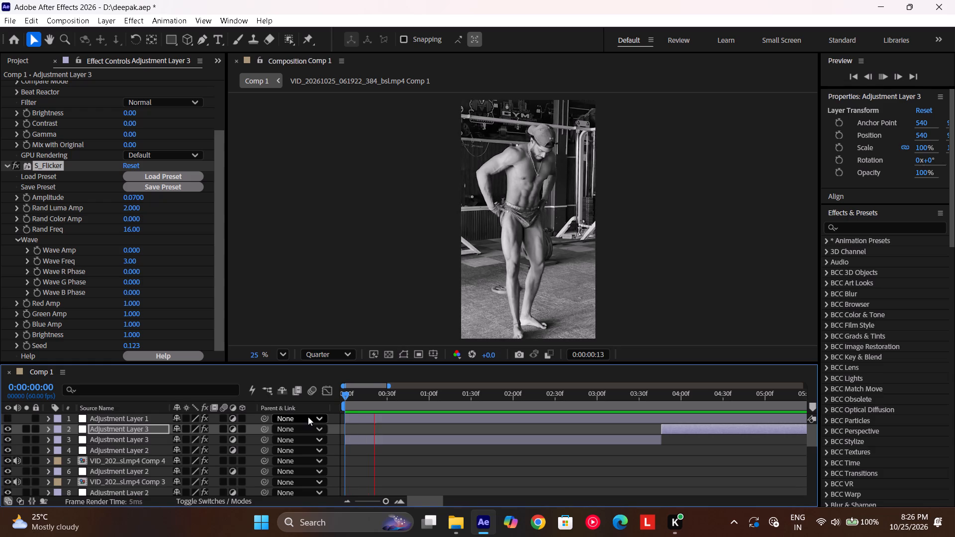
scroll(502, 415, left, 2)
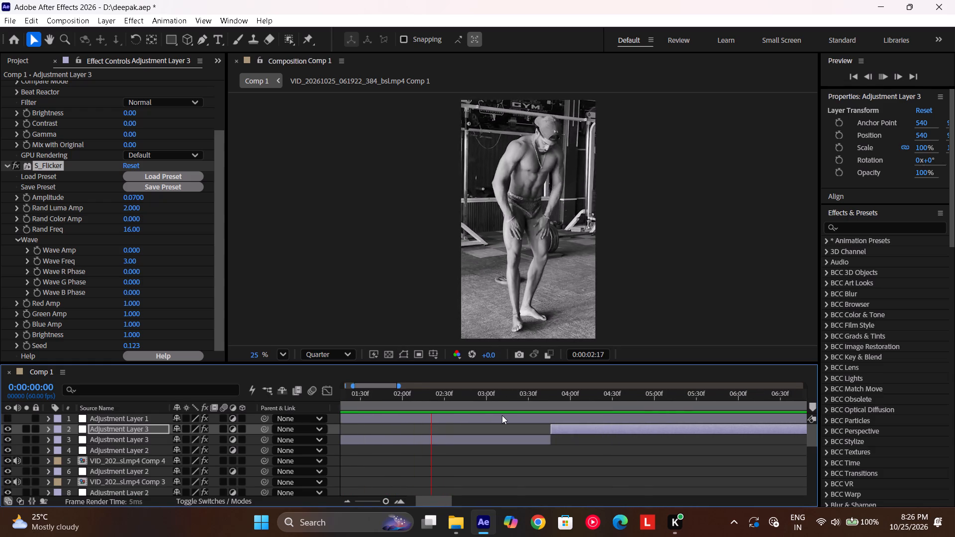
scroll(502, 415, left, 1)
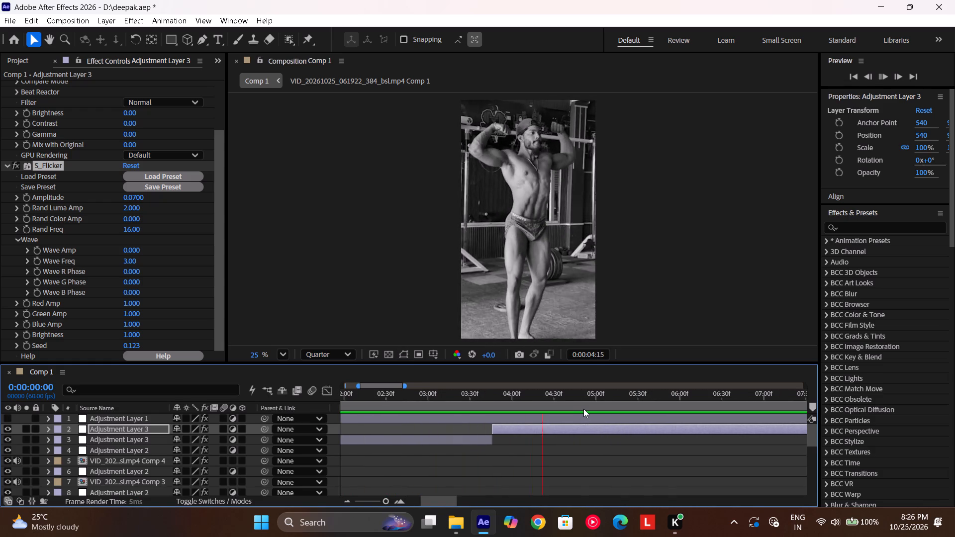
Follow the playback of Comp 1 past the adjustment layer split and replay the section from about 0:00:07:19.
scroll(583, 409, left, 2)
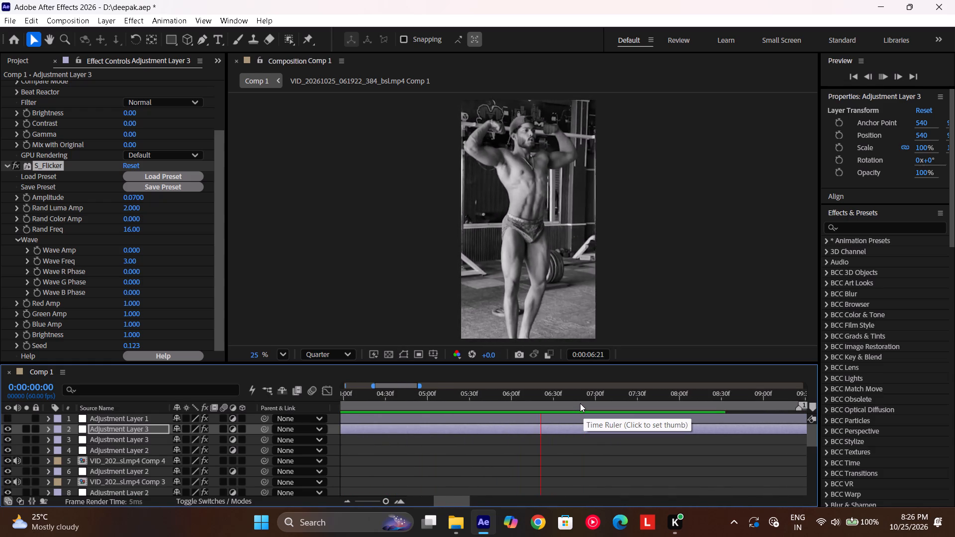
scroll(580, 403, left, 1)
scroll(580, 403, down, 1)
scroll(580, 403, up, 1)
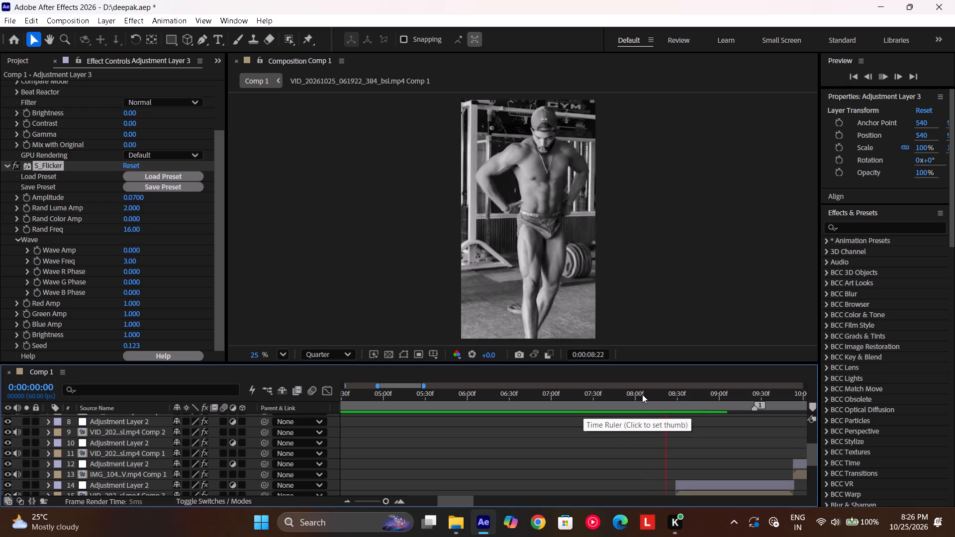
drag(642, 394, 577, 415)
key(space)
scroll(577, 415, left, 1)
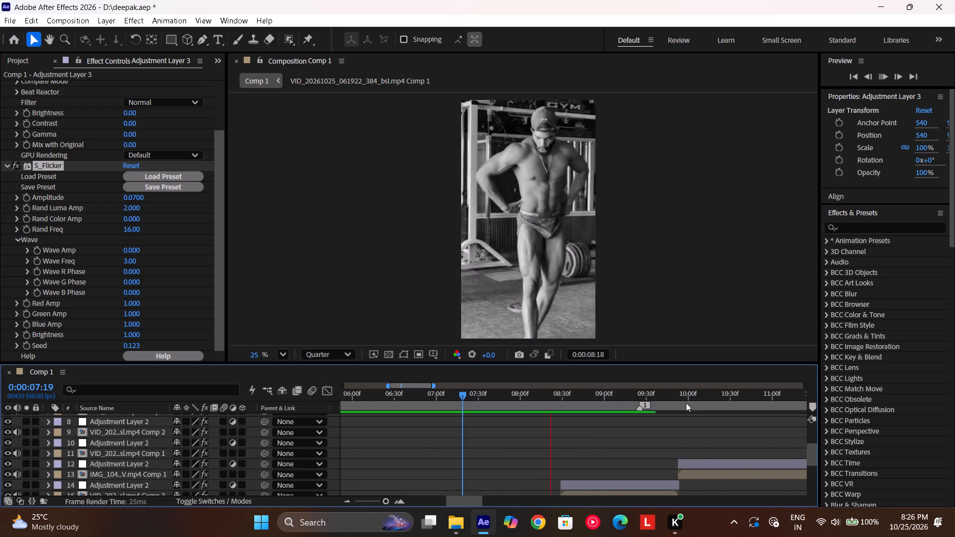
Deselect all layers and scrub the playhead back to the split between the two Adjustment Layer 3 segments.
drag(697, 397, 334, 474)
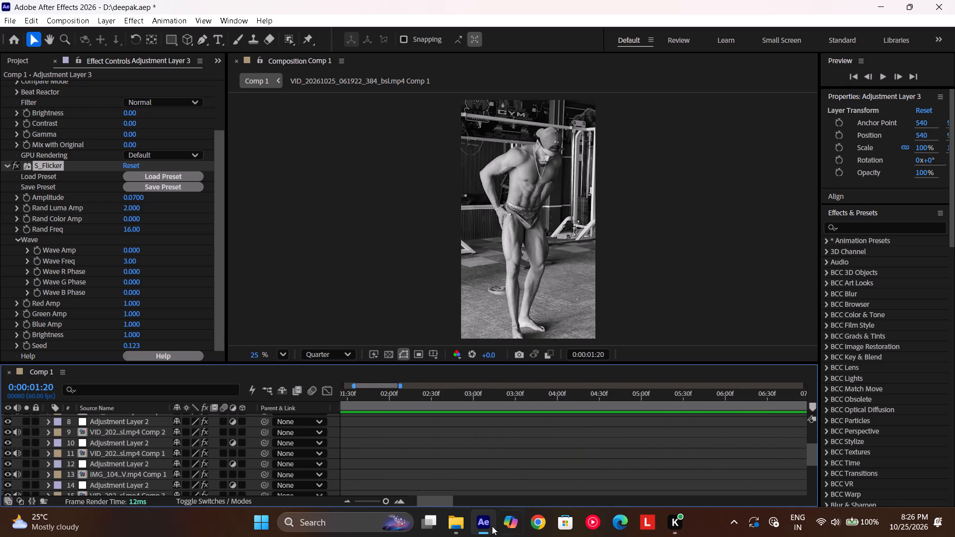
click(590, 417)
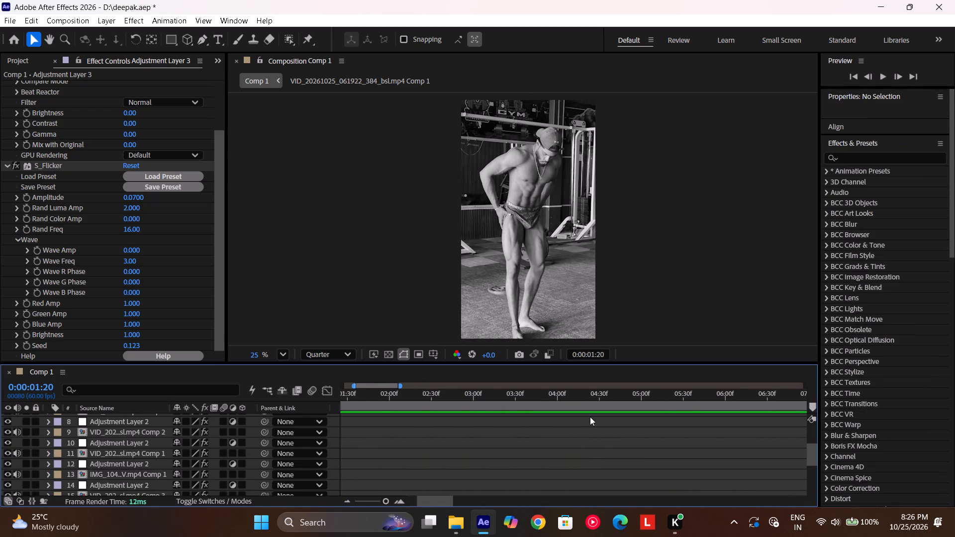
scroll(590, 417, up, 3)
scroll(655, 408, right, 6)
drag(522, 401, 634, 399)
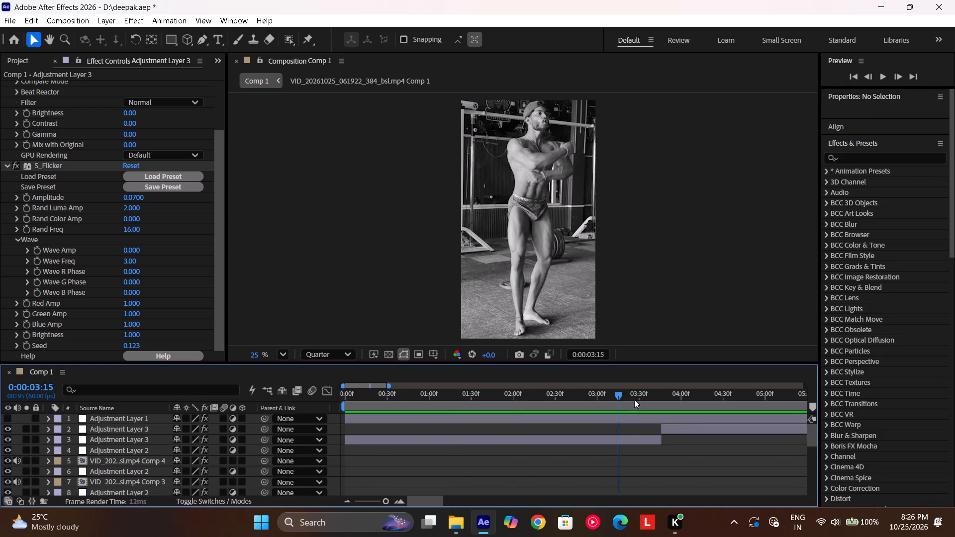
drag(634, 399, 661, 405)
scroll(661, 405, down, 2)
Switch to File Explorer and open Local Disk (D:) to look through its files.
click(452, 529)
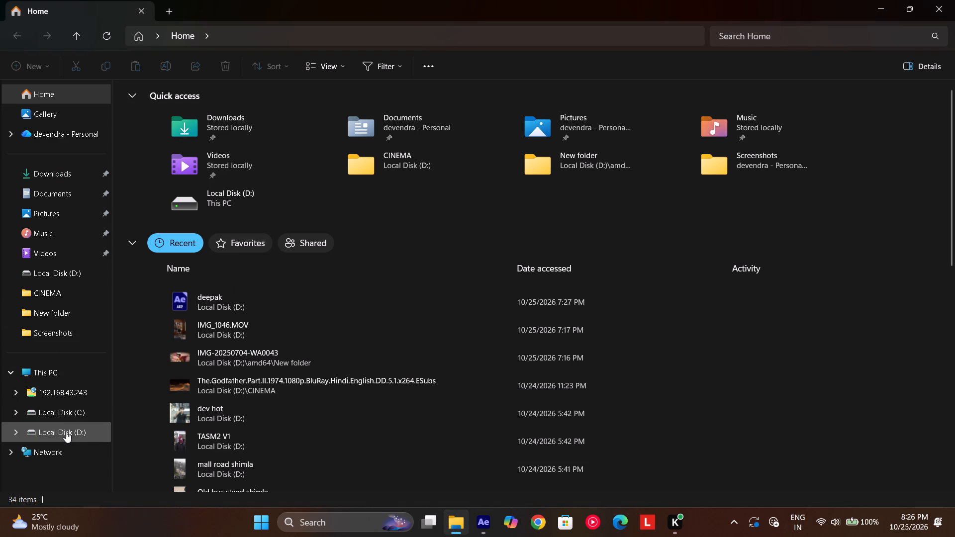
click(64, 433)
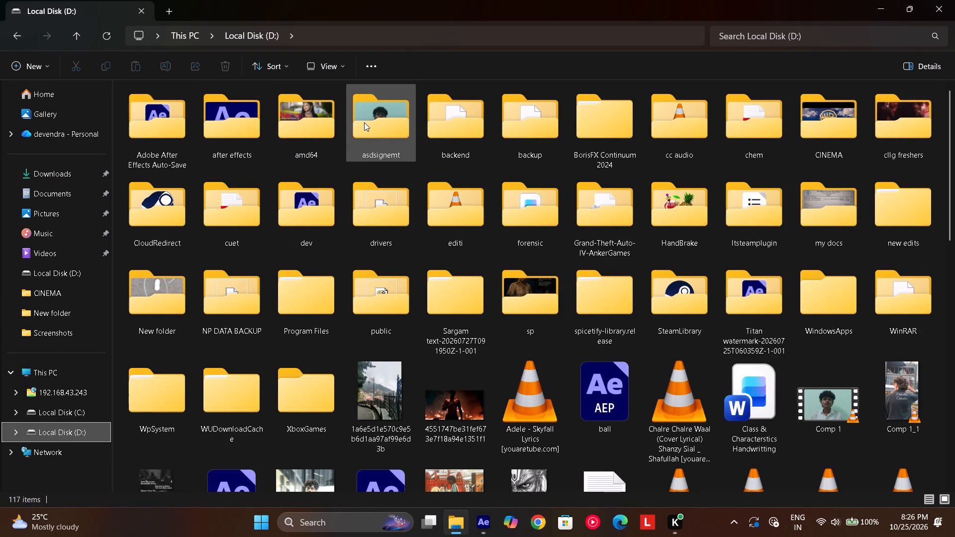
Find Discord through Windows search and launch it.
click(336, 531)
key(d)
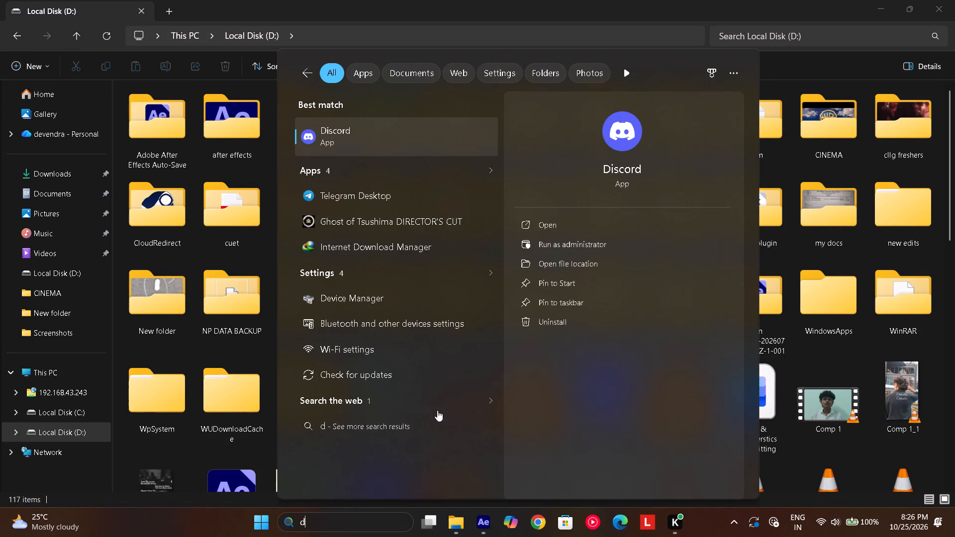
click(546, 229)
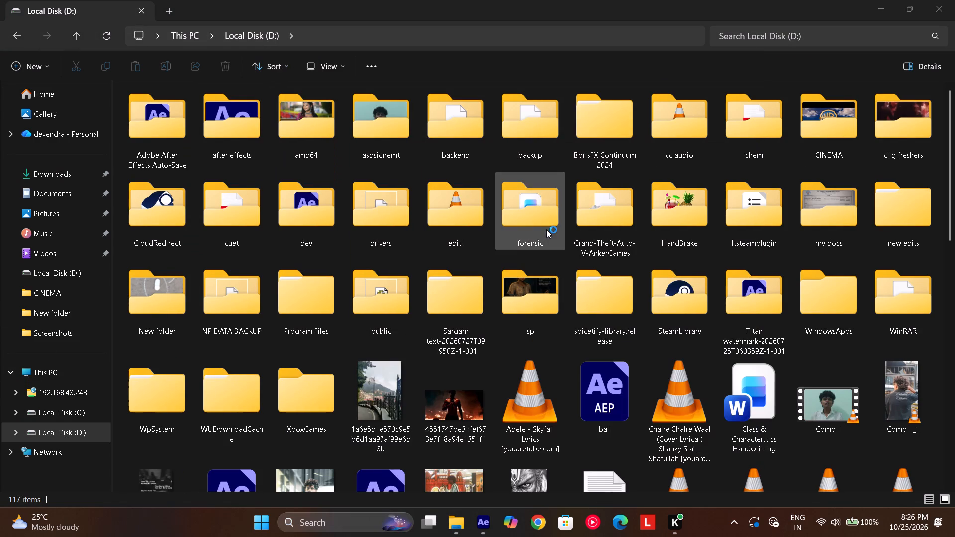
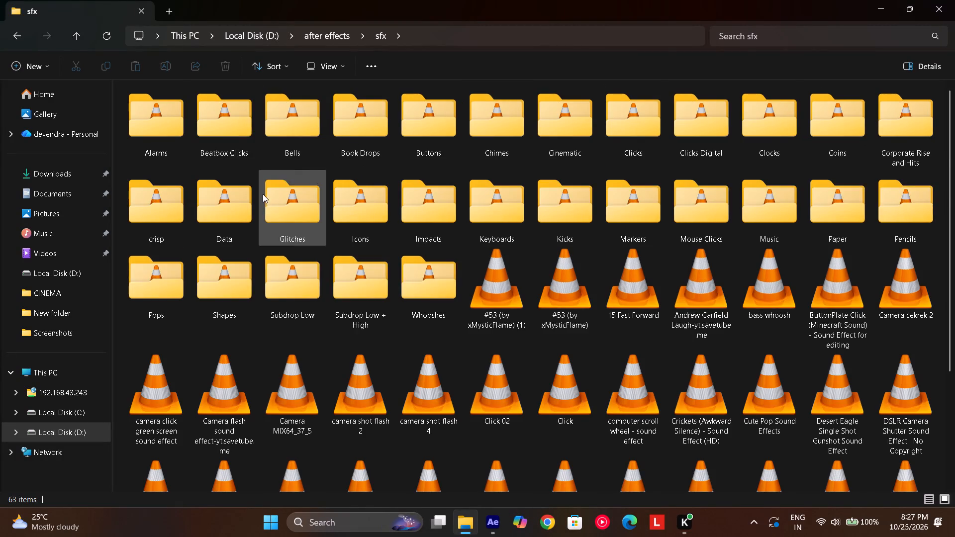
Look through the sfx folder and preview the camera click green screen and bass whoosh sound effects.
scroll(263, 194, down, 8)
scroll(263, 194, up, 6)
scroll(322, 144, down, 4)
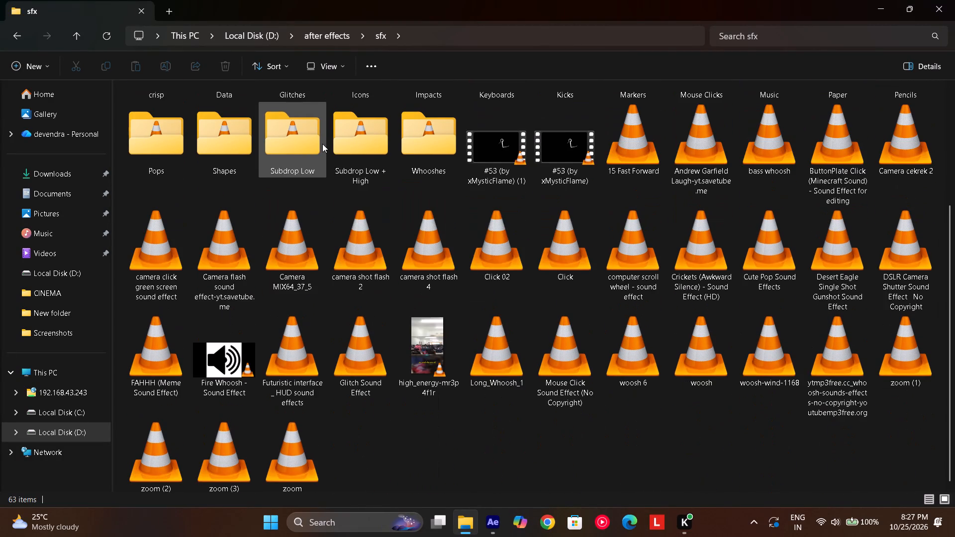
scroll(512, 297, up, 3)
scroll(395, 358, down, 1)
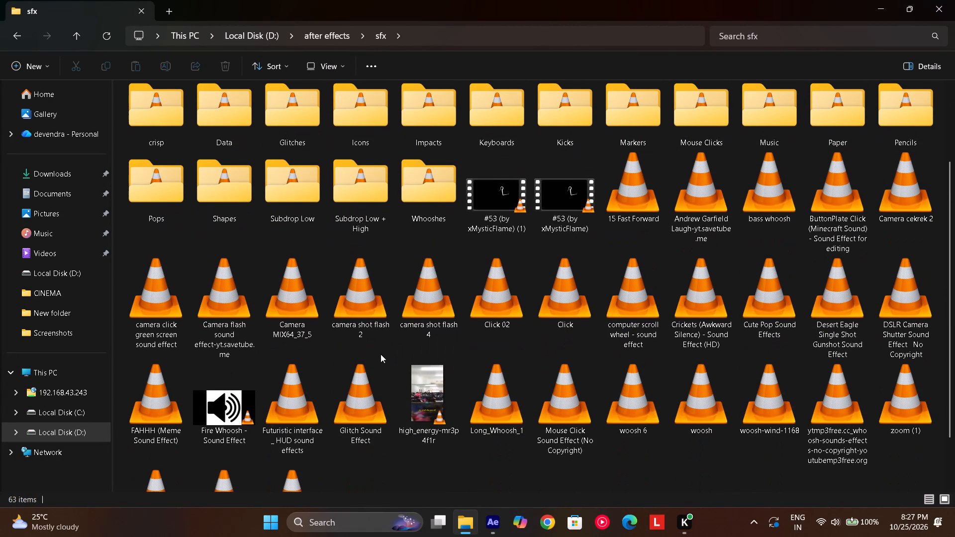
scroll(267, 385, down, 3)
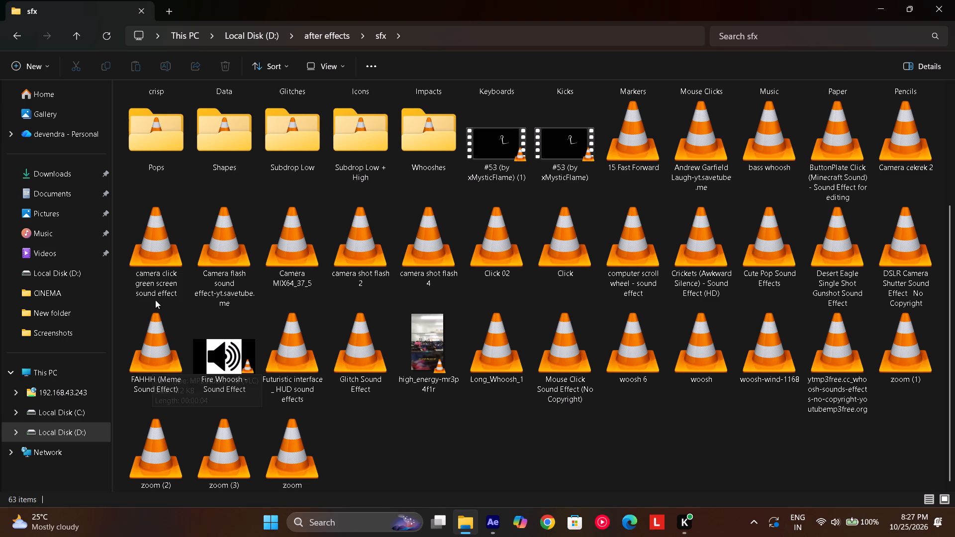
double_click(155, 267)
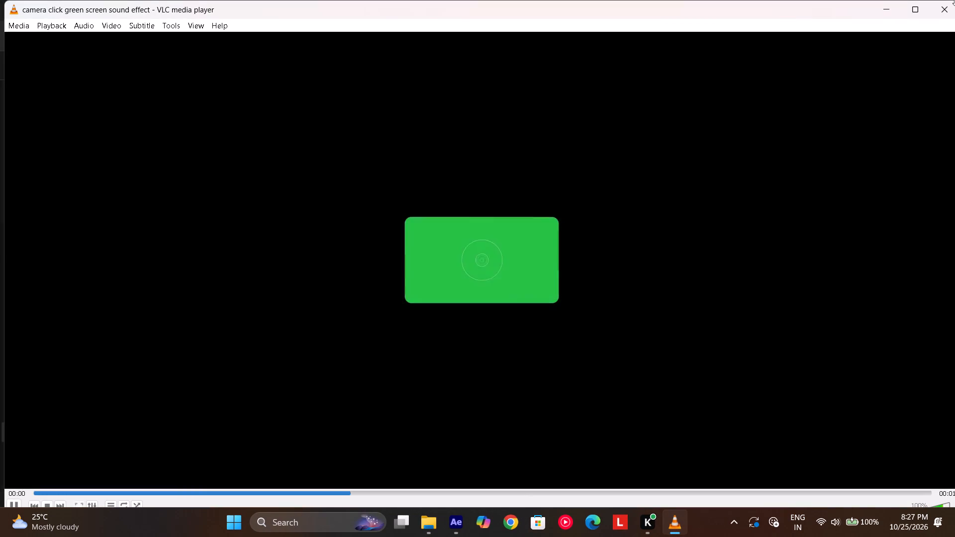
click(954, 0)
click(954, 0)
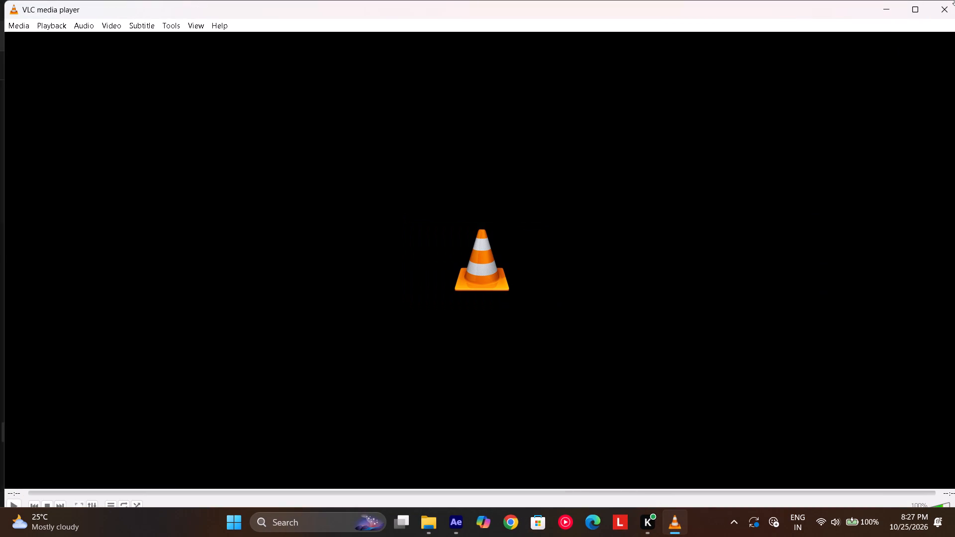
click(943, 11)
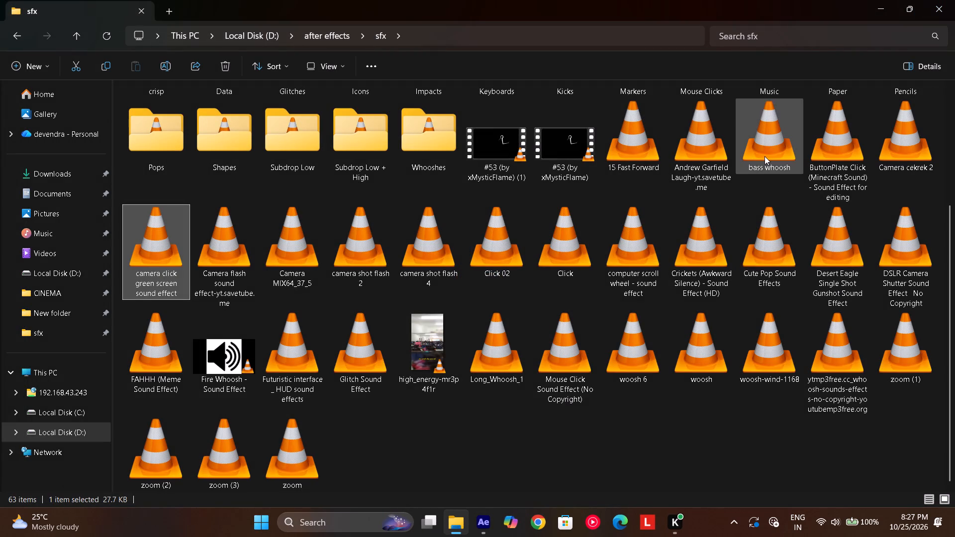
double_click(764, 156)
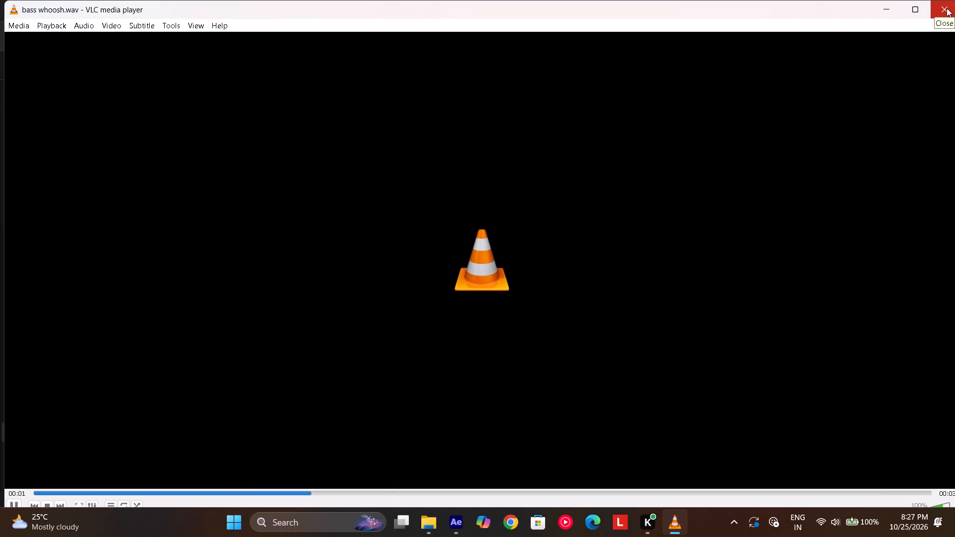
click(947, 8)
Add the bass whoosh sound to Comp 1 as the top layer, starting at about 0:00:03:25, just before the Adjustment Layer 3 split.
drag(773, 146, 466, 528)
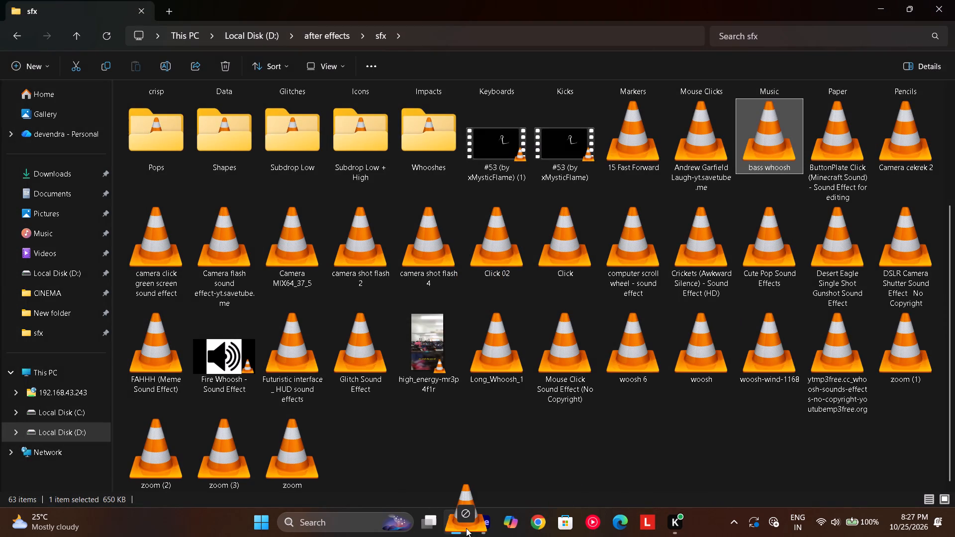
drag(466, 528, 630, 454)
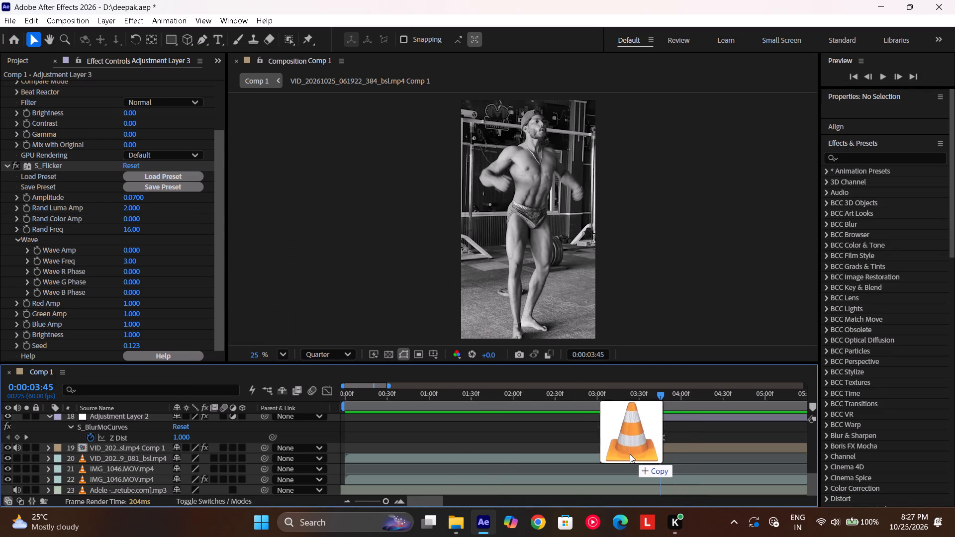
drag(630, 454, 623, 446)
scroll(532, 461, up, 11)
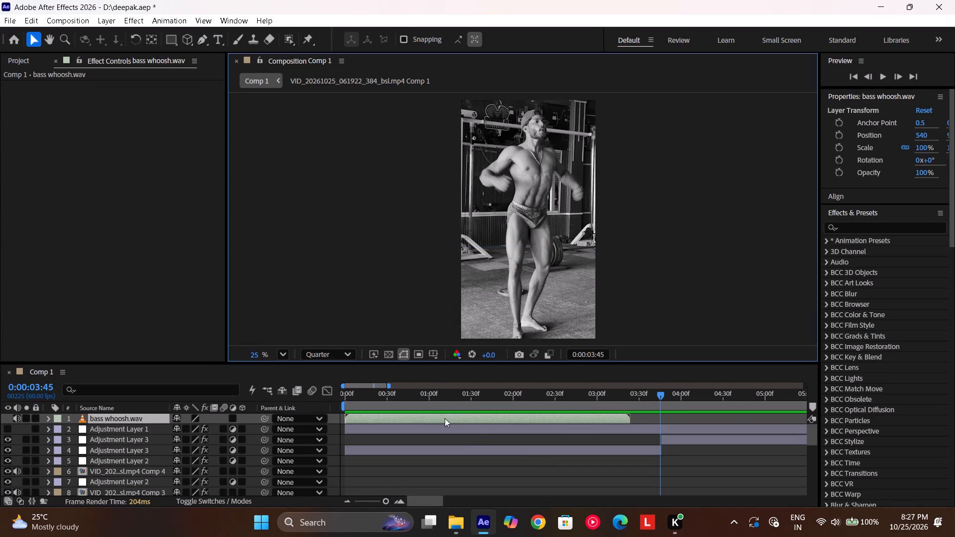
drag(445, 419, 655, 423)
scroll(655, 423, left, 1)
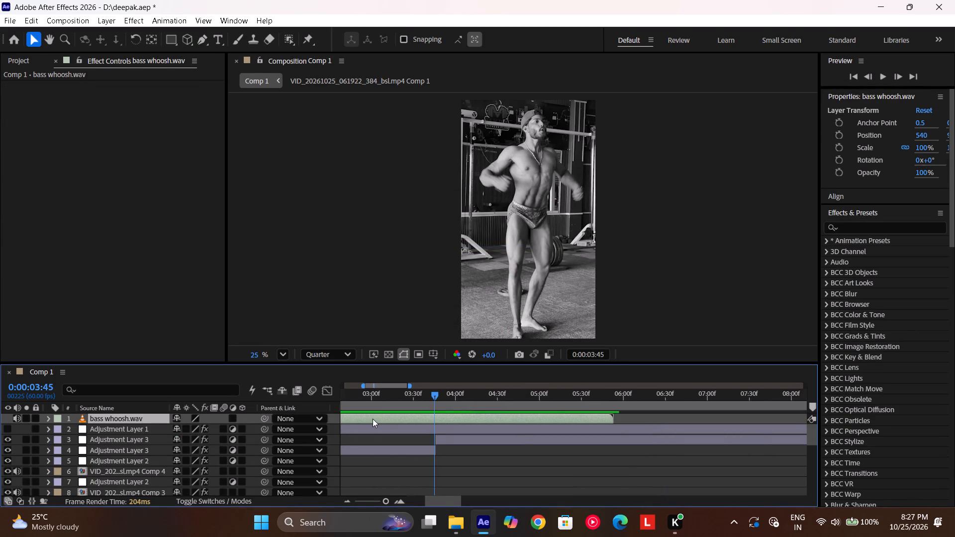
drag(373, 419, 451, 421)
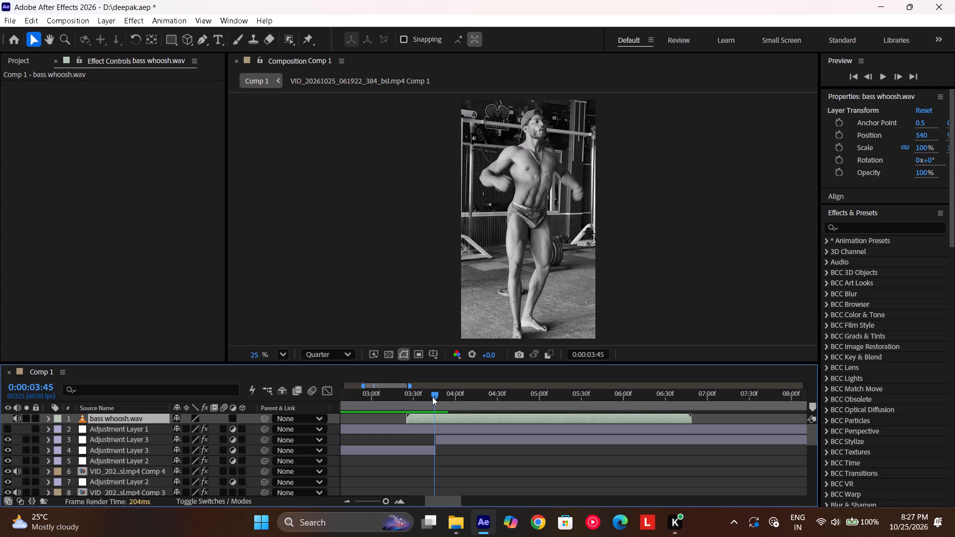
Reveal the bass whoosh.wav waveform and shift the layer earlier to start at about 0:00:03:20, bringing its peak near 0:00:03:54.
drag(432, 397, 429, 420)
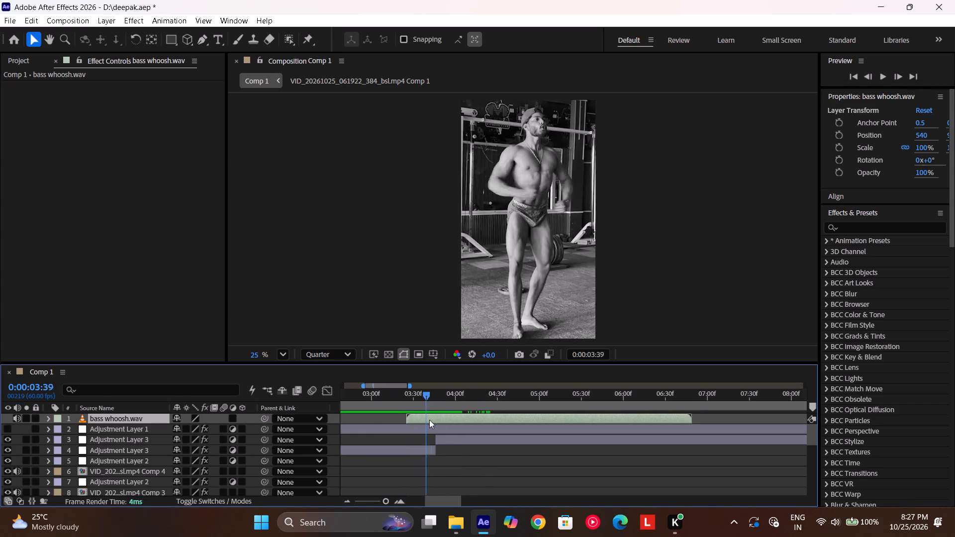
drag(429, 420, 444, 420)
key(u)
key(u)
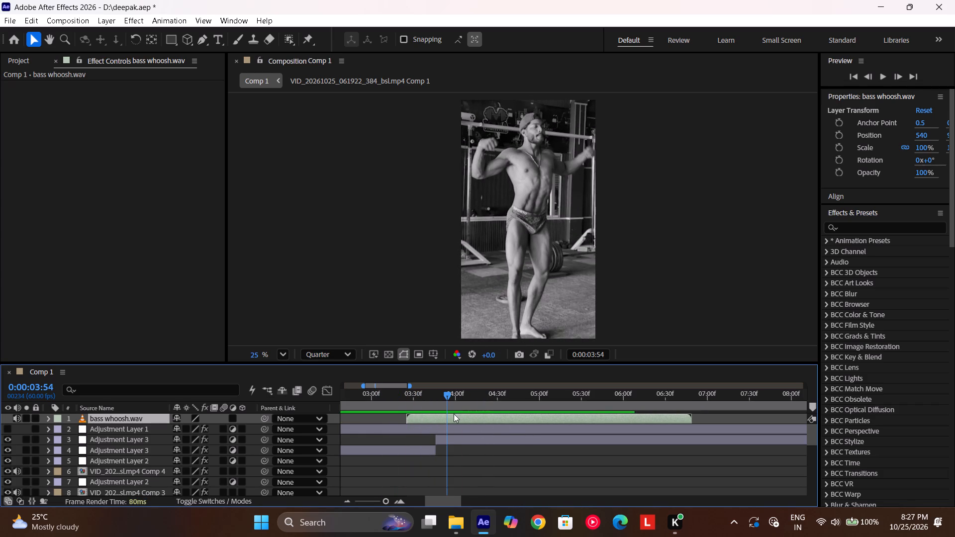
click(452, 416)
key(u)
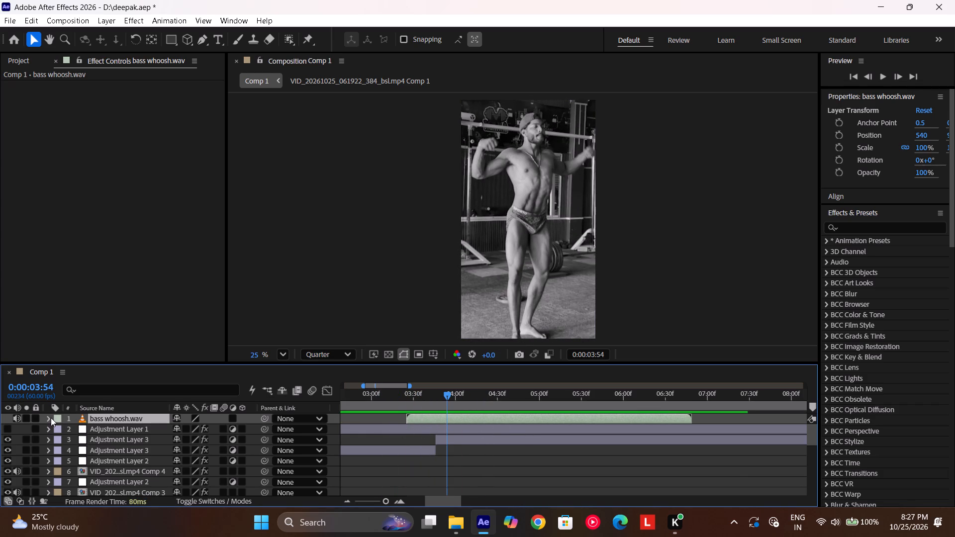
click(49, 418)
click(58, 430)
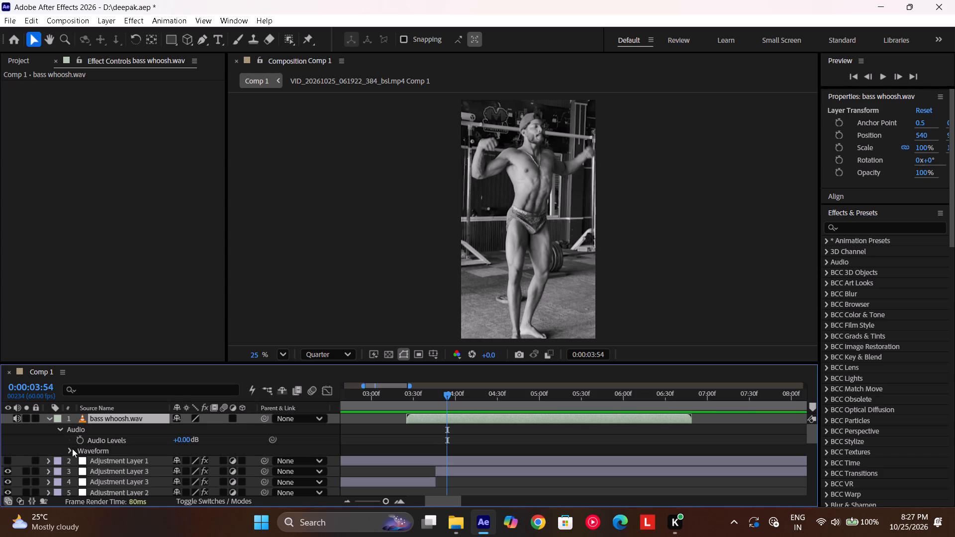
click(69, 450)
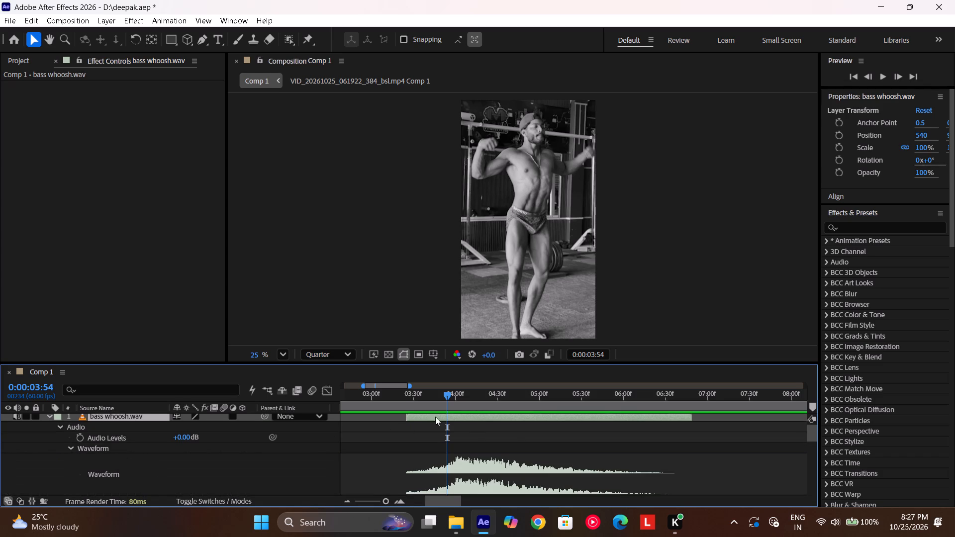
drag(472, 418, 465, 421)
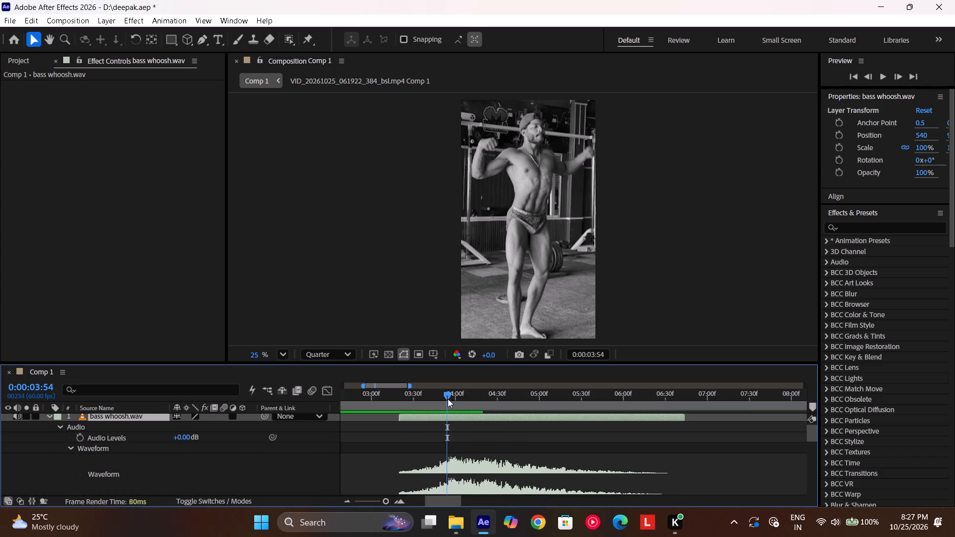
Play Comp 1 from about 0:00:02:50 and again from 0:00:03:01 to check the whoosh timing, and collapse its waveform.
drag(448, 399, 400, 397)
drag(400, 397, 359, 402)
key(space)
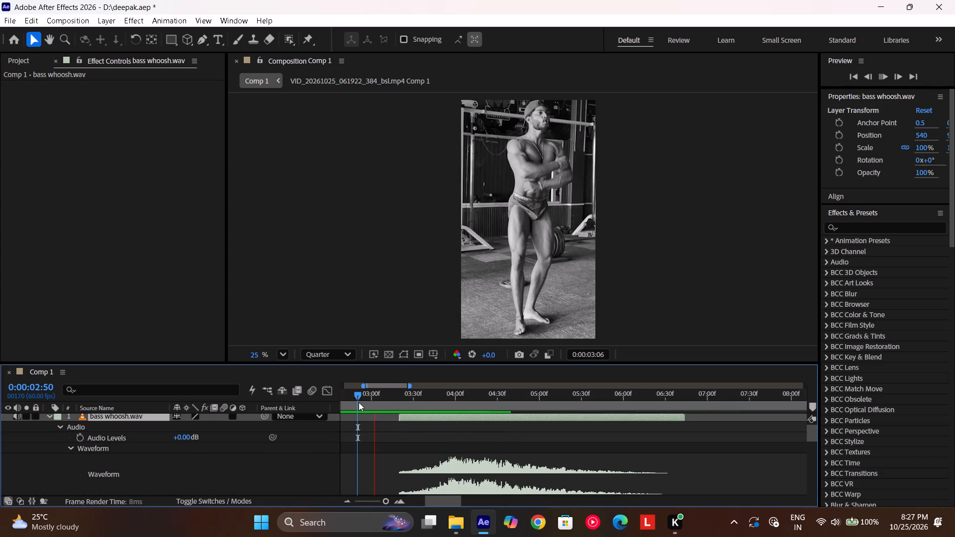
drag(461, 396, 439, 407)
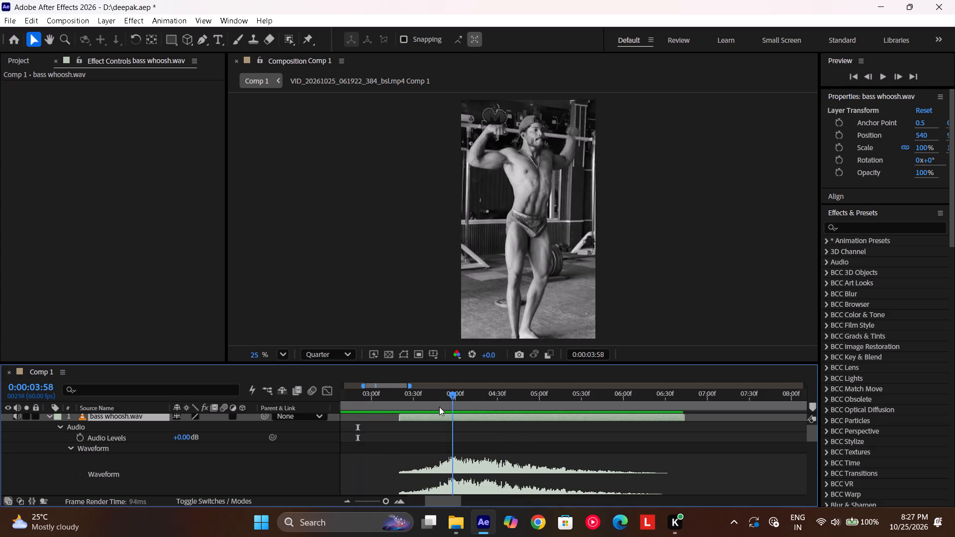
drag(439, 407, 430, 414)
drag(431, 404, 373, 420)
key(space)
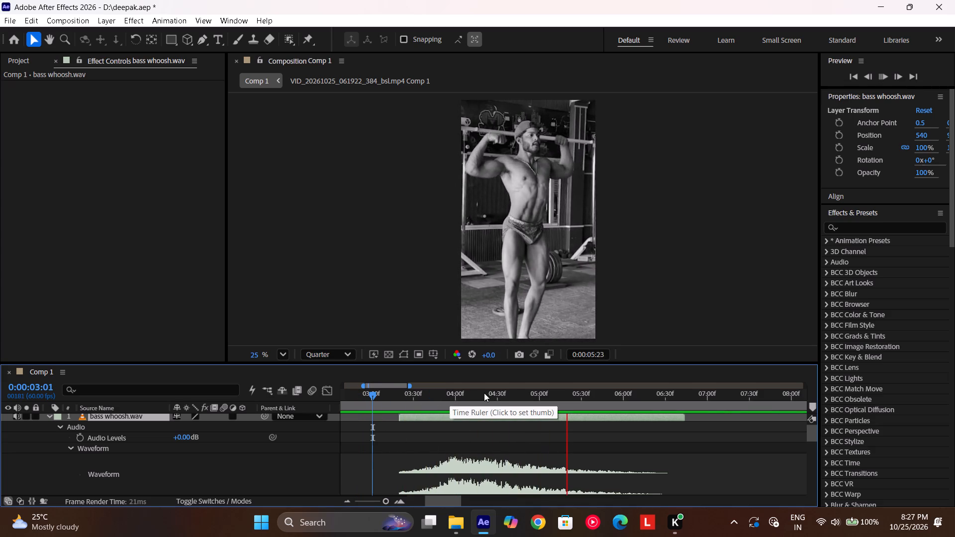
drag(484, 393, 471, 405)
scroll(182, 443, up, 2)
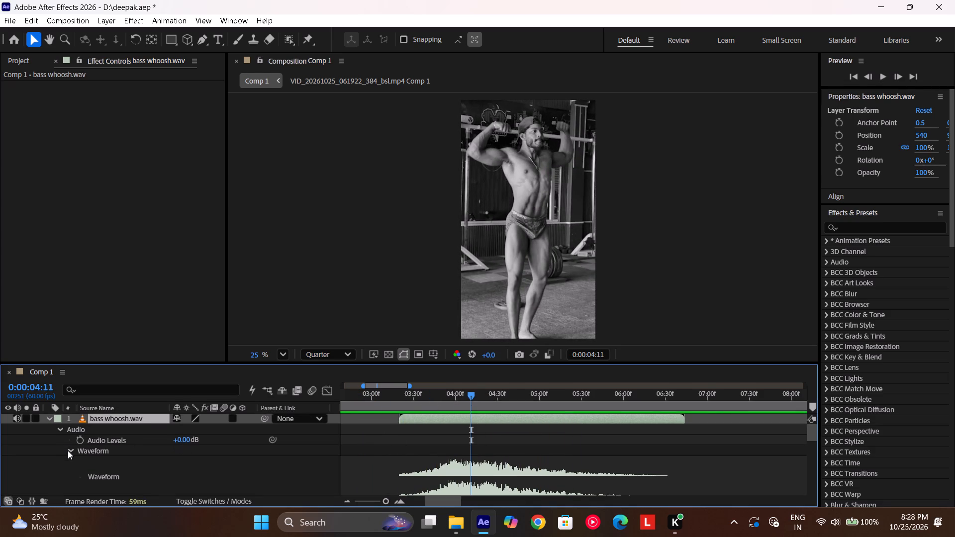
click(68, 450)
Switch to File Explorer, open the Light Leaks folder inside graphics, and preview Light Leaks (1).
click(450, 524)
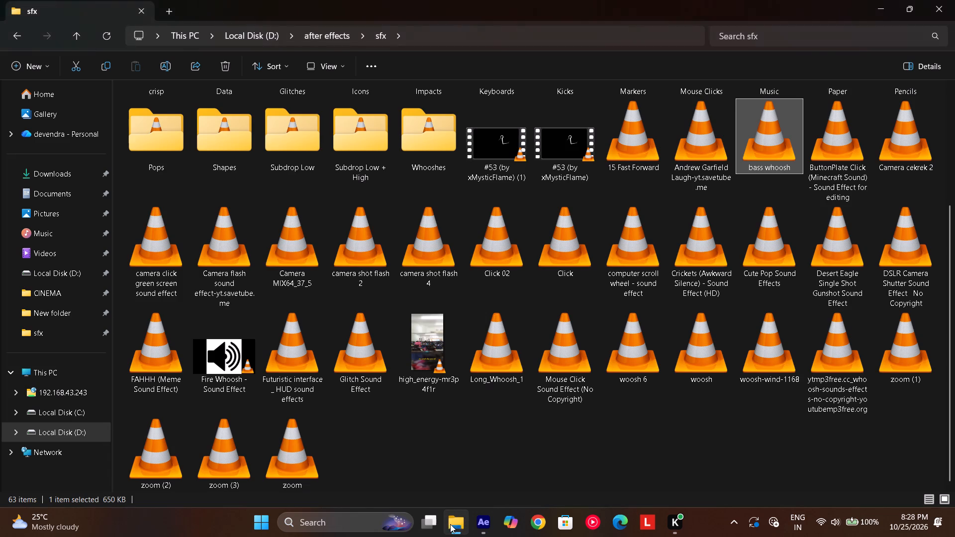
scroll(475, 254, up, 4)
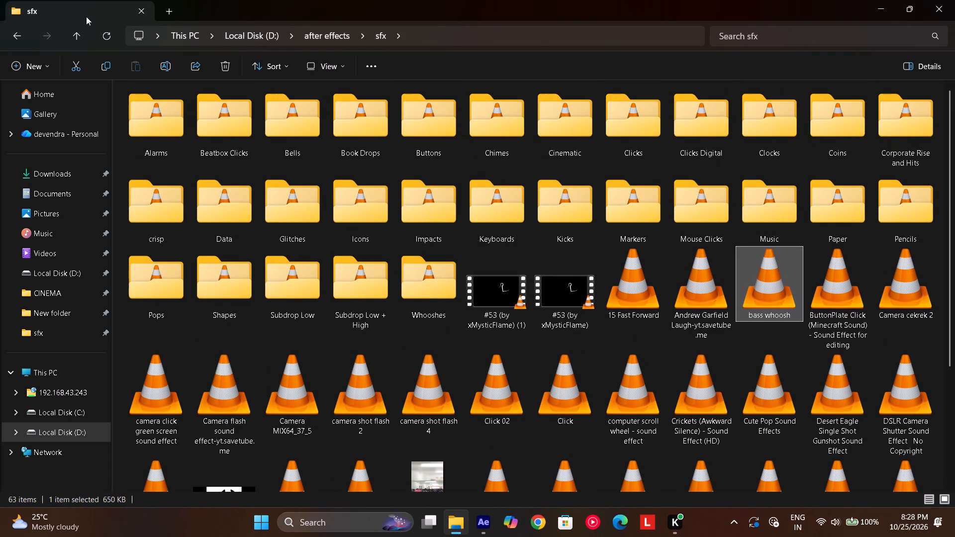
click(76, 32)
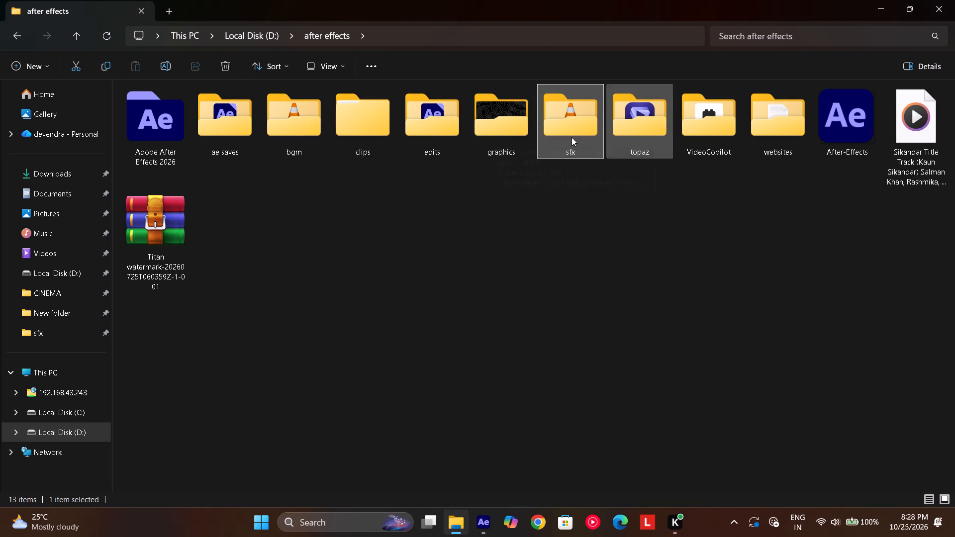
double_click(502, 143)
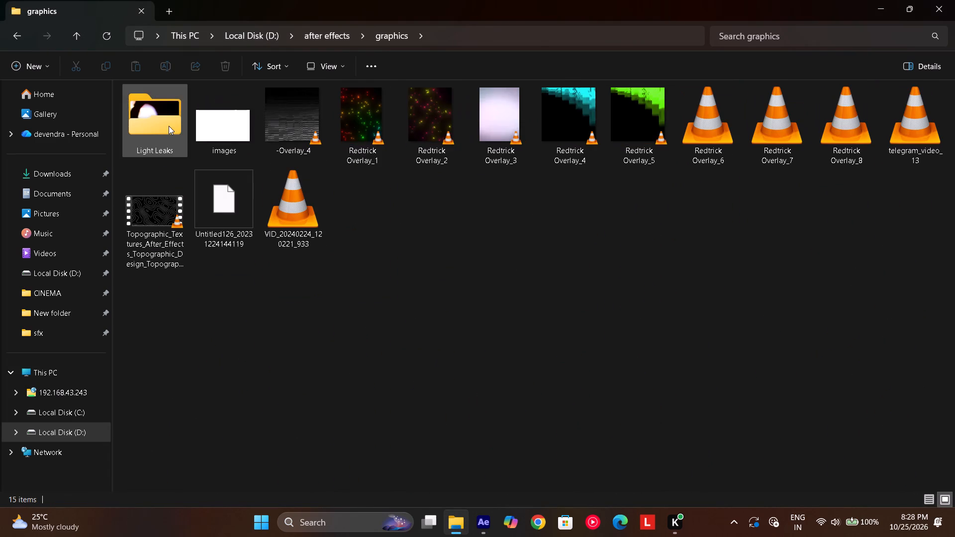
double_click(167, 126)
double_click(183, 133)
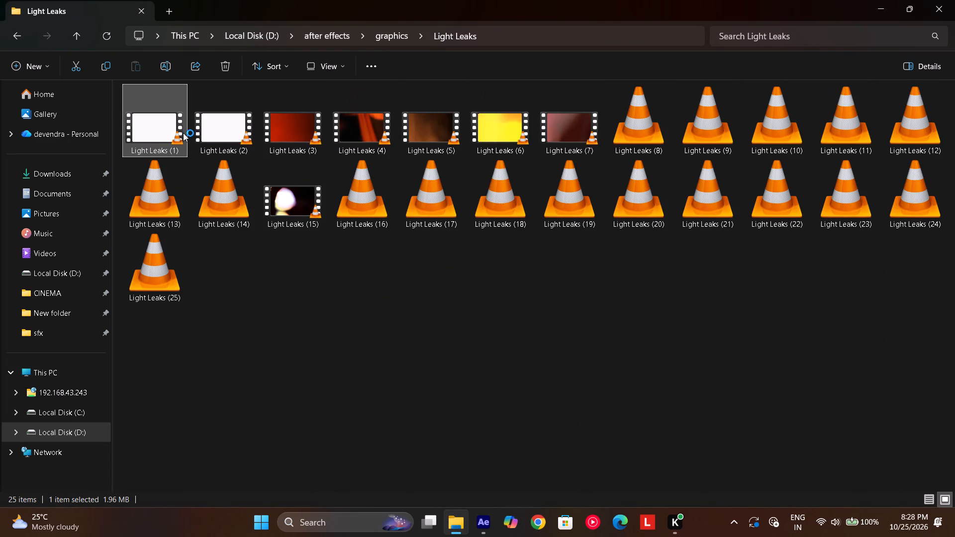
click(954, 2)
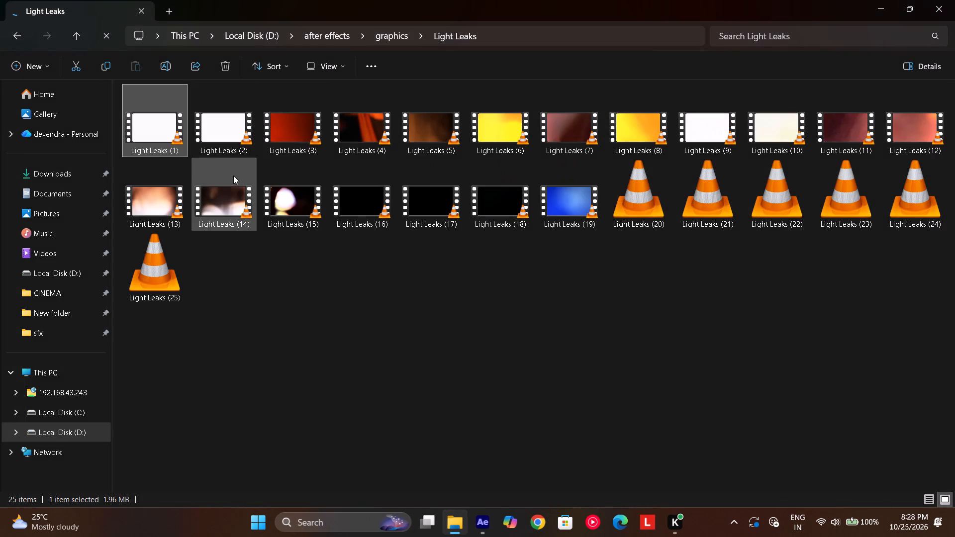
Add Light Leaks (2) to Comp 1 as the top layer and slide it to start at about 0:00:02:50.
drag(215, 116, 484, 517)
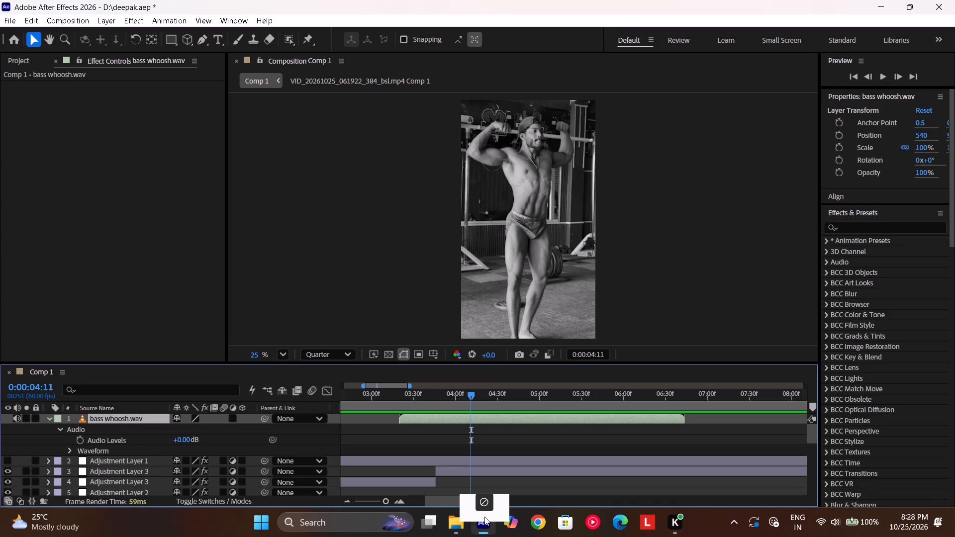
drag(484, 517, 425, 434)
scroll(411, 434, right, 20)
scroll(411, 434, right, 20)
scroll(411, 434, right, 11)
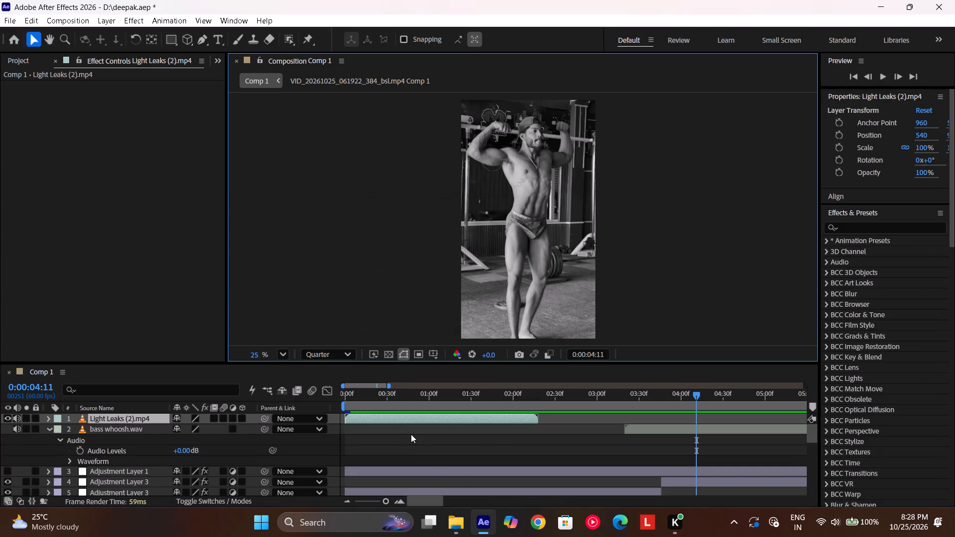
drag(410, 412, 474, 424)
drag(474, 424, 484, 421)
drag(484, 421, 721, 410)
right_click(684, 424)
click(657, 424)
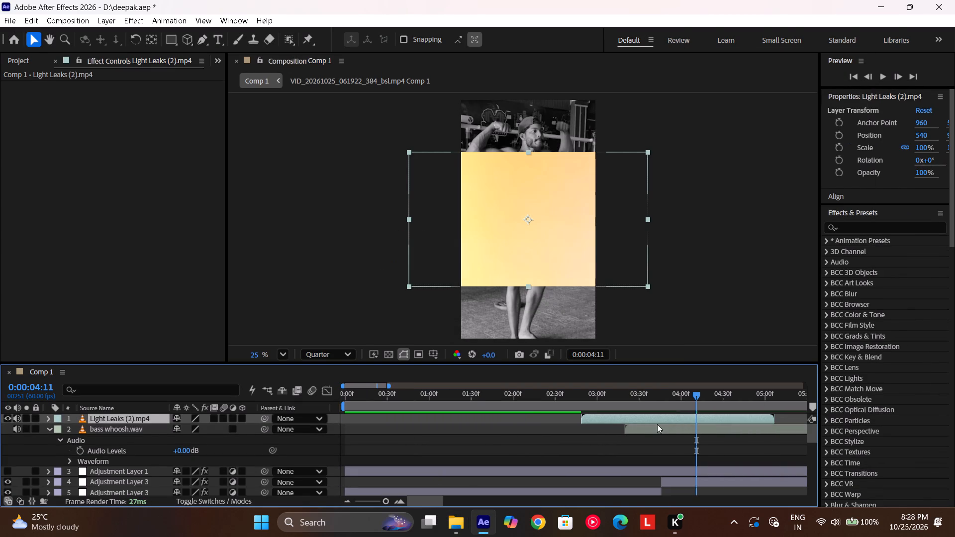
Set the rotation of the Light Leaks (2).mp4 layer to 90°.
click(46, 418)
key(r)
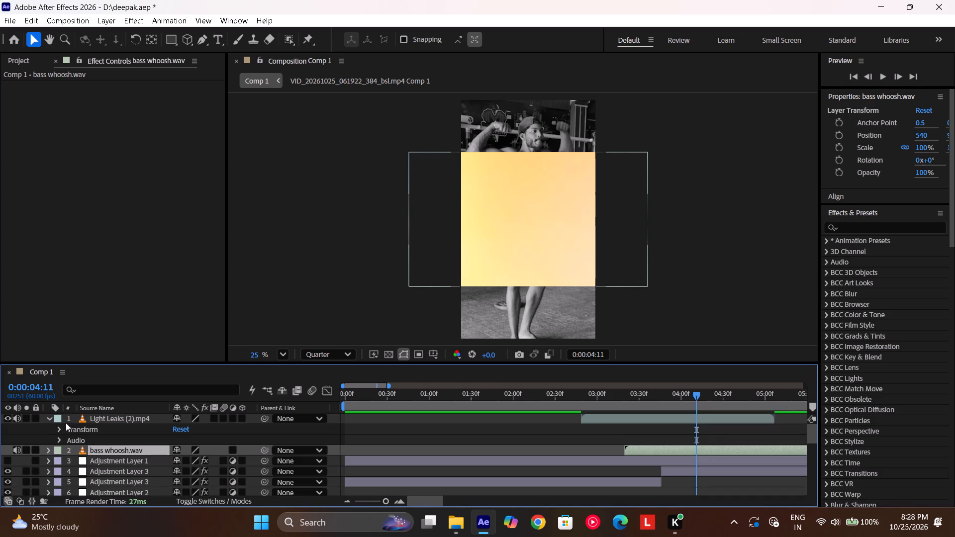
click(72, 419)
drag(91, 420, 157, 418)
key(r)
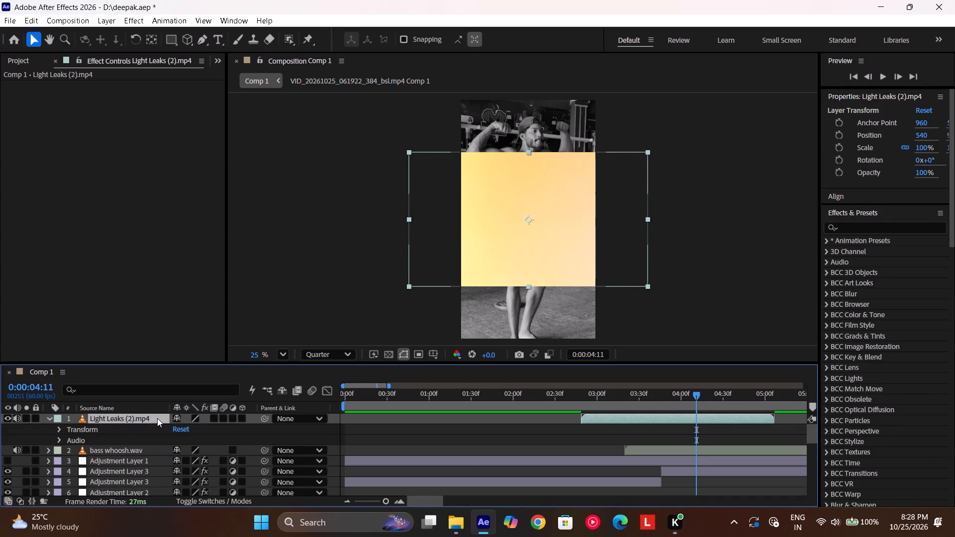
key(r)
click(190, 425)
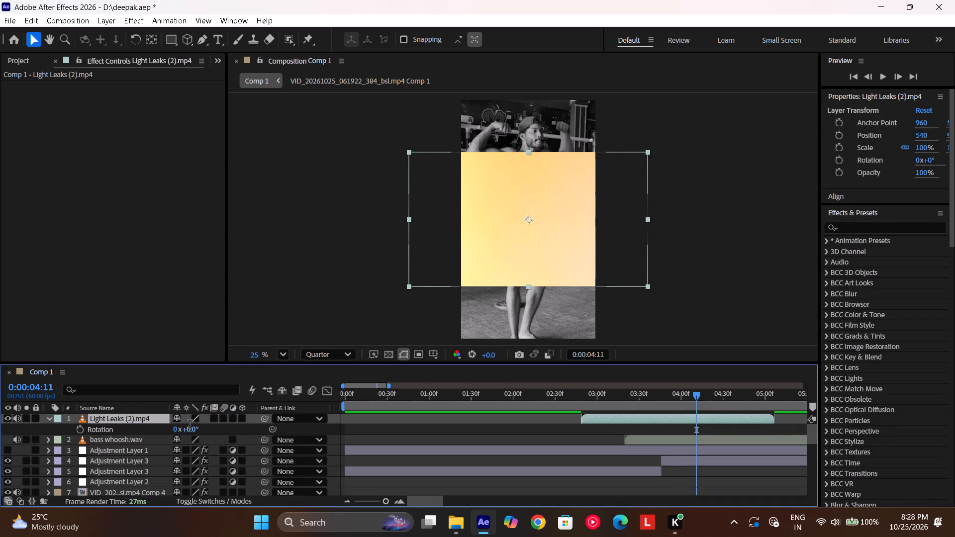
text(90)
key(Return)
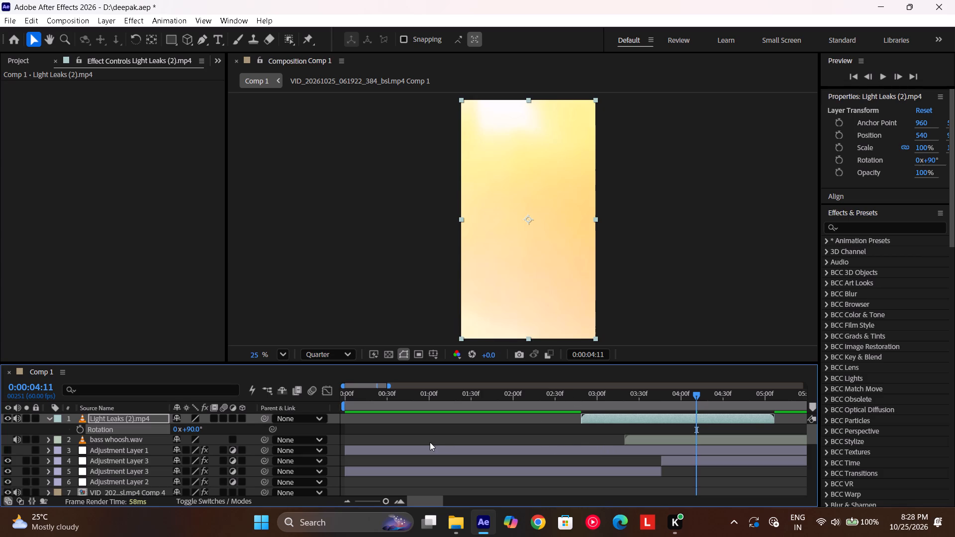
Change the blending mode of the Light Leaks (2).mp4 layer so the footage below shows through the leak.
right_click(90, 417)
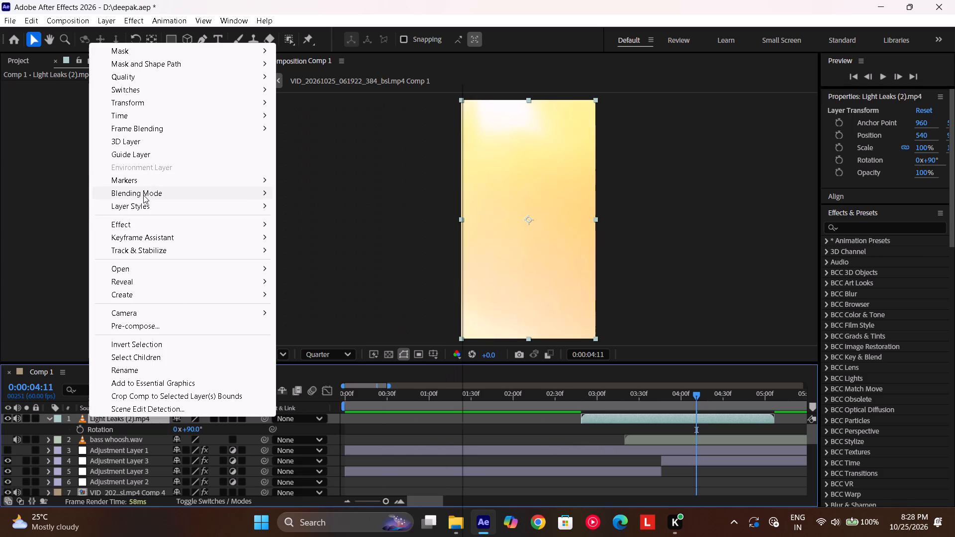
click(313, 228)
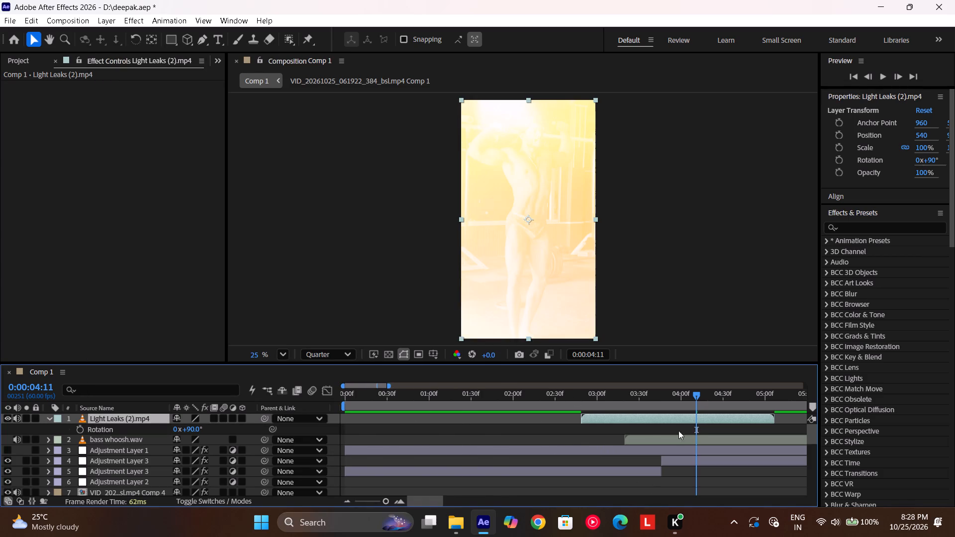
Slide the Light Leaks (2) layer to start at about 0:00:02:58, judging the leak against the frame at 0:00:03:46.
scroll(679, 420, left, 1)
drag(588, 399, 556, 415)
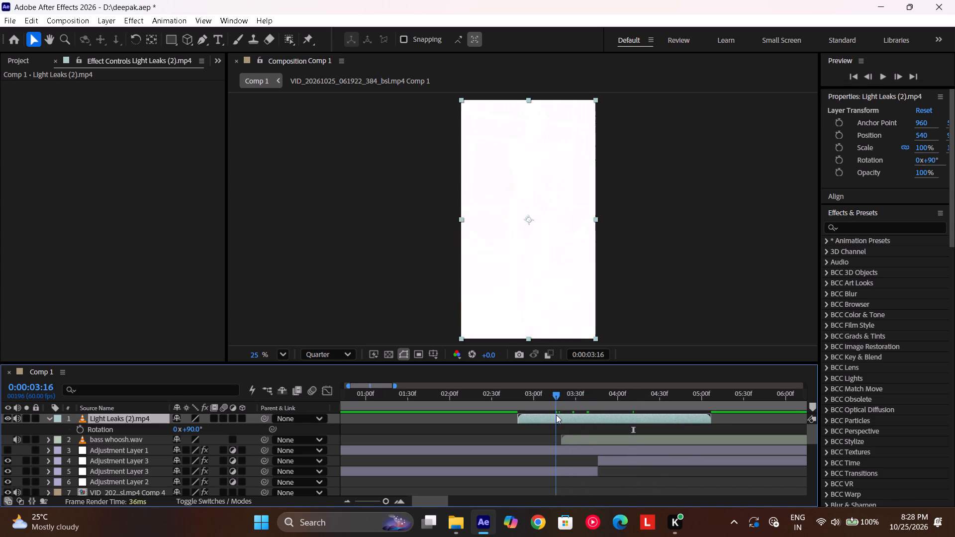
drag(556, 415, 561, 420)
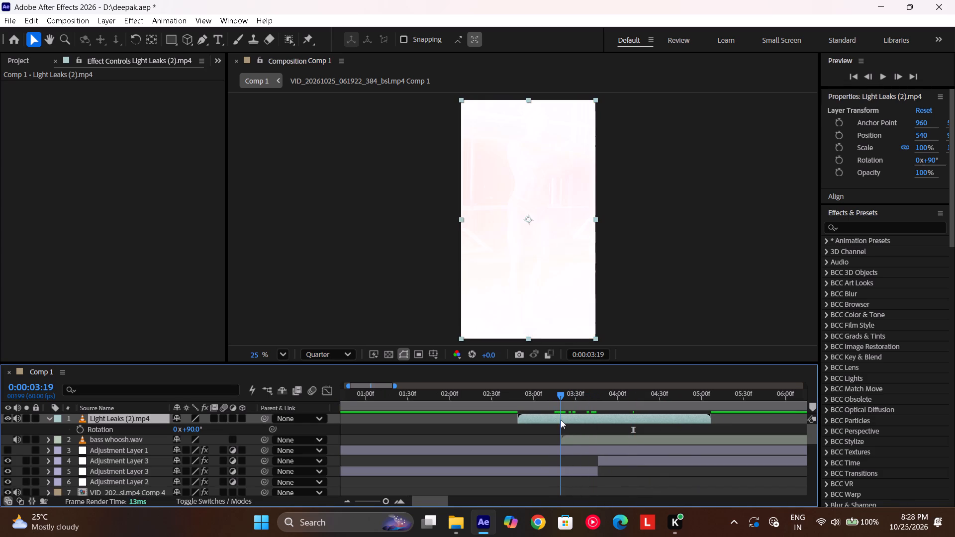
drag(561, 420, 597, 417)
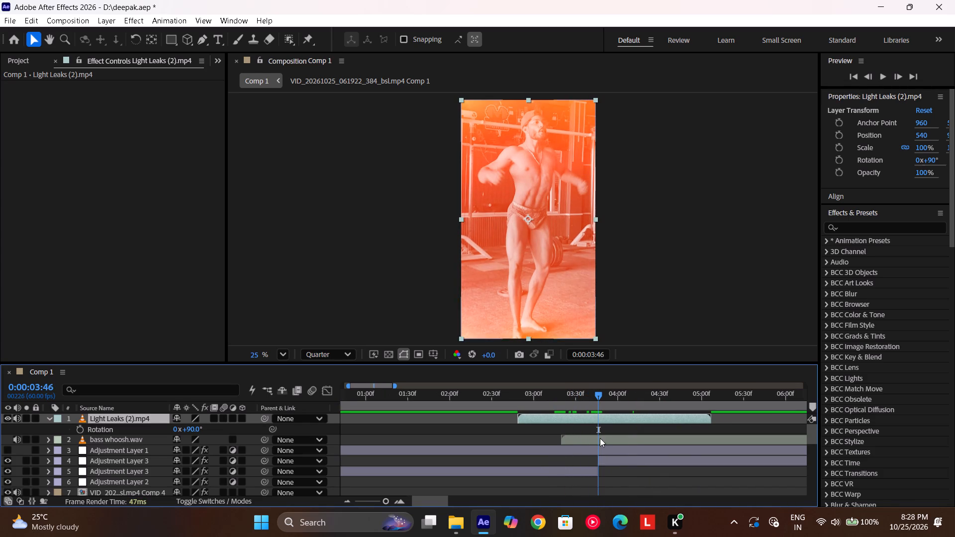
scroll(600, 438, down, 4)
scroll(600, 438, up, 3)
click(399, 498)
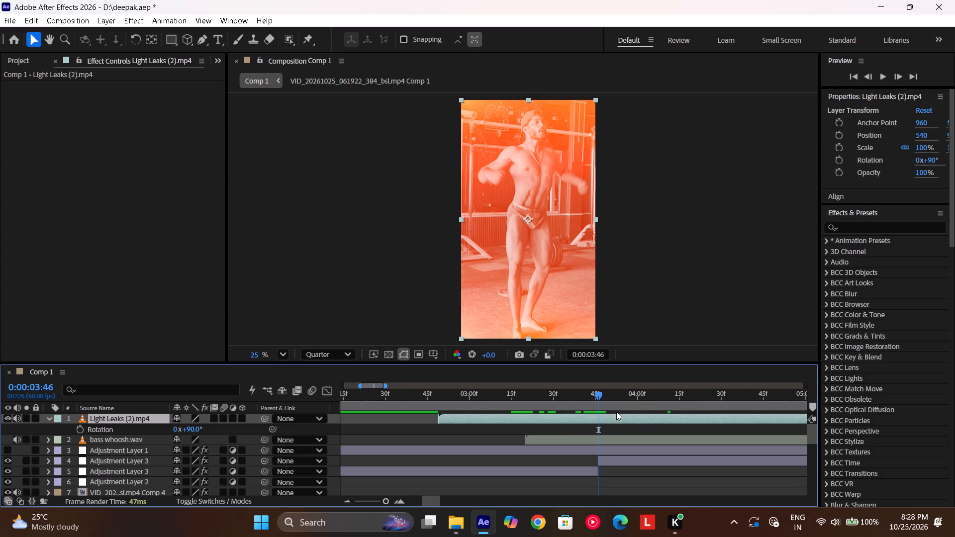
drag(612, 422, 649, 419)
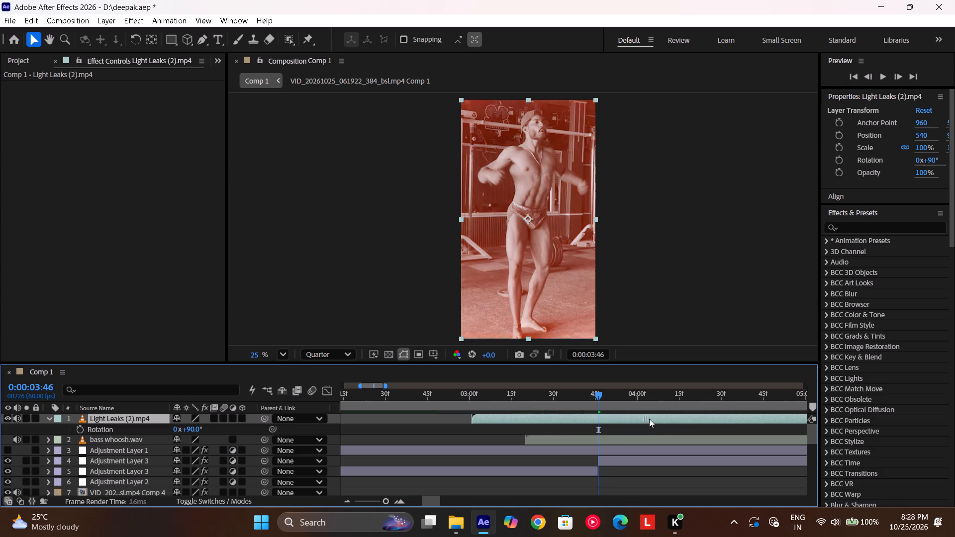
drag(649, 419, 756, 418)
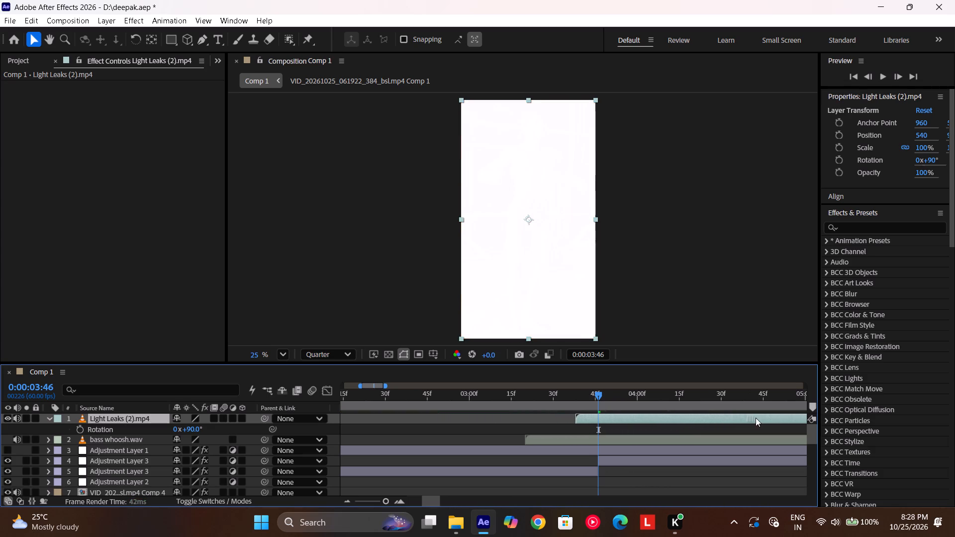
drag(756, 418, 605, 435)
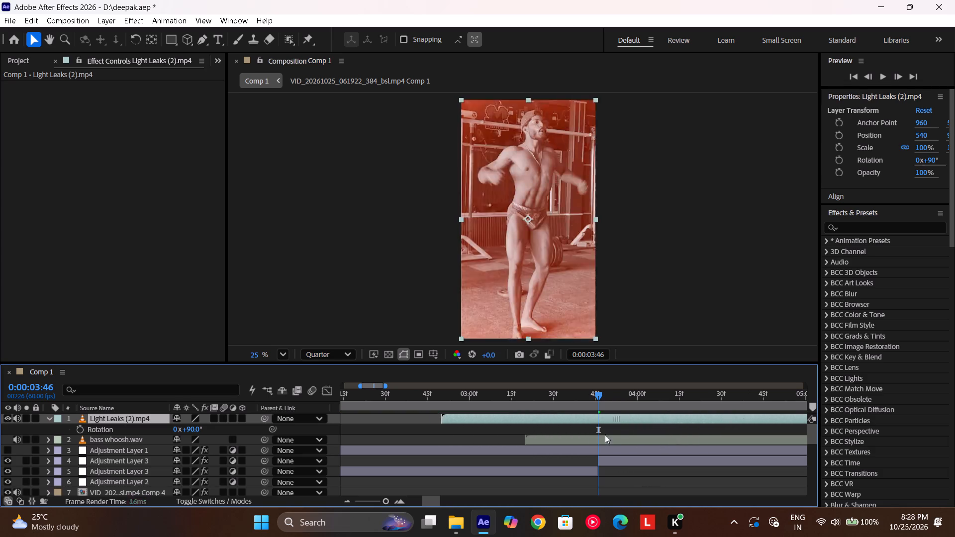
drag(605, 435, 707, 433)
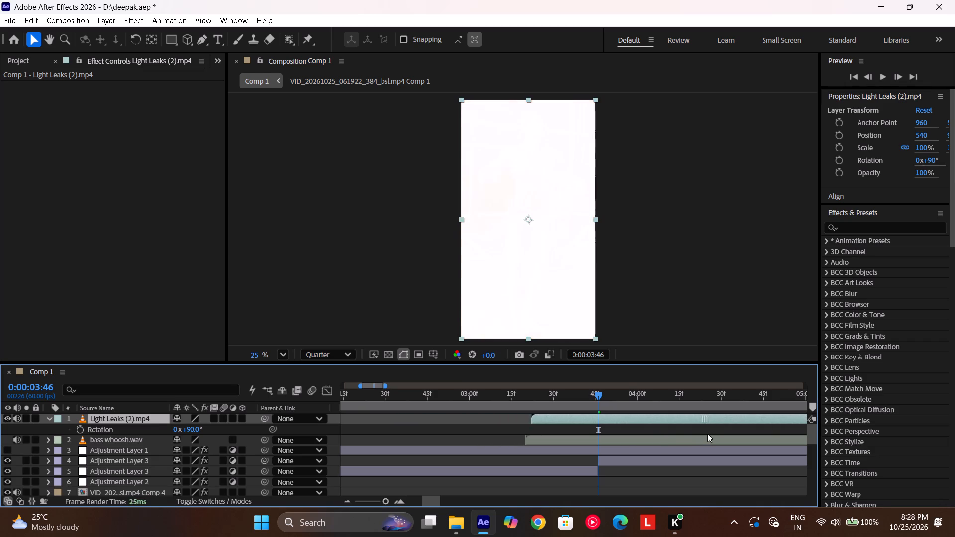
drag(707, 433, 632, 448)
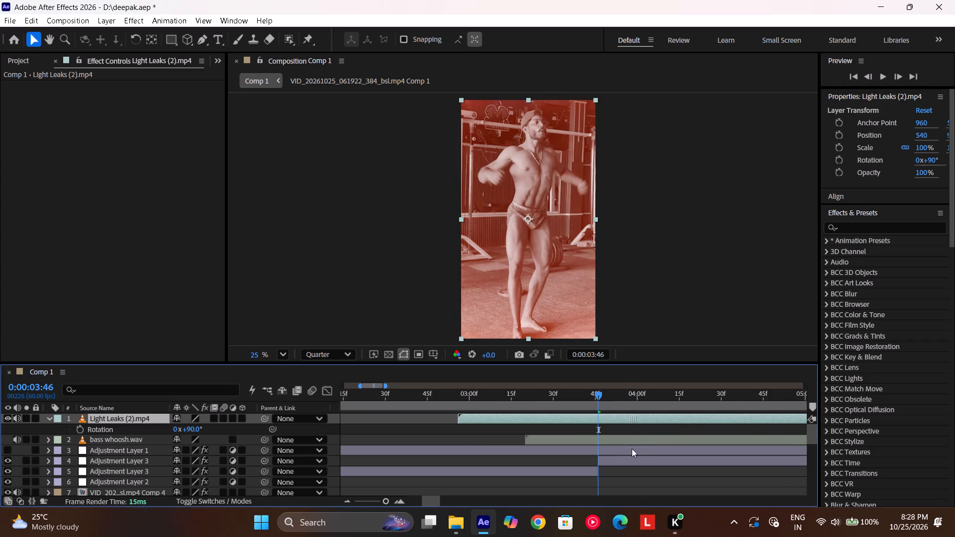
drag(632, 448, 628, 451)
drag(628, 451, 637, 447)
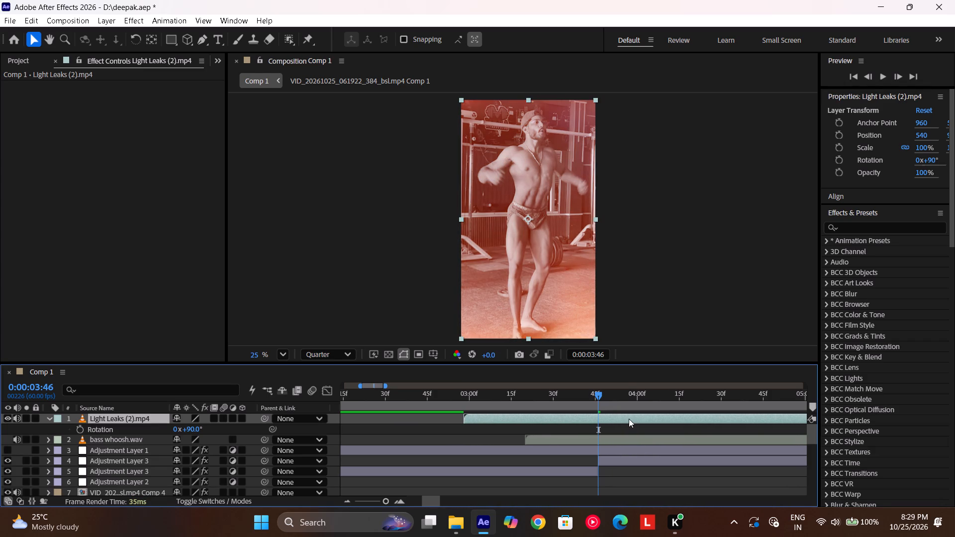
Split the Light Leaks (2) layer at 0:00:03:46 and delete the part before the cut.
key(ctrl+shift+d)
click(597, 428)
key(BackSpace)
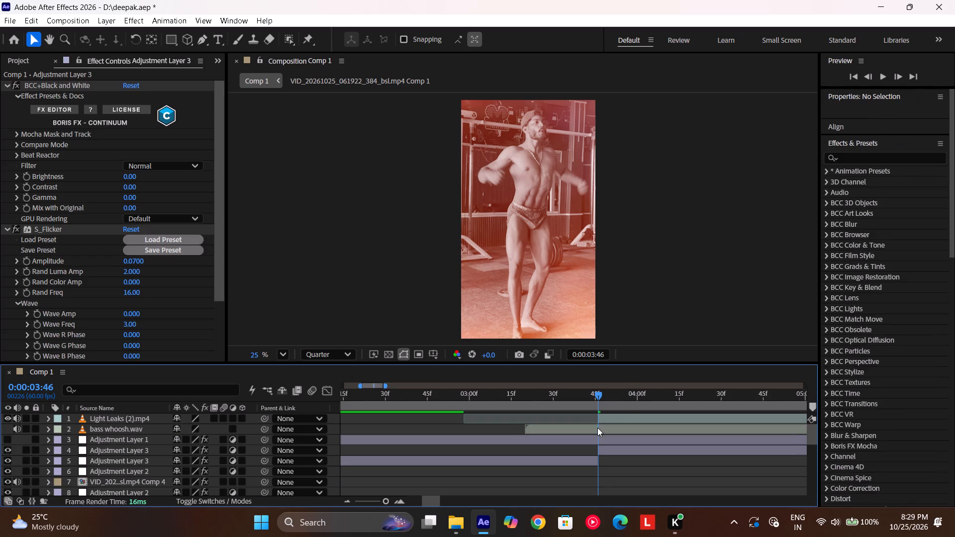
Slide the remaining Light Leaks (2) segment earlier to start at about 0:00:02:41.
drag(626, 419, 570, 433)
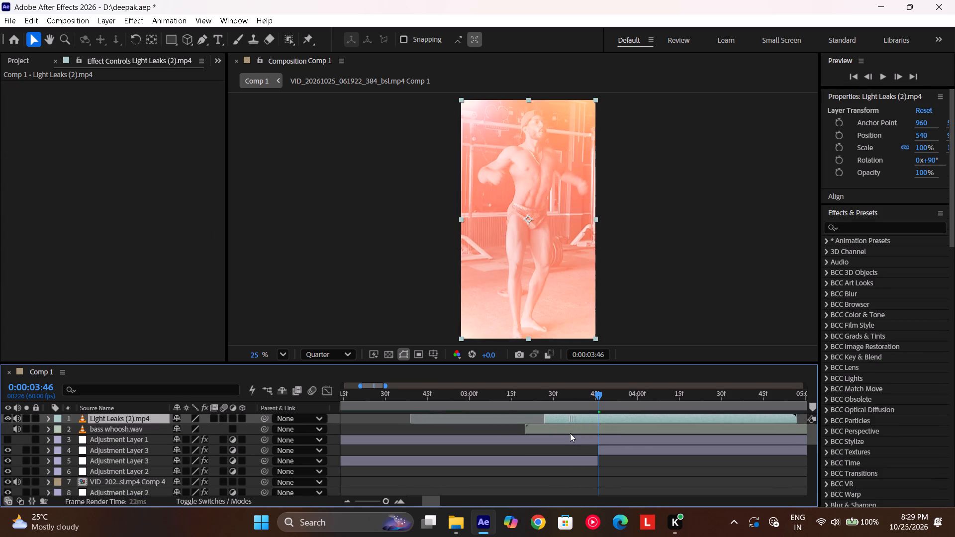
drag(570, 433, 484, 448)
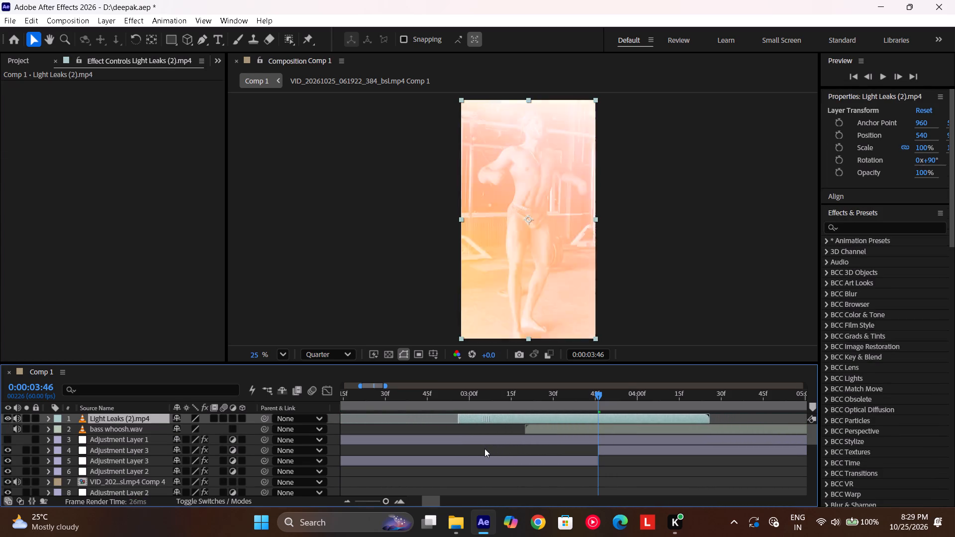
drag(484, 448, 451, 450)
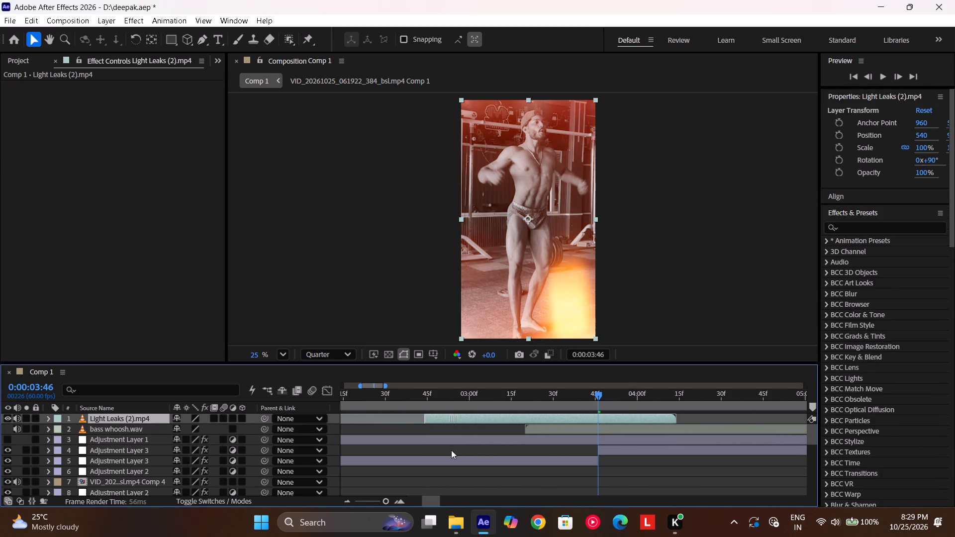
drag(451, 450, 444, 452)
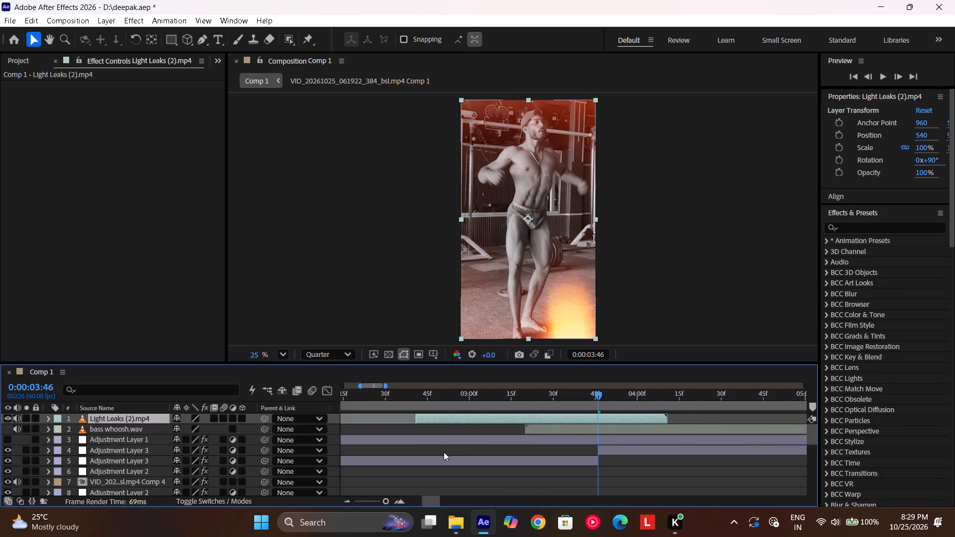
Split the Light Leaks (2) layer at 0:00:03:46 and delete the part after the cut.
key(ctrl+shift+d)
key(BackSpace)
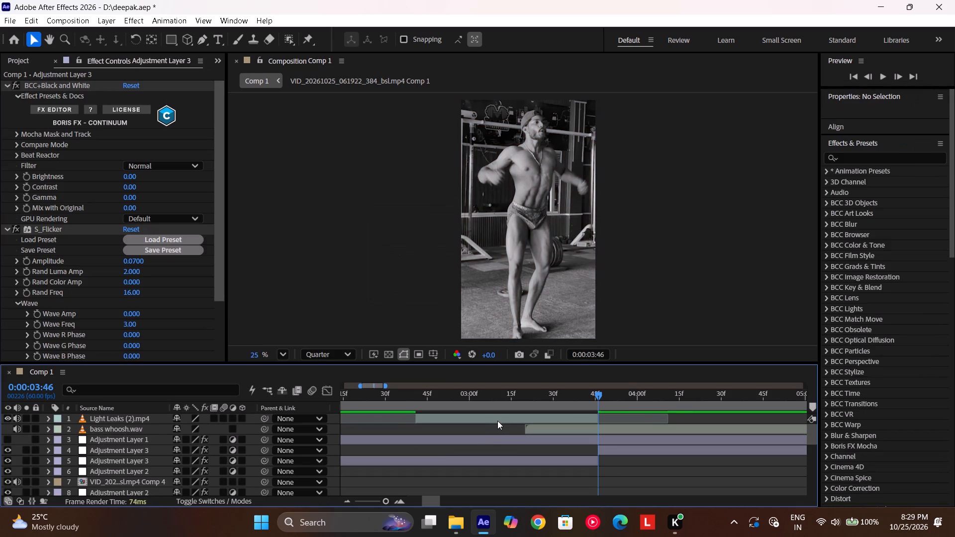
Slide the trimmed Light Leaks (2) segment to run from about 0:00:03:09 to 0:00:04:14.
drag(497, 421, 577, 419)
Play Comp 1 from about 0:00:02:47 and again from 0:00:02:42 to check the light-leak transition.
drag(599, 399, 435, 426)
key(space)
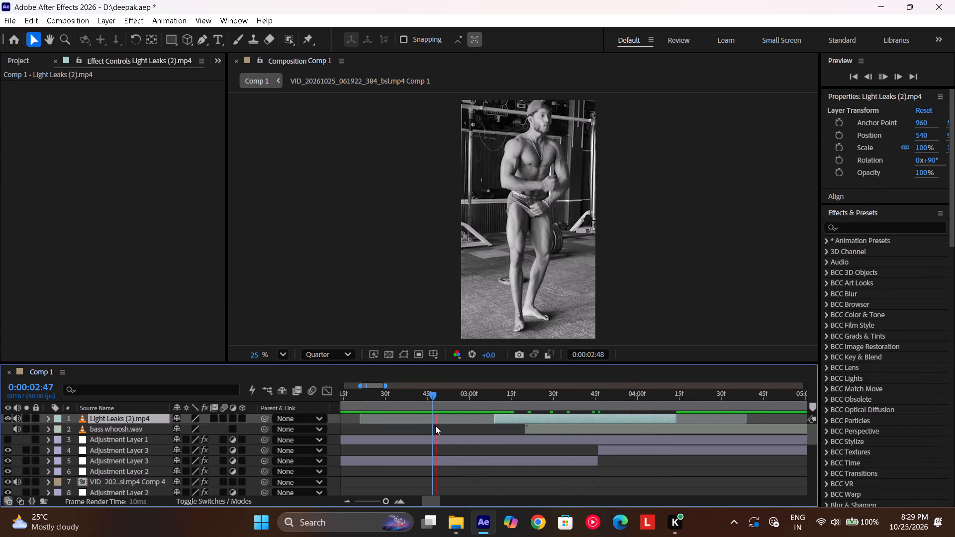
drag(587, 401, 545, 409)
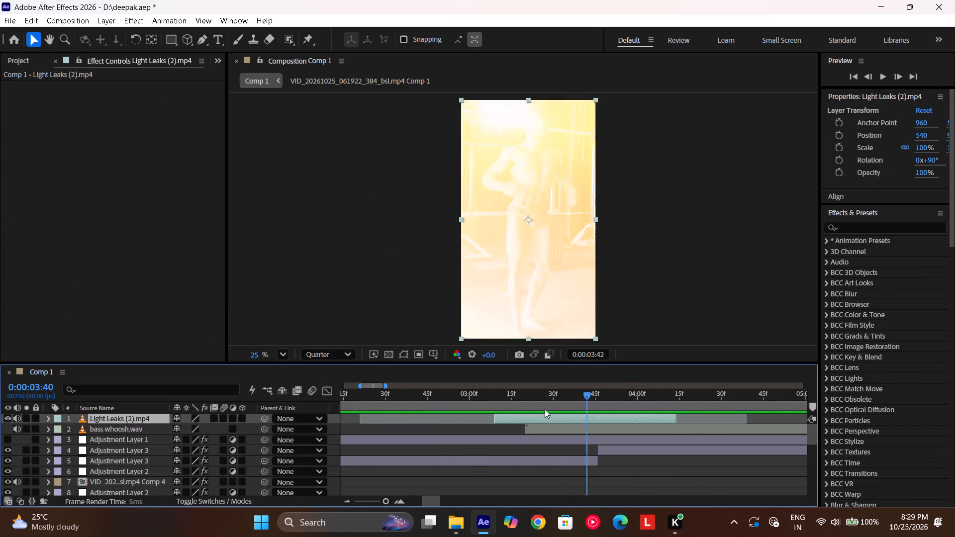
drag(545, 409, 418, 426)
key(space)
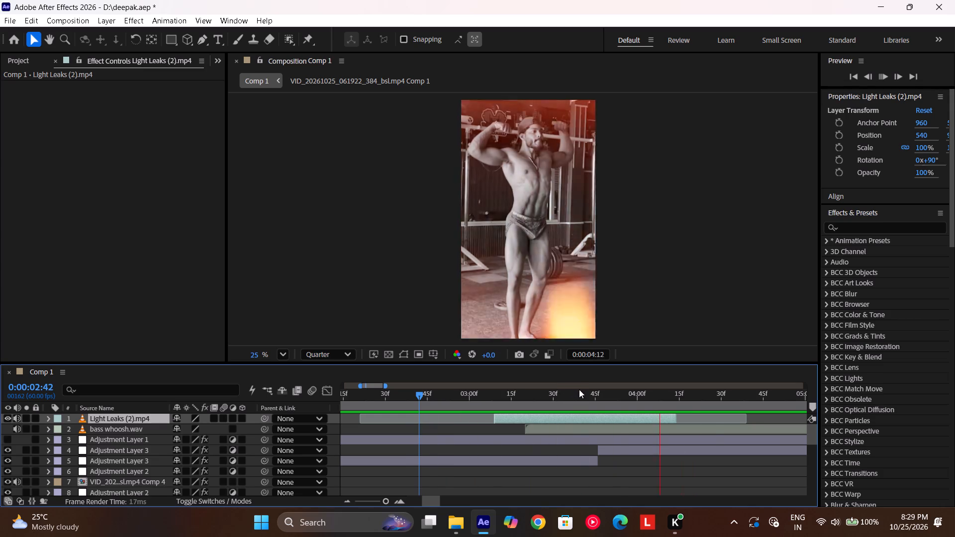
Delete the black-and-white Adjustment Layer 3 segment that ends at 0:00:03:46, so the opening plays in colour.
drag(590, 402, 562, 414)
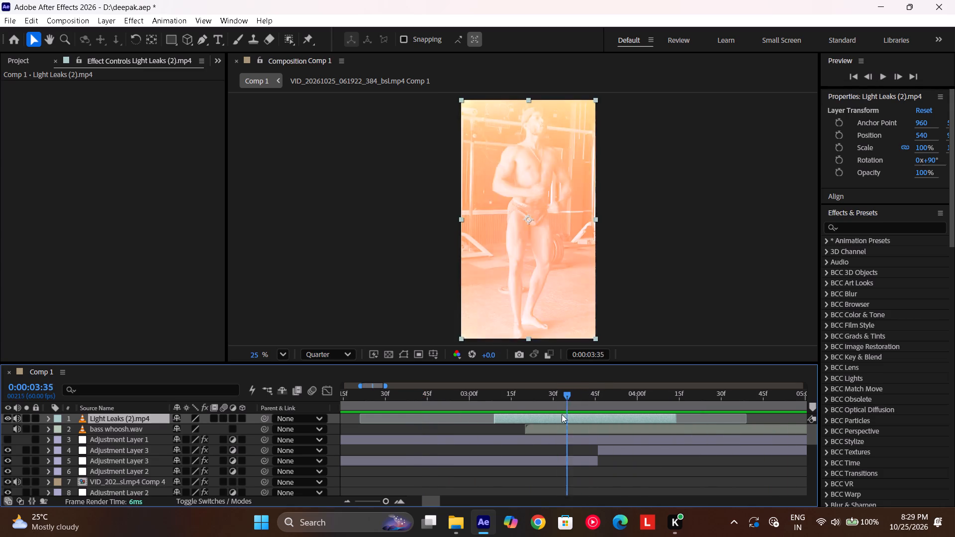
drag(562, 414, 449, 458)
click(430, 462)
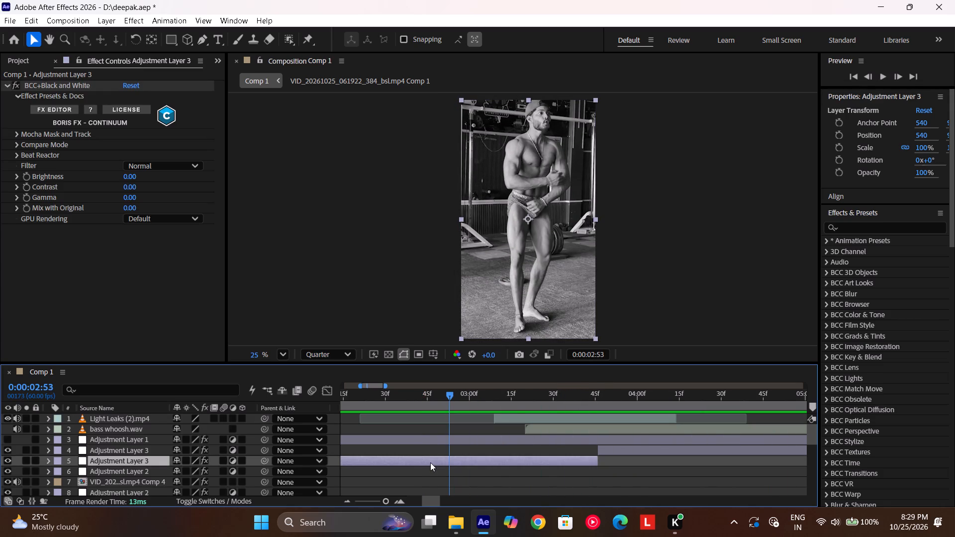
key(BackSpace)
Play Comp 1 from the beginning twice to check the colour opening, the light-leak transition and the following clips.
drag(453, 404, 138, 499)
key(space)
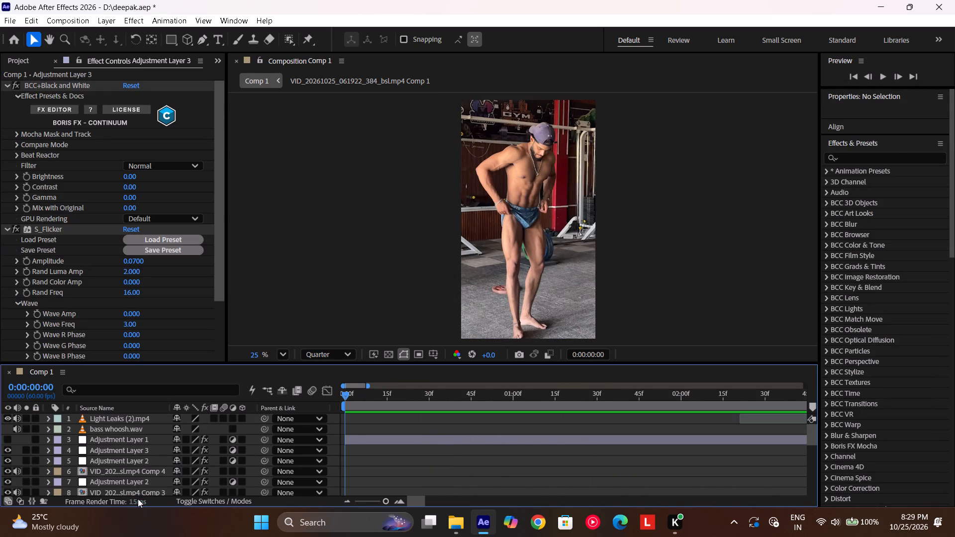
scroll(491, 430, left, 2)
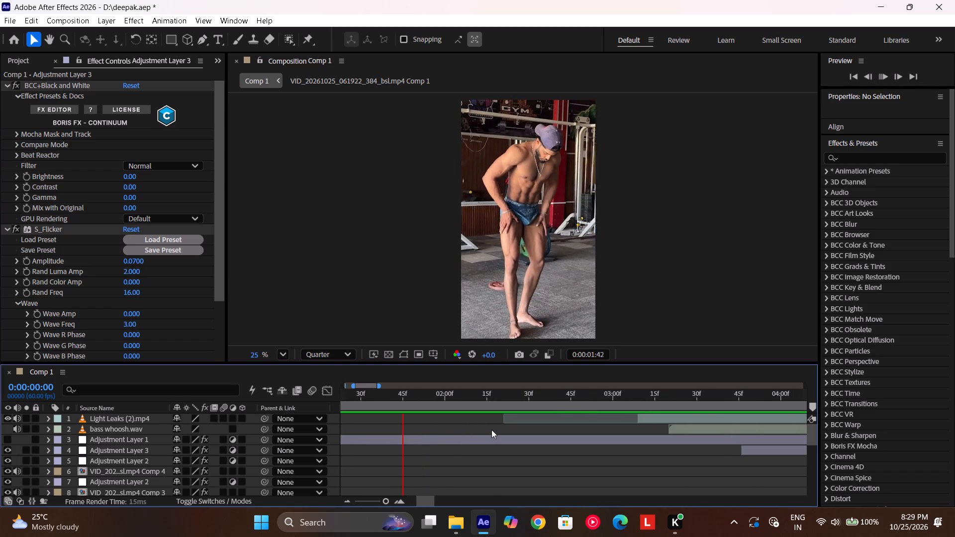
scroll(584, 415, left, 1)
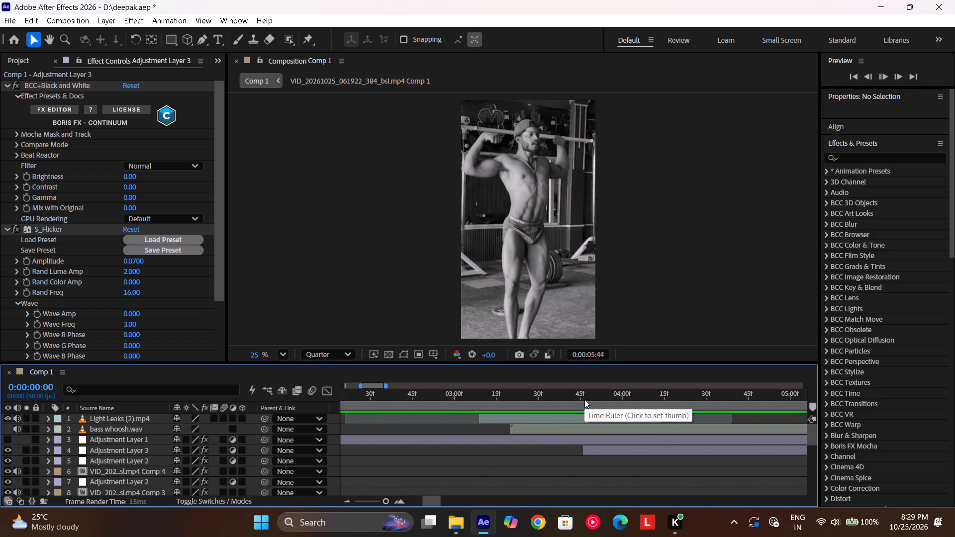
drag(584, 399, 156, 468)
key(space)
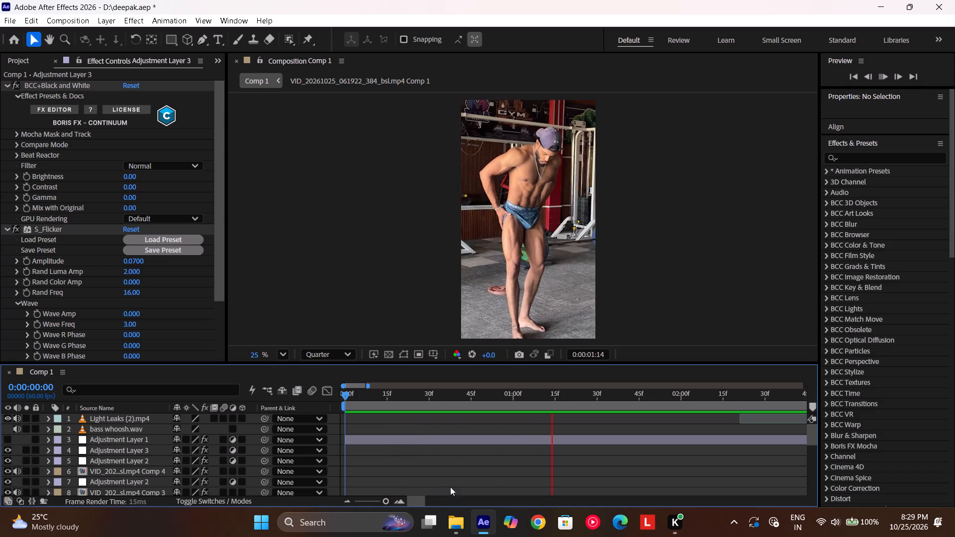
scroll(531, 479, left, 1)
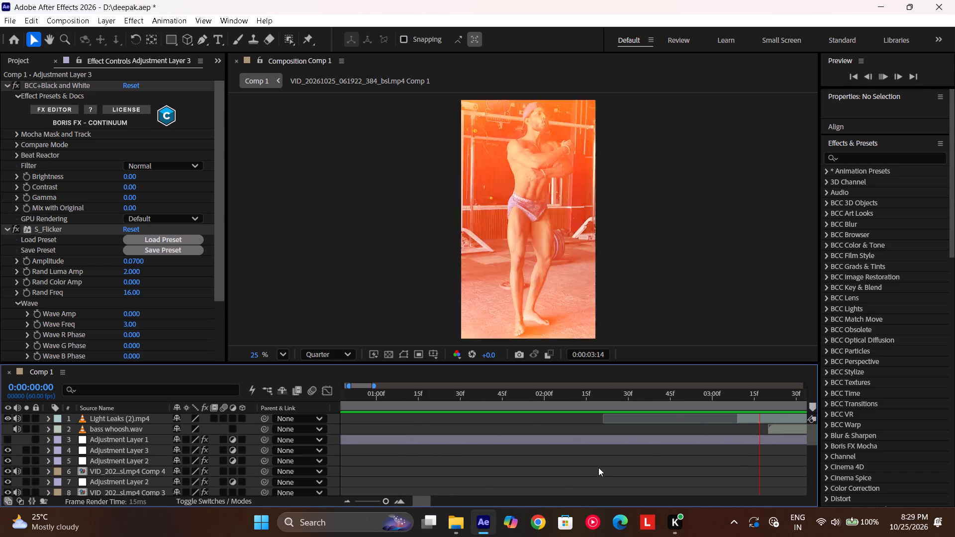
scroll(598, 467, left, 2)
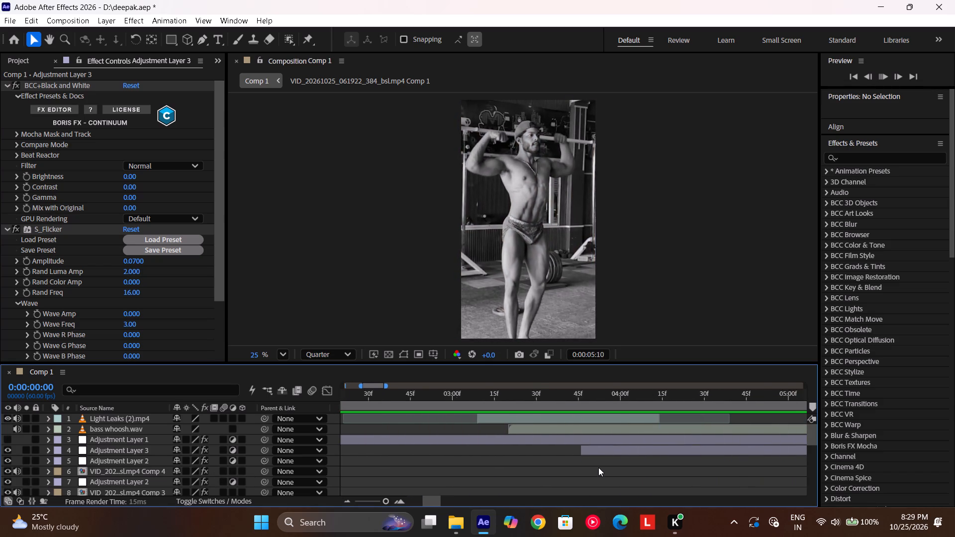
scroll(598, 467, left, 2)
scroll(523, 396, left, 1)
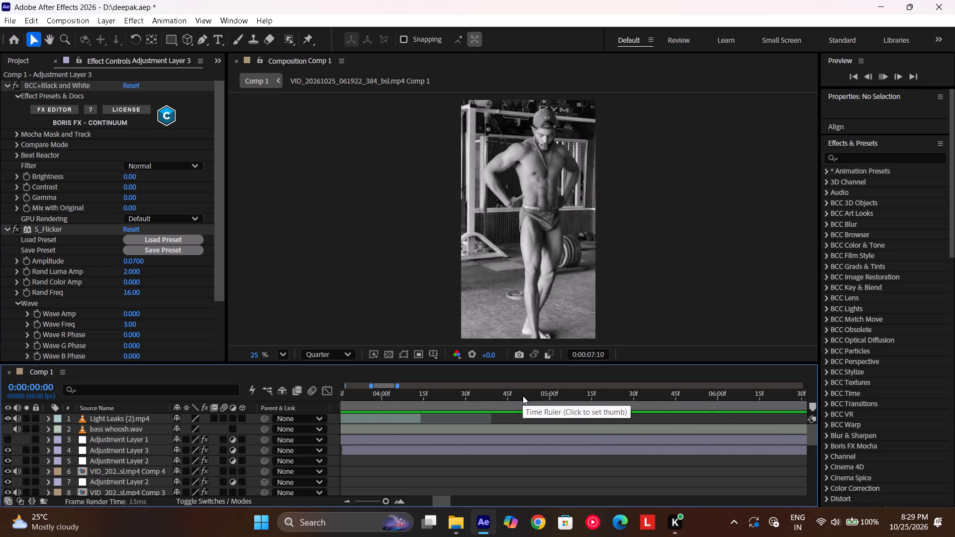
scroll(523, 396, left, 1)
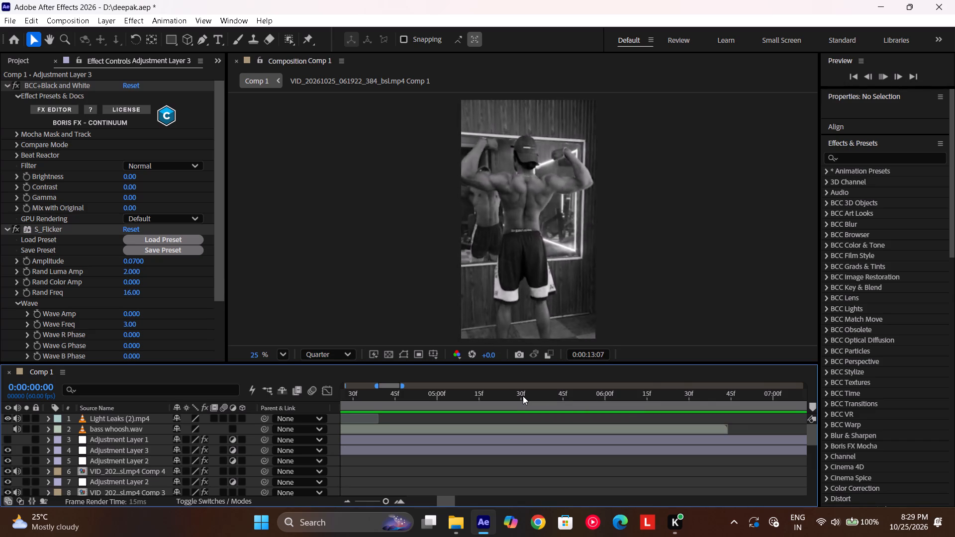
Play Comp 1 from 0:00:05:04 to review the black-and-white clips, and park the playhead at 0:00:04:33.
drag(519, 400, 446, 415)
key(space)
scroll(446, 415, left, 1)
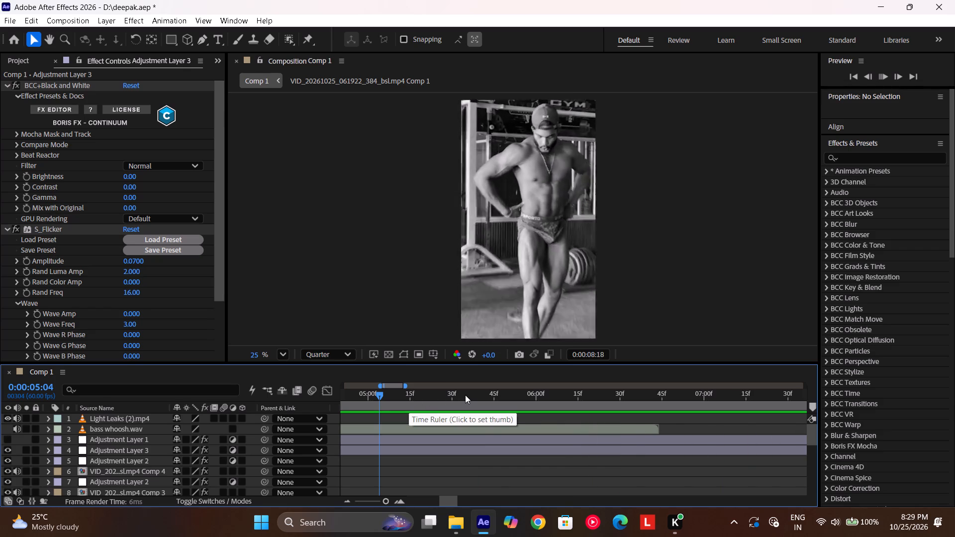
scroll(465, 395, left, 1)
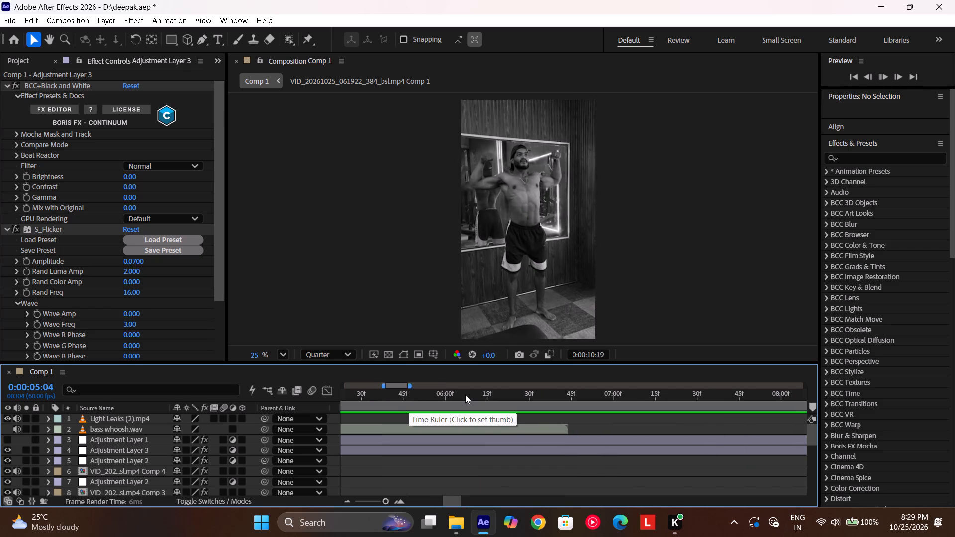
scroll(472, 396, right, 3)
drag(472, 396, 466, 399)
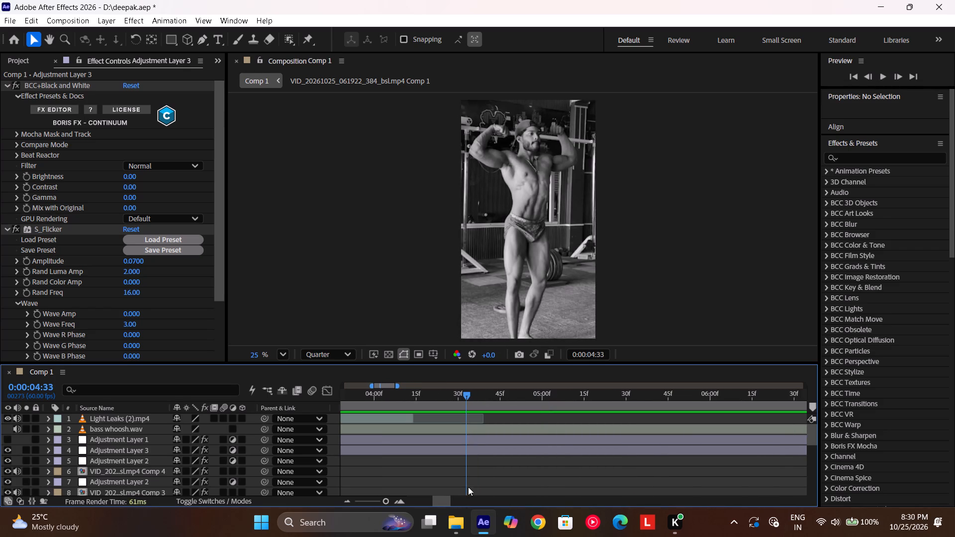
Preview the Light Leaks (3) clip from the Light Leaks folder in File Explorer, and scrub Comp 1 through the light-leak transition in After Effects.
click(455, 535)
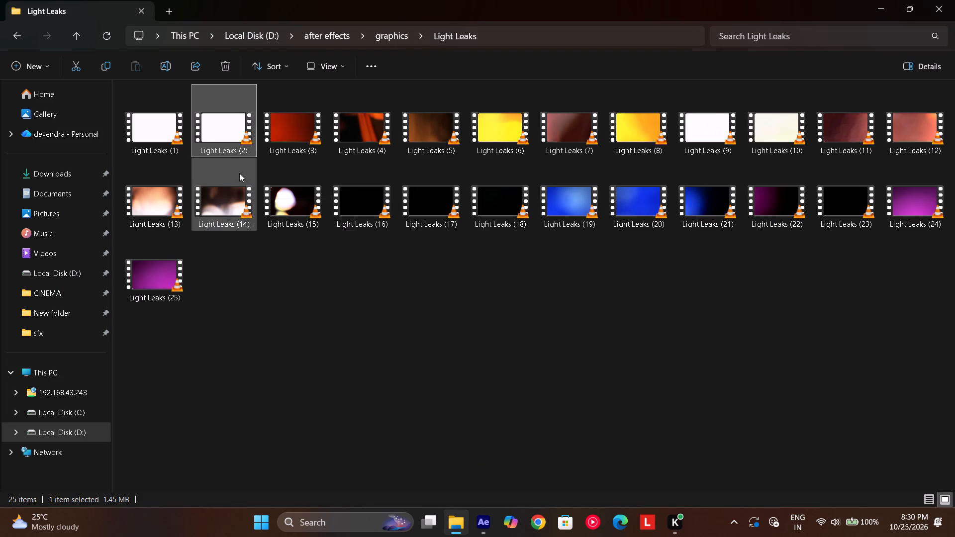
double_click(302, 151)
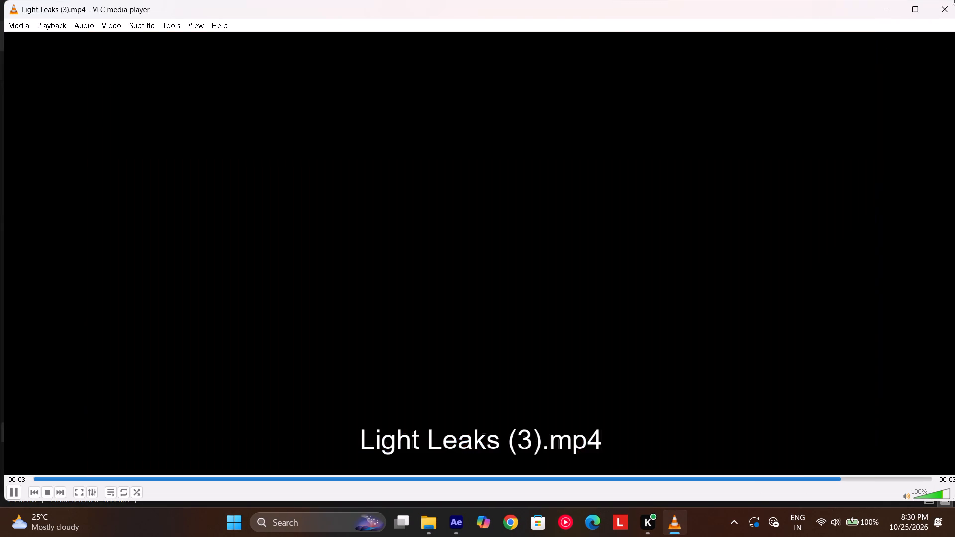
click(954, 0)
click(954, 0)
click(937, 16)
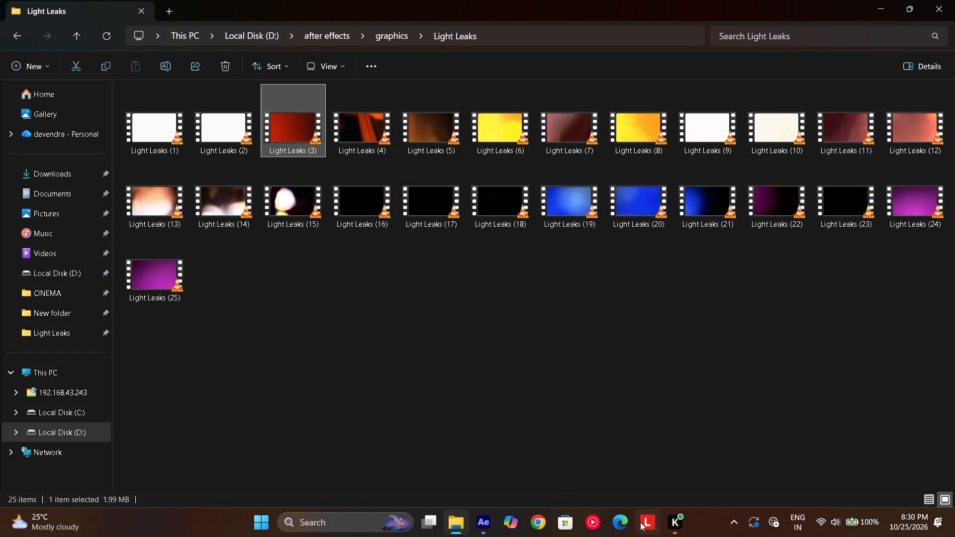
click(474, 533)
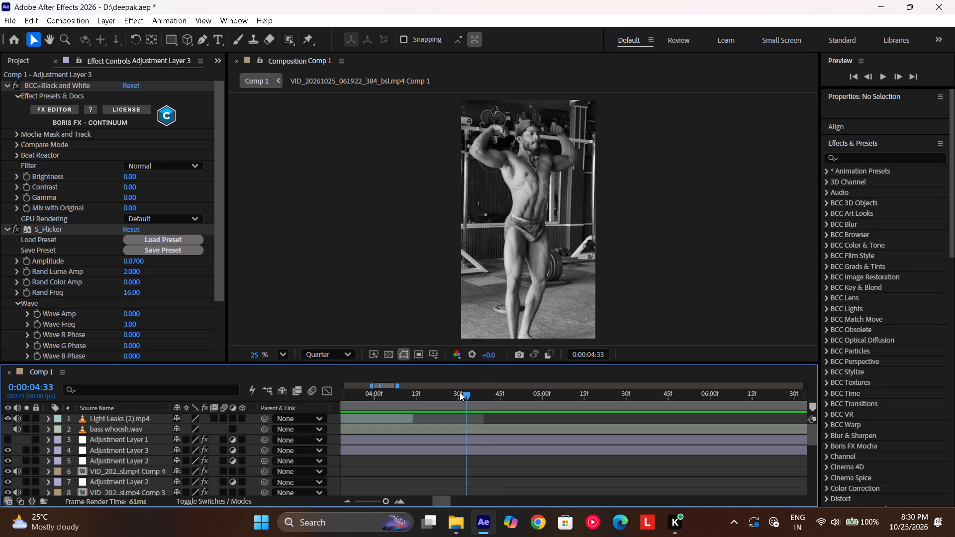
drag(460, 392, 516, 414)
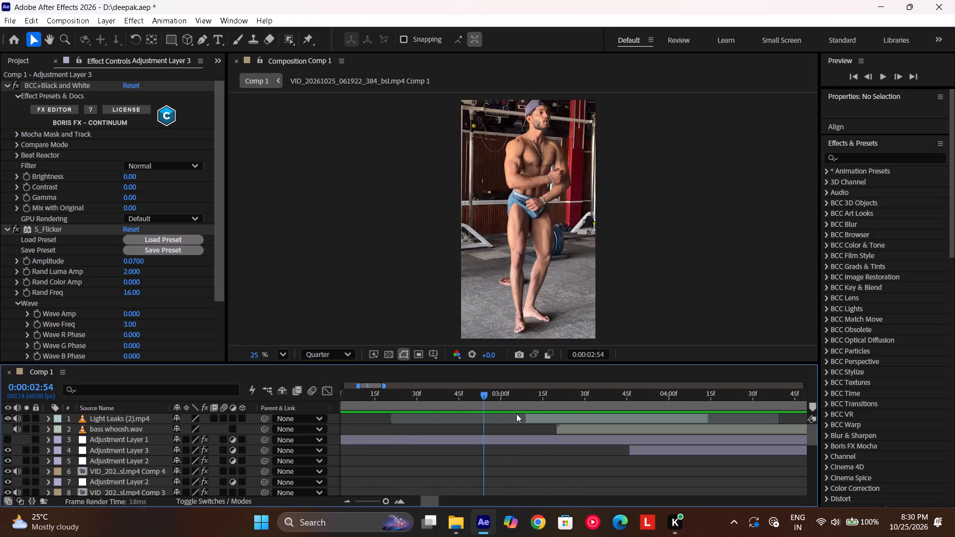
drag(516, 414, 703, 425)
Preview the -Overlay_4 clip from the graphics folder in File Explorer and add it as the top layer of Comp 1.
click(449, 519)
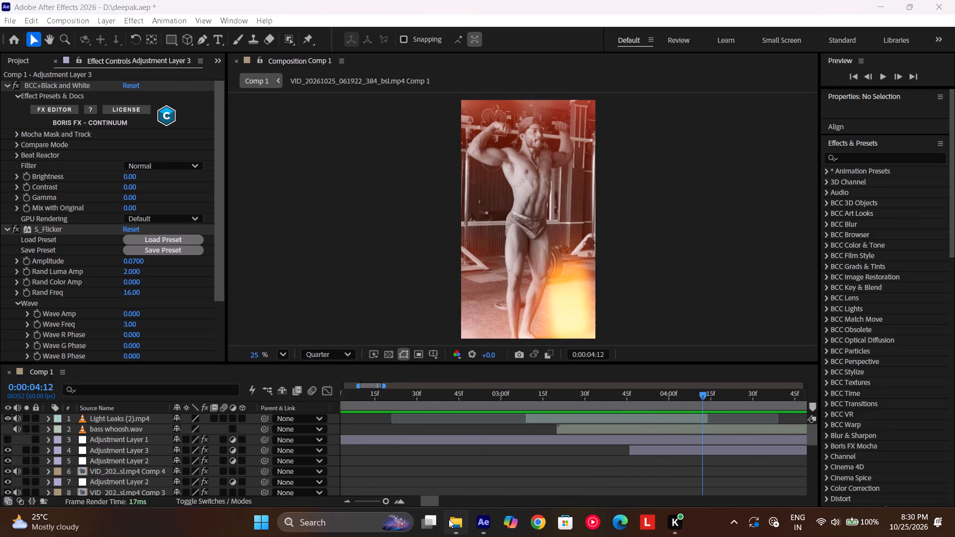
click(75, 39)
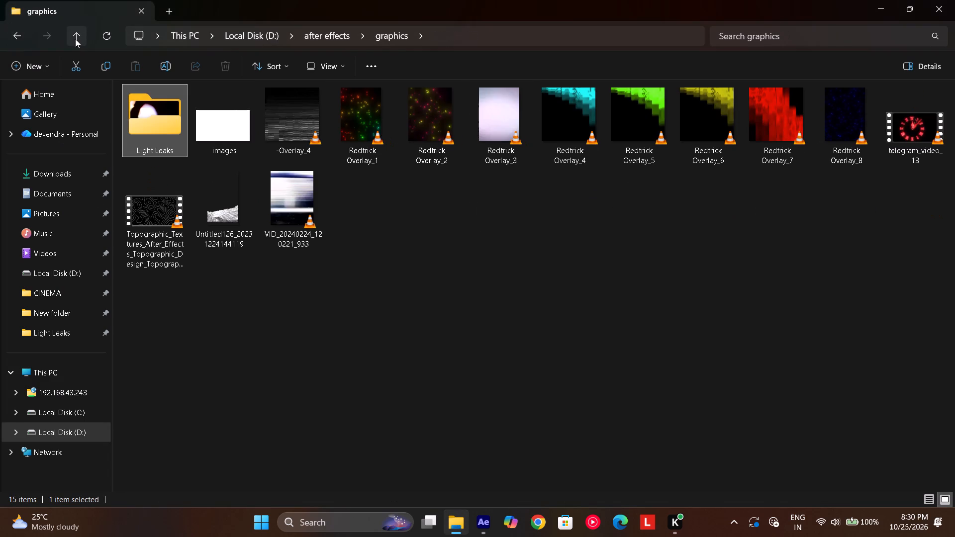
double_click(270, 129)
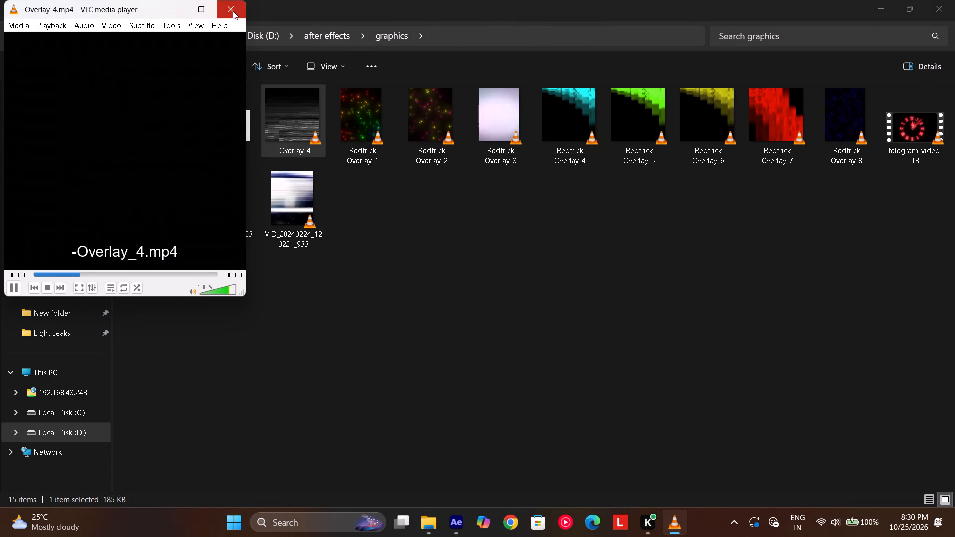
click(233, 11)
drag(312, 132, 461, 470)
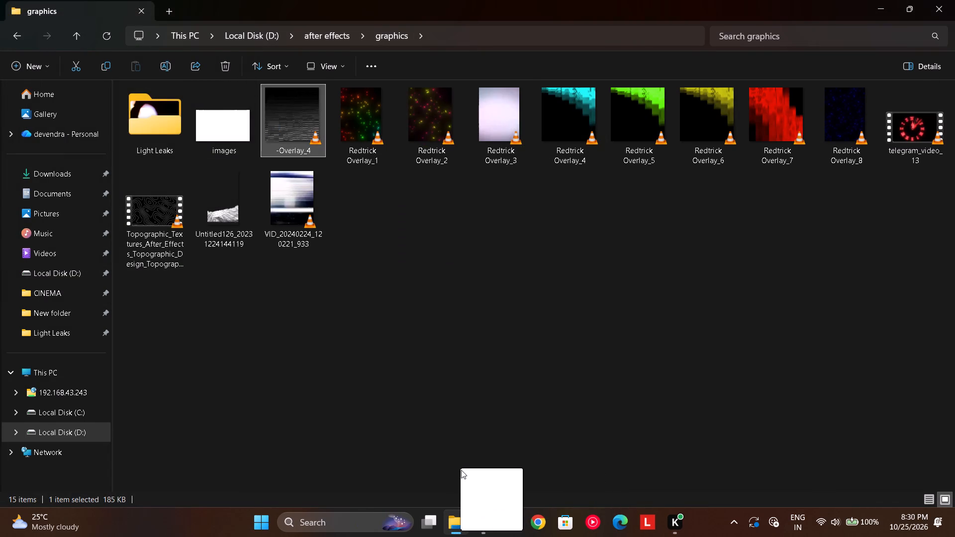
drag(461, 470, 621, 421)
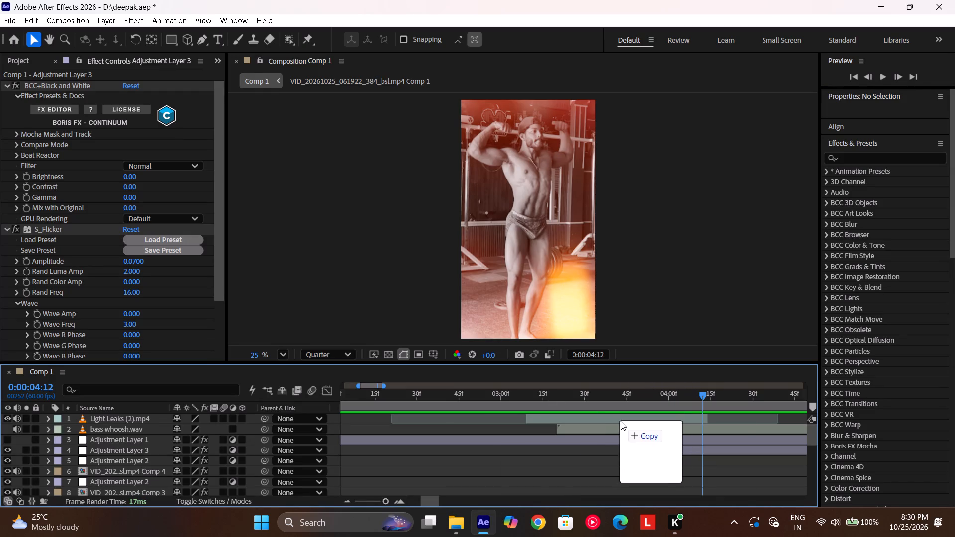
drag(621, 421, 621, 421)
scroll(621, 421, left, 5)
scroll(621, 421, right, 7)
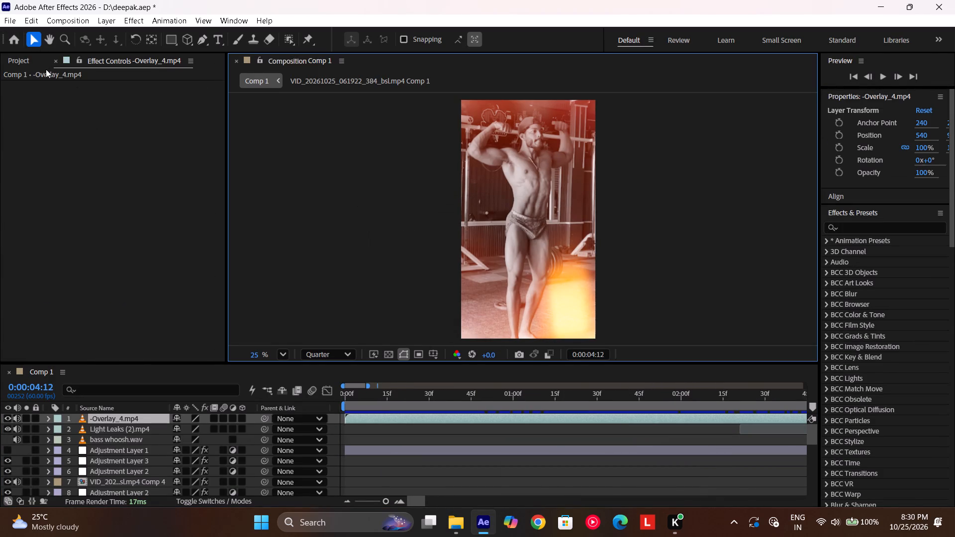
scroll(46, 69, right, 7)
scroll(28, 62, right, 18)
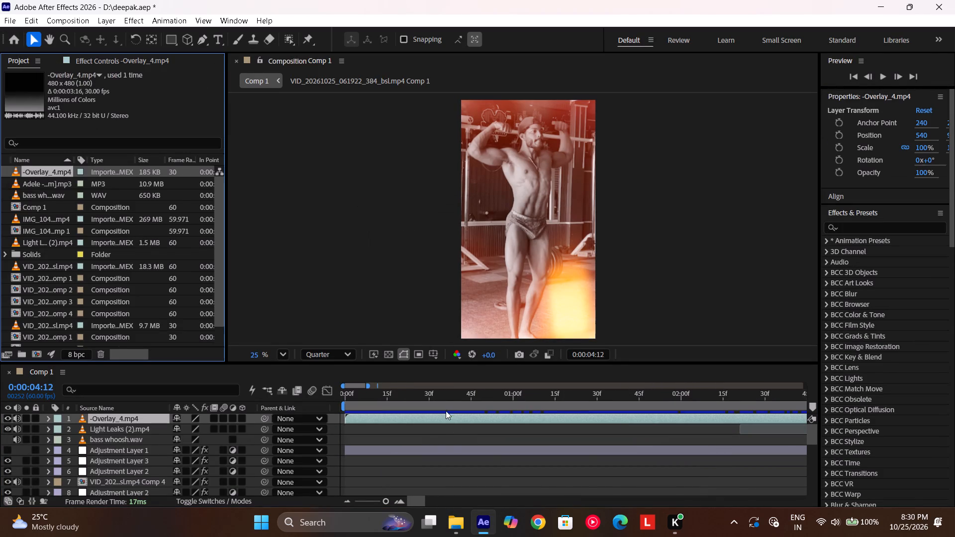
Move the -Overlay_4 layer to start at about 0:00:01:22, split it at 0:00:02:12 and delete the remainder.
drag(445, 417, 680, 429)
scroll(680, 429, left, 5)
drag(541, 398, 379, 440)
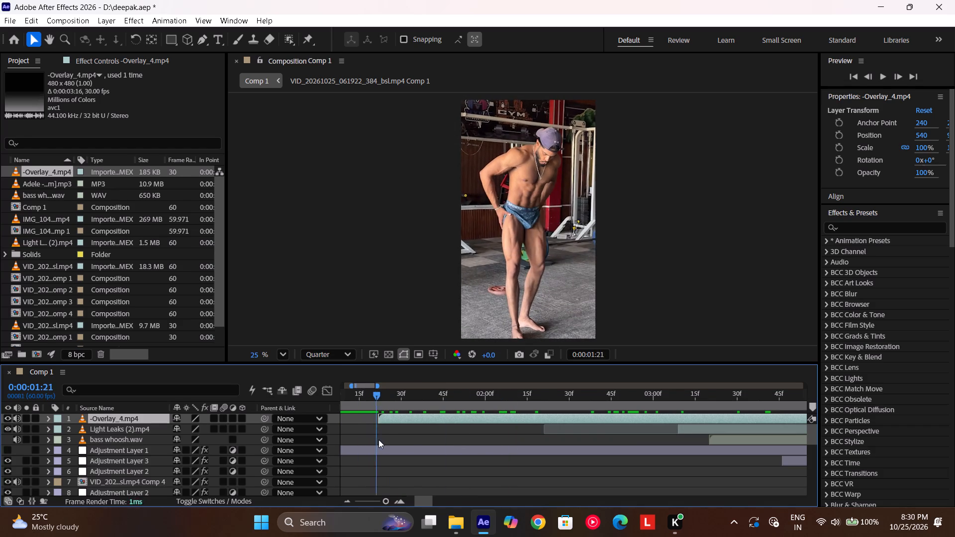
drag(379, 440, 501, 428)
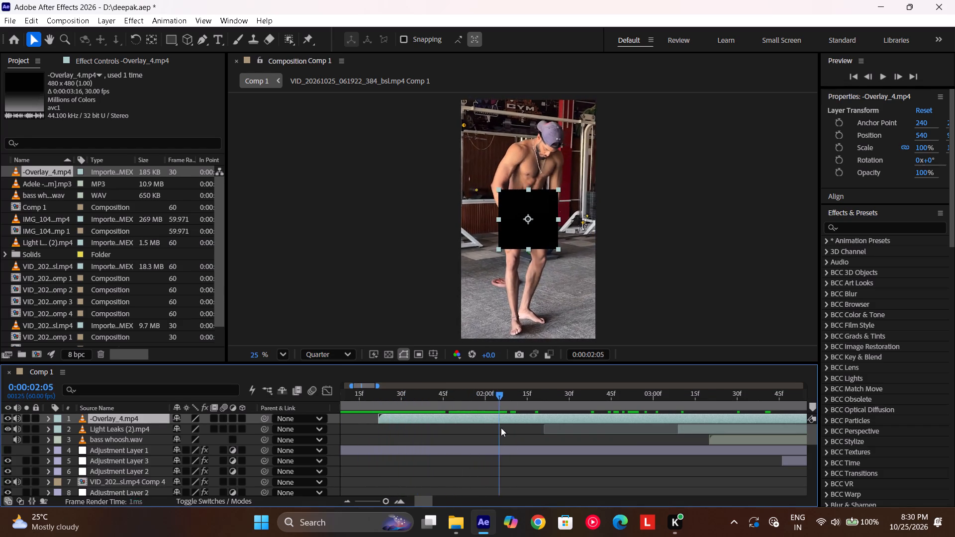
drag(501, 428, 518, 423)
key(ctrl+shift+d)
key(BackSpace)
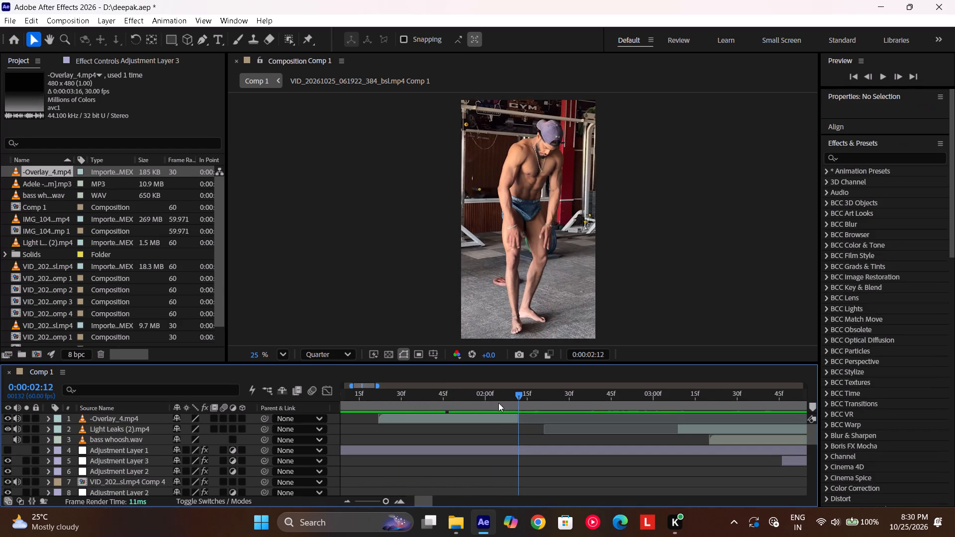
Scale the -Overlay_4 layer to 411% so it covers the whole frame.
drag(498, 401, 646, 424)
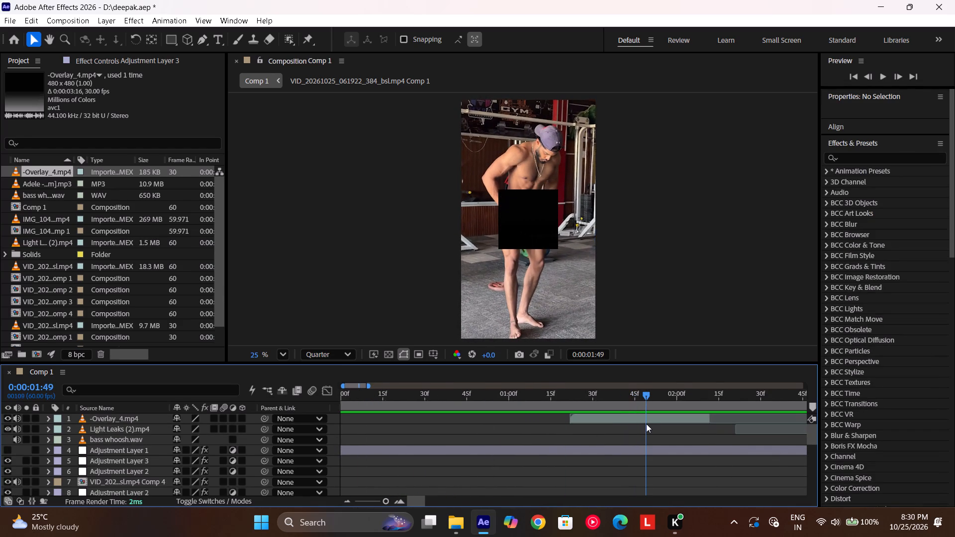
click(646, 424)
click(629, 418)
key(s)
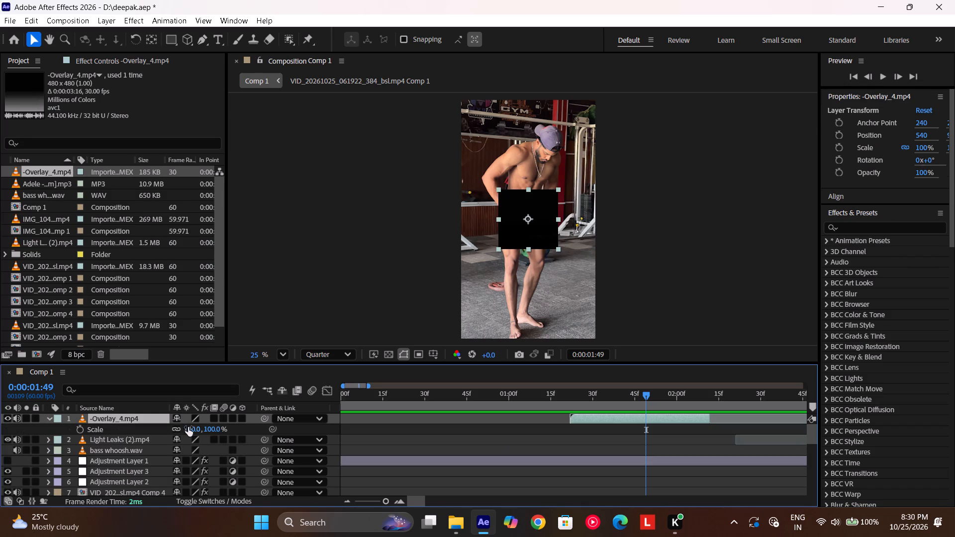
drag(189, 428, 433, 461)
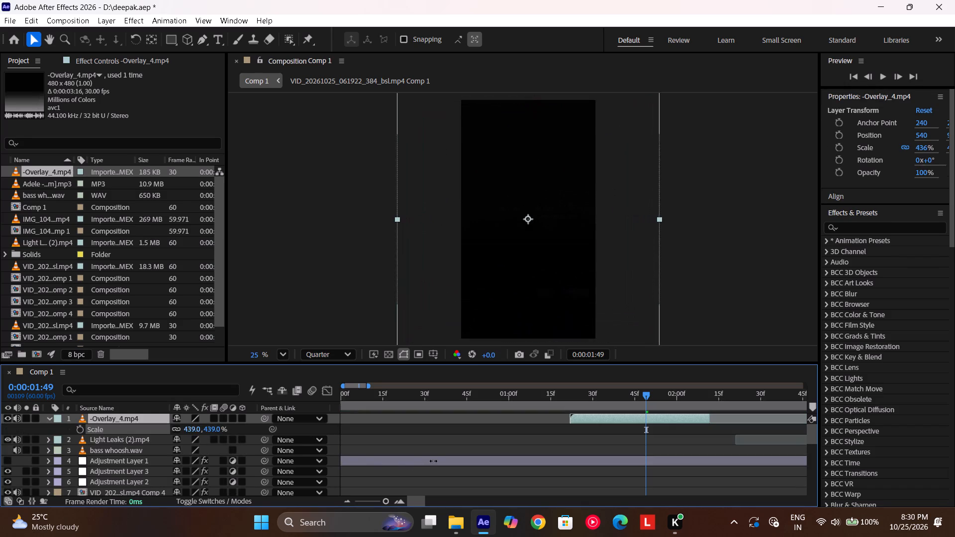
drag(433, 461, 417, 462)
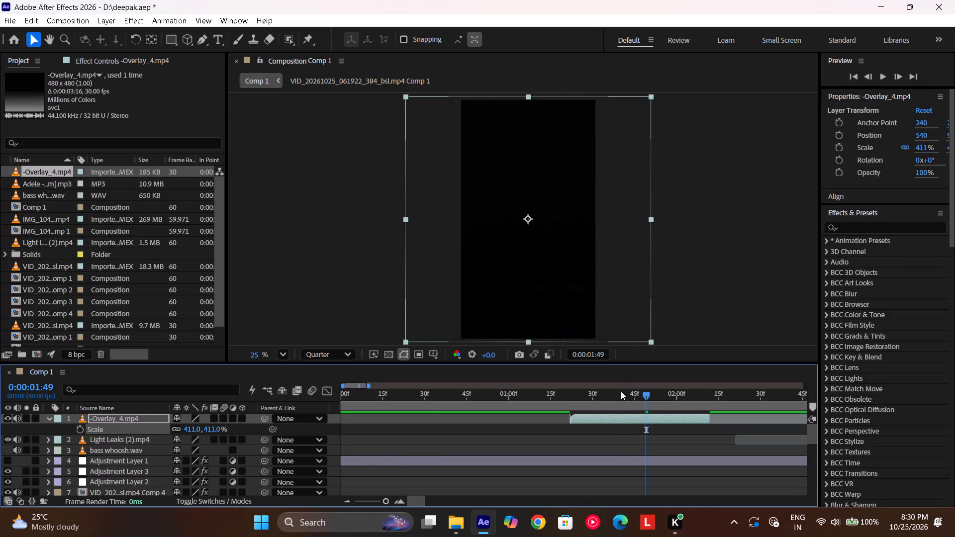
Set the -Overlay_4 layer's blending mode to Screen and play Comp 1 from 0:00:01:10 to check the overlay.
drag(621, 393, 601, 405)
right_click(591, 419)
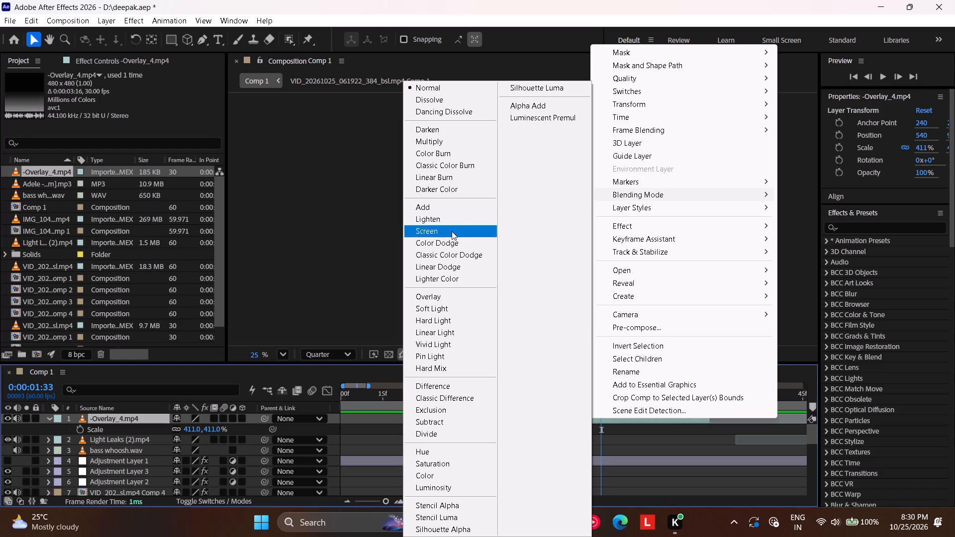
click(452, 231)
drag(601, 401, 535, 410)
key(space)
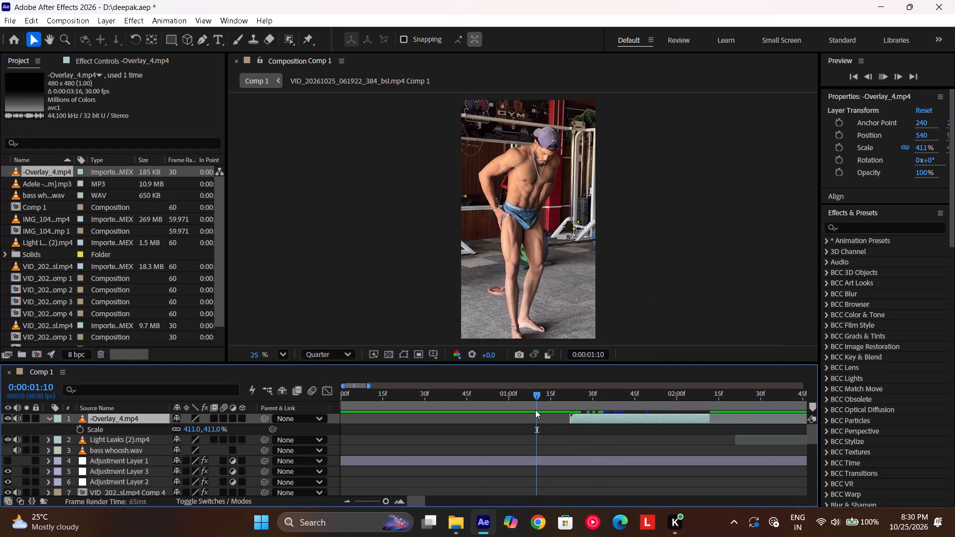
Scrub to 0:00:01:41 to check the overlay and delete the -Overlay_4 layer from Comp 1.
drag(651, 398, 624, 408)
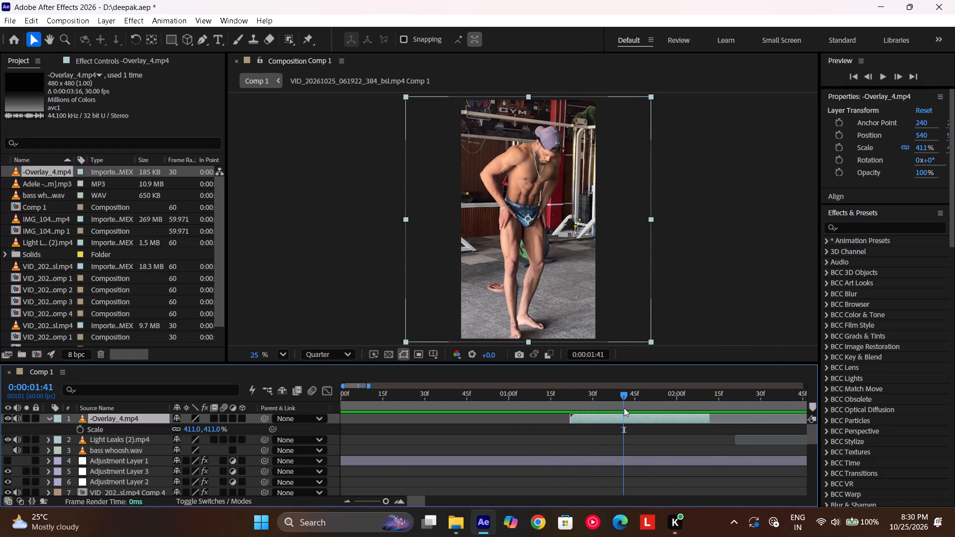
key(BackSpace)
Preview the Redtrick Overlay_1 and VID_20240224_120221_933 clips from the graphics folder in File Explorer.
click(453, 522)
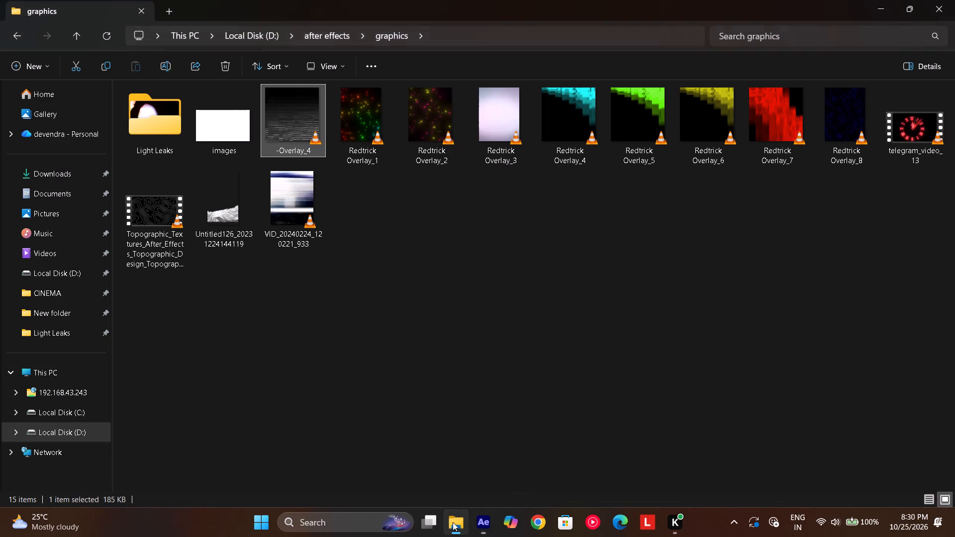
double_click(355, 130)
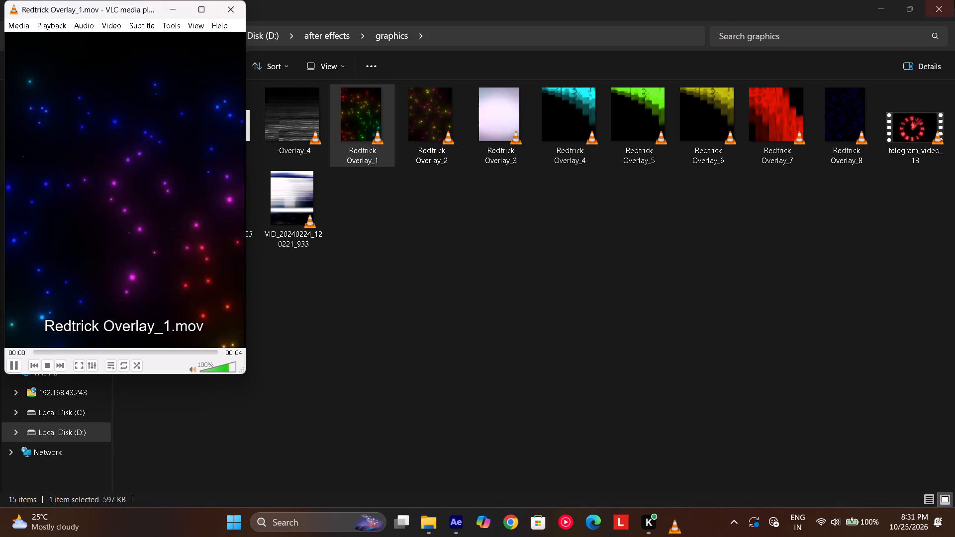
click(228, 5)
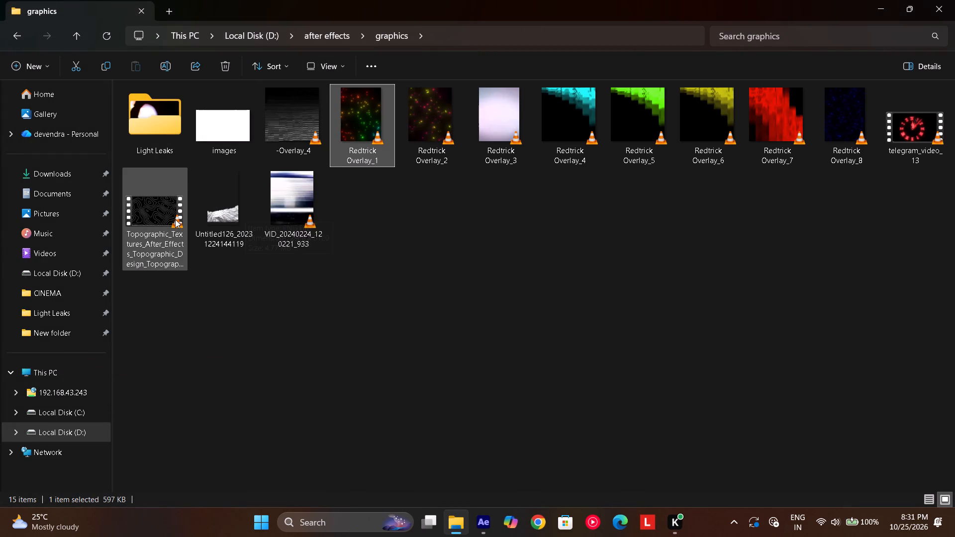
double_click(285, 191)
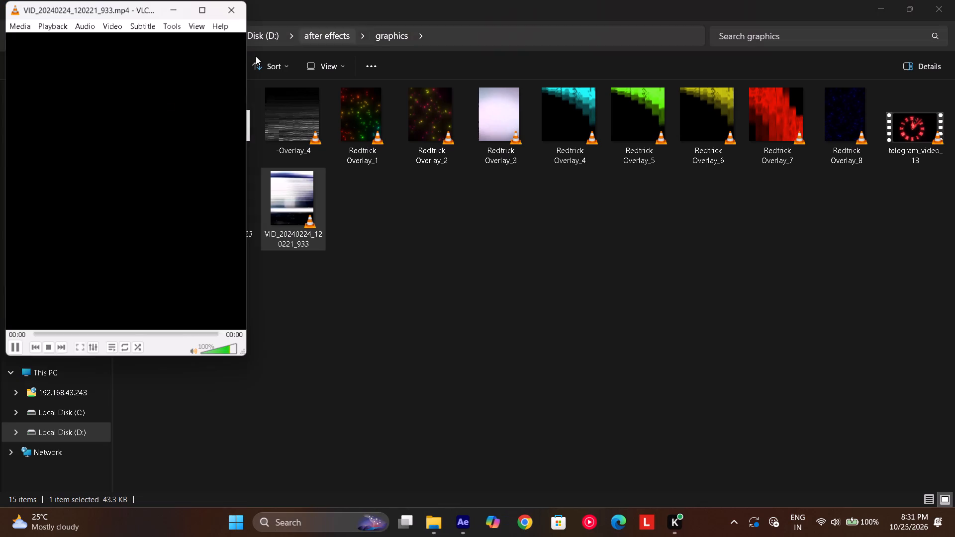
click(954, 0)
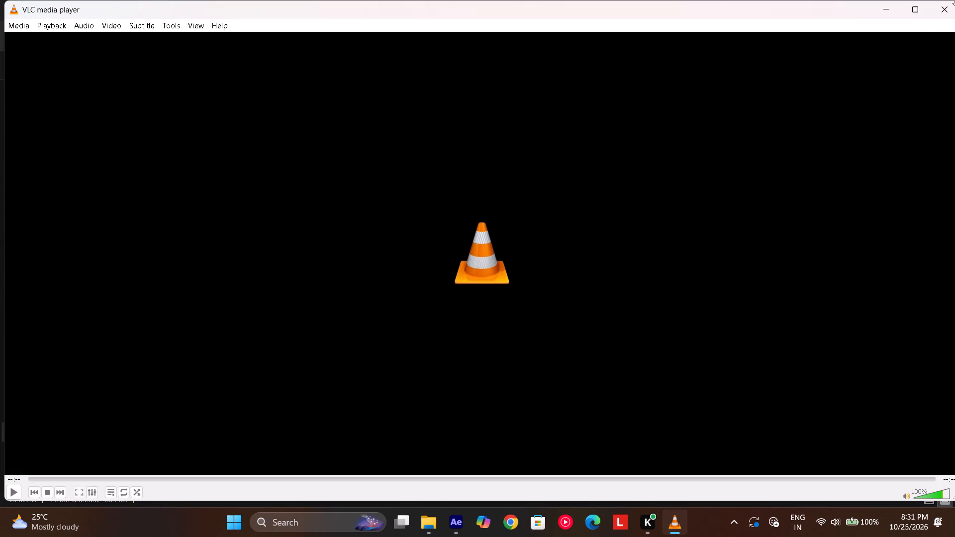
click(936, 8)
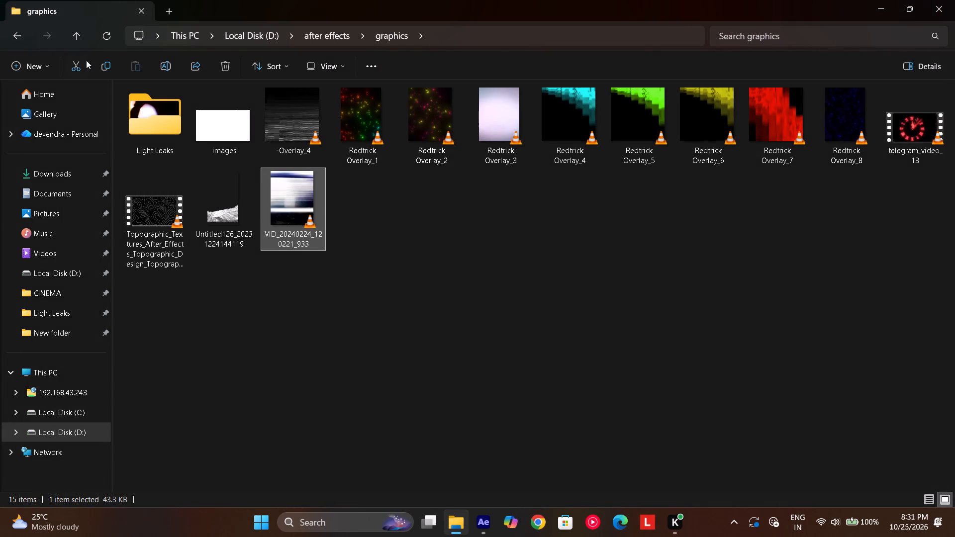
Preview the Whoosh Big 03, Whoosh Digital 06 and Whoosh Digital 05 sounds from the sfx folder's Whooshes subfolder.
click(71, 33)
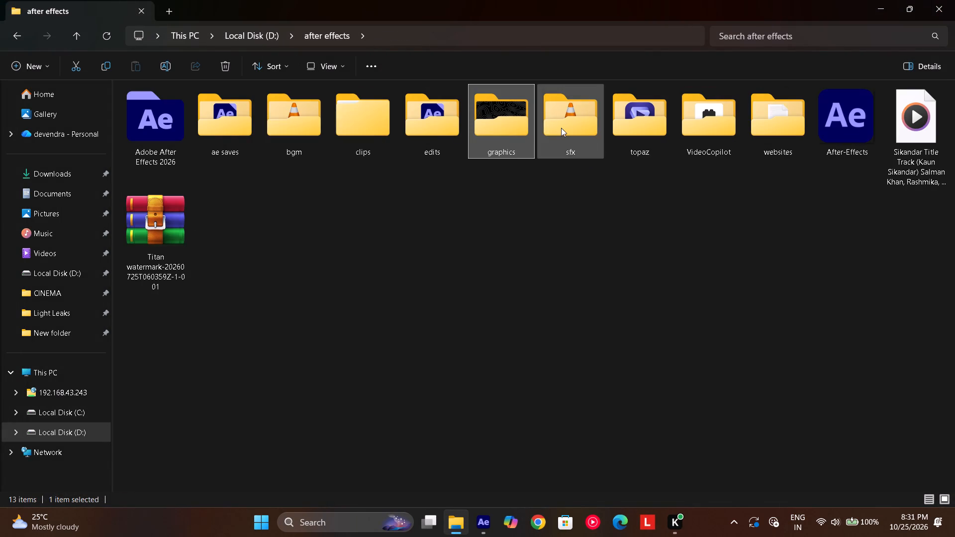
double_click(561, 128)
scroll(419, 303, down, 1)
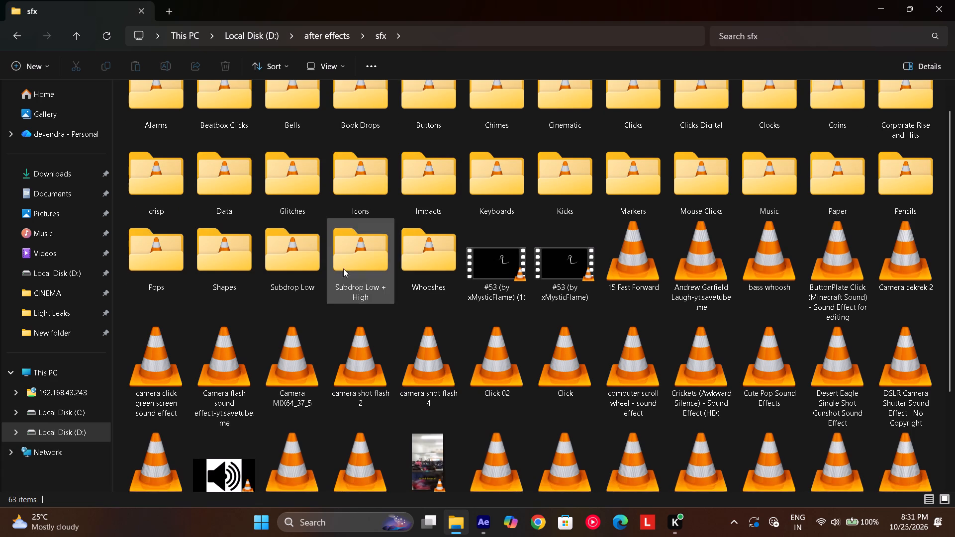
double_click(413, 267)
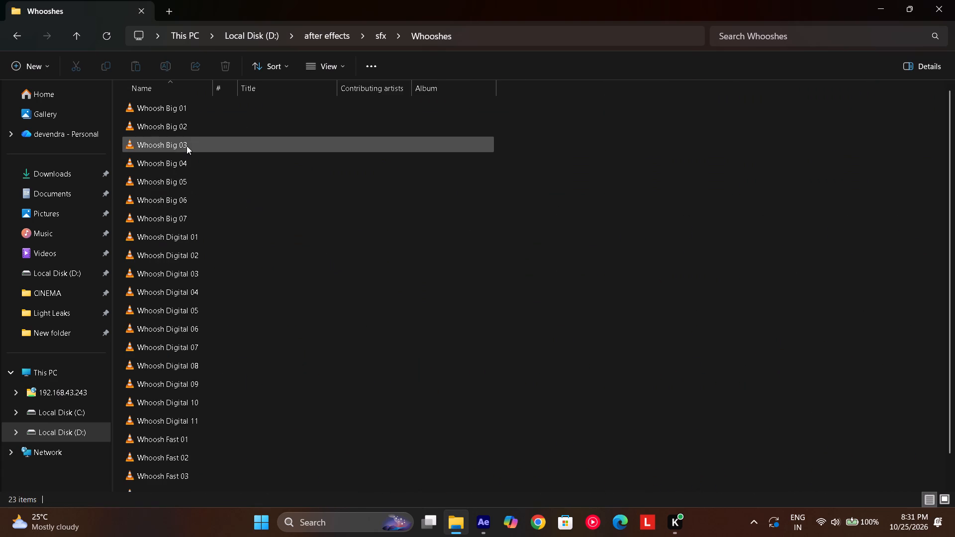
double_click(186, 146)
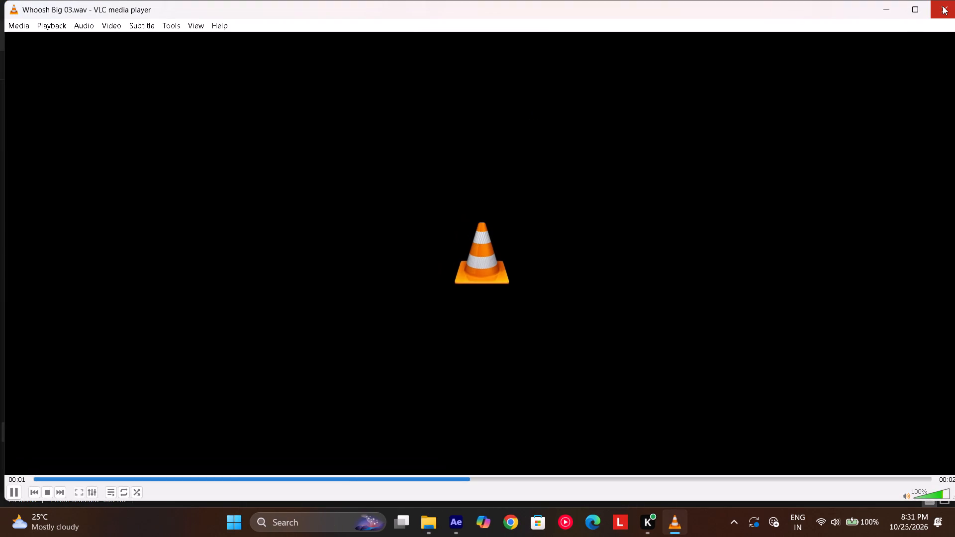
click(943, 6)
double_click(228, 331)
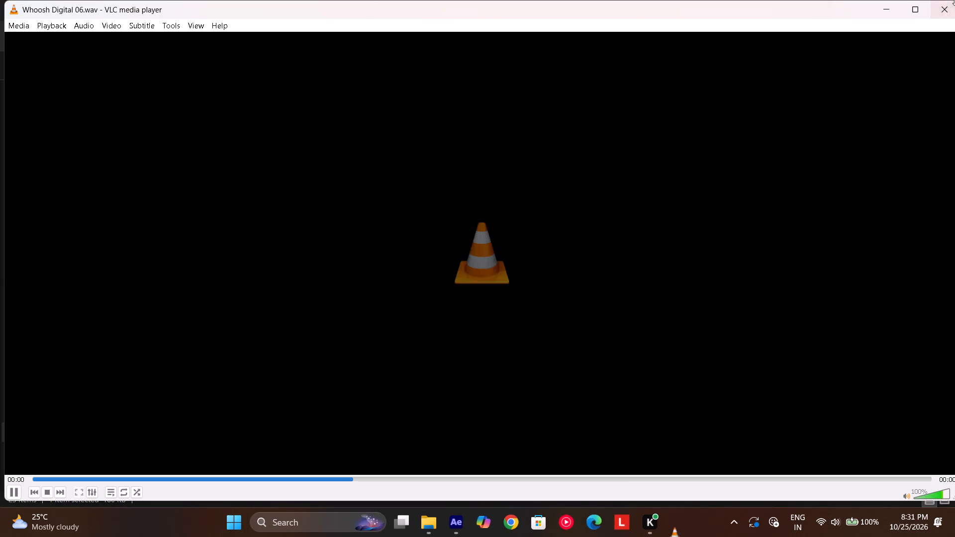
click(944, 3)
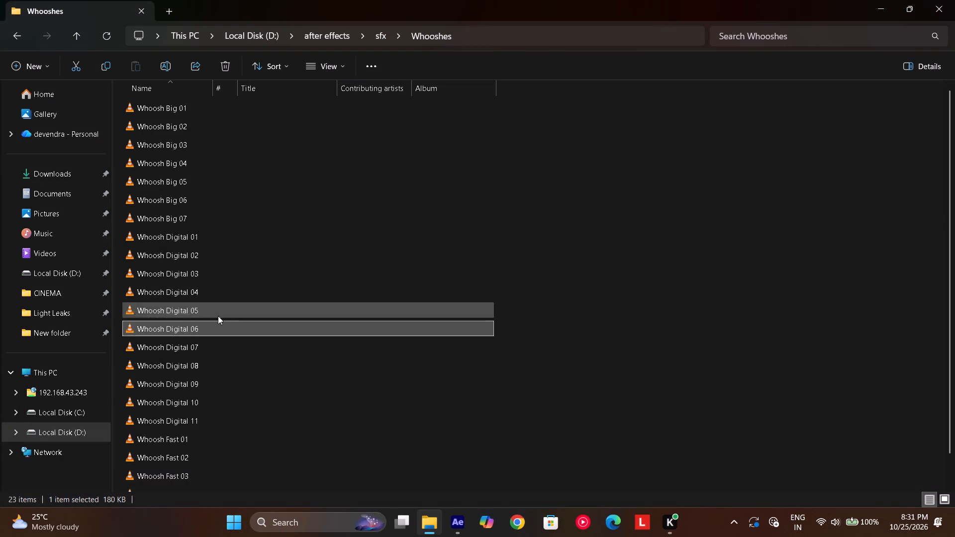
double_click(190, 314)
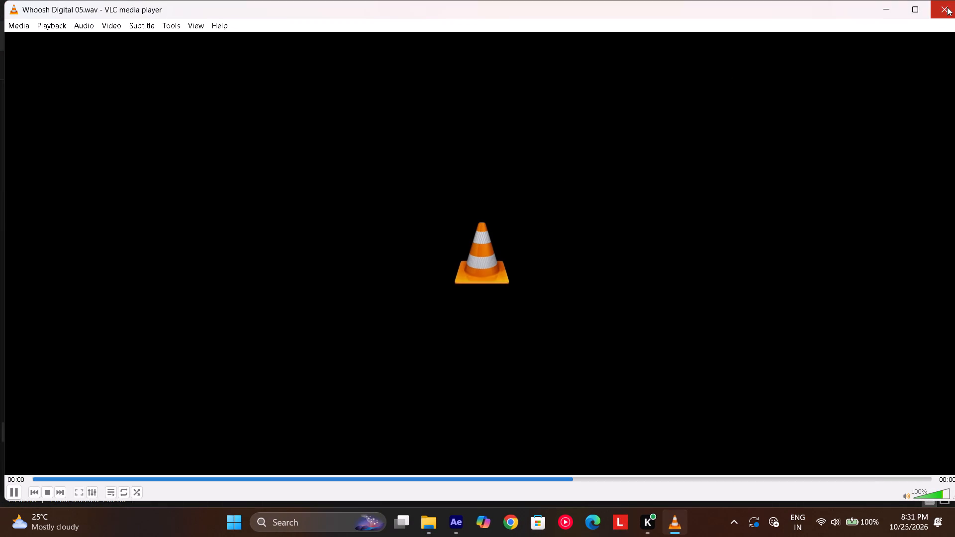
click(947, 7)
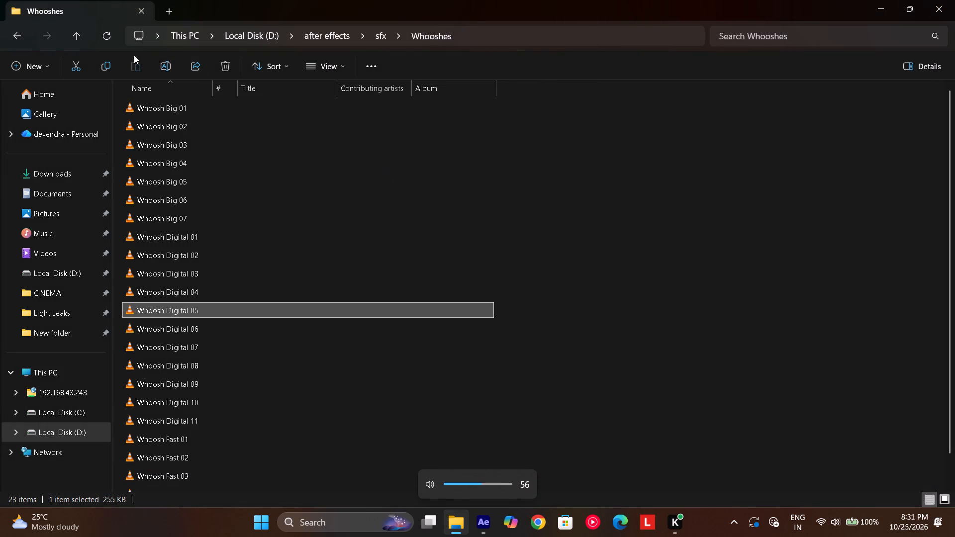
Preview the Crisp (6), Crisp (9), Crisp (13) and Crisp (2) sounds from the sfx folder's crisp subfolder.
click(77, 37)
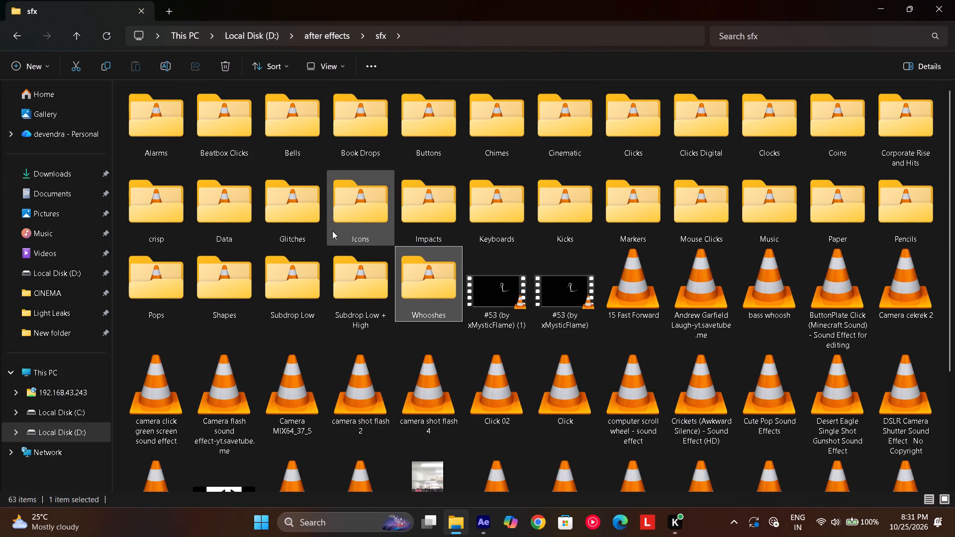
double_click(165, 232)
double_click(231, 215)
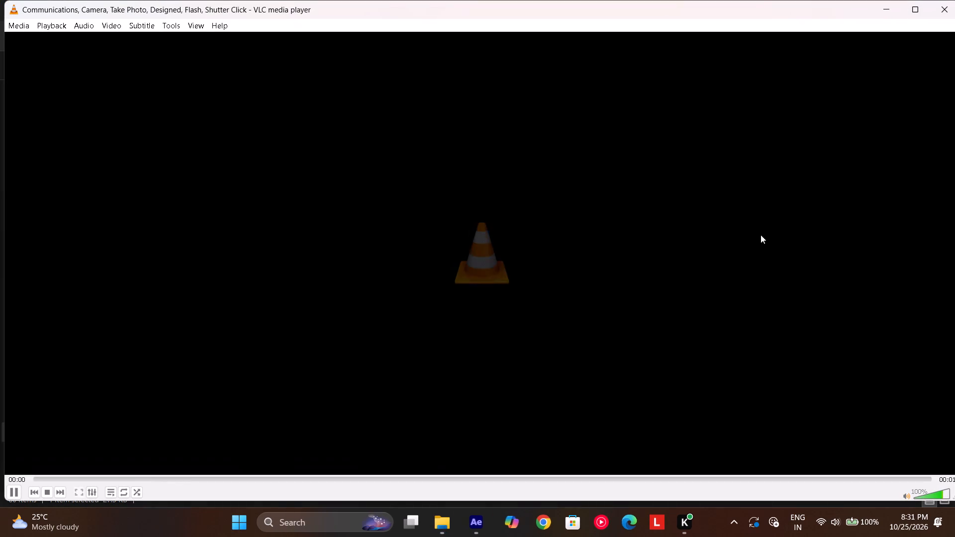
click(945, 3)
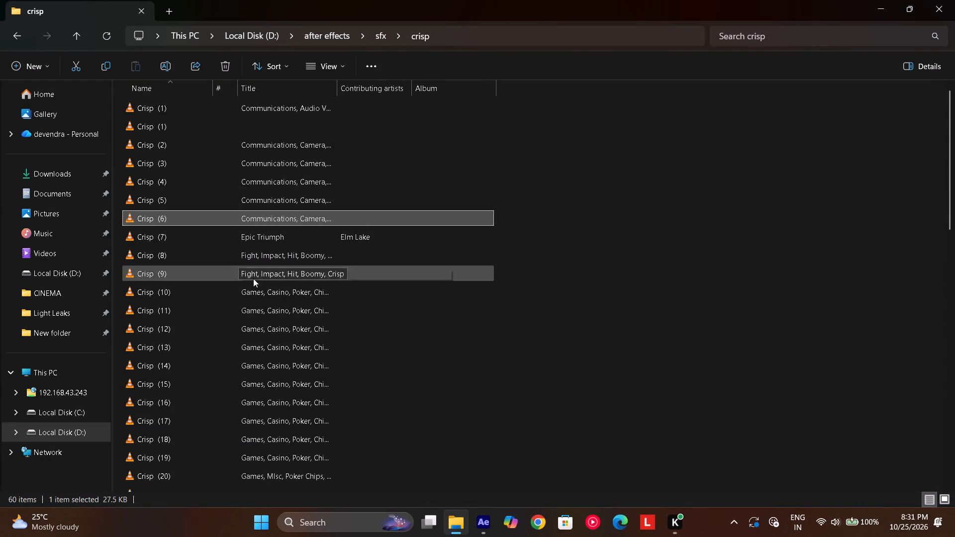
click(237, 283)
drag(237, 283, 186, 275)
double_click(186, 275)
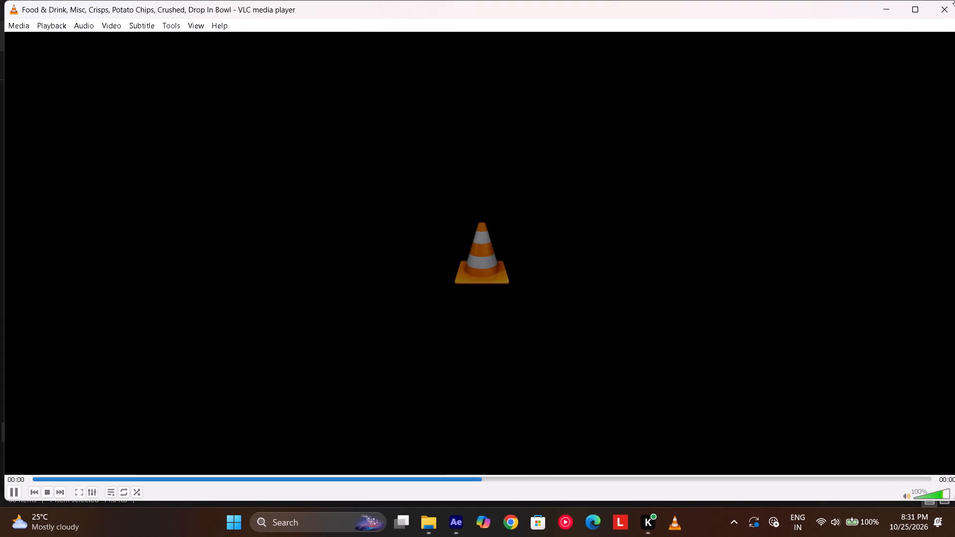
click(947, 7)
double_click(256, 352)
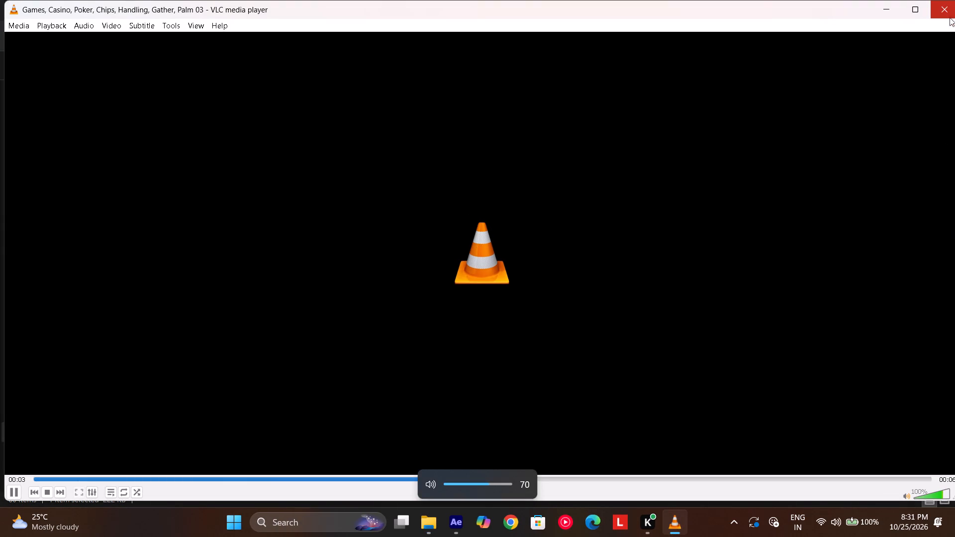
click(949, 19)
click(950, 4)
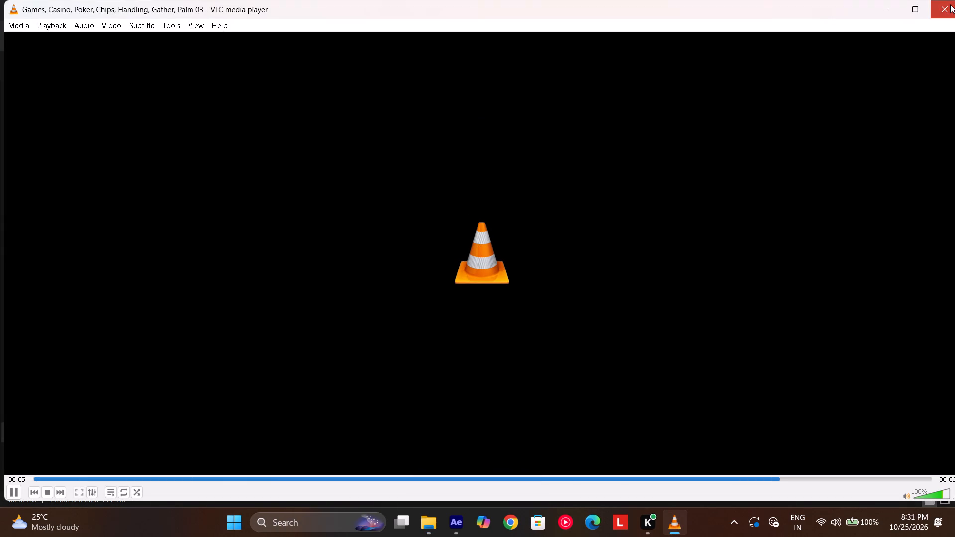
double_click(297, 152)
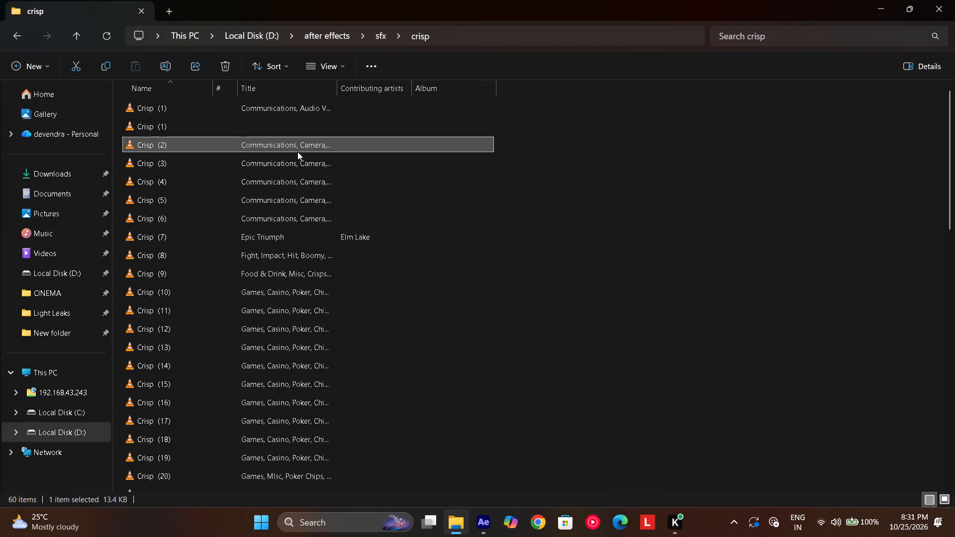
click(949, 5)
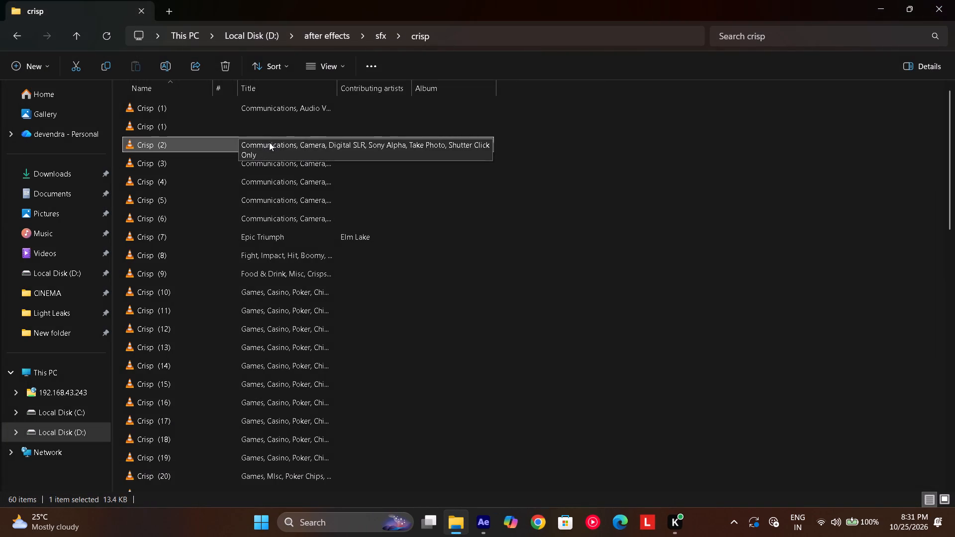
Import the Crisp (2) sound from File Explorer into the After Effects project.
drag(269, 142, 176, 174)
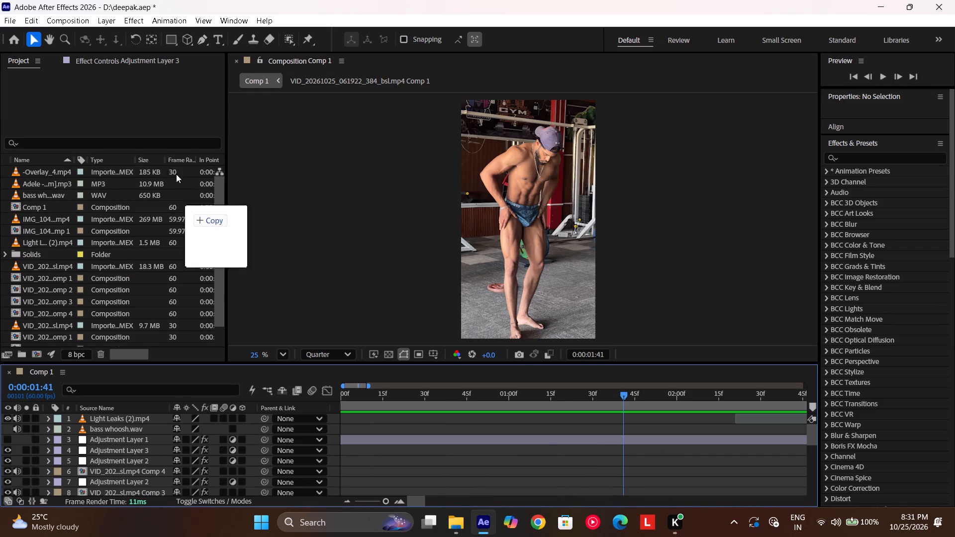
drag(176, 174, 139, 225)
Scrub and play Comp 1 from 0:00:03:15 and from 0:00:02:44 to review the light-leak transition and the clips after it.
scroll(427, 455, left, 3)
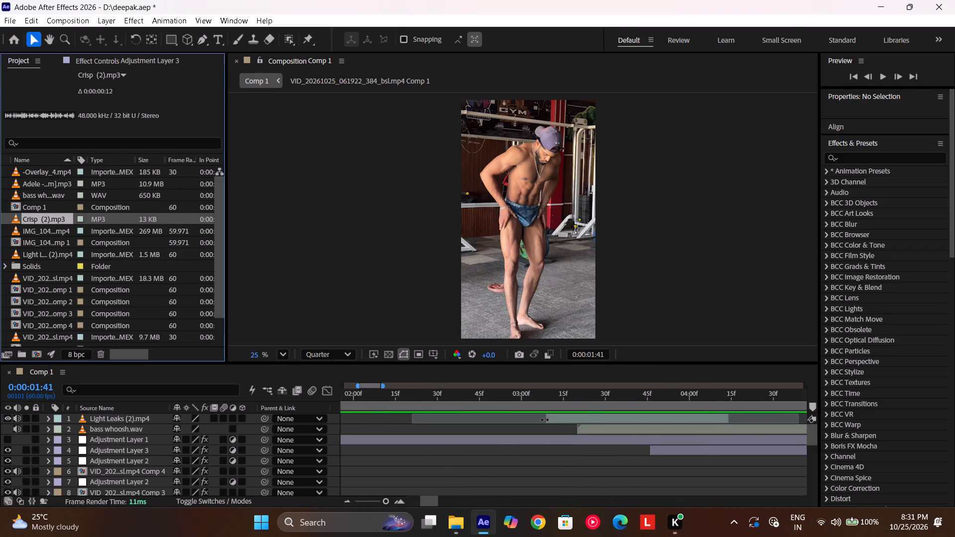
drag(607, 399, 751, 403)
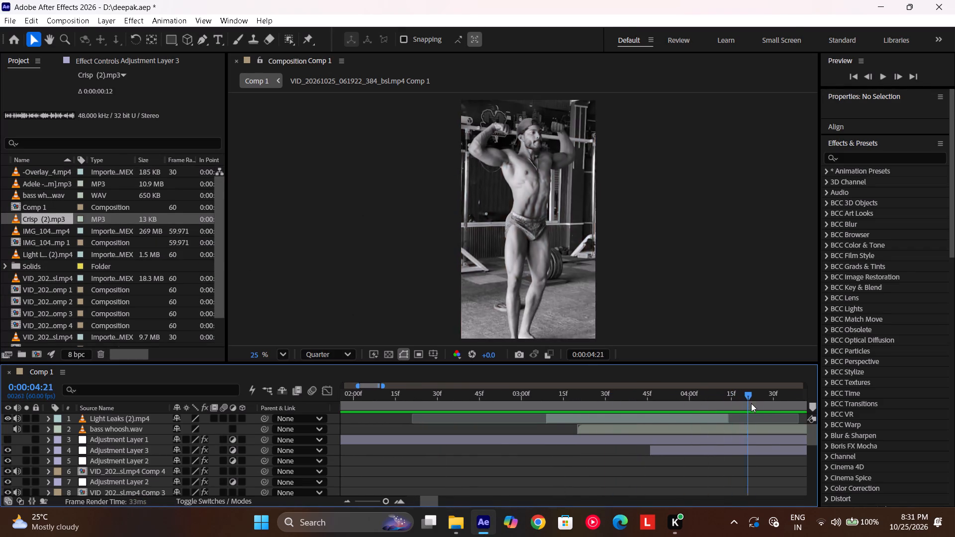
drag(751, 403, 652, 440)
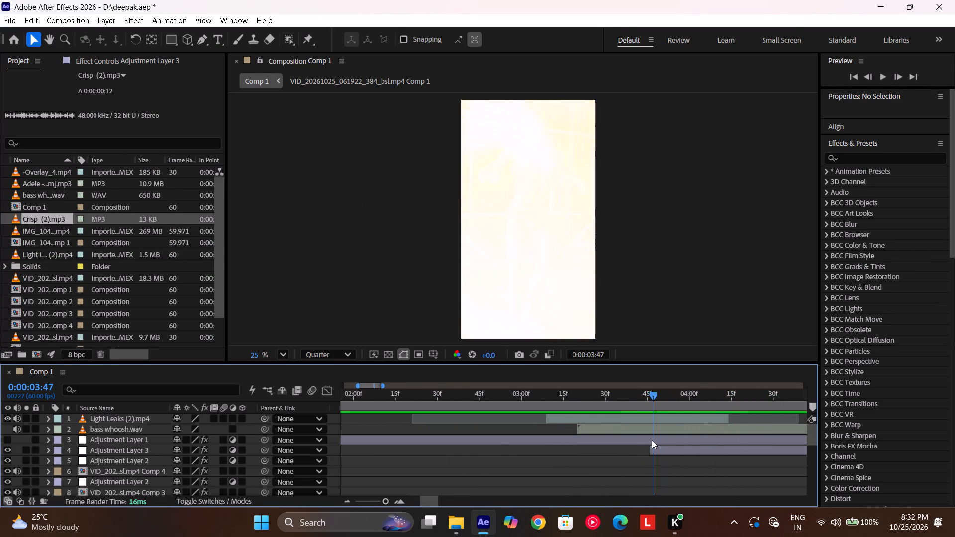
drag(652, 440, 557, 459)
key(space)
scroll(557, 459, left, 1)
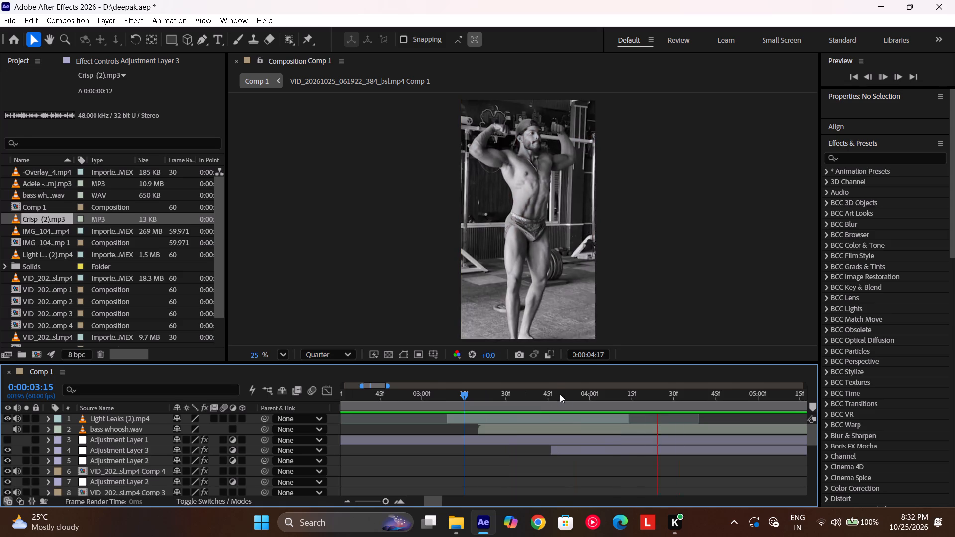
drag(572, 394, 372, 425)
key(space)
scroll(665, 407, left, 1)
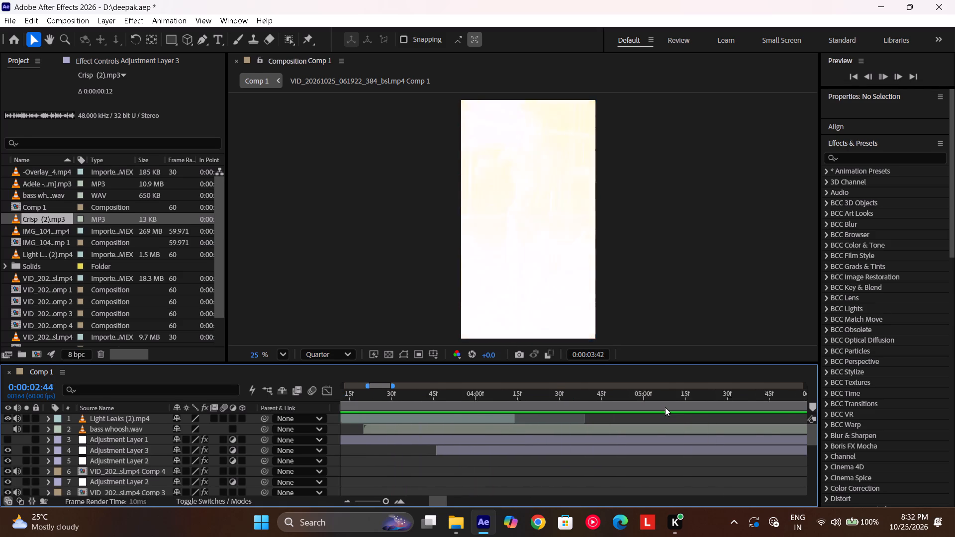
scroll(665, 407, left, 3)
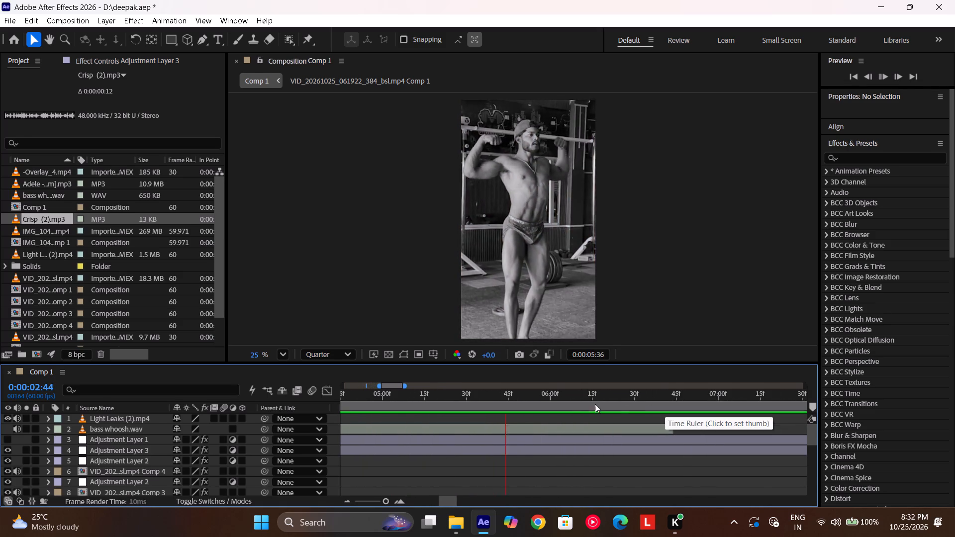
scroll(601, 404, left, 1)
Add Crisp (2).mp3 to Comp 1 above the VID Comp 3 layer, starting at about 0:00:06:43, just before the clip cut at 0:00:06:53.
drag(601, 404, 533, 423)
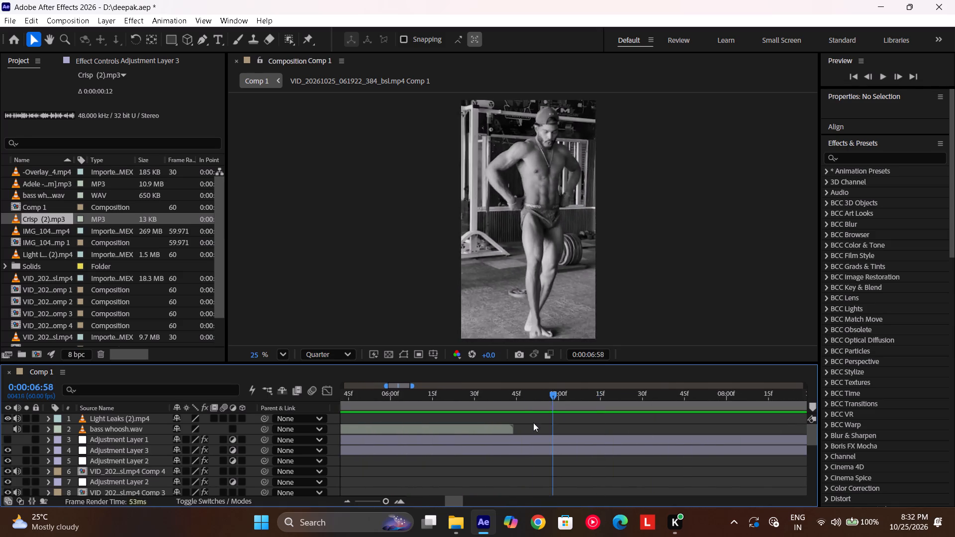
drag(533, 423, 532, 423)
scroll(532, 423, down, 3)
drag(530, 403, 538, 401)
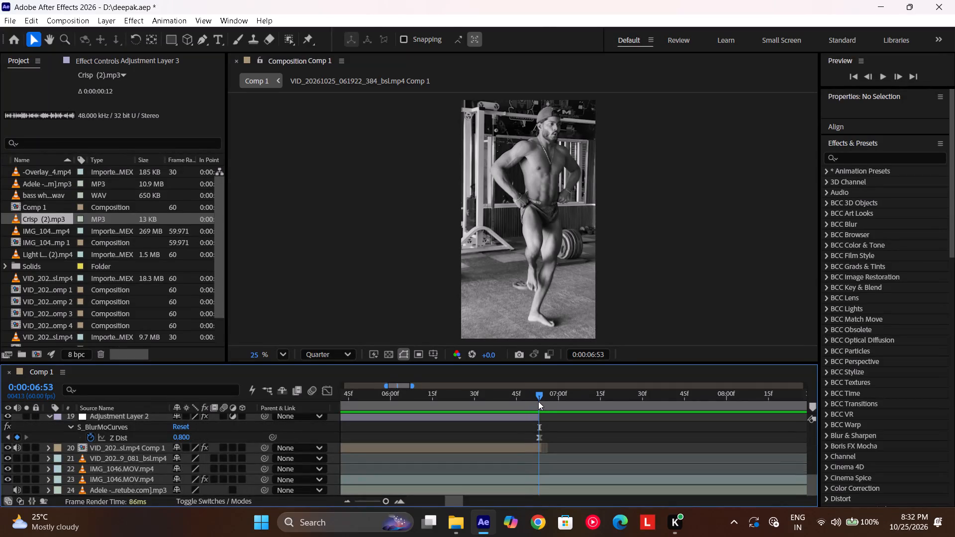
drag(44, 217, 212, 281)
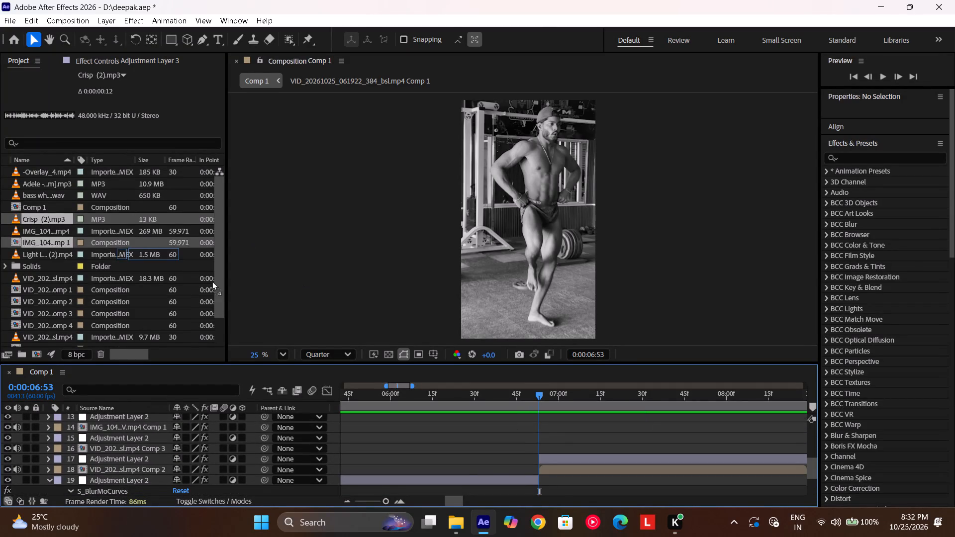
drag(212, 281, 540, 447)
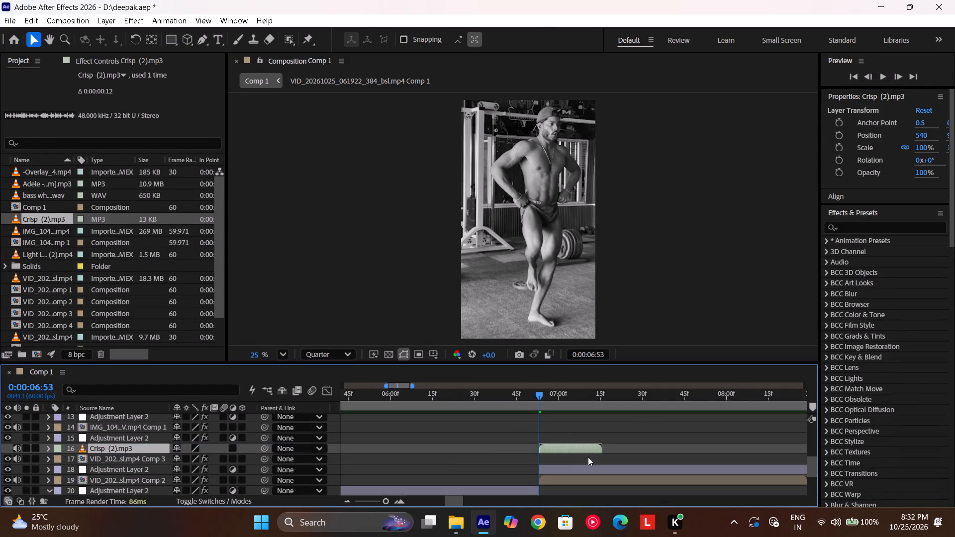
drag(586, 448, 559, 453)
Play and scrub Comp 1 across the cut near 0:00:06:53 to check the timing of the Crisp (2).mp3 sound.
drag(531, 393, 488, 402)
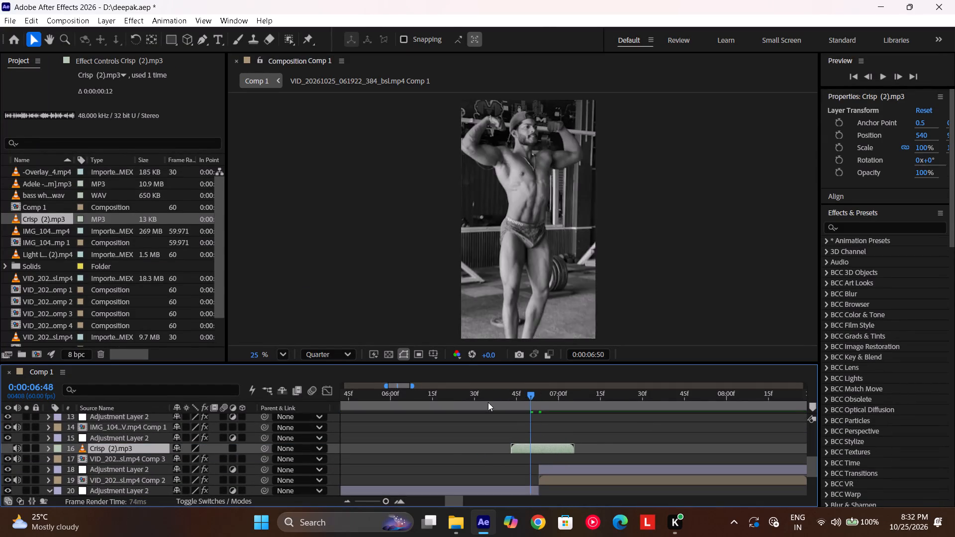
drag(488, 402, 452, 406)
key(space)
drag(571, 403, 481, 421)
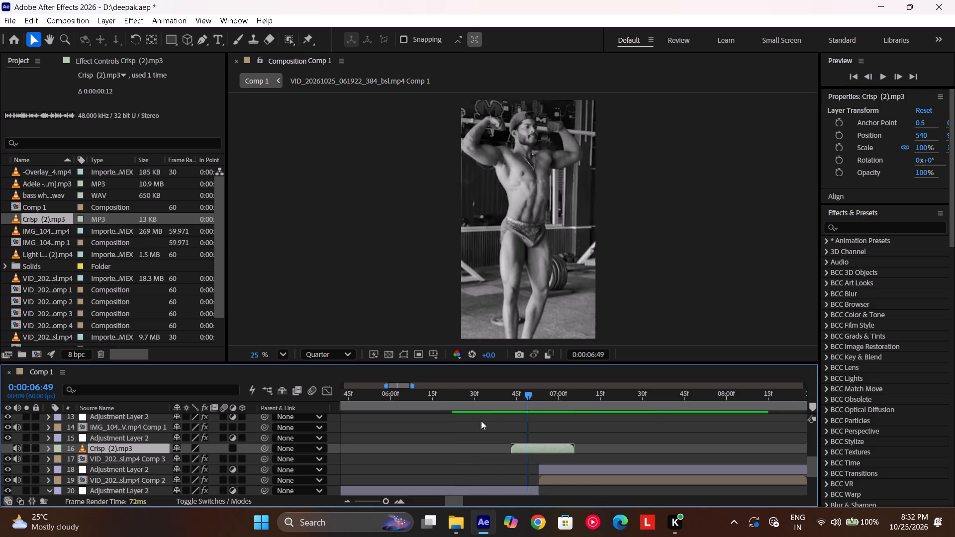
drag(481, 421, 435, 423)
key(space)
drag(575, 397, 520, 424)
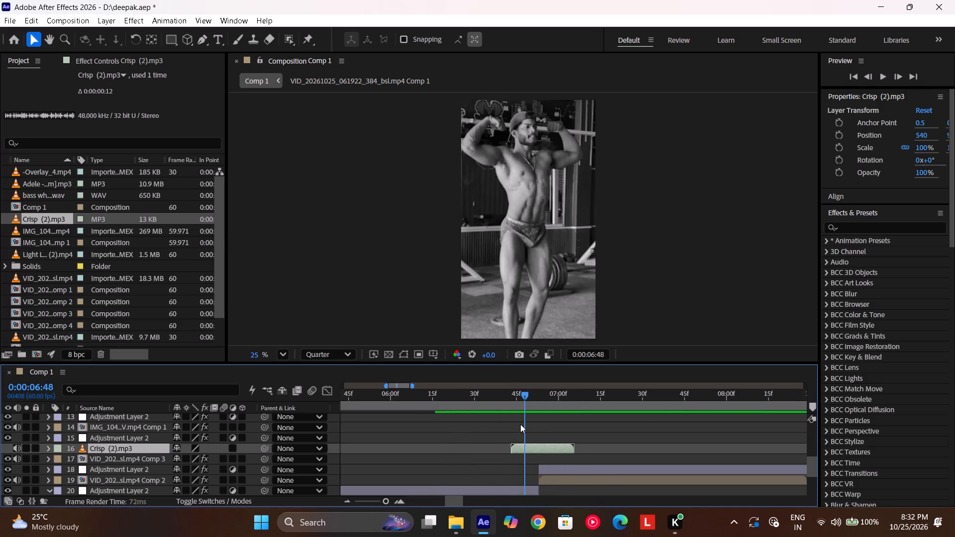
drag(520, 424, 512, 432)
Duplicate the Light Leaks (2).mp4 layer and move the copy over the later cut, spanning about 0:00:06:09 to 0:00:07:14.
scroll(352, 441, up, 4)
scroll(352, 441, right, 6)
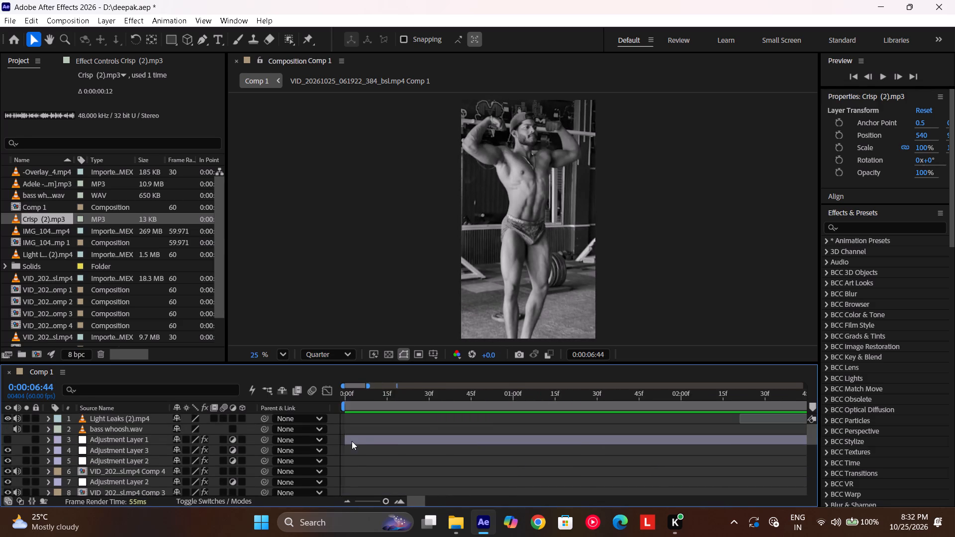
scroll(478, 447, left, 3)
click(574, 430)
scroll(574, 430, left, 1)
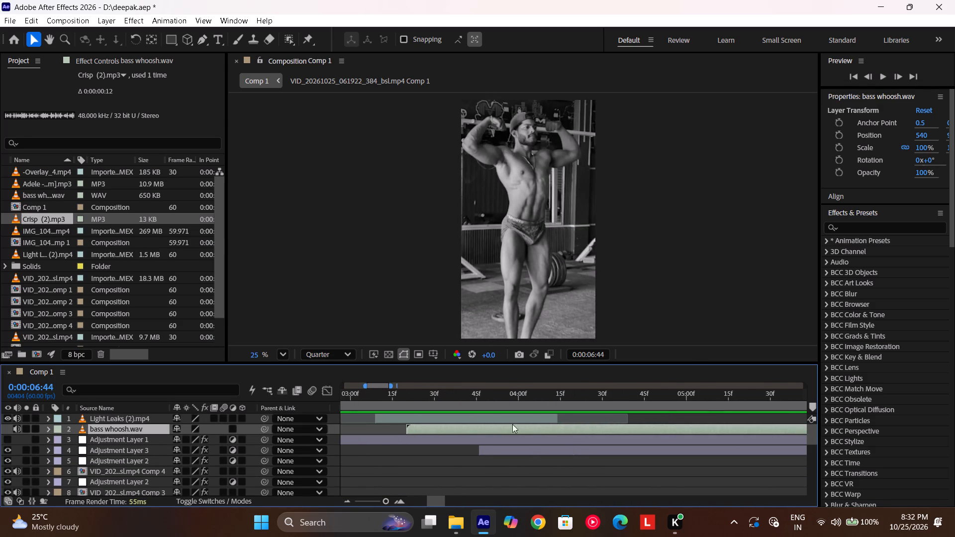
click(466, 420)
key(ctrl+d)
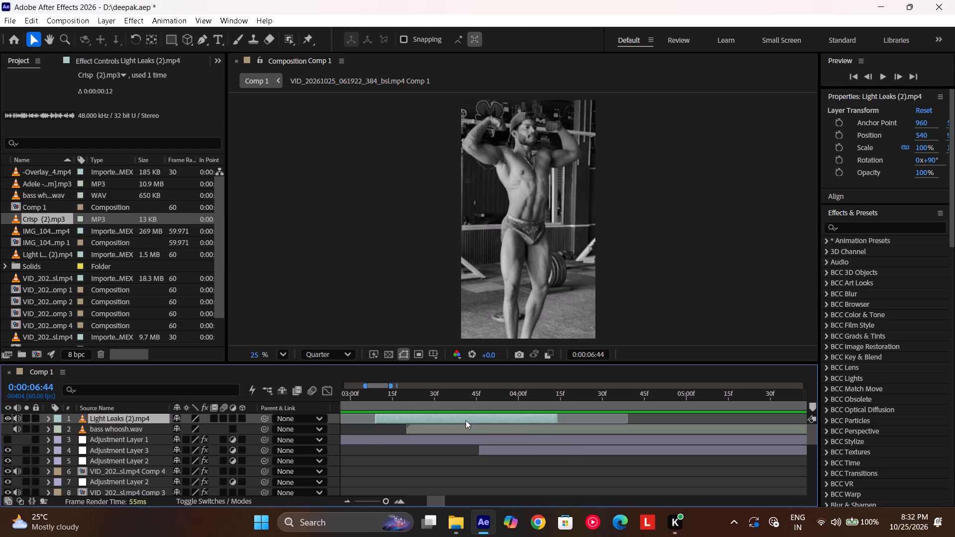
drag(466, 420, 697, 429)
scroll(697, 429, left, 2)
drag(417, 416, 425, 417)
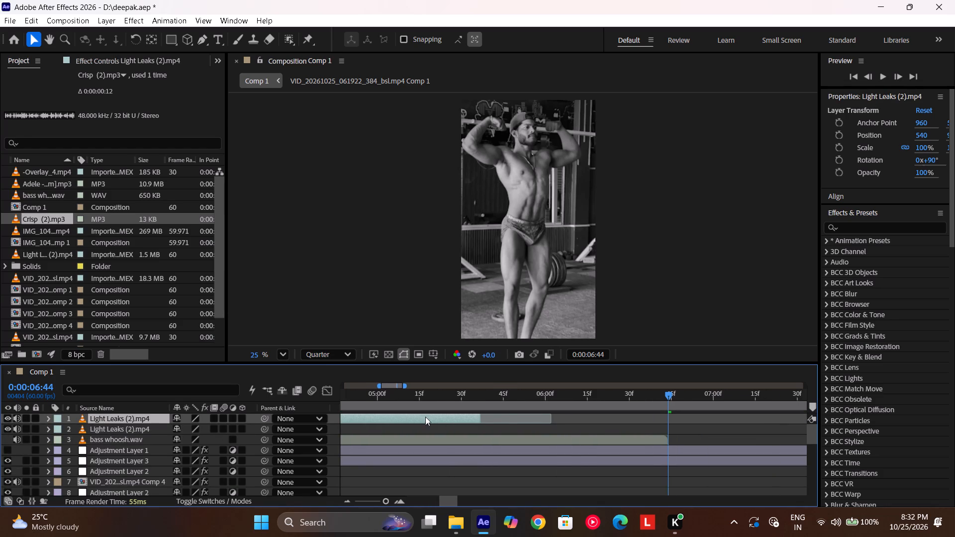
drag(425, 417, 687, 427)
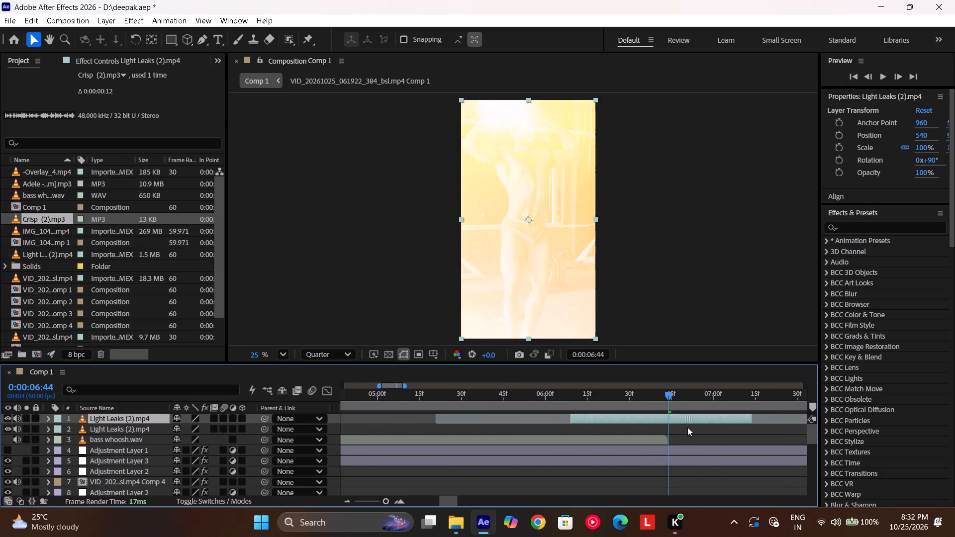
Shift the topmost Light Leaks (2).mp4 layer slightly earlier, spanning about 0:00:06:05 to 0:00:07:10.
drag(687, 427, 678, 438)
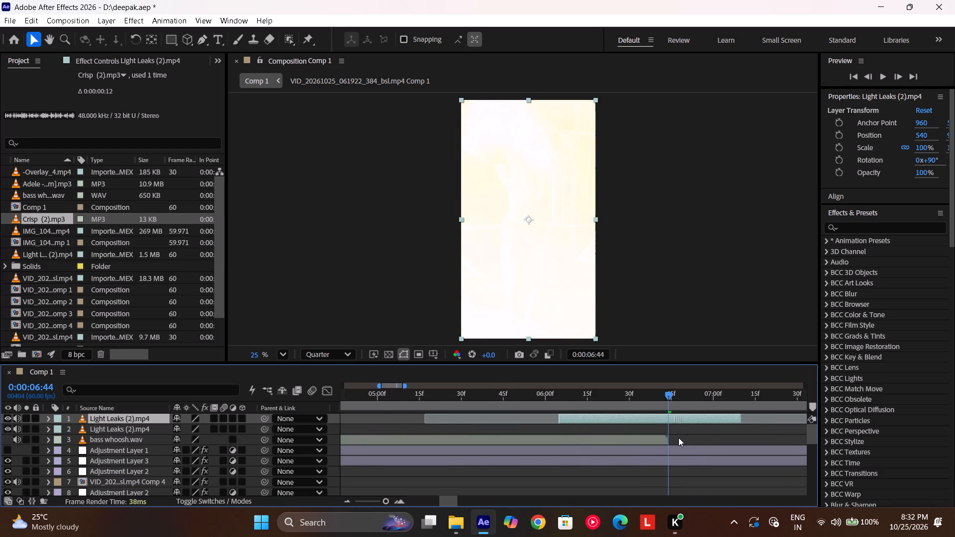
drag(678, 438, 678, 437)
Play Comp 1 from 0:00:05:30, 0:00:05:50 and 0:00:05:44 to review the second light-leak transition and the clips after it.
drag(666, 405, 460, 434)
key(space)
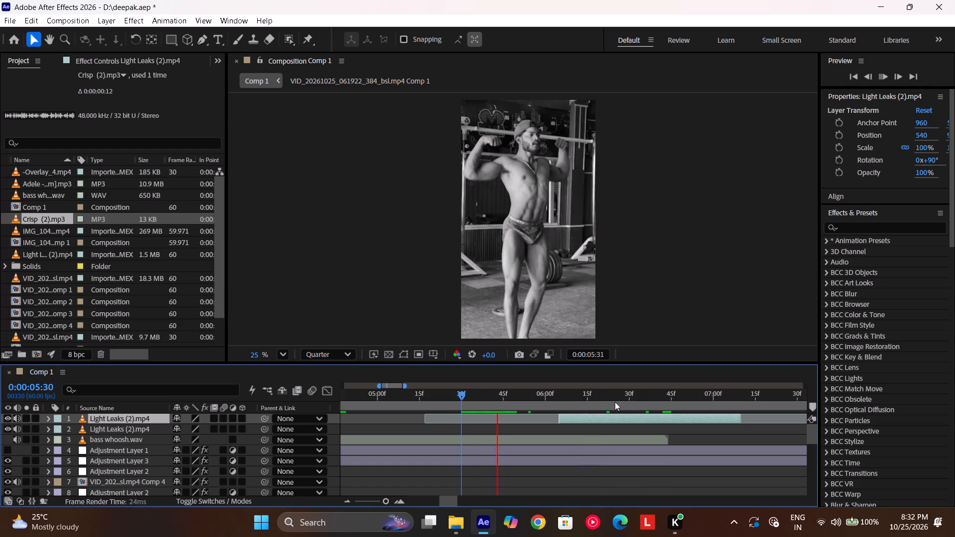
click(636, 418)
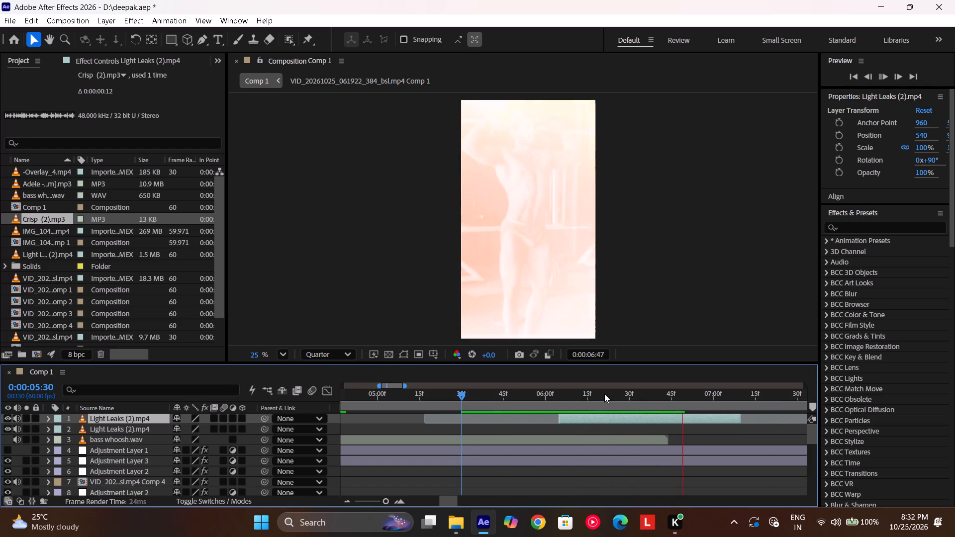
drag(604, 394, 513, 415)
key(space)
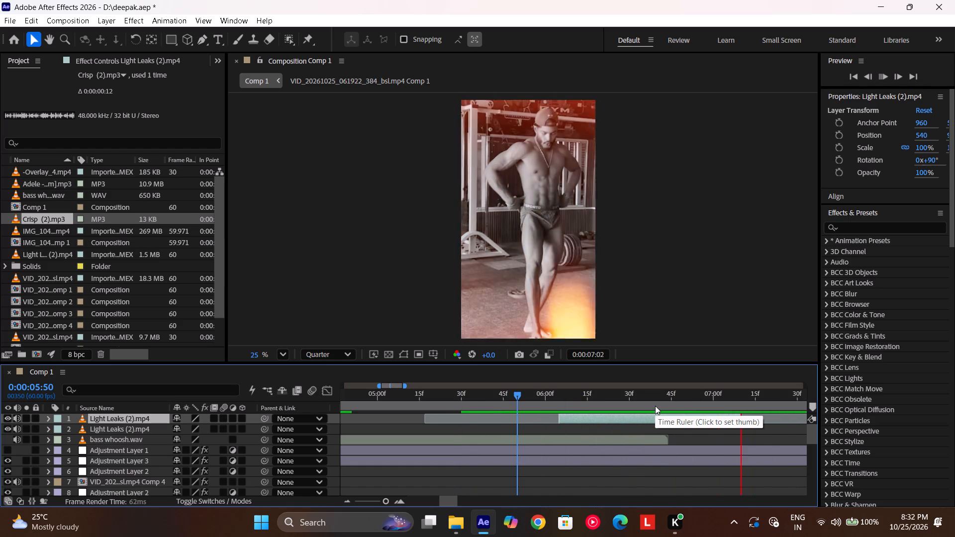
drag(655, 406, 499, 427)
key(space)
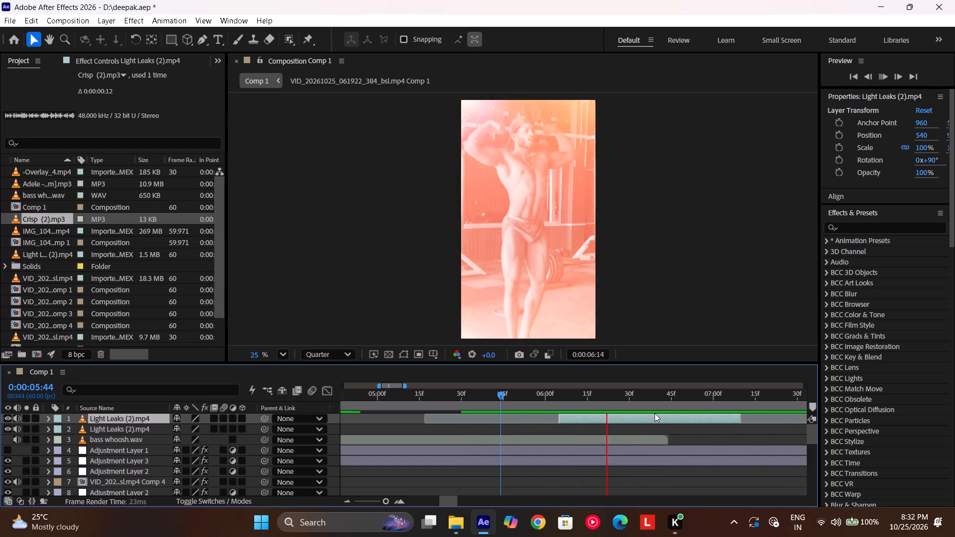
scroll(668, 406, left, 1)
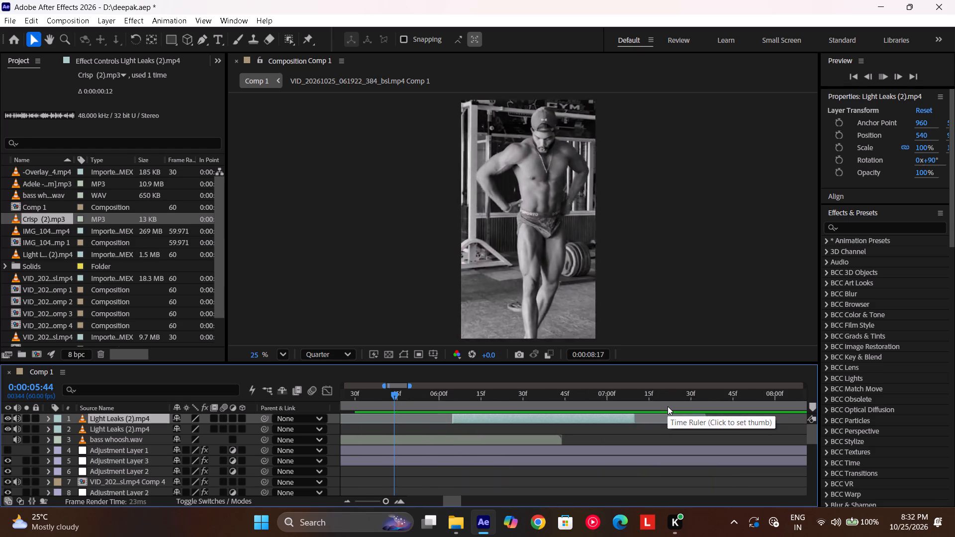
scroll(668, 406, left, 3)
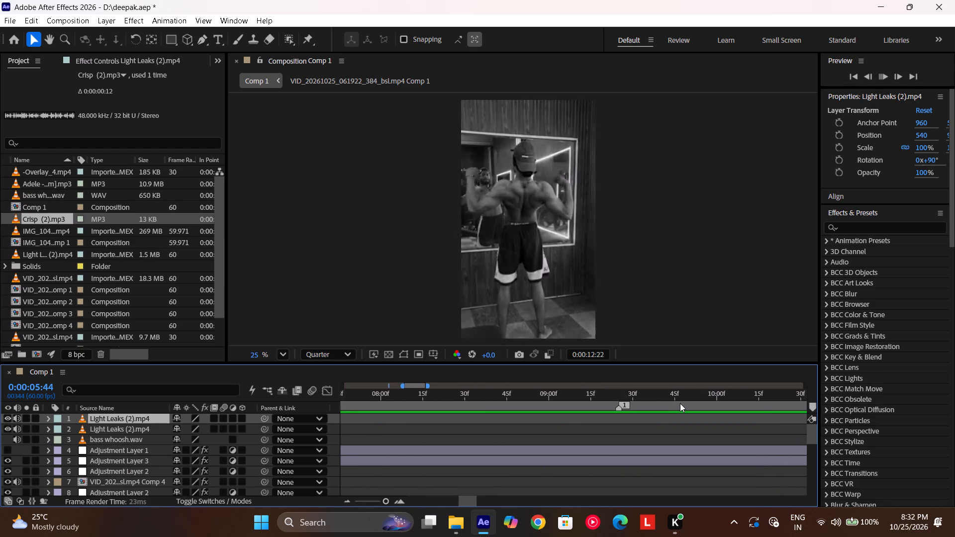
Duplicate the first Light Leaks (2).mp4 layer together with bass whoosh.wav and move both copies later, the light leak starting at about 0:00:09:25.
drag(680, 403, 716, 403)
scroll(716, 403, right, 1)
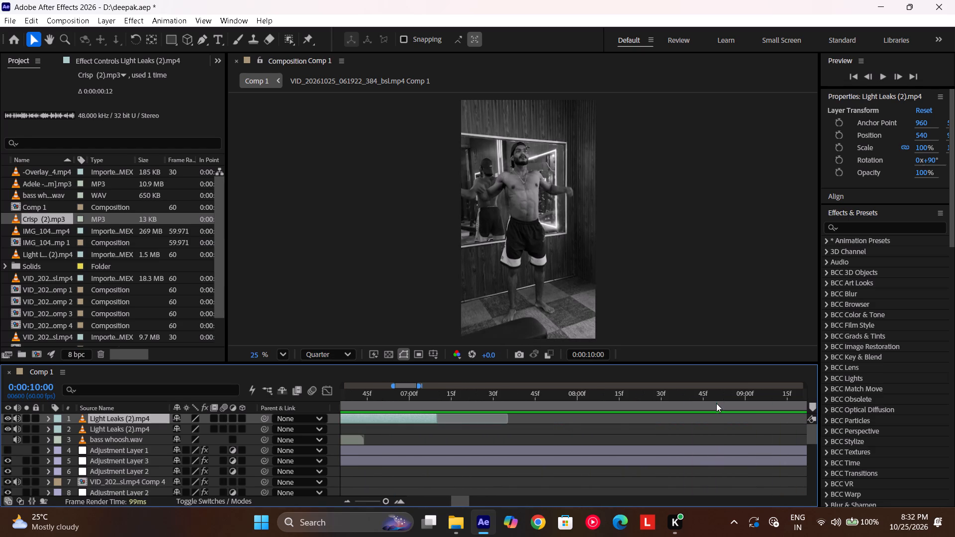
scroll(402, 428, right, 6)
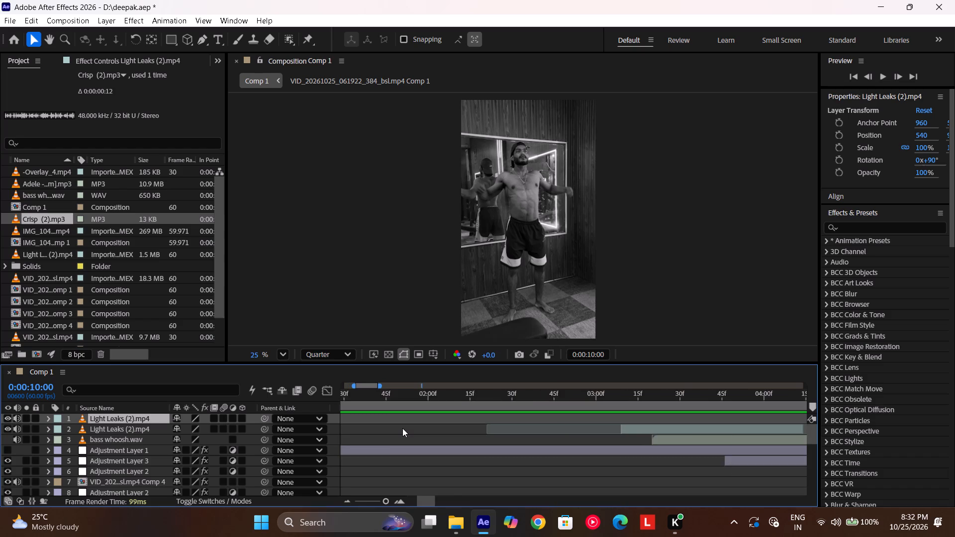
scroll(402, 428, left, 2)
scroll(437, 423, right, 1)
click(387, 425)
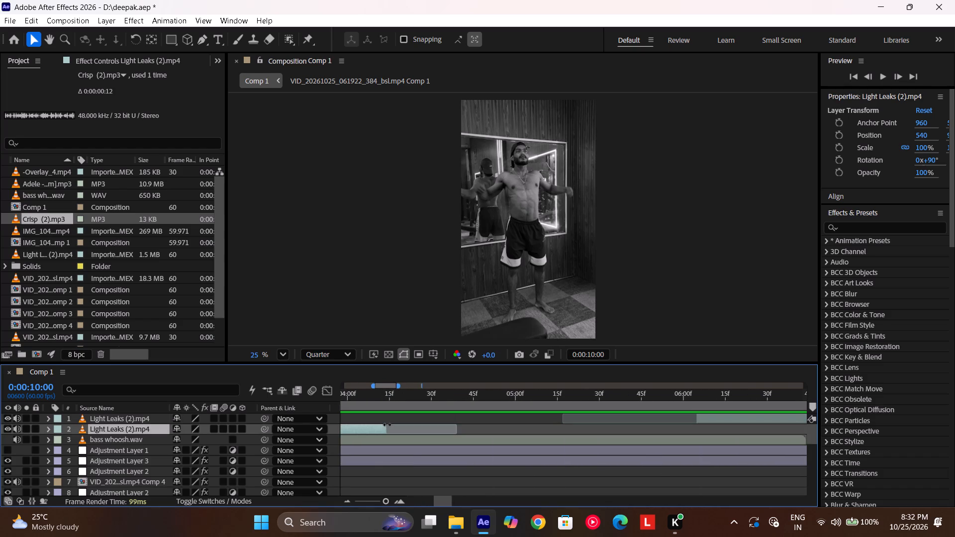
ctrl+click(373, 438)
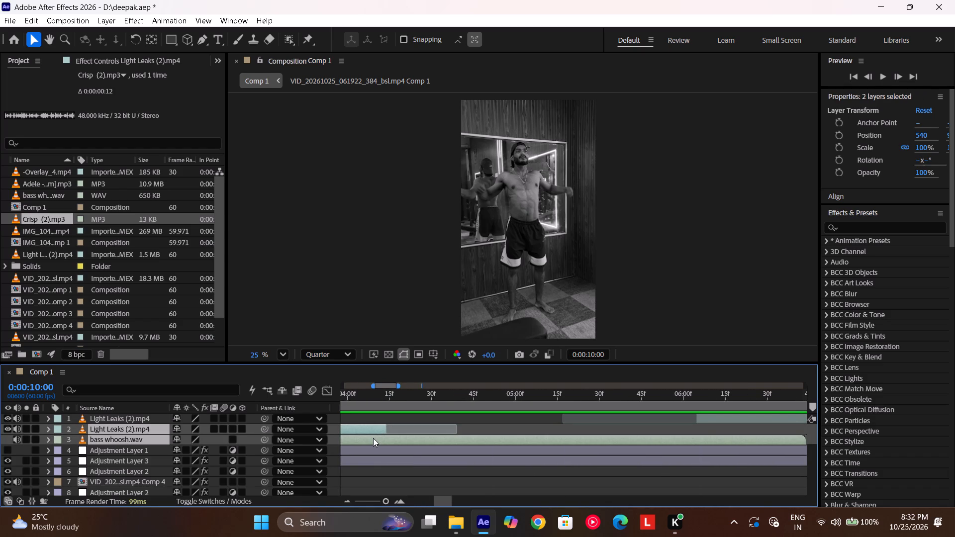
key(ctrl+d)
drag(356, 428, 390, 429)
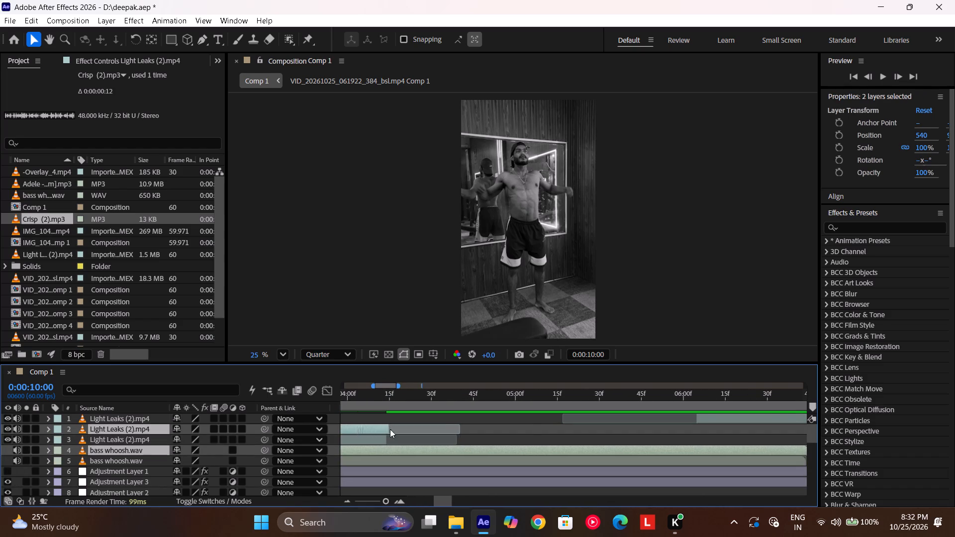
drag(390, 429, 605, 448)
scroll(605, 448, left, 1)
drag(393, 452, 740, 451)
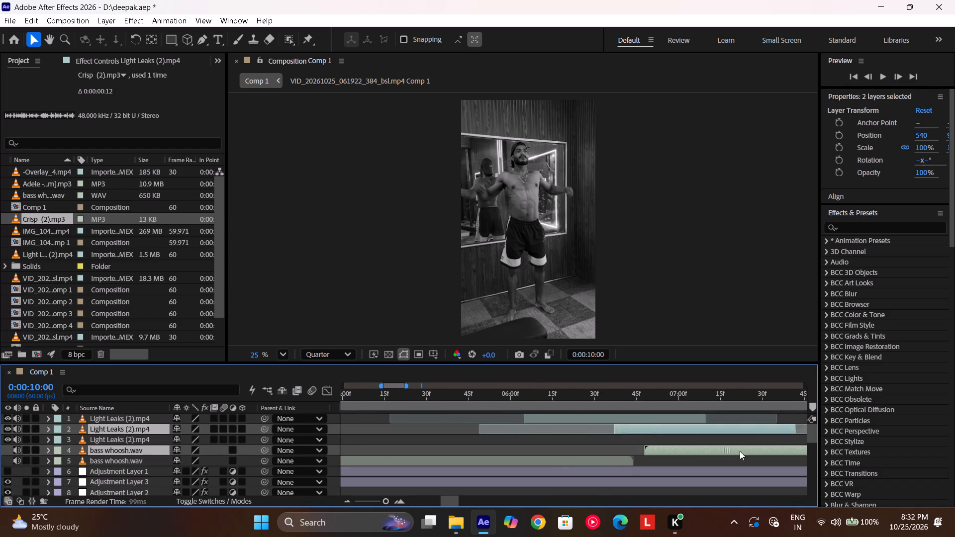
drag(740, 451, 766, 441)
scroll(766, 441, left, 2)
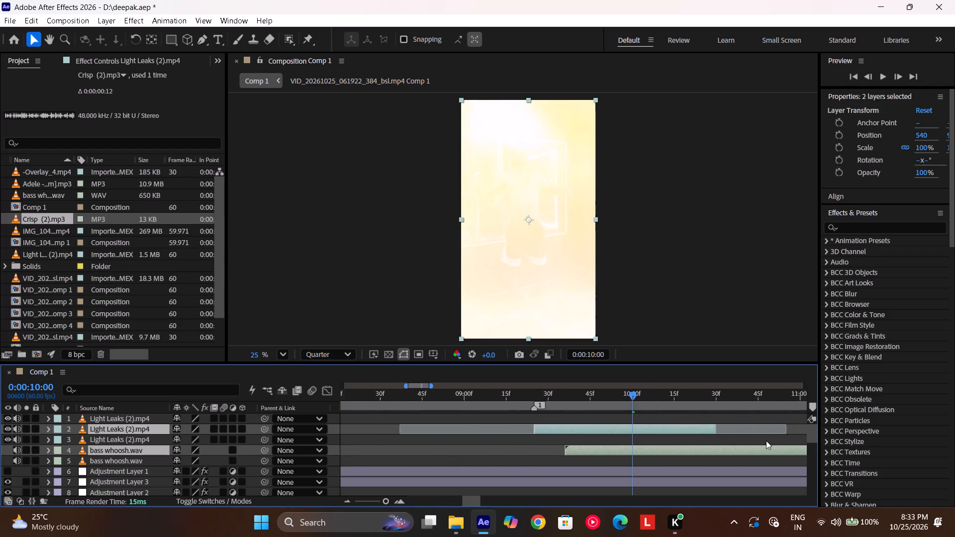
Move the copied light leak and bass whoosh over the cut just before 0:00:12:18, with the leak spanning about 0:00:11:37 to 0:00:12:42.
drag(598, 395, 717, 418)
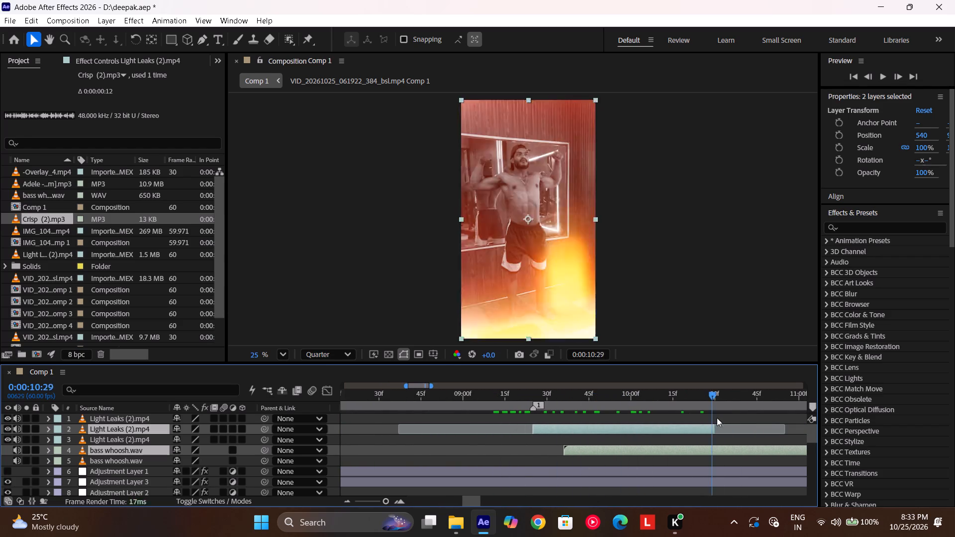
drag(717, 418, 727, 414)
drag(613, 430, 725, 438)
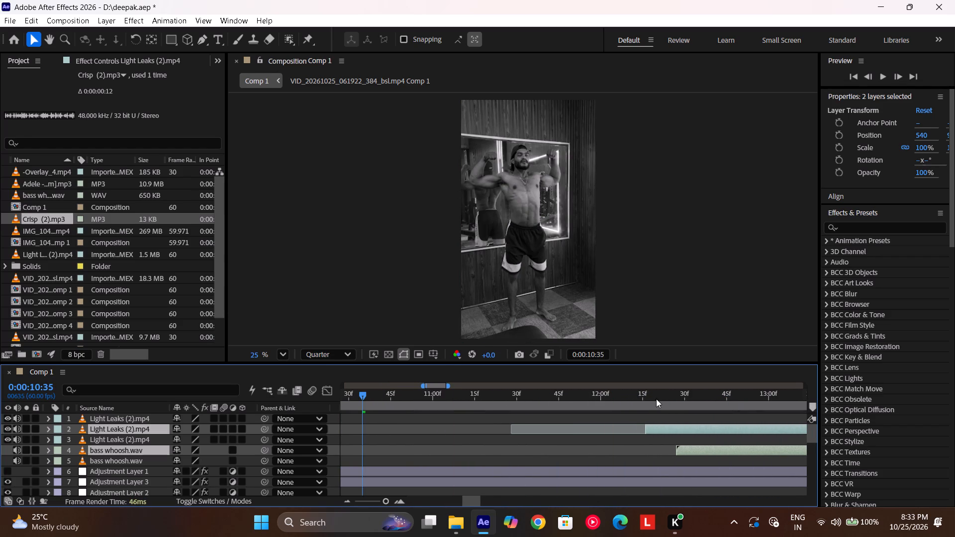
drag(656, 399, 627, 434)
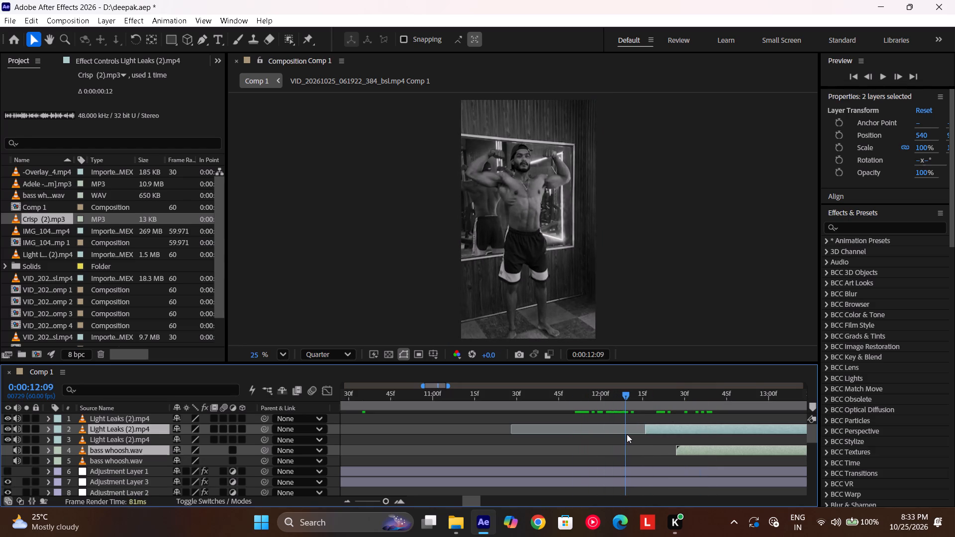
drag(627, 434, 638, 432)
drag(694, 431, 664, 434)
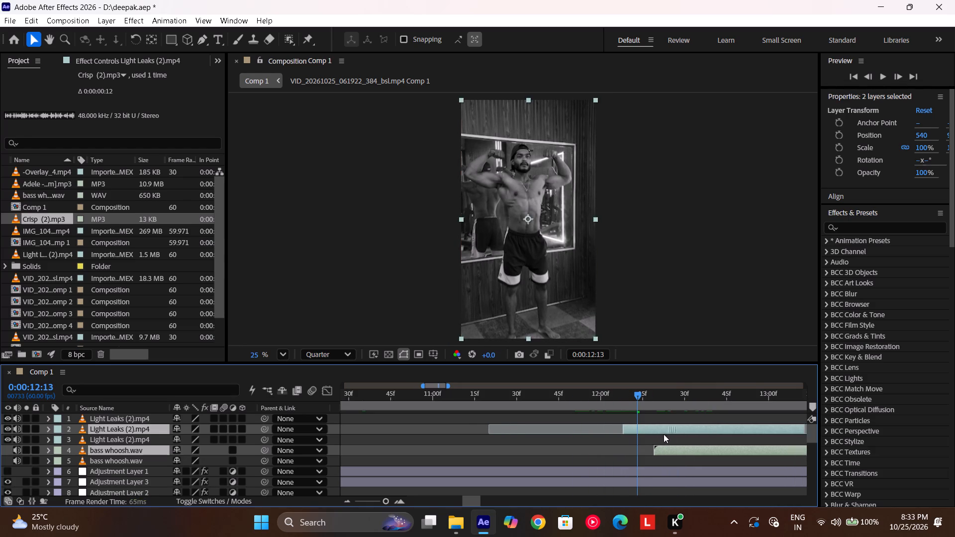
drag(664, 434, 661, 436)
scroll(661, 436, down, 1)
drag(656, 406, 651, 408)
scroll(651, 408, up, 4)
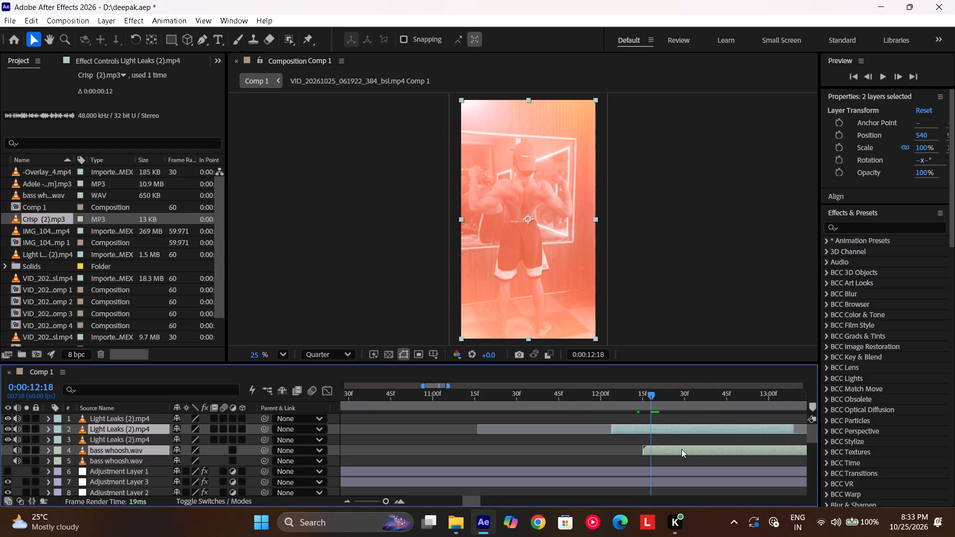
drag(681, 449, 630, 455)
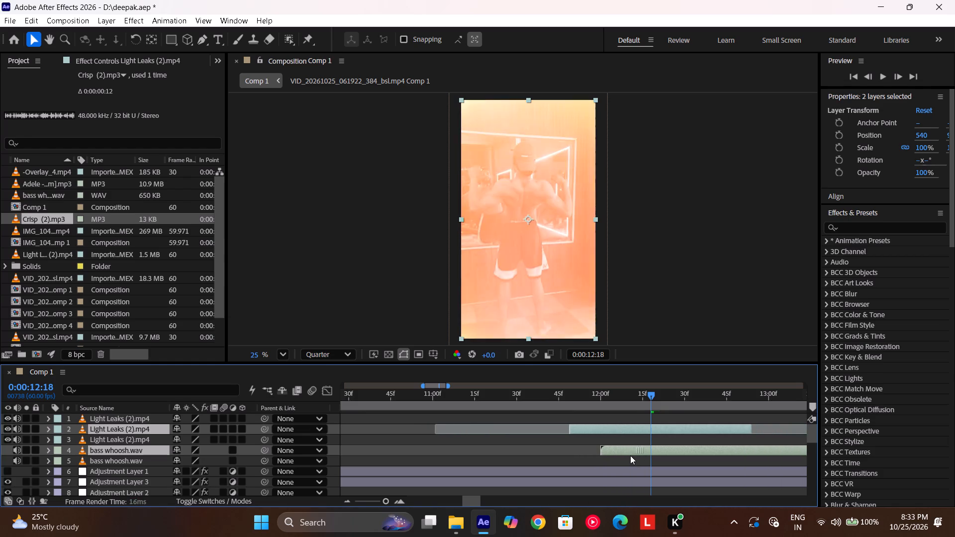
drag(630, 455, 615, 462)
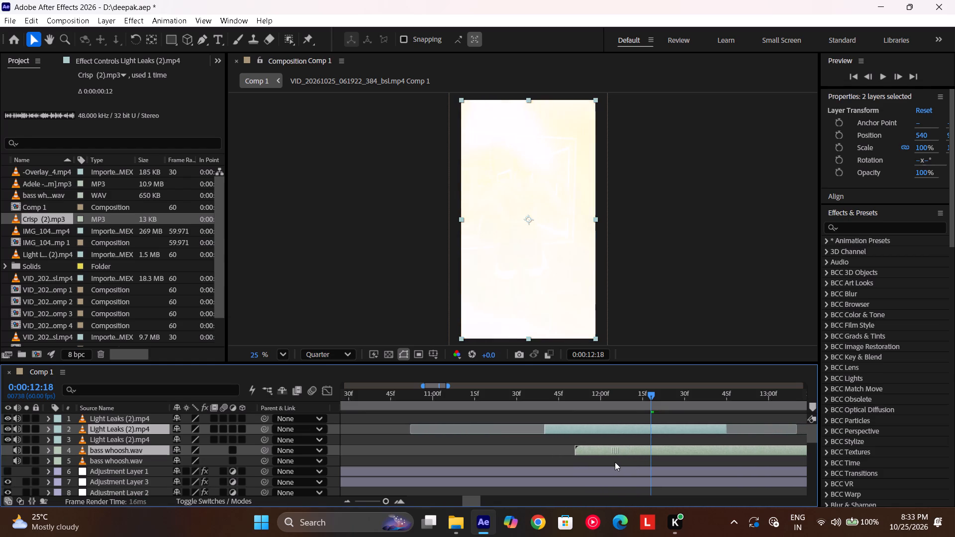
drag(615, 462, 606, 463)
Play Comp 1 from 0:00:11:17, 0:00:11:24 and 0:00:11:27 to check the third light-leak transition and its whoosh timing.
drag(656, 398, 481, 416)
key(space)
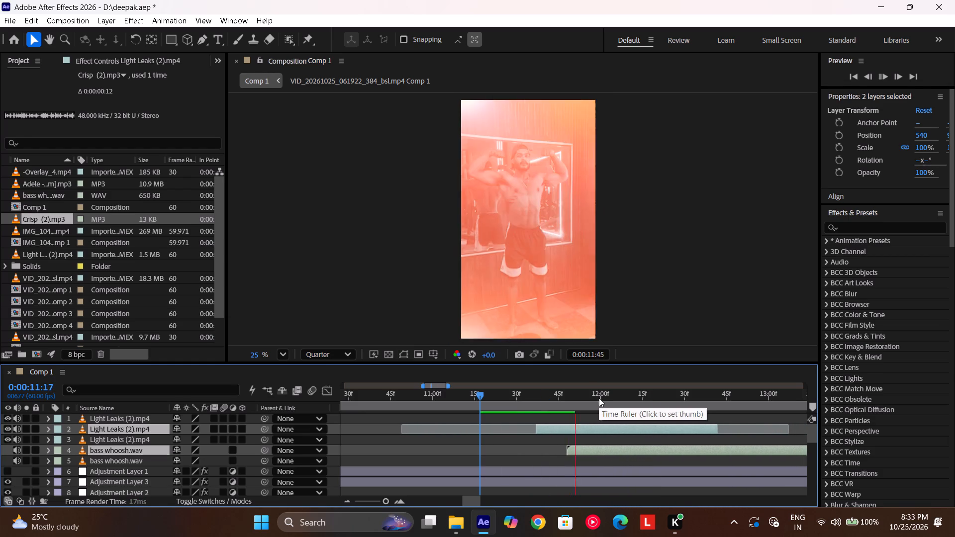
drag(623, 401, 501, 428)
key(space)
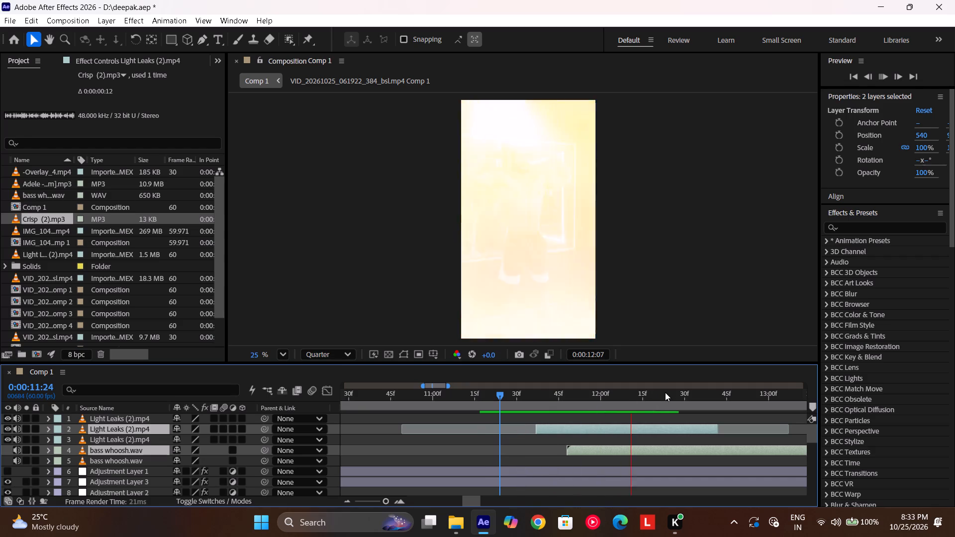
drag(684, 393, 497, 424)
key(space)
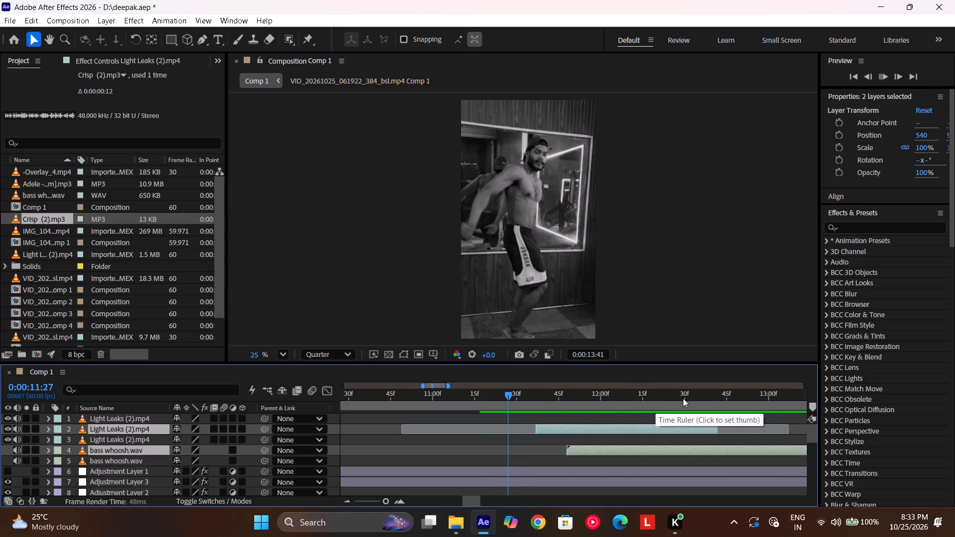
scroll(683, 398, left, 4)
Scrub Comp 1 from 0:00:15:03 back to the start and examine the frames around the first light-leak cut near 0:00:03:46.
drag(683, 398, 648, 407)
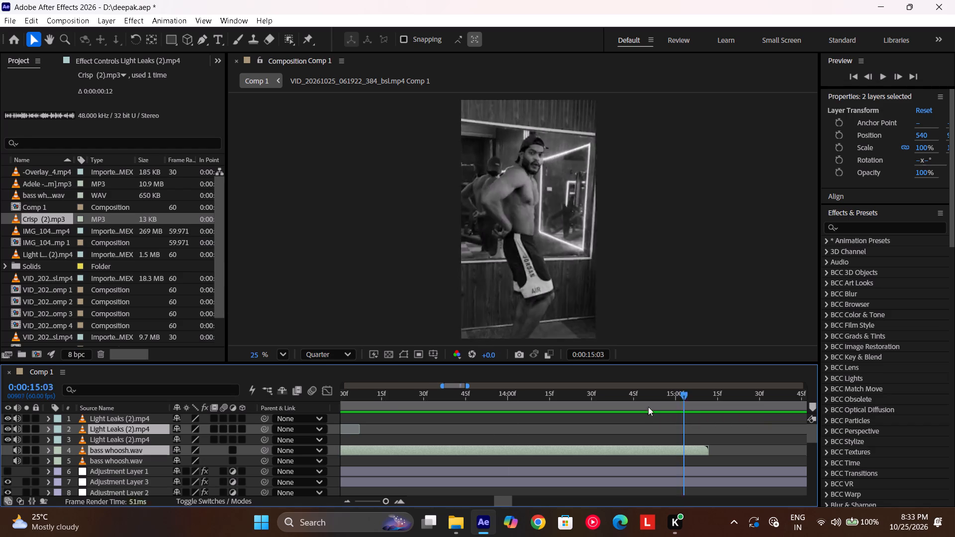
drag(648, 407, 532, 446)
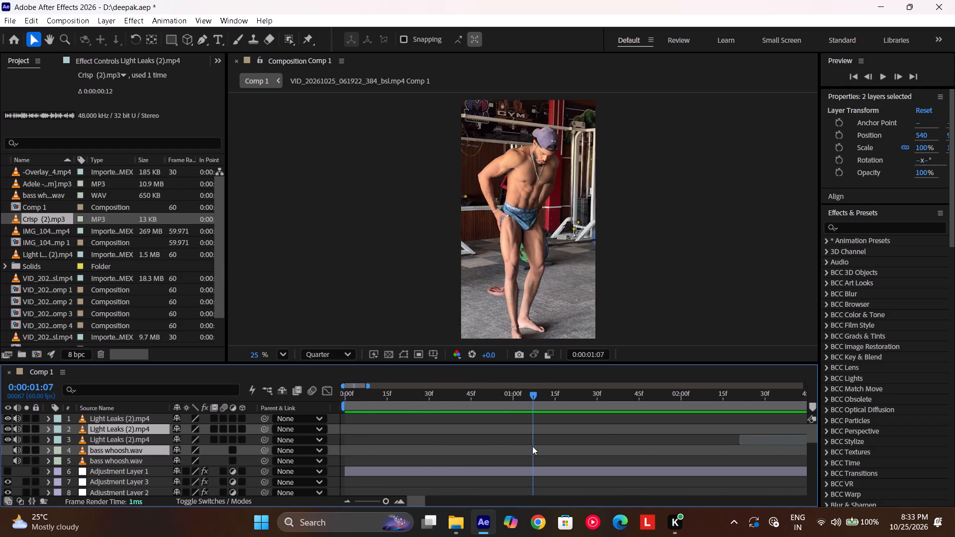
drag(532, 446, 247, 481)
scroll(439, 463, left, 2)
scroll(633, 433, left, 2)
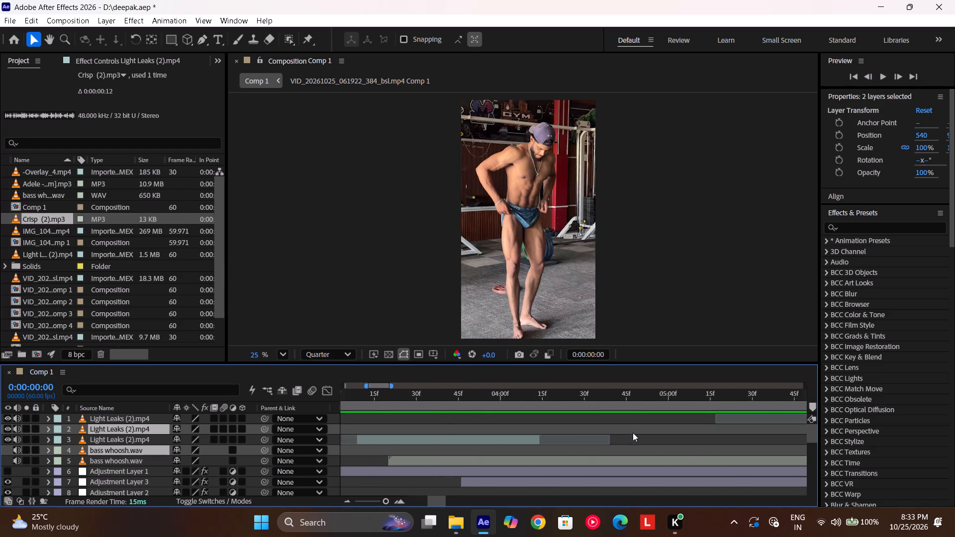
scroll(633, 433, left, 1)
scroll(588, 446, down, 3)
drag(452, 392, 373, 430)
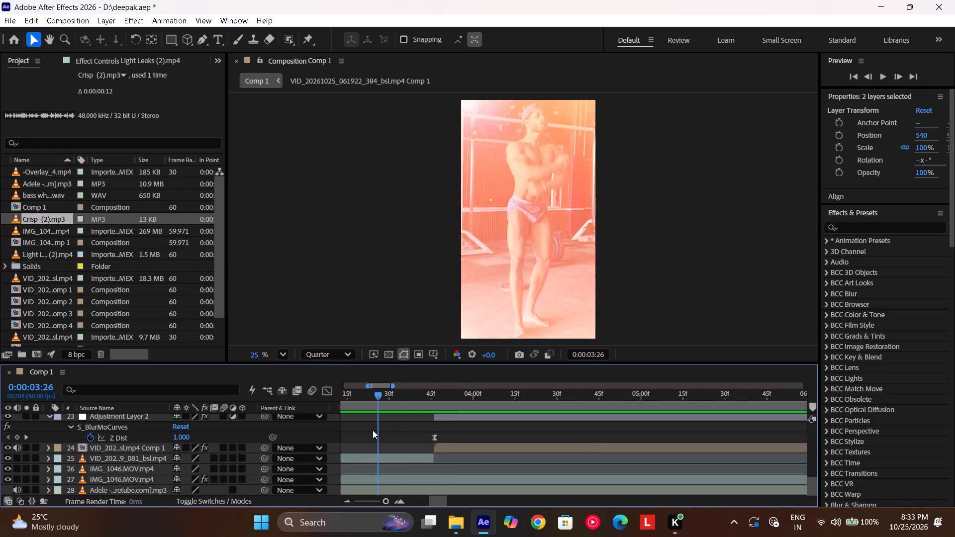
drag(373, 430, 641, 405)
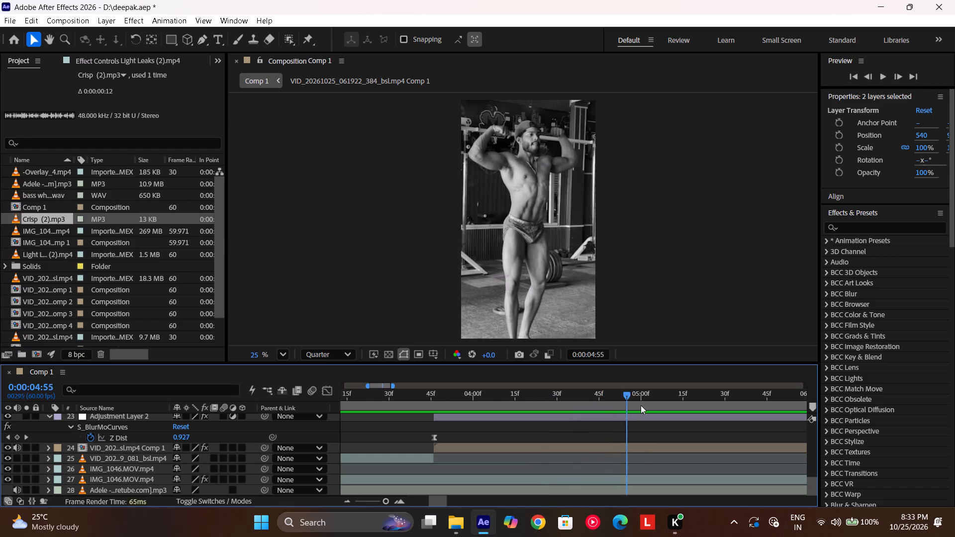
drag(641, 405, 432, 429)
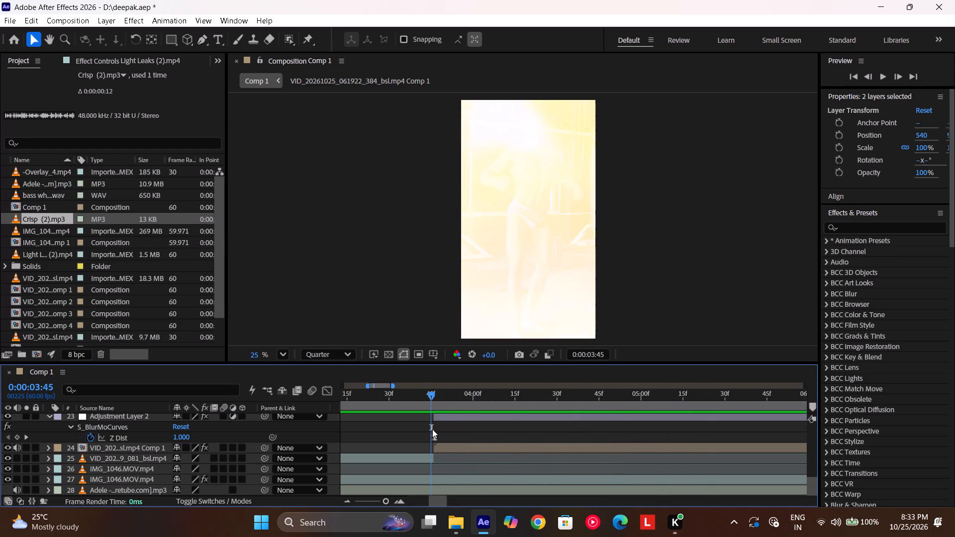
click(869, 230)
drag(440, 403, 432, 406)
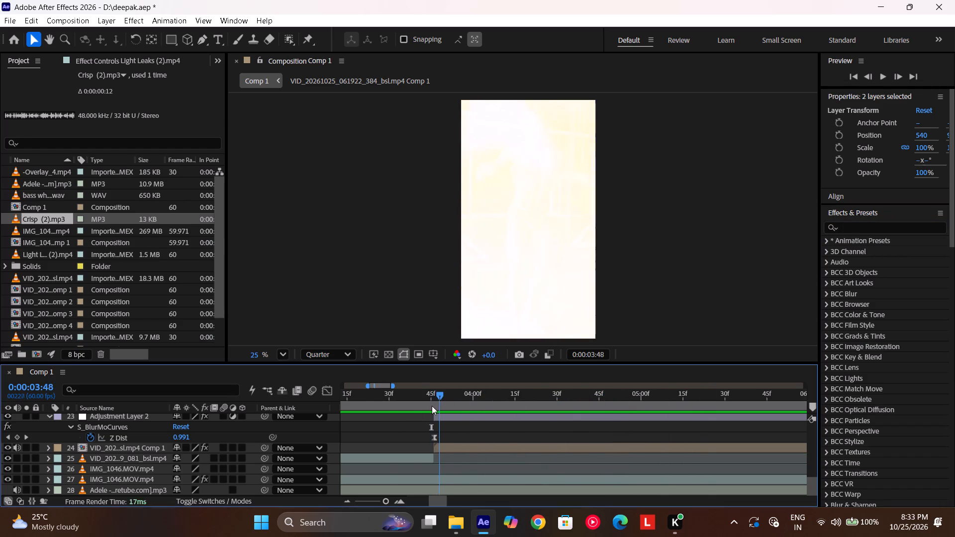
drag(432, 406, 436, 421)
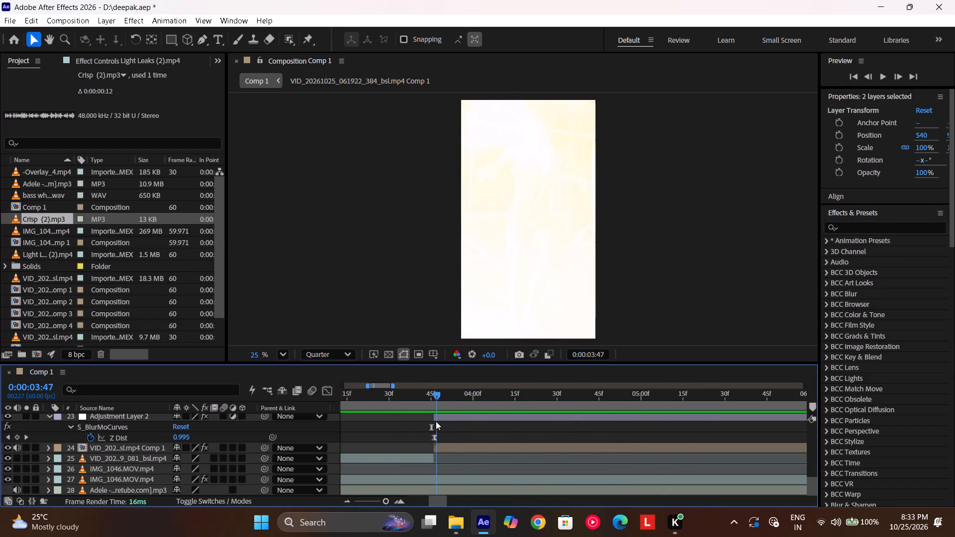
Go to the cut at 0:00:08:29 in Comp 1, select the Adjustment Layer 2 ending there, and search the effects for shake.
drag(436, 421, 667, 409)
scroll(667, 409, up, 1)
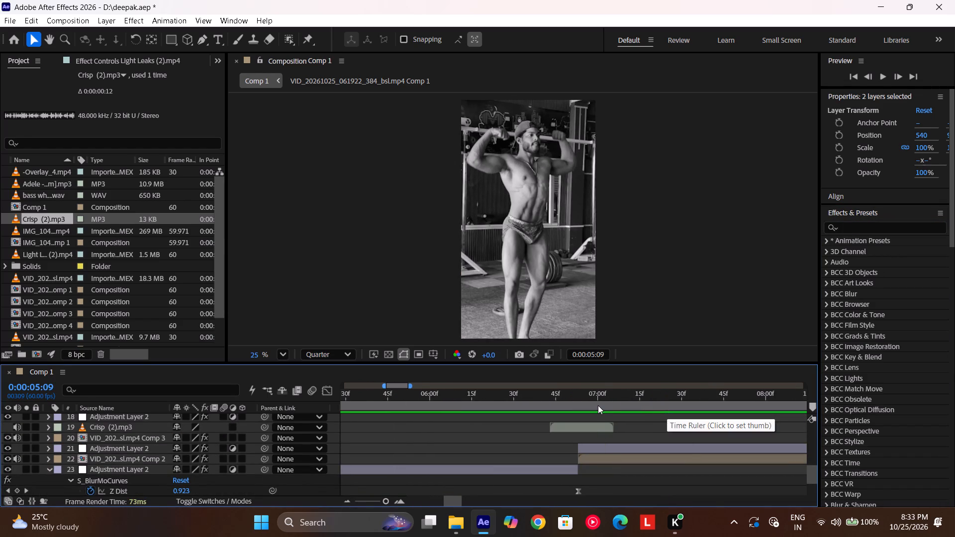
drag(598, 405, 696, 445)
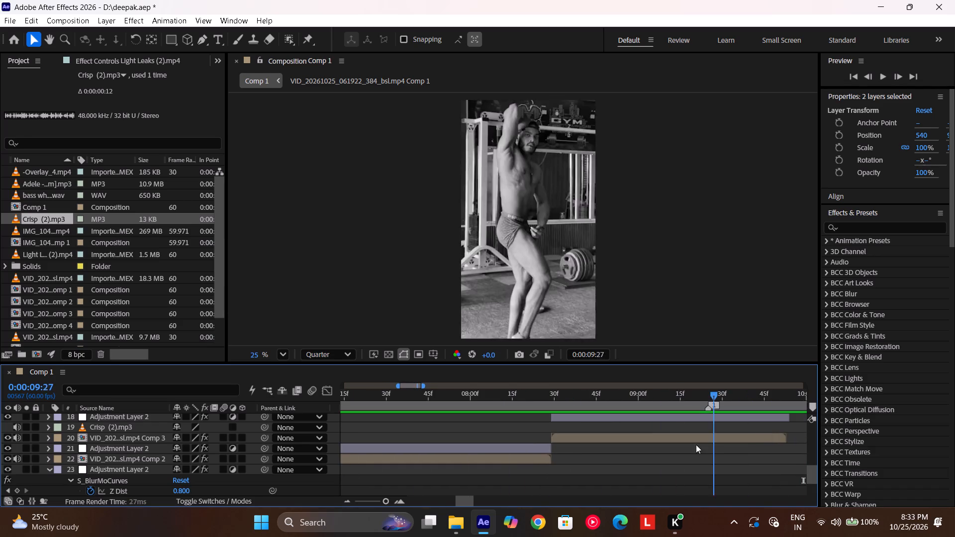
drag(696, 445, 549, 449)
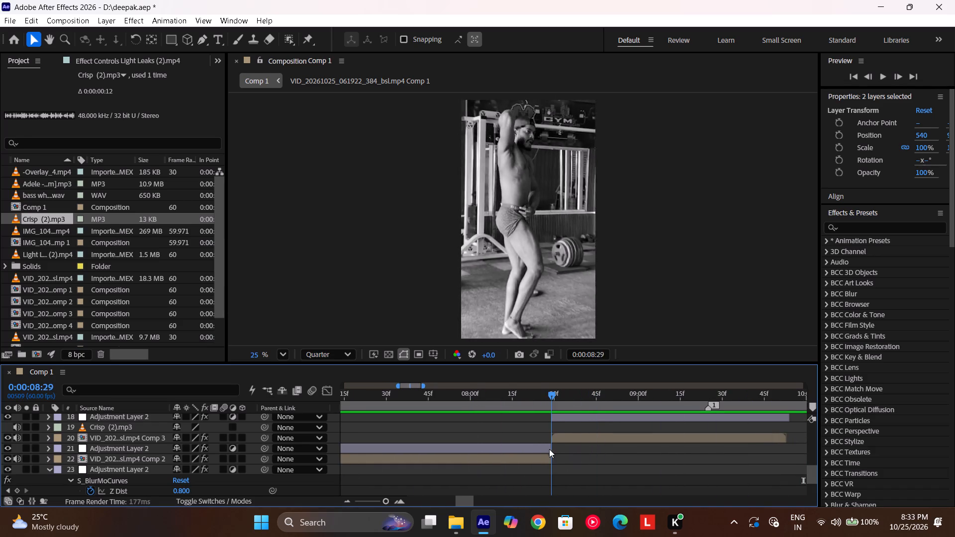
drag(549, 449, 553, 449)
click(541, 449)
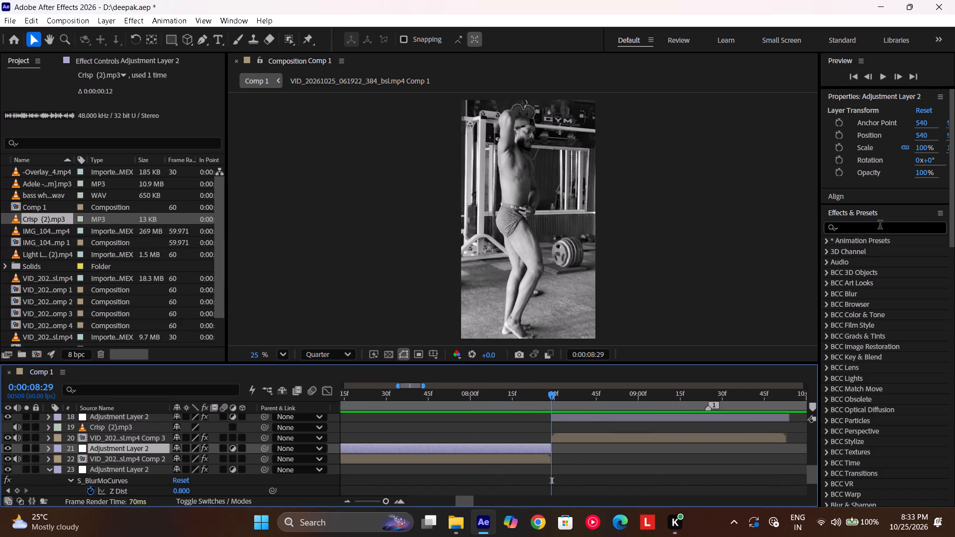
click(881, 224)
text(shake)
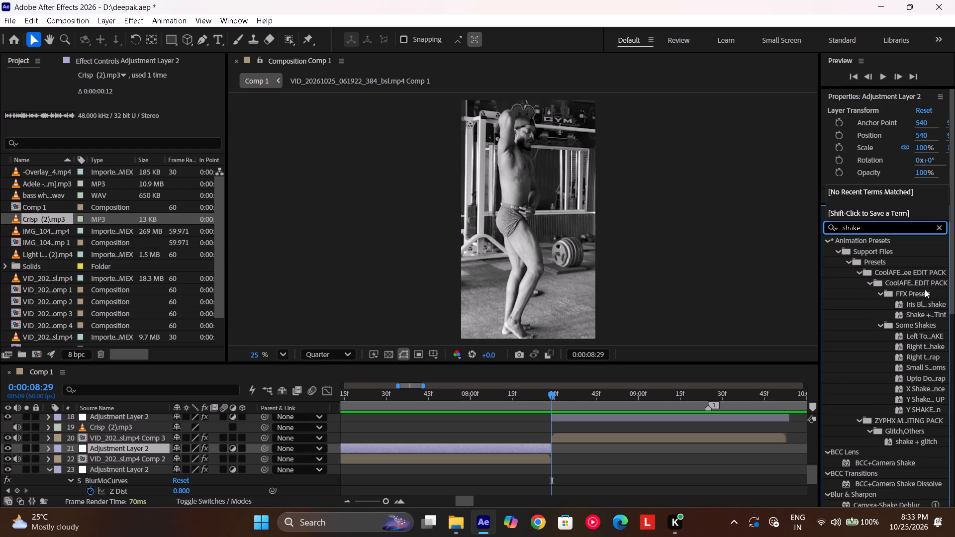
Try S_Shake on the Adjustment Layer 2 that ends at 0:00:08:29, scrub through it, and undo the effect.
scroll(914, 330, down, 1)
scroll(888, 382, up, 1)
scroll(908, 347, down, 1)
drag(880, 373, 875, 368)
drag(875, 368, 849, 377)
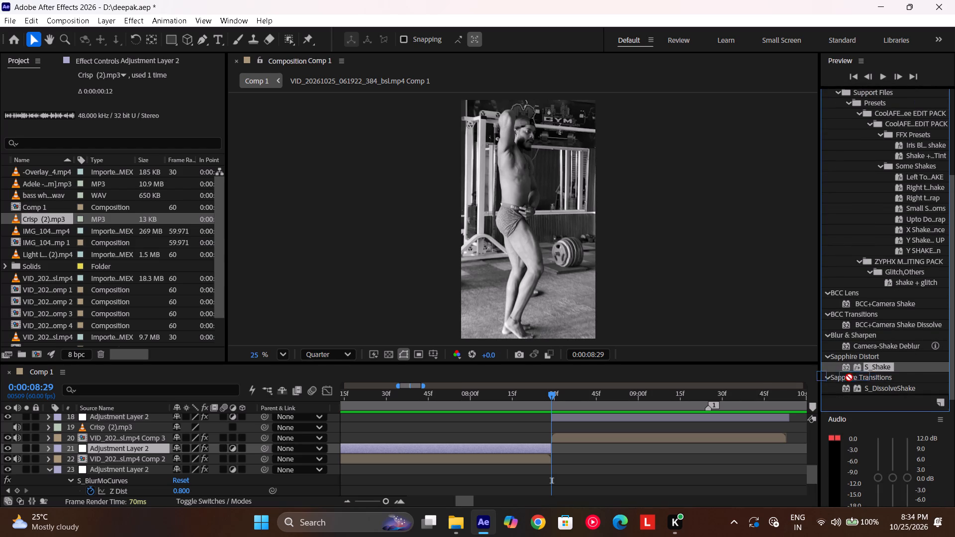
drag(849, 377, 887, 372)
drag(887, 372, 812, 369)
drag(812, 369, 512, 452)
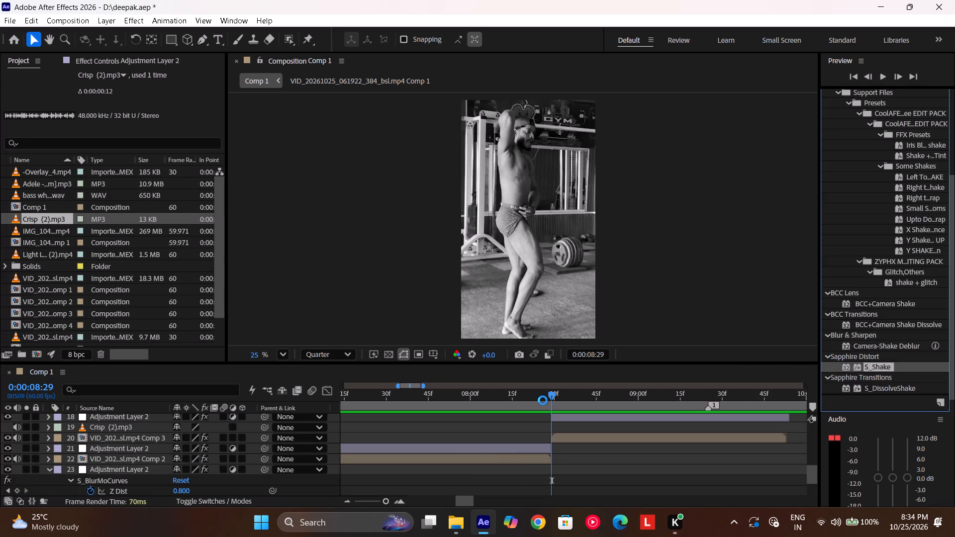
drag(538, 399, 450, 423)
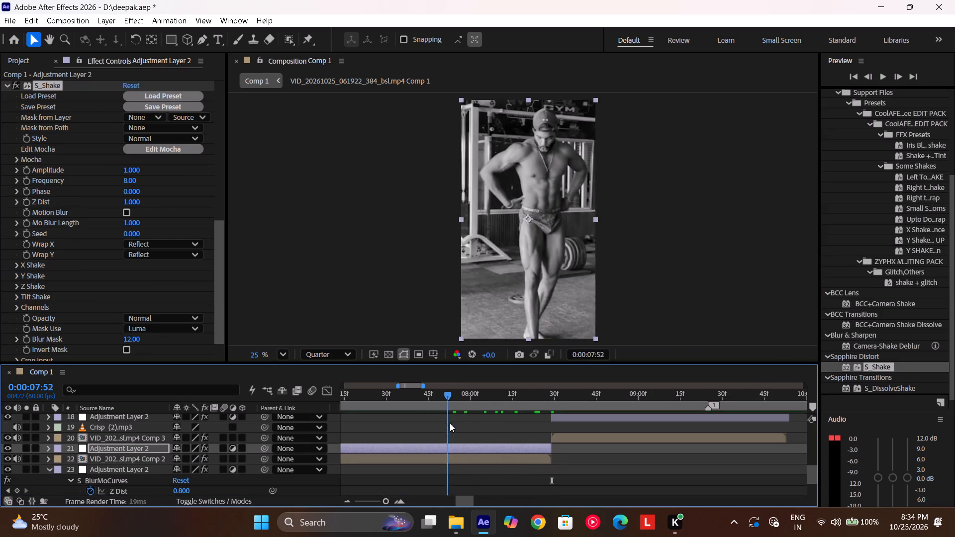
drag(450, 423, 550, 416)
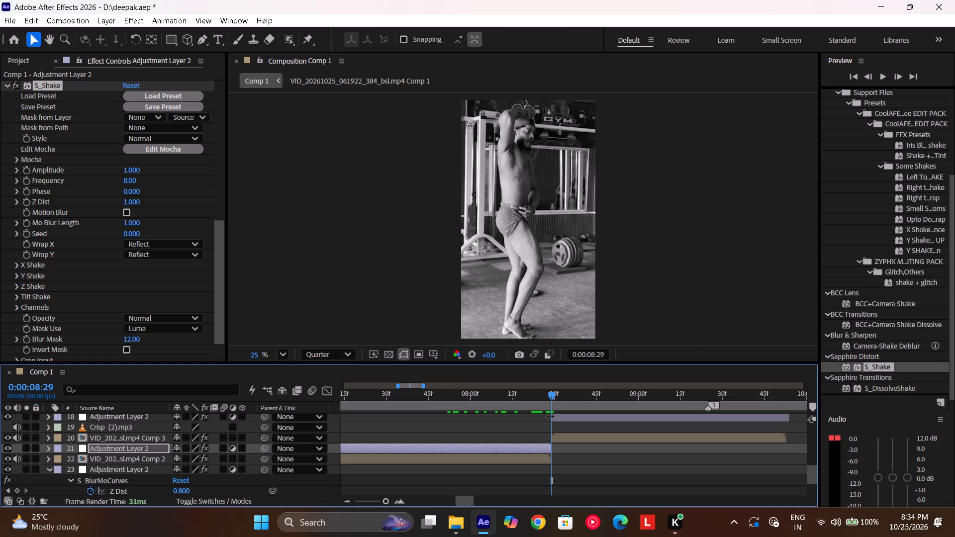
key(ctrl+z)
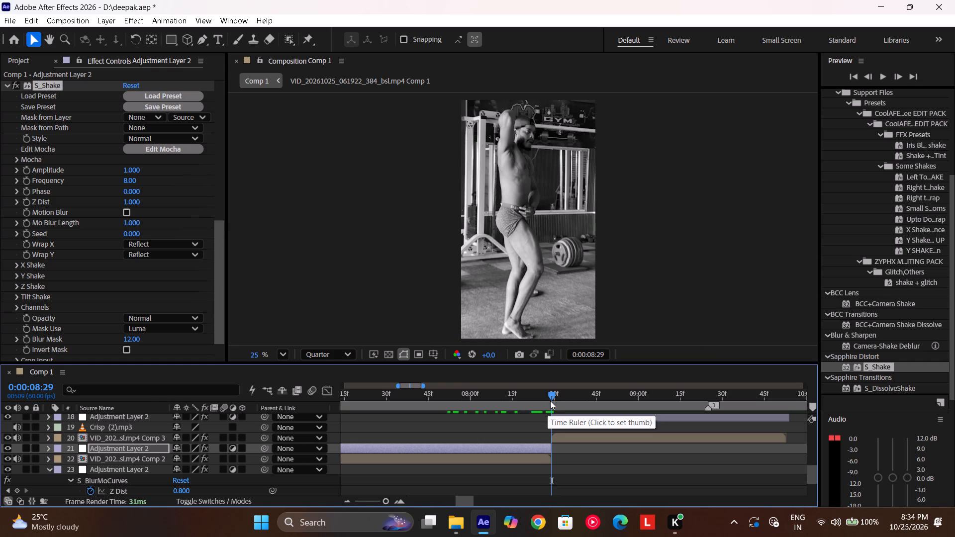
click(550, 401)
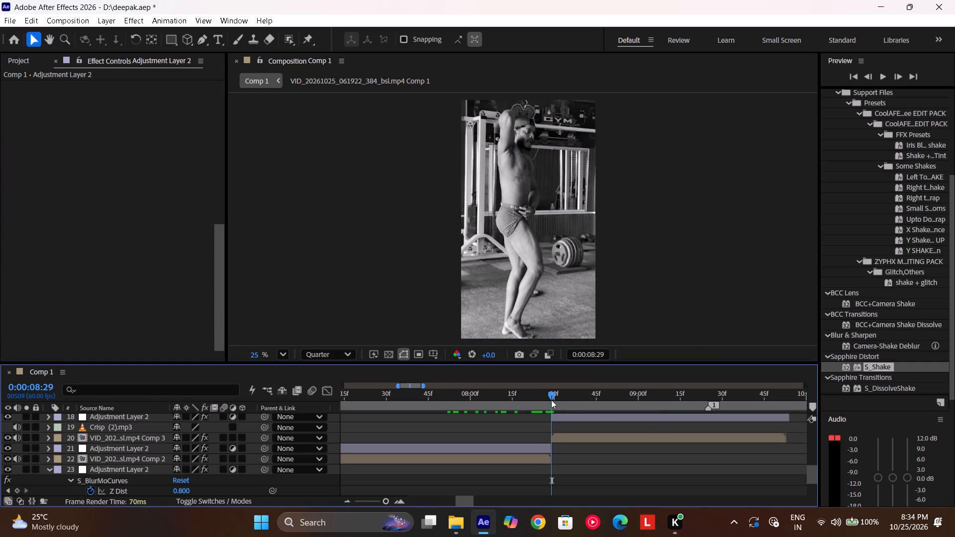
Duplicate the Adjustment Layer 2 starting at 0:00:08:29, place the copy over that cut from about 0:00:07:49 to 0:00:09:14, and remove its S_BlurMoCurves effect.
scroll(600, 419, up, 1)
click(626, 443)
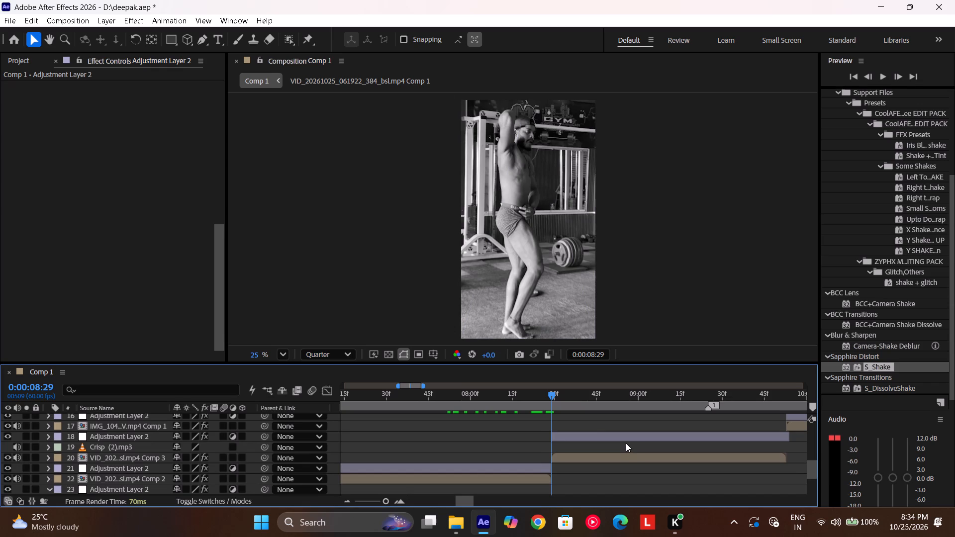
click(637, 441)
key(ctrl+d)
drag(637, 441, 623, 442)
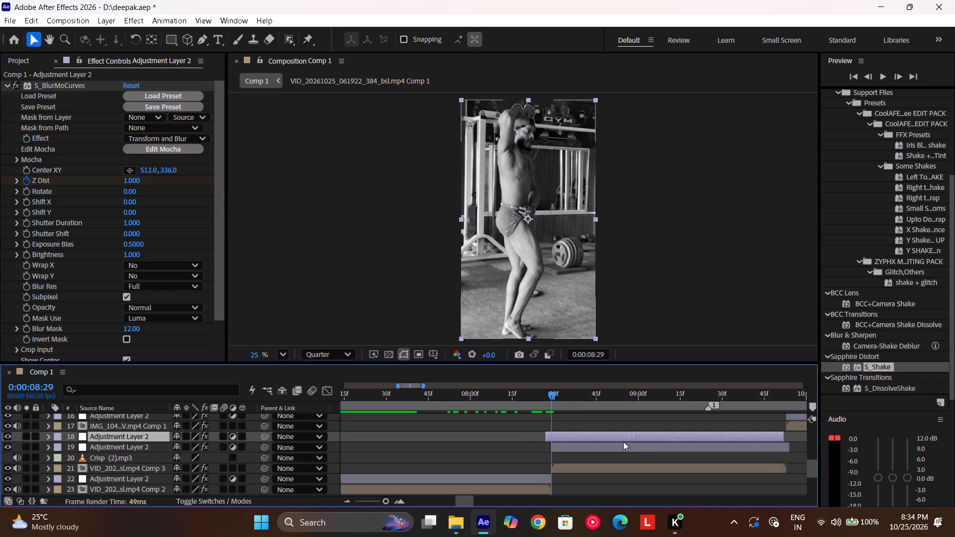
drag(623, 442, 534, 456)
click(59, 244)
key(ctrl+a)
key(BackSpace)
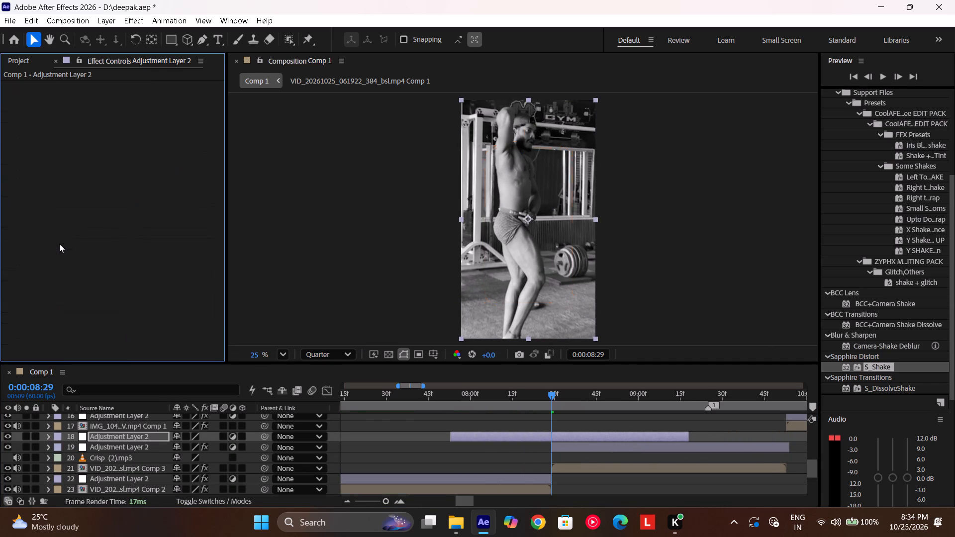
drag(606, 435, 595, 439)
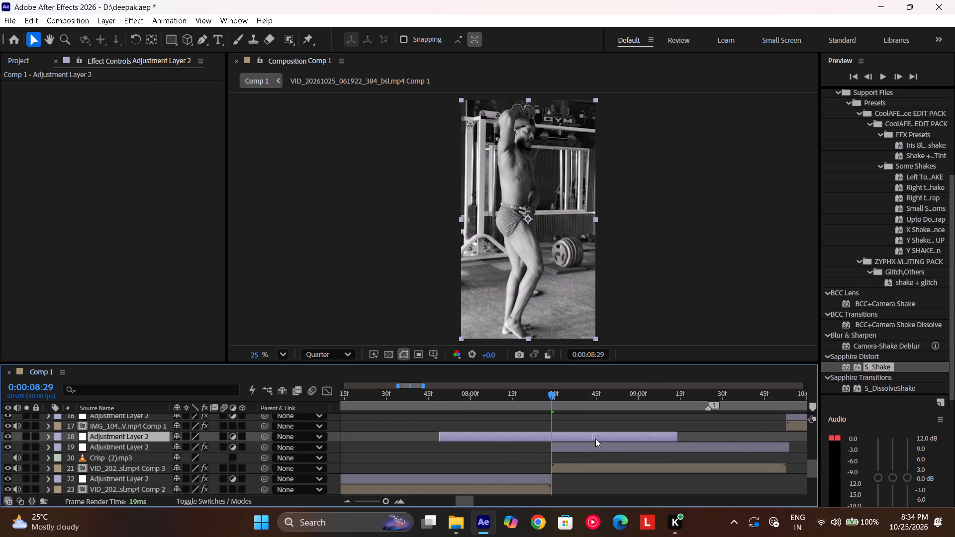
drag(595, 439, 594, 440)
Apply S_Shake to the emptied adjustment layer copy with Amplitude 0.3 and Frequency 15.
double_click(881, 365)
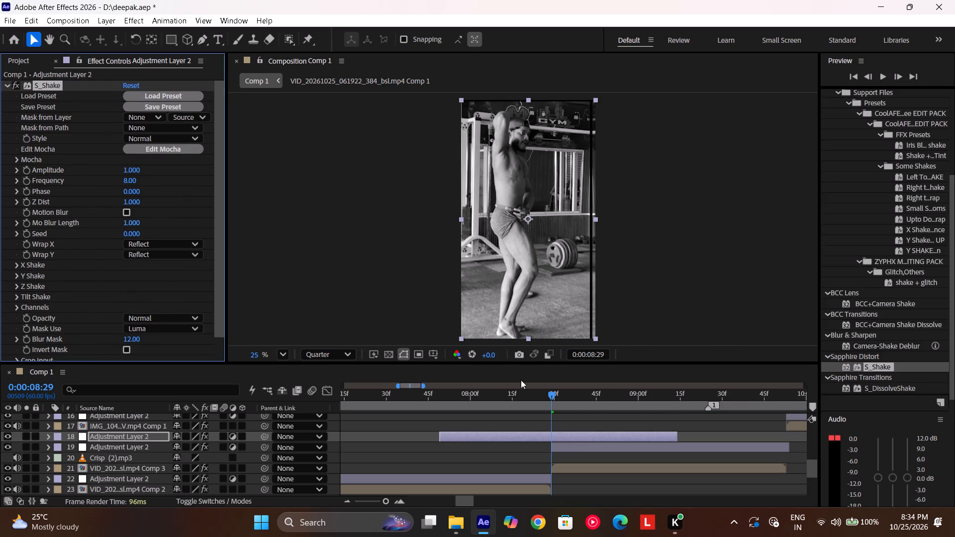
click(133, 171)
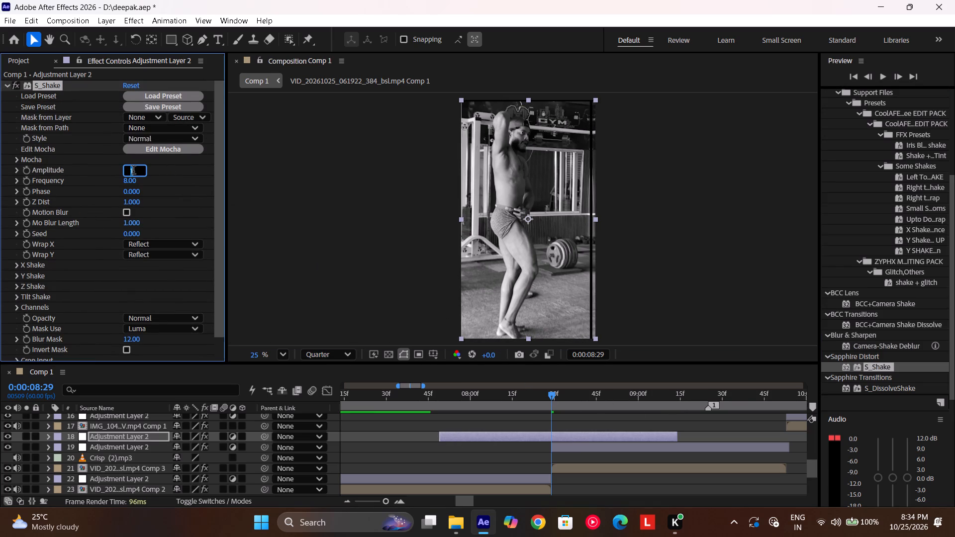
key(period)
key(1)
key(Return)
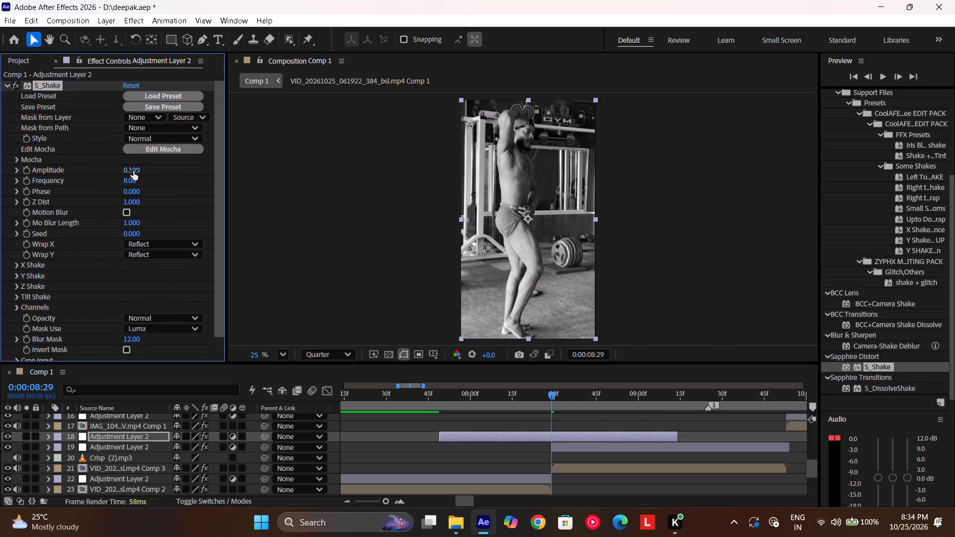
click(131, 171)
text(.3)
key(Return)
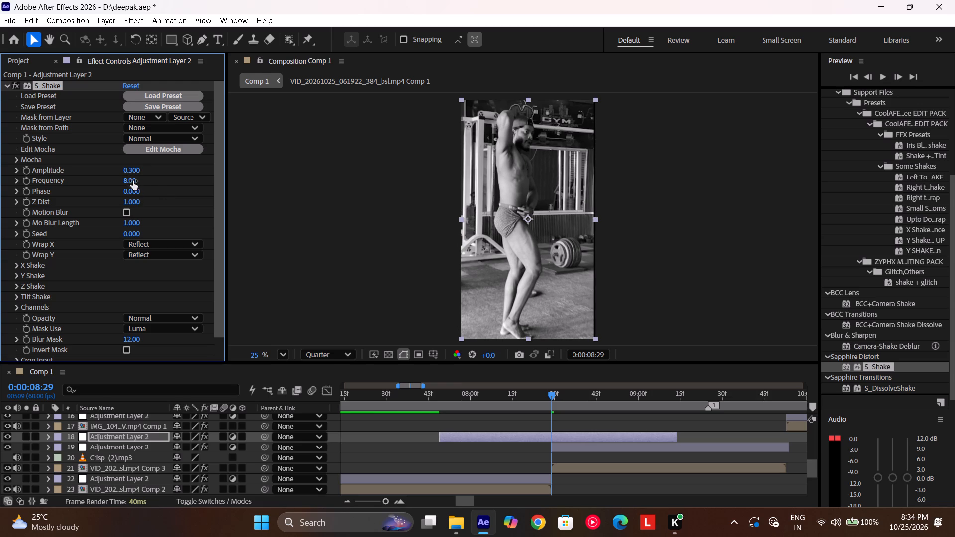
click(132, 179)
key(period)
key(BackSpace)
key(BackSpace)
text(15)
key(Return)
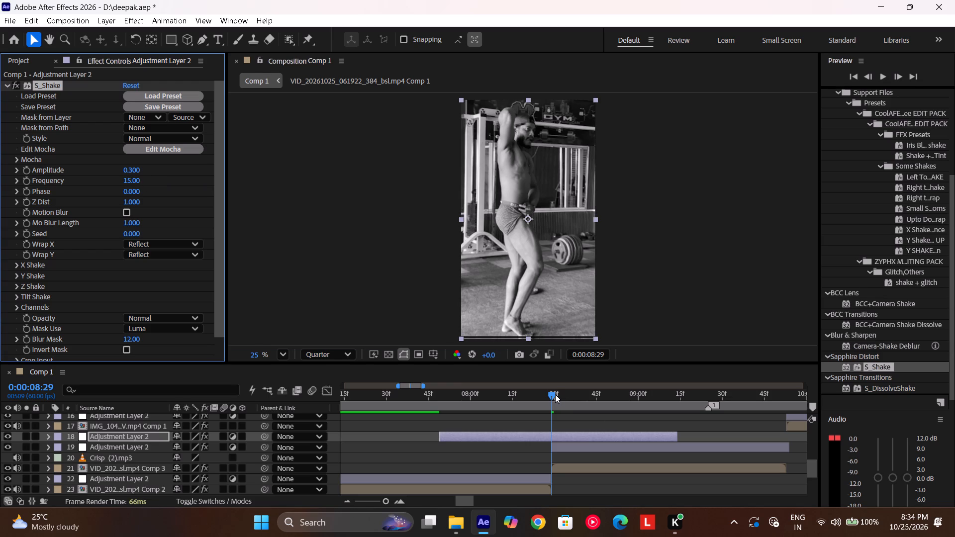
Scrub and play Comp 1 around the 0:00:08:29 cut to check the shake's strength and timing.
drag(555, 394, 506, 432)
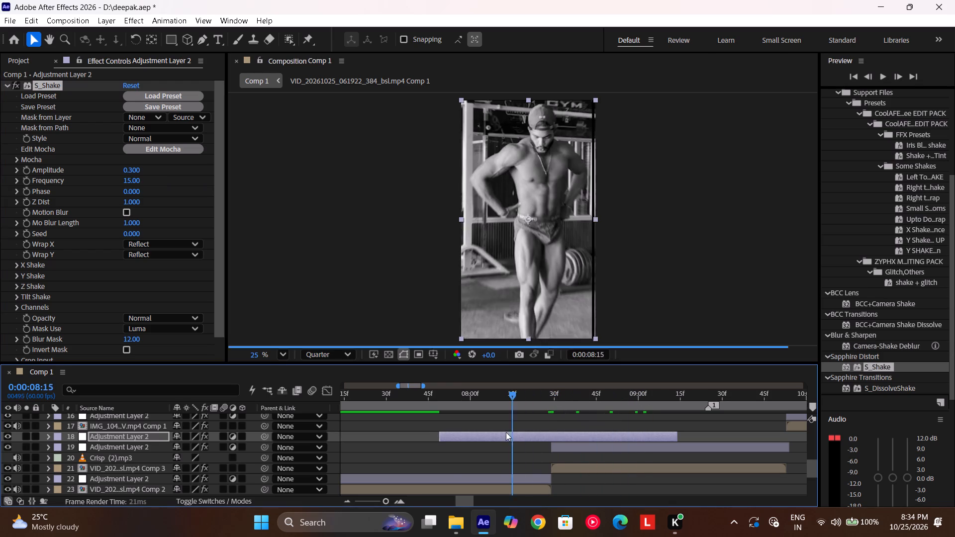
drag(506, 432, 561, 435)
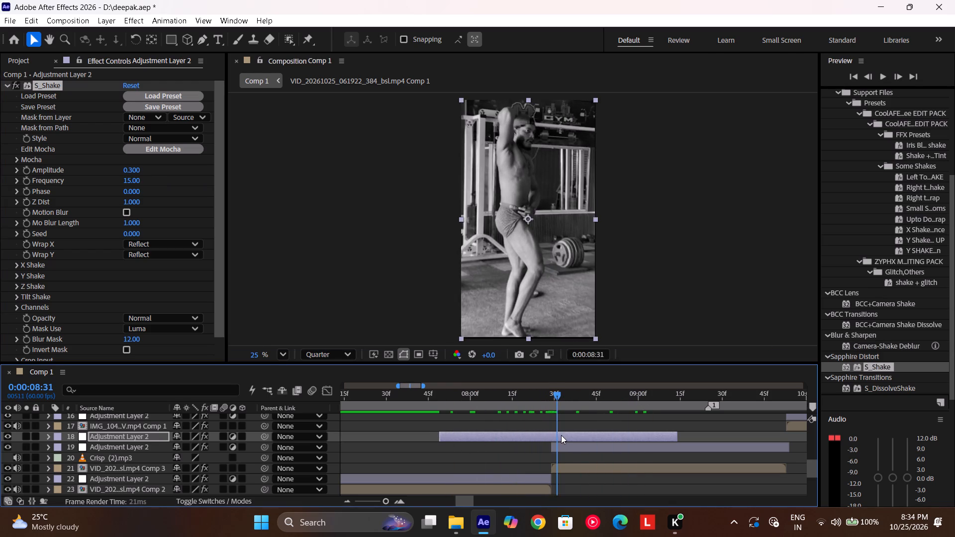
drag(561, 435, 491, 457)
key(space)
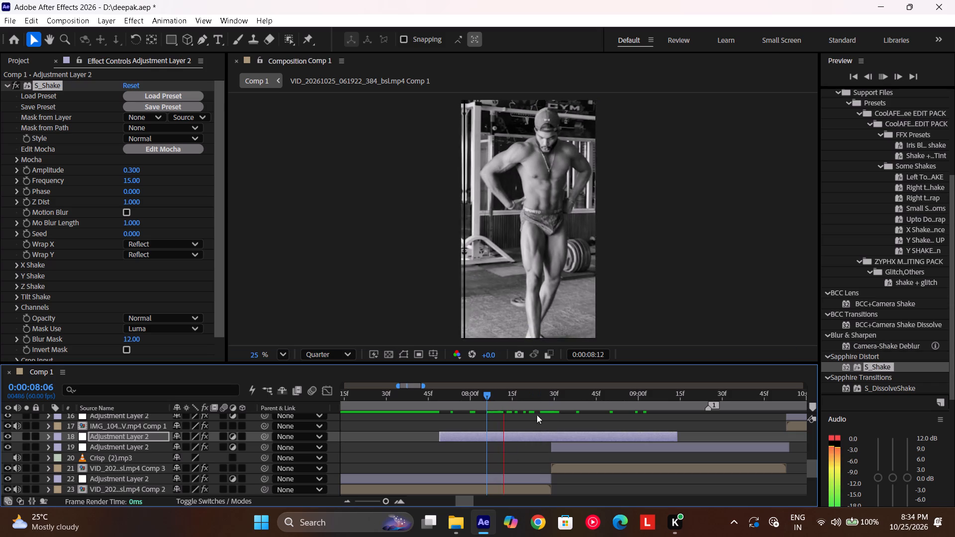
drag(580, 396, 553, 414)
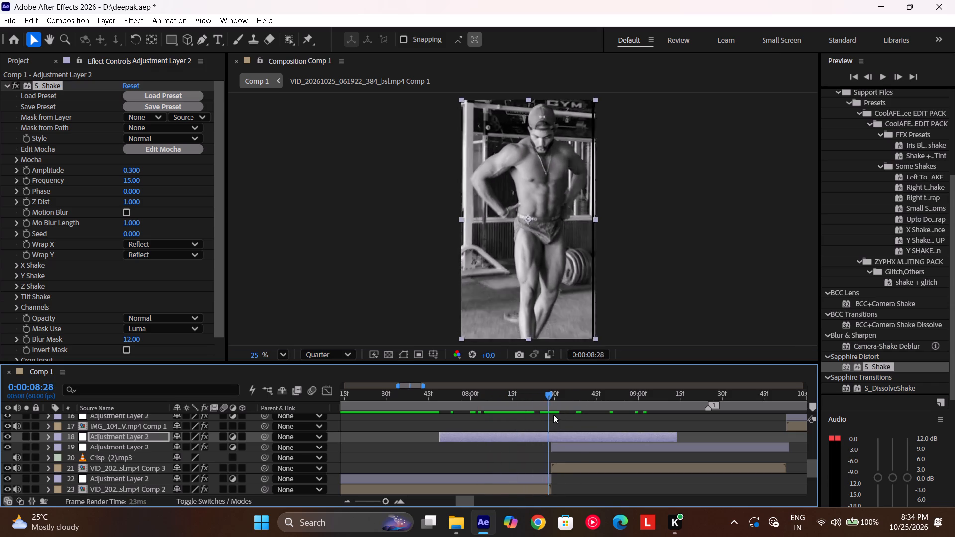
drag(553, 414, 495, 434)
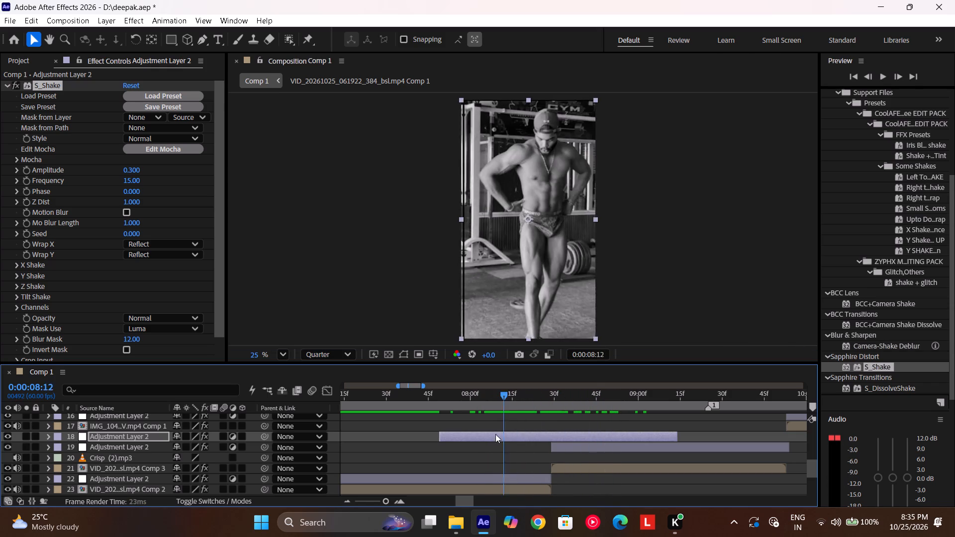
drag(495, 434, 499, 450)
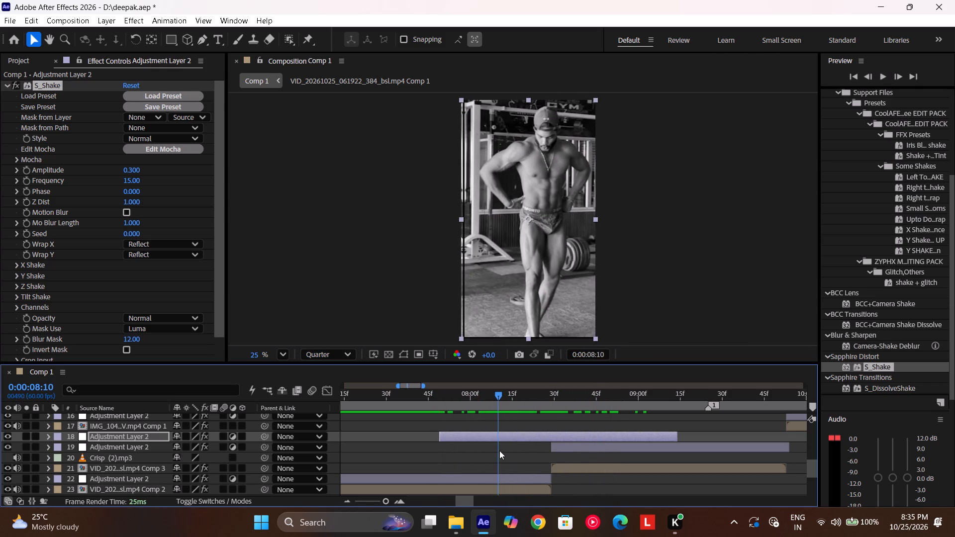
Trim the S_Shake adjustment layer to run from 0:00:08:02 to 0:00:08:50 by splitting it and deleting the outer pieces.
drag(499, 450, 477, 454)
key(ctrl+shift+d)
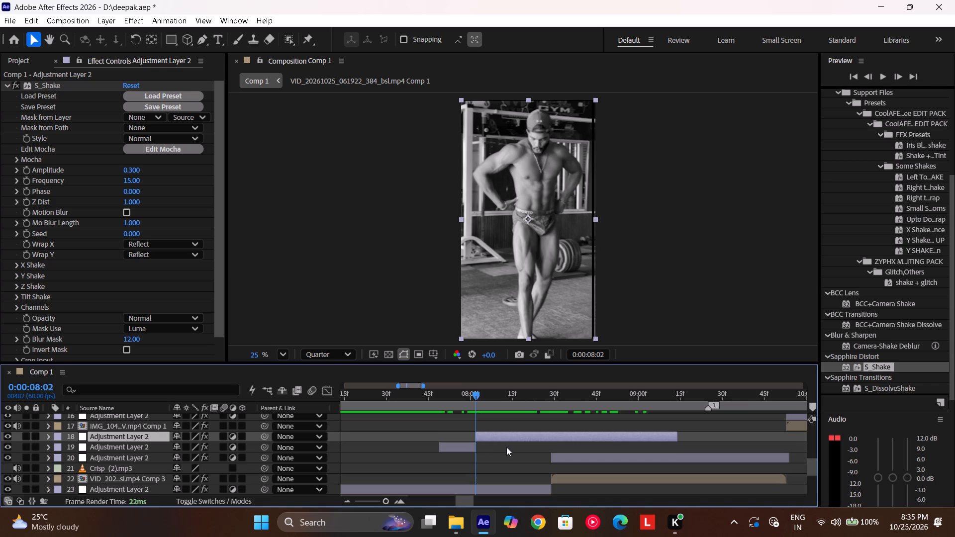
click(473, 448)
key(BackSpace)
drag(660, 401, 611, 421)
click(613, 438)
key(ctrl+shift+d)
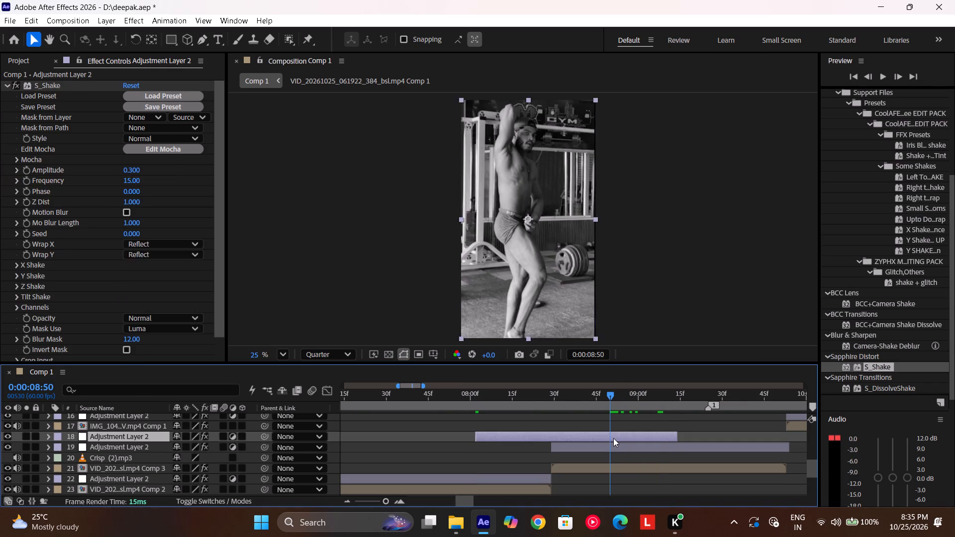
key(BackSpace)
Split the S_Shake adjustment layer at 0:00:08:08 and delete the short piece before that point.
drag(580, 399, 492, 437)
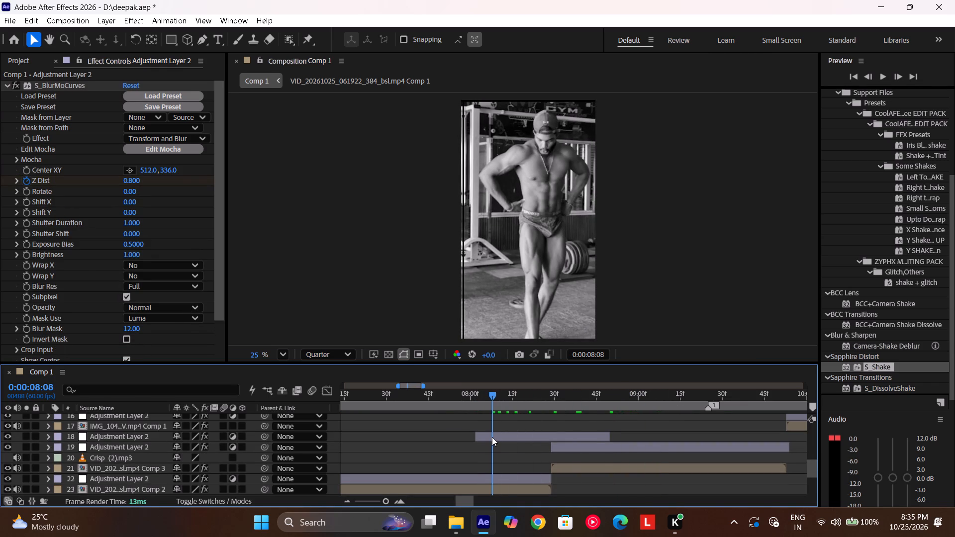
click(492, 437)
key(ctrl+shift+d)
click(485, 447)
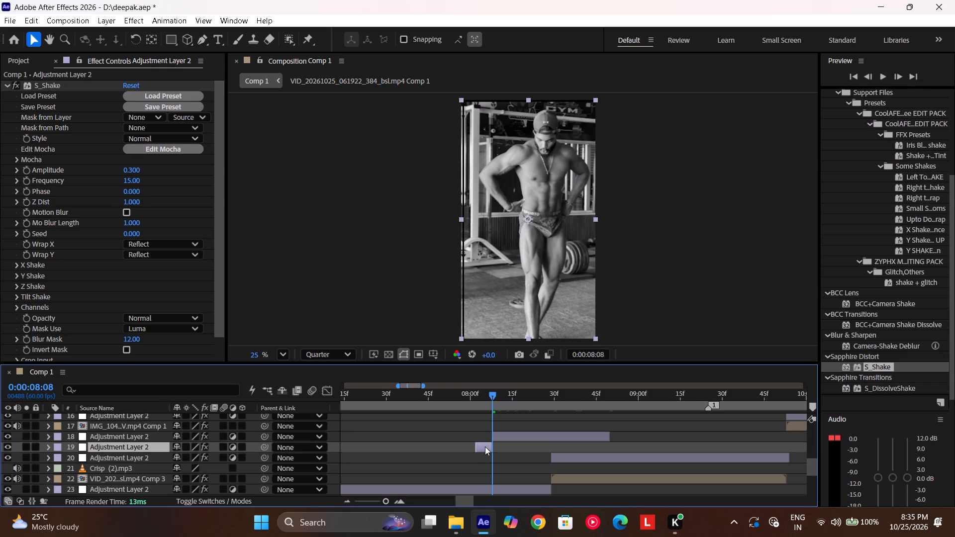
key(BackSpace)
drag(509, 399, 498, 438)
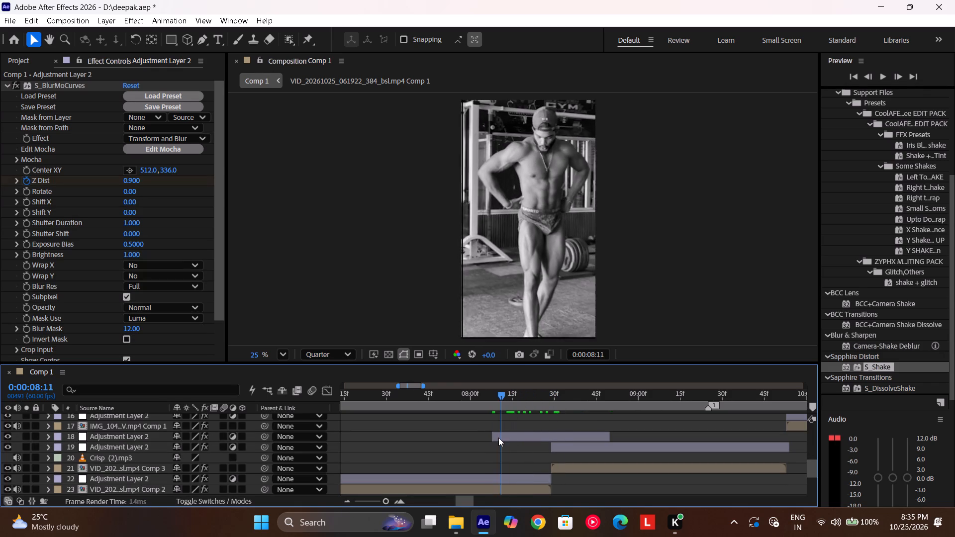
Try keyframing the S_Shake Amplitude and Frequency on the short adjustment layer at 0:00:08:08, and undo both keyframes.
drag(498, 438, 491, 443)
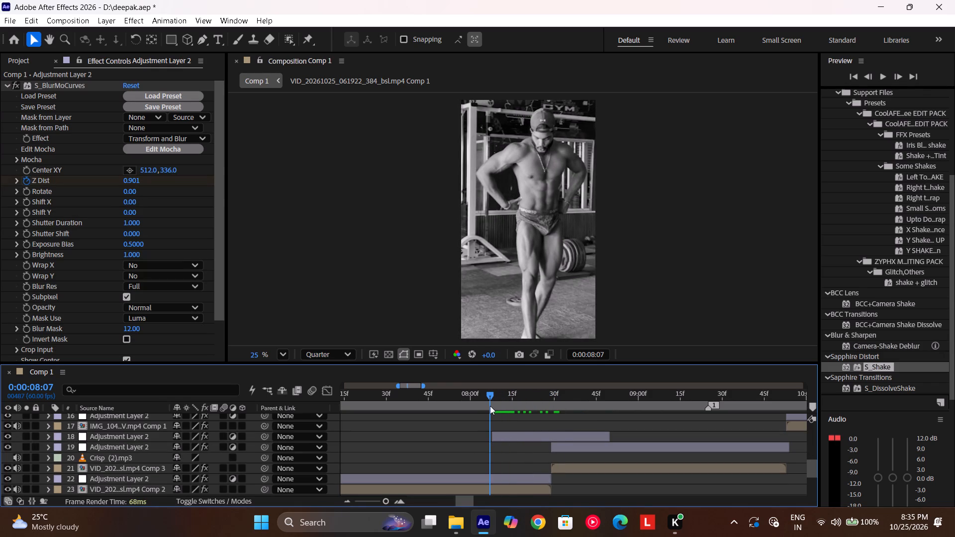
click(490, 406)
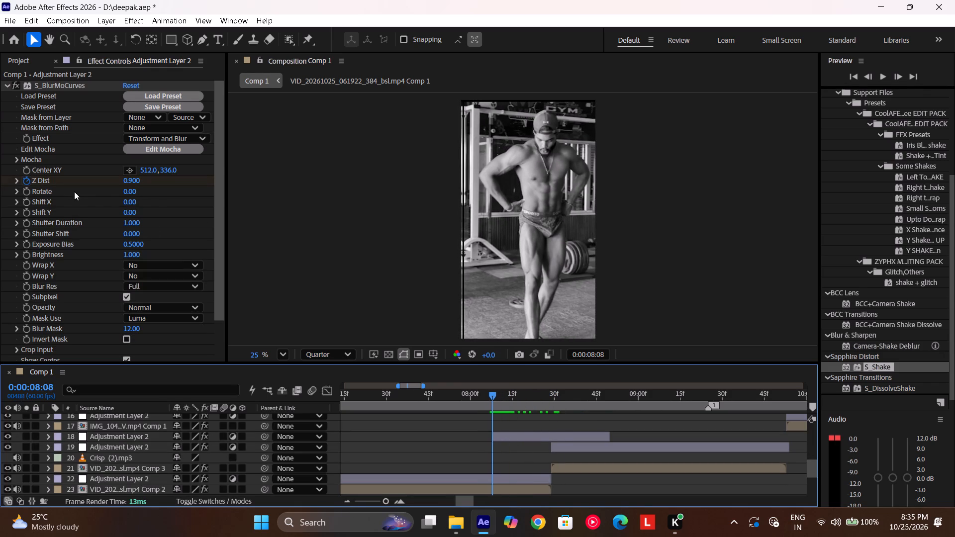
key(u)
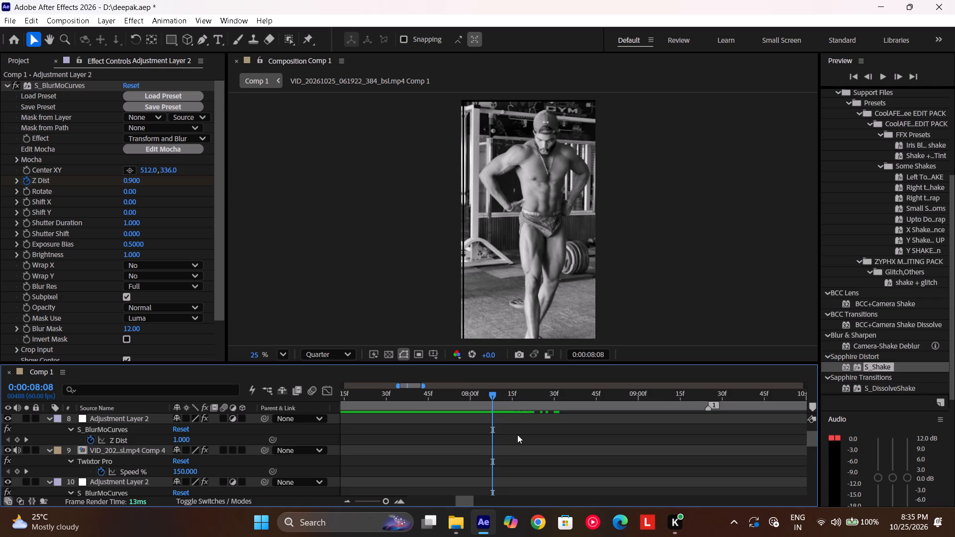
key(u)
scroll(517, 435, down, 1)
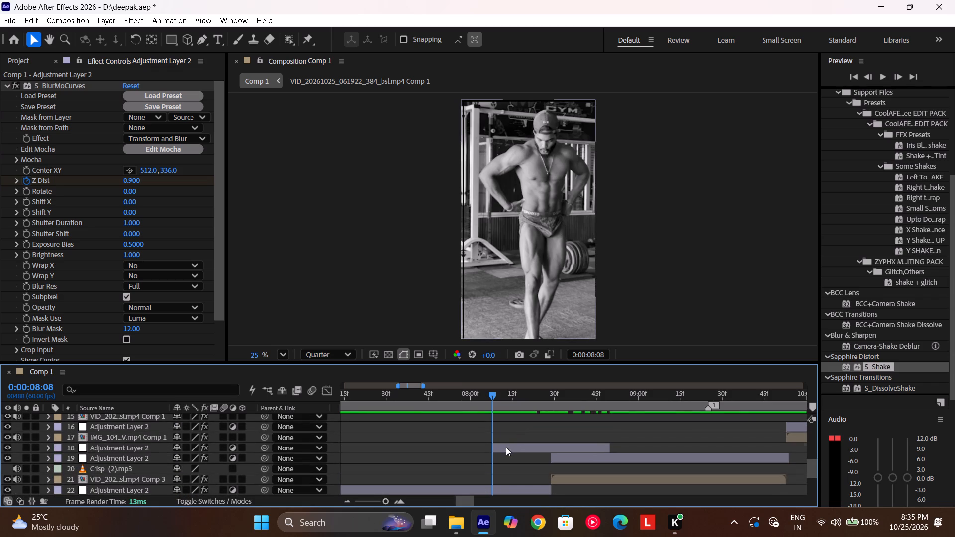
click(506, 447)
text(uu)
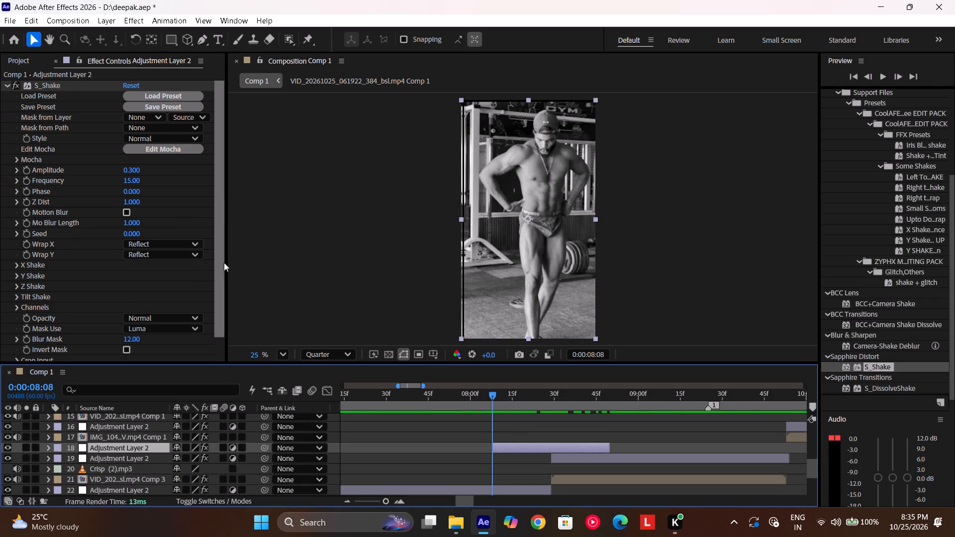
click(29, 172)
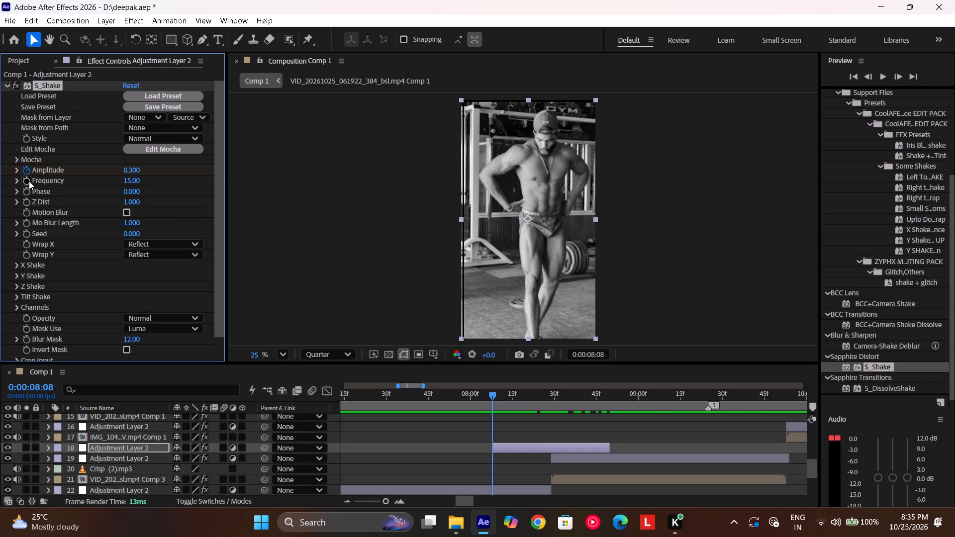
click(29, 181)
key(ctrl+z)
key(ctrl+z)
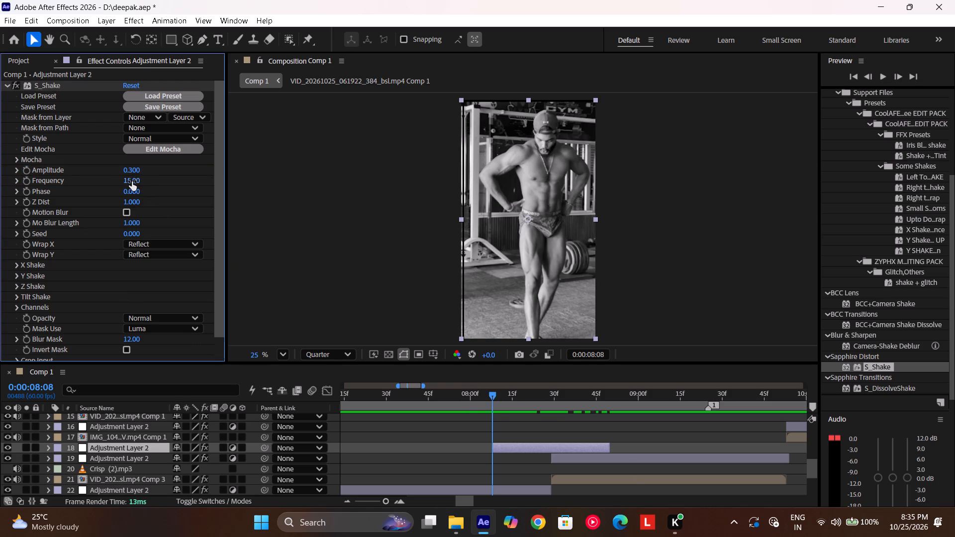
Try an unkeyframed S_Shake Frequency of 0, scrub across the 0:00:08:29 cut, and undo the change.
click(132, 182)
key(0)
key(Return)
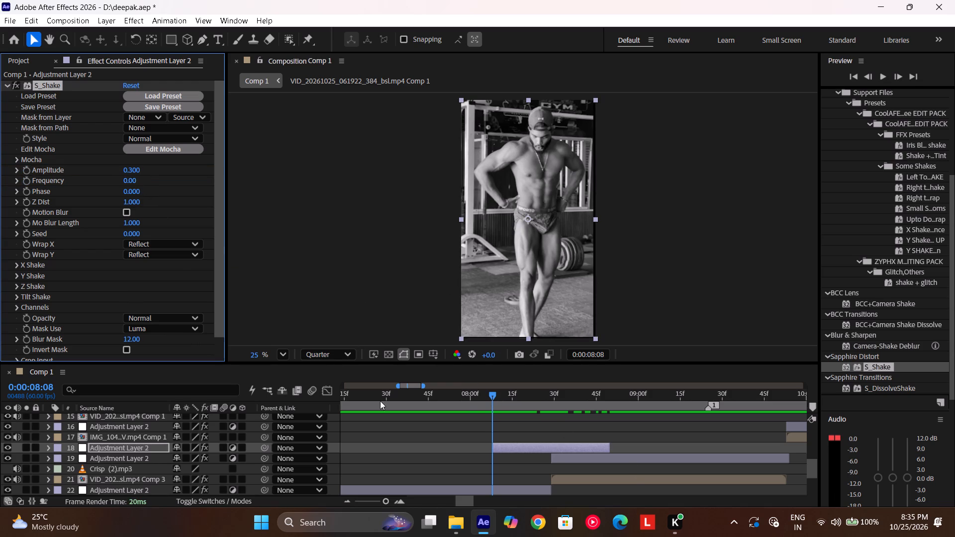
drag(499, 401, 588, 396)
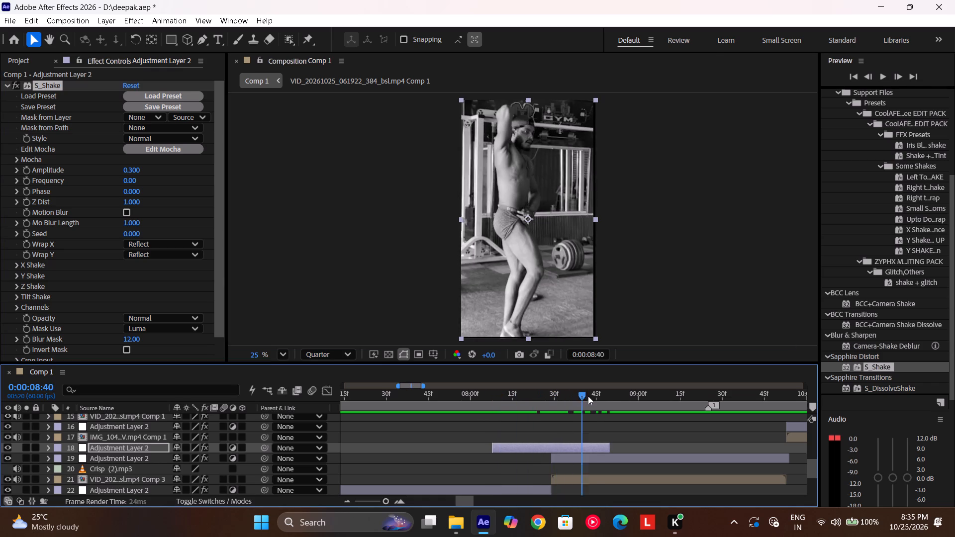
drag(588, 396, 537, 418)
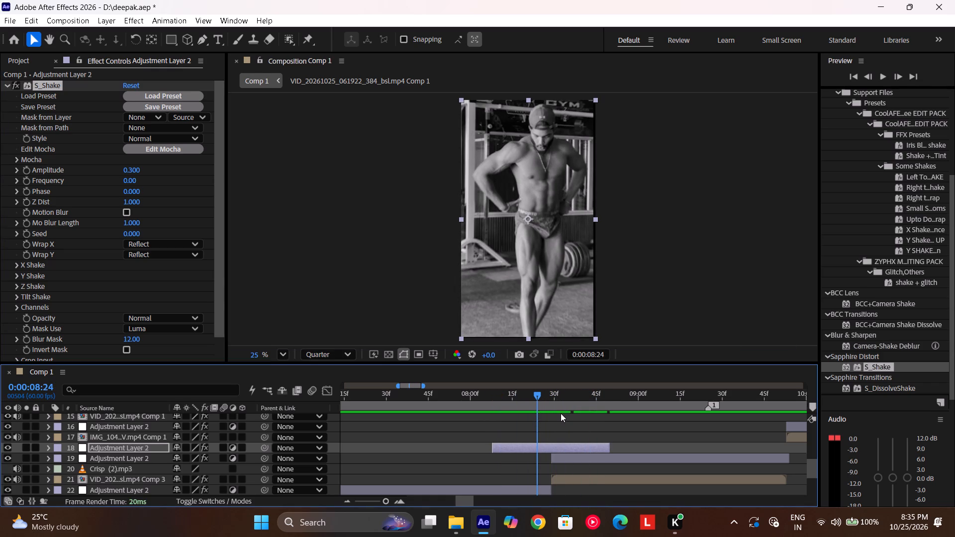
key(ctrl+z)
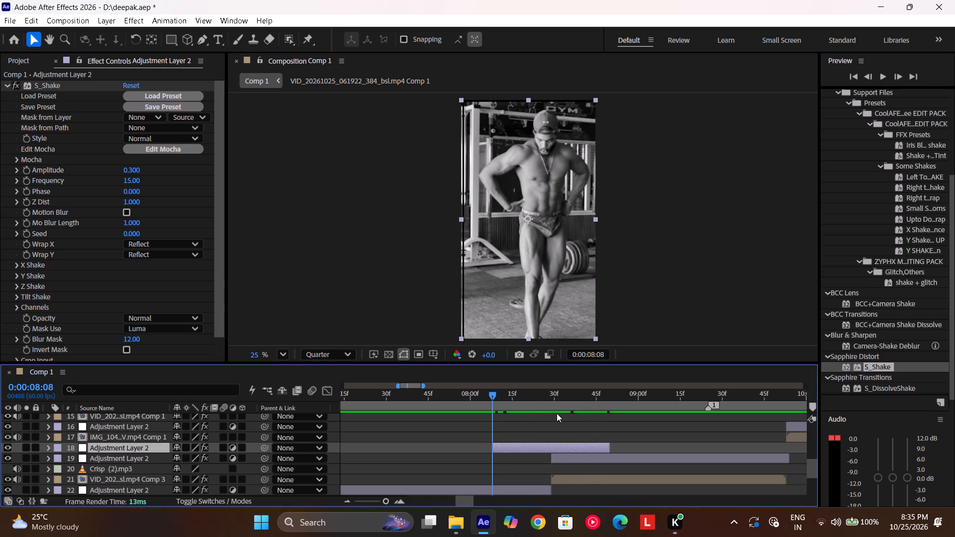
Keyframe the S_Shake Frequency at 0 at the adjustment layer's start, 0:00:08:08.
drag(494, 399, 528, 401)
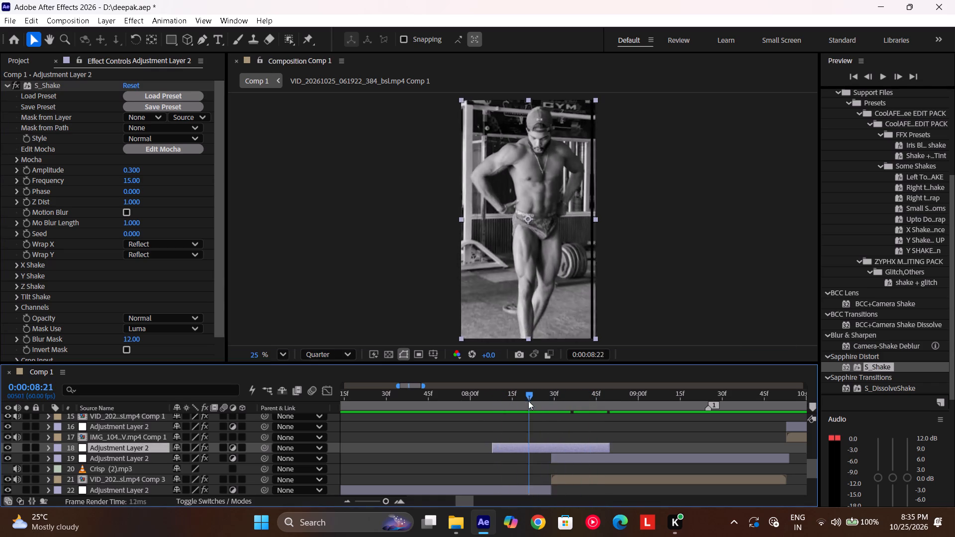
drag(528, 401, 495, 419)
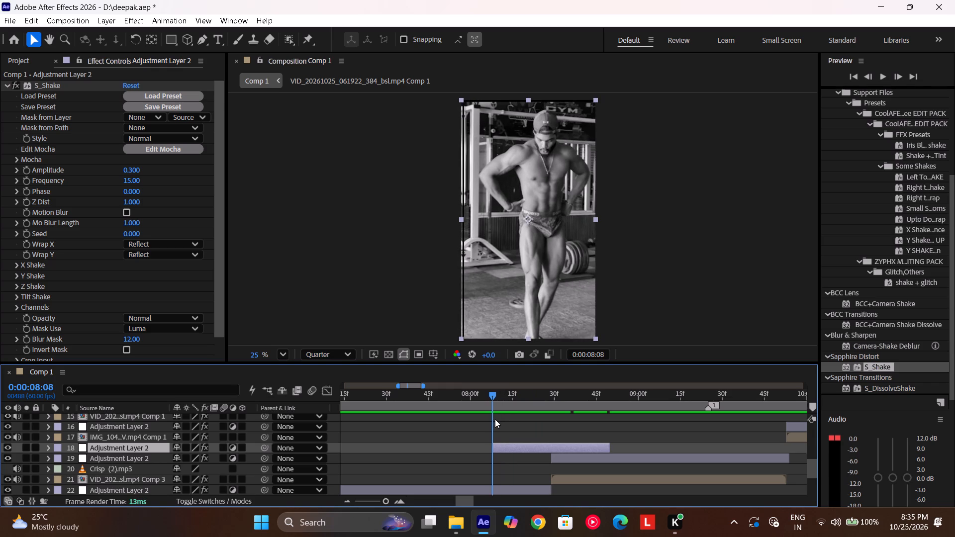
drag(495, 419, 494, 420)
click(508, 444)
click(23, 183)
click(139, 179)
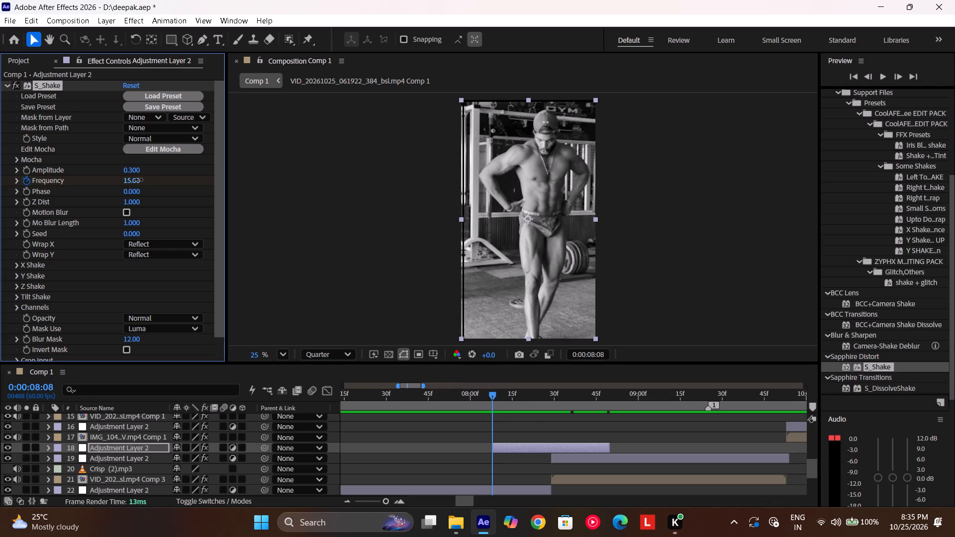
key(0)
key(Return)
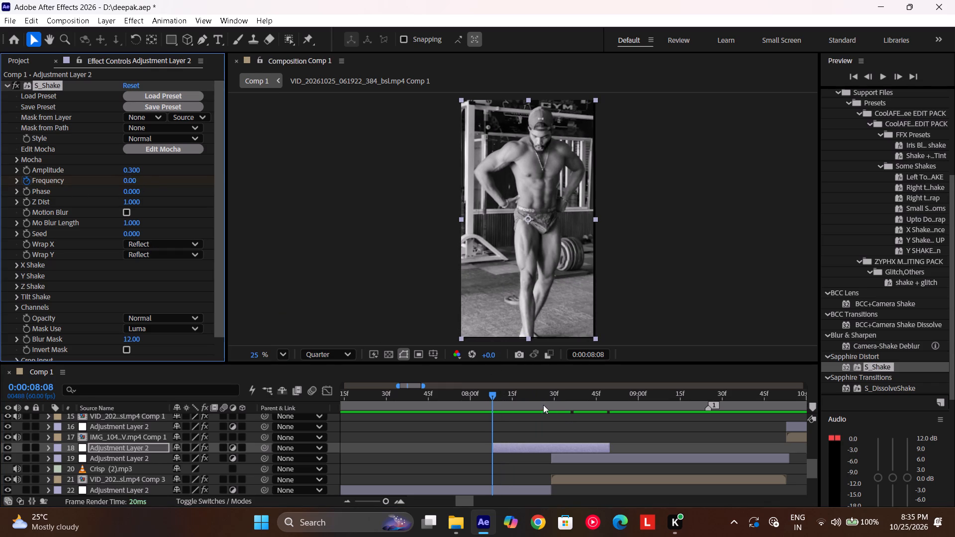
Add an S_Shake Frequency keyframe of 0.15 on the cut at 0:00:08:29.
drag(543, 404, 550, 401)
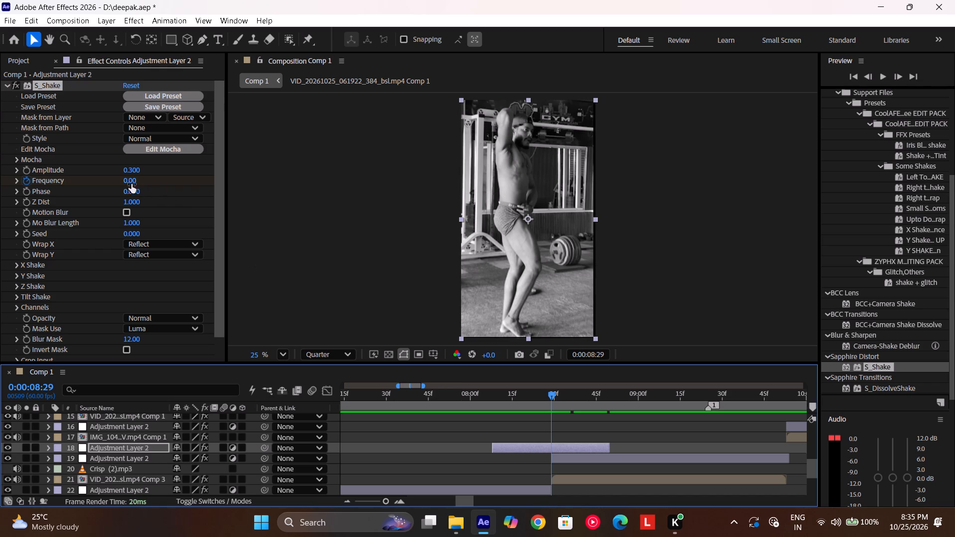
click(130, 179)
text(.15)
key(Return)
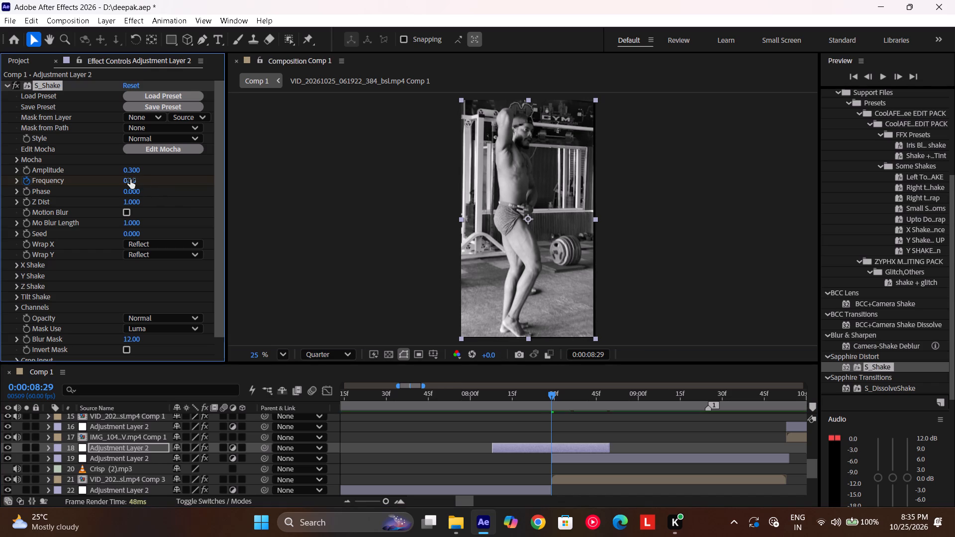
Add an S_Shake Frequency keyframe of 0 at the adjustment layer's end, 0:00:08:50.
drag(552, 392, 494, 418)
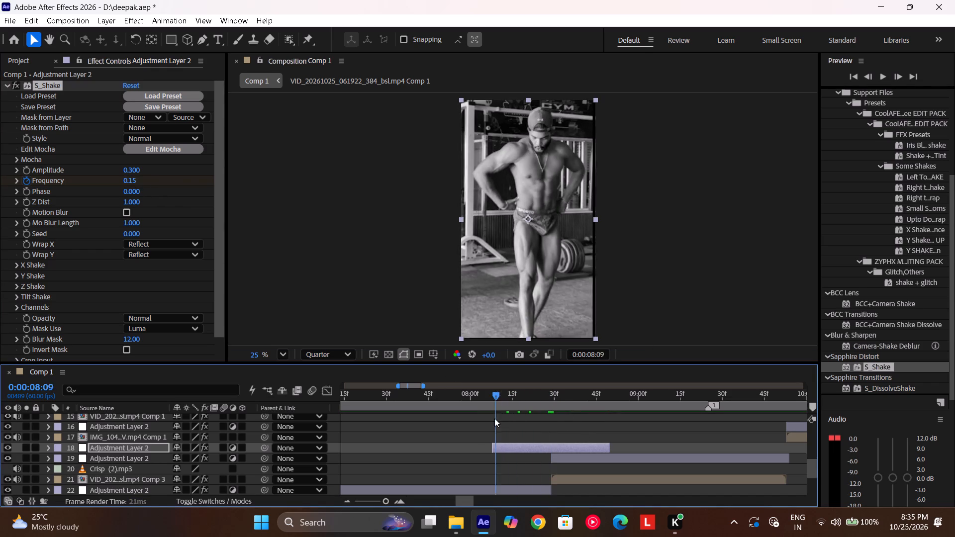
drag(494, 418, 585, 425)
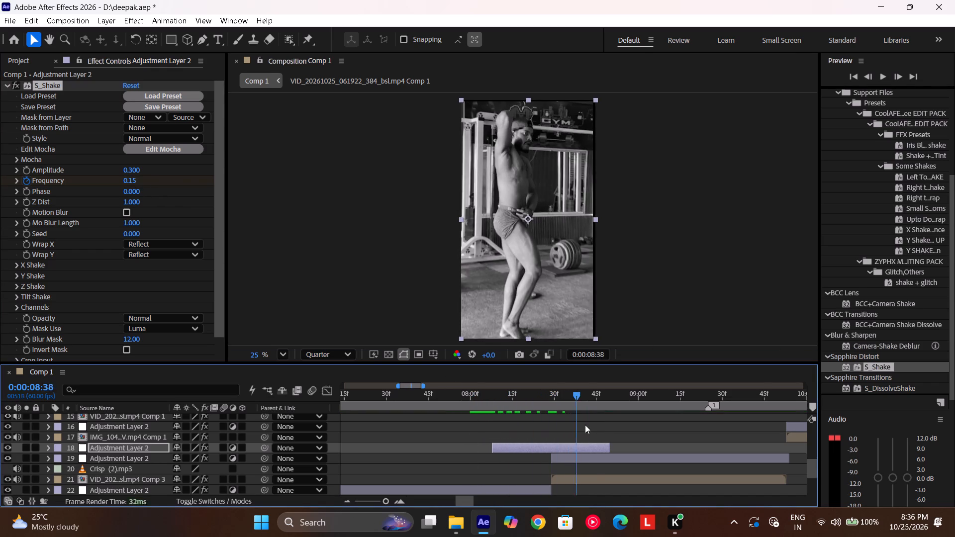
drag(585, 425, 611, 424)
click(128, 179)
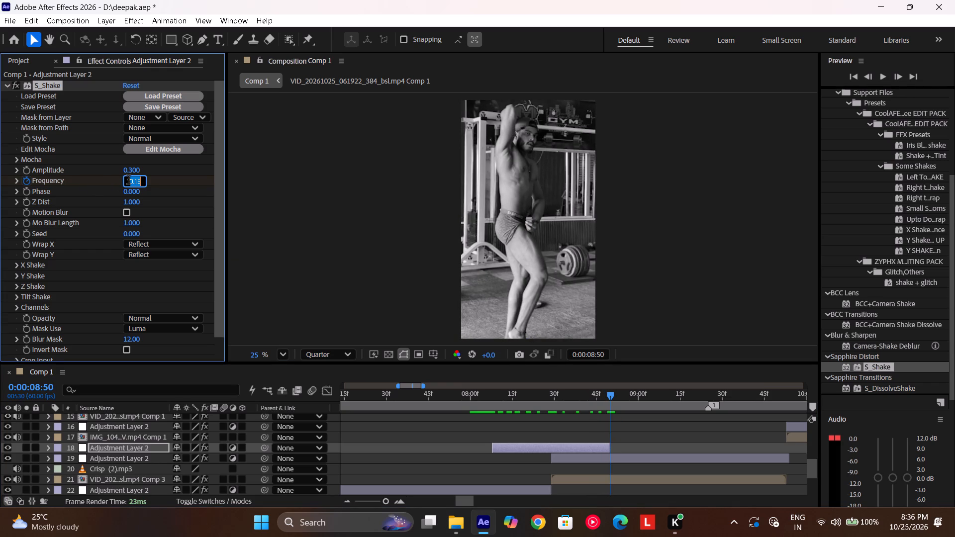
key(0)
key(Return)
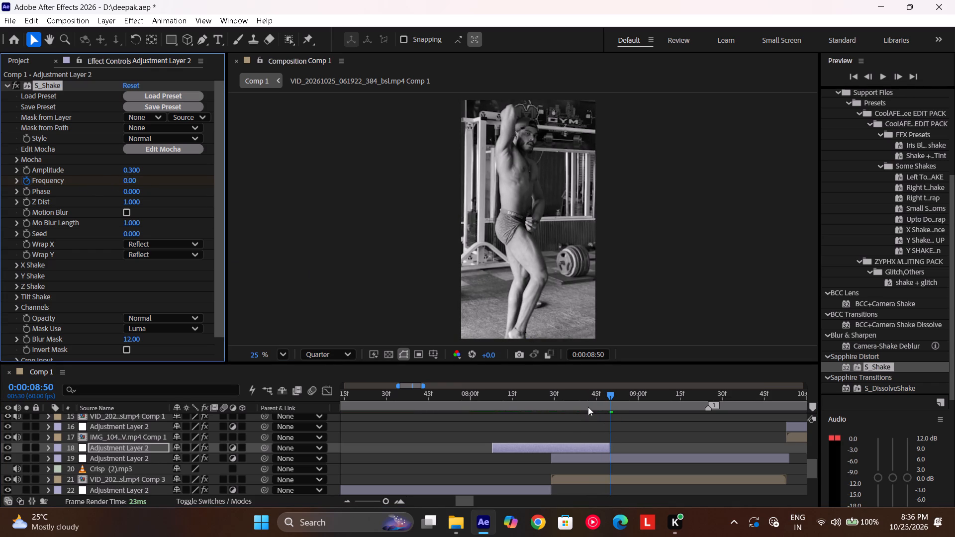
Play and scrub Comp 1 from about 0:00:07:50 across the cut to check the keyframed shake.
drag(602, 396, 583, 402)
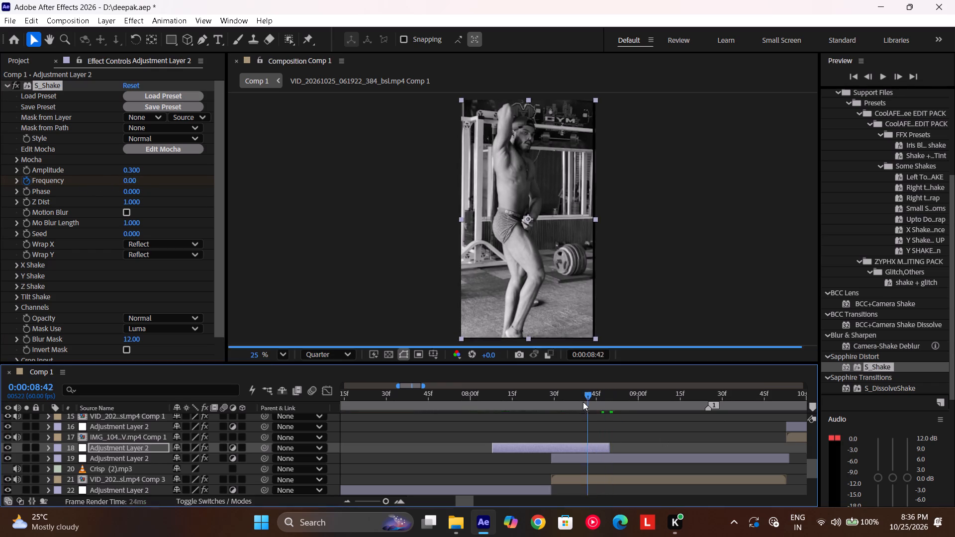
drag(583, 402, 440, 428)
key(space)
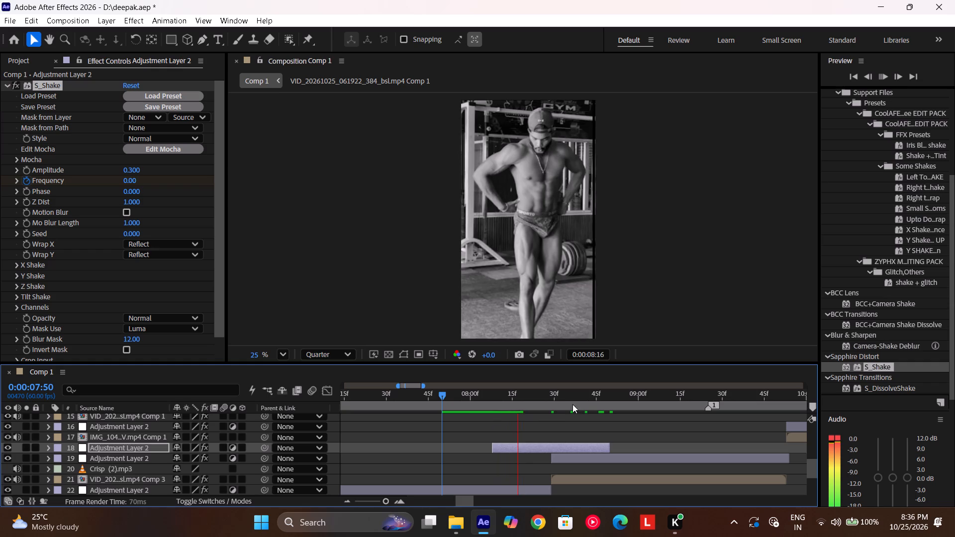
drag(578, 403, 442, 431)
key(space)
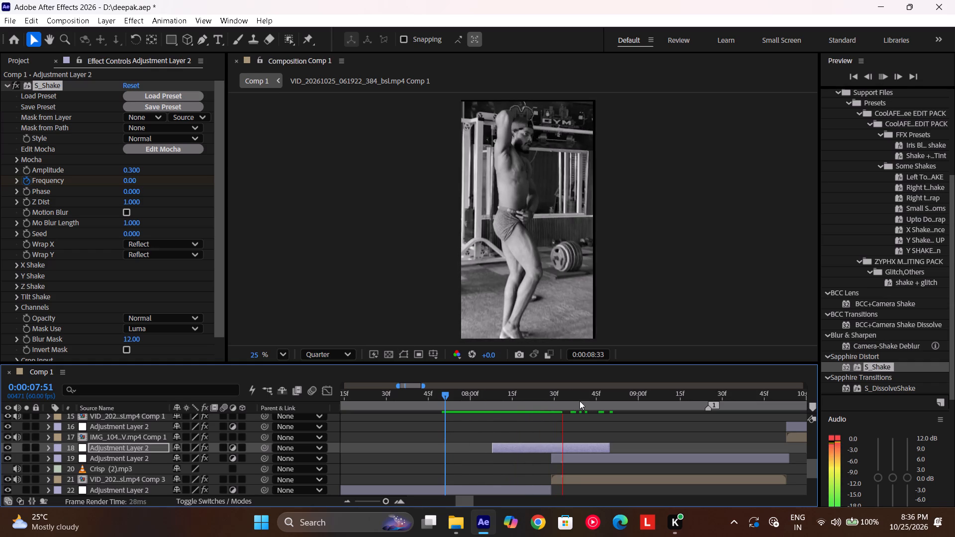
drag(585, 401, 551, 419)
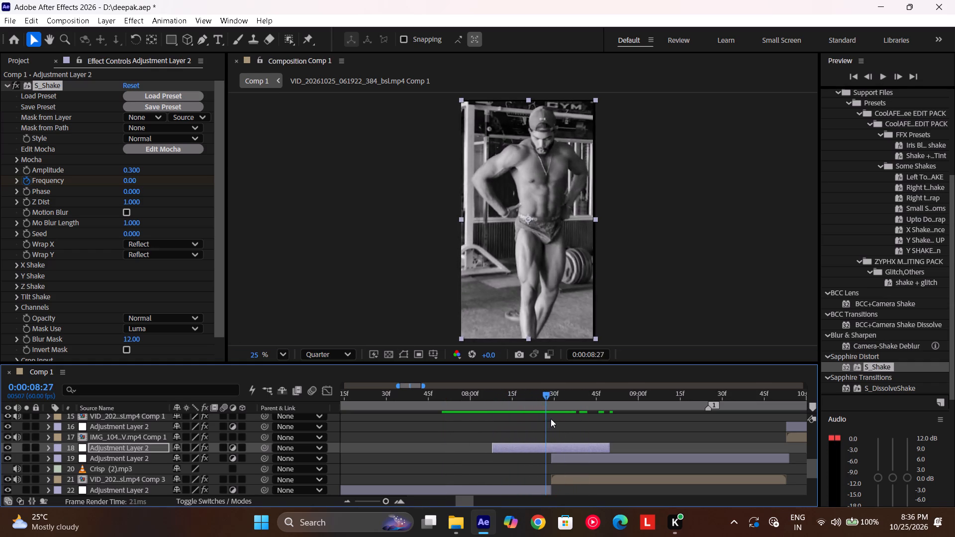
drag(551, 419, 493, 440)
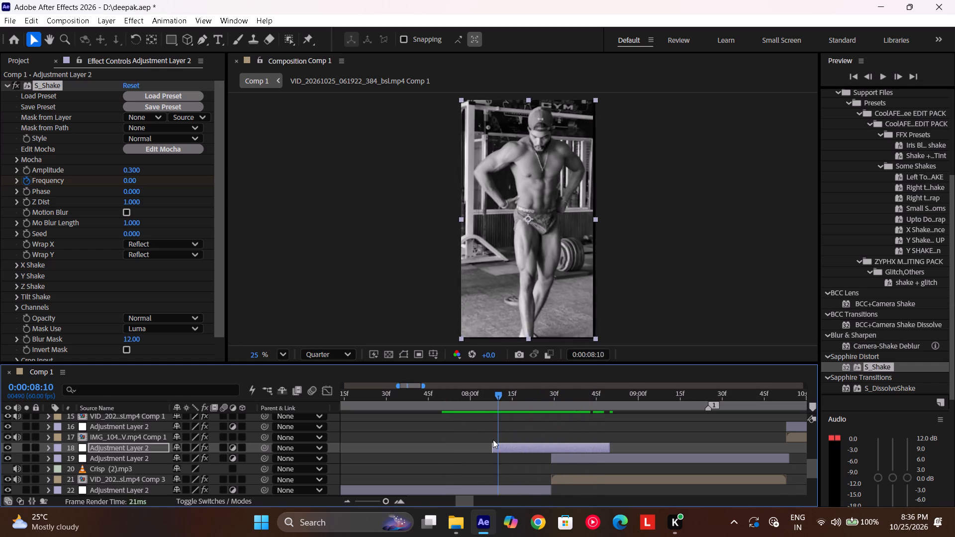
drag(493, 440, 520, 441)
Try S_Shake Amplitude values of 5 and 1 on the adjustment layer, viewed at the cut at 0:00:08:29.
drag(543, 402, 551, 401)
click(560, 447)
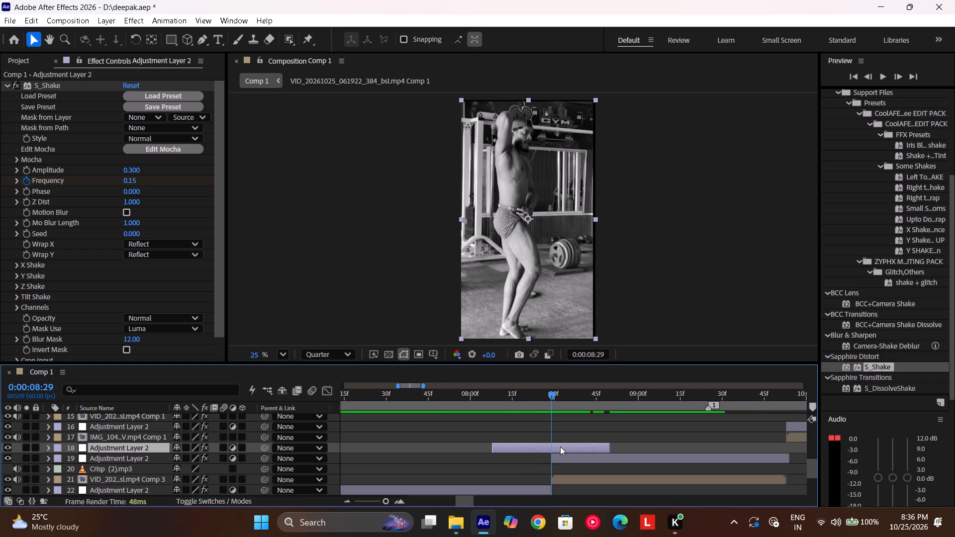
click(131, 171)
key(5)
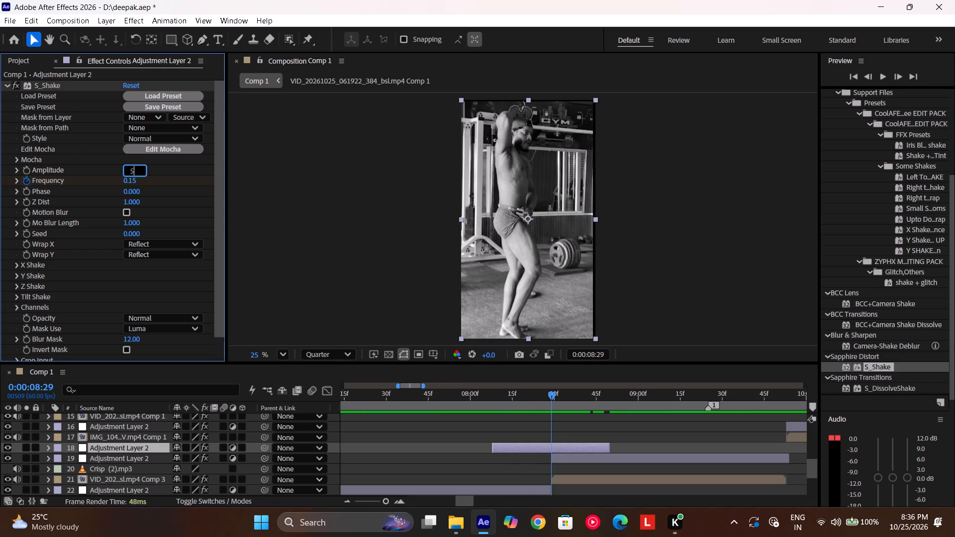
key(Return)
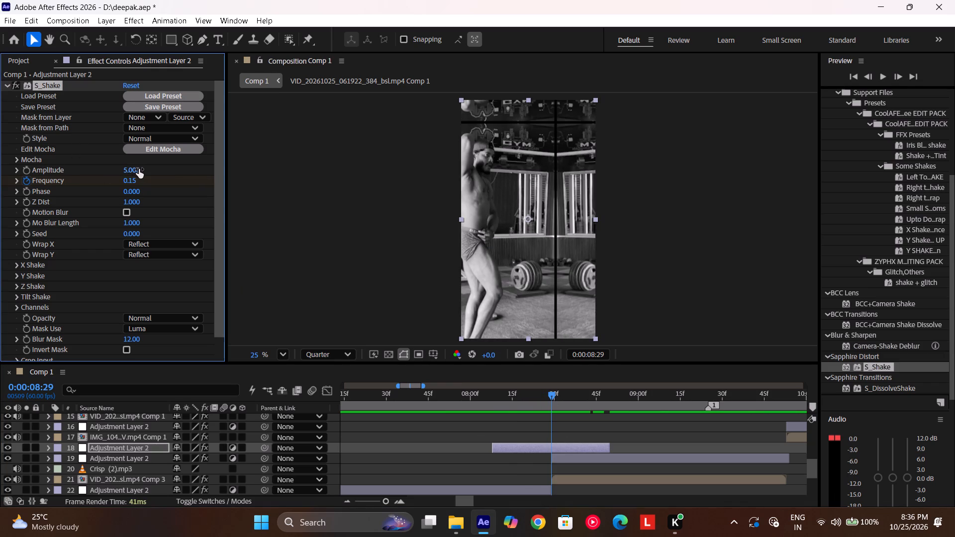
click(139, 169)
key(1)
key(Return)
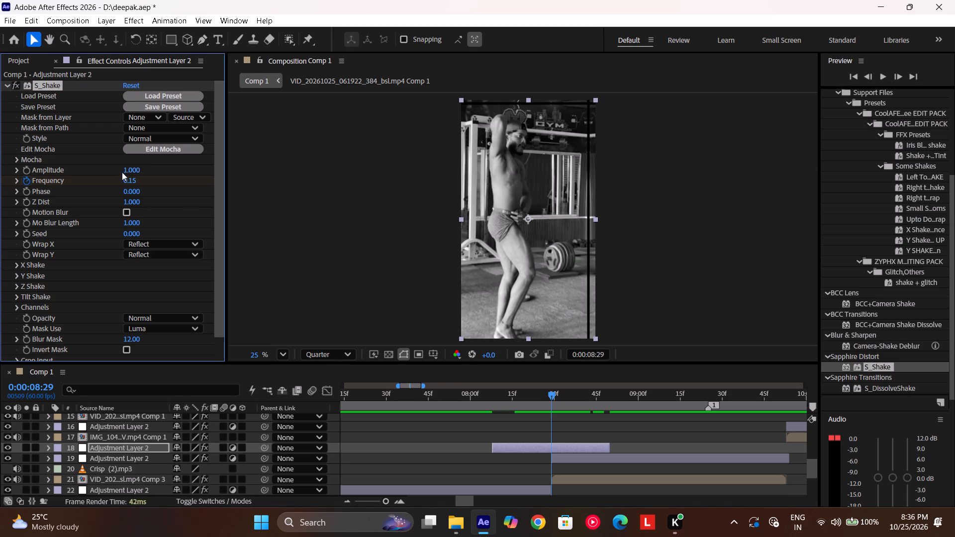
Set the S_Shake Amplitude to 0.5 and scrub across the cut to check the shake.
click(126, 170)
key(period)
key(5)
key(Return)
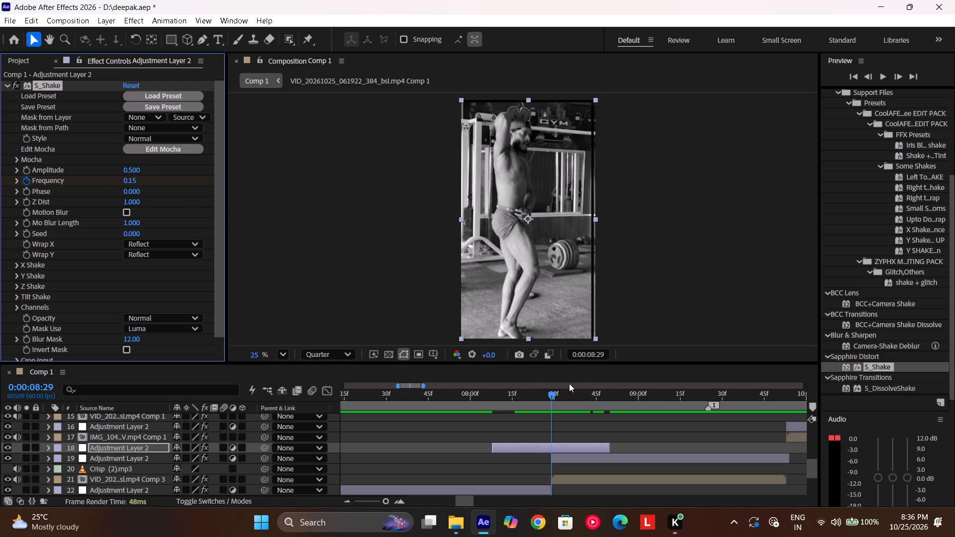
drag(544, 397, 565, 403)
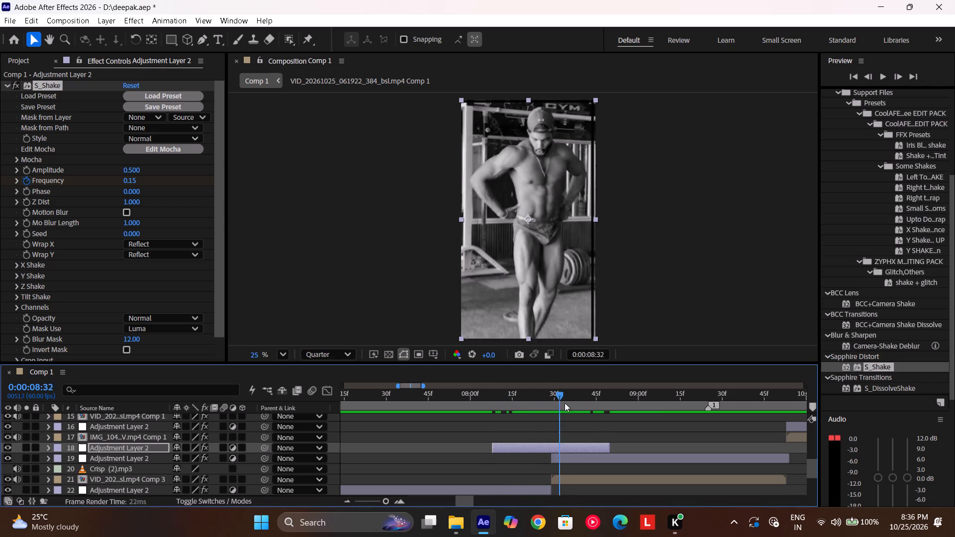
drag(565, 403, 519, 426)
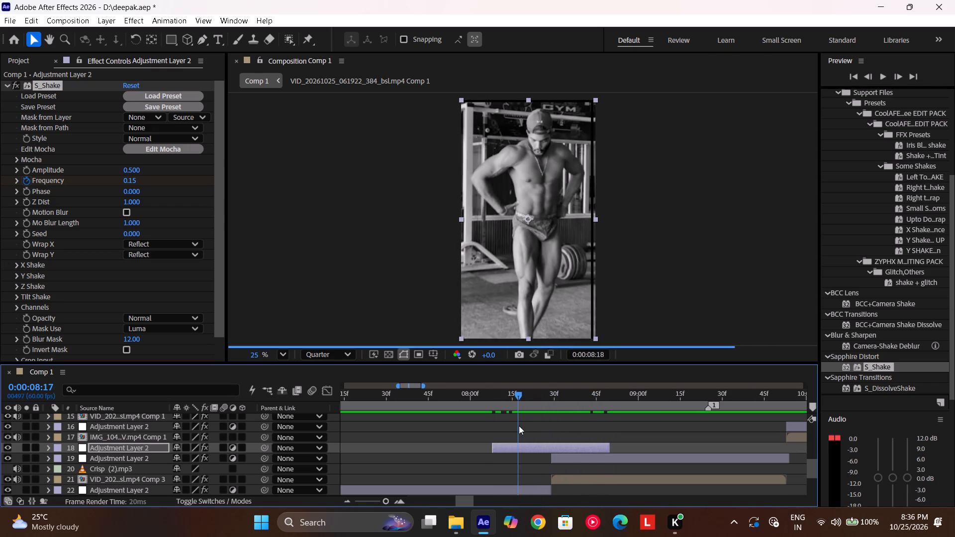
drag(519, 426, 526, 423)
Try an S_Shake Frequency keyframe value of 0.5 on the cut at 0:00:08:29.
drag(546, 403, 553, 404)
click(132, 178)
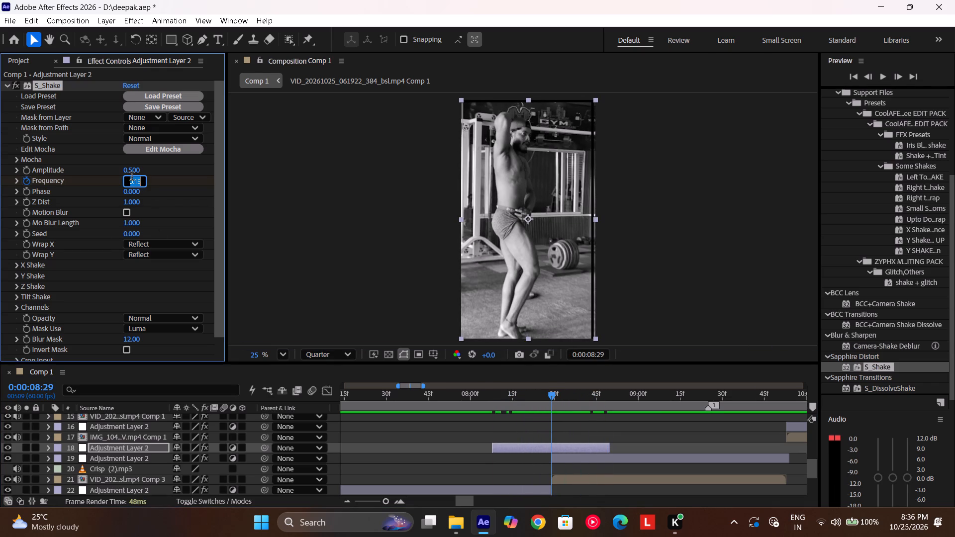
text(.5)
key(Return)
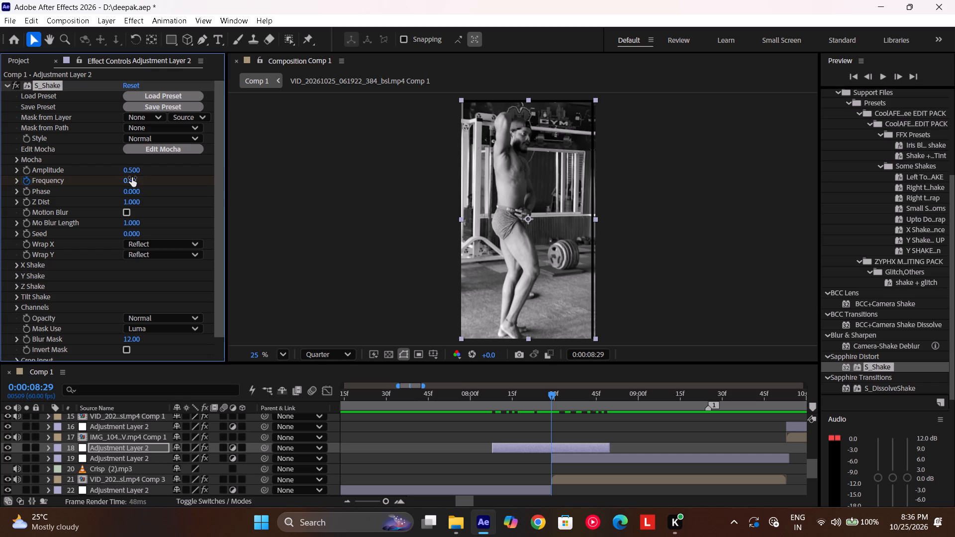
Scrub and play Comp 1 from about 0:00:07:57 across the cut to check the shake.
drag(548, 397, 482, 415)
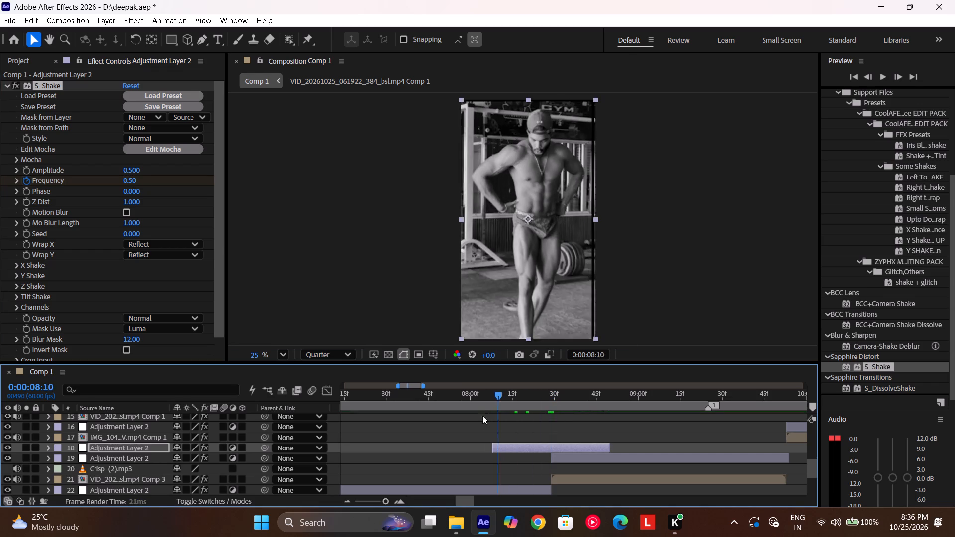
drag(482, 415, 613, 427)
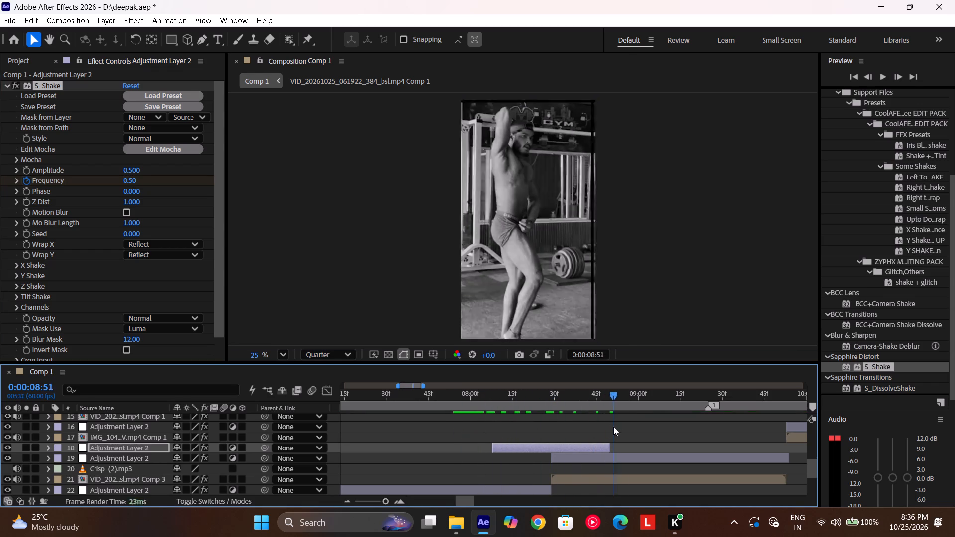
drag(613, 427, 549, 452)
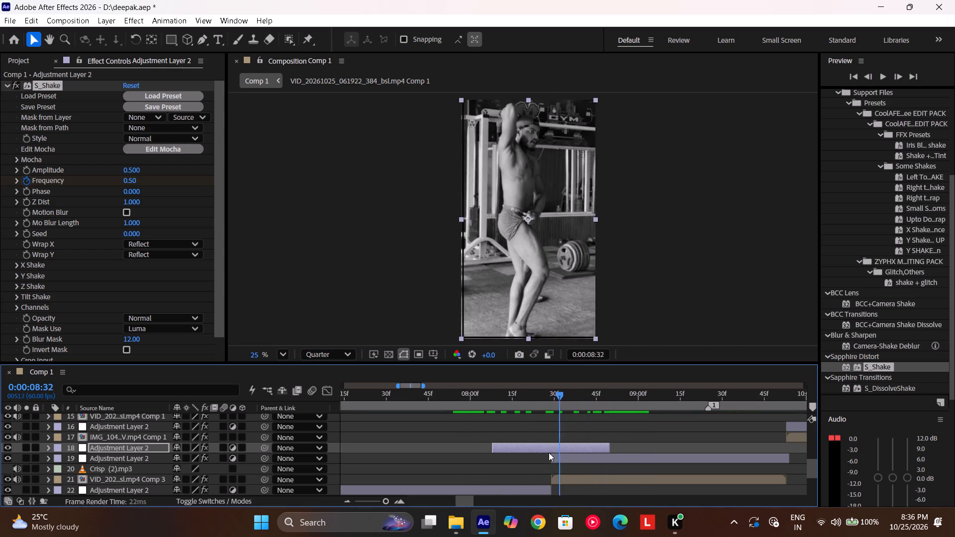
drag(549, 452, 458, 467)
key(space)
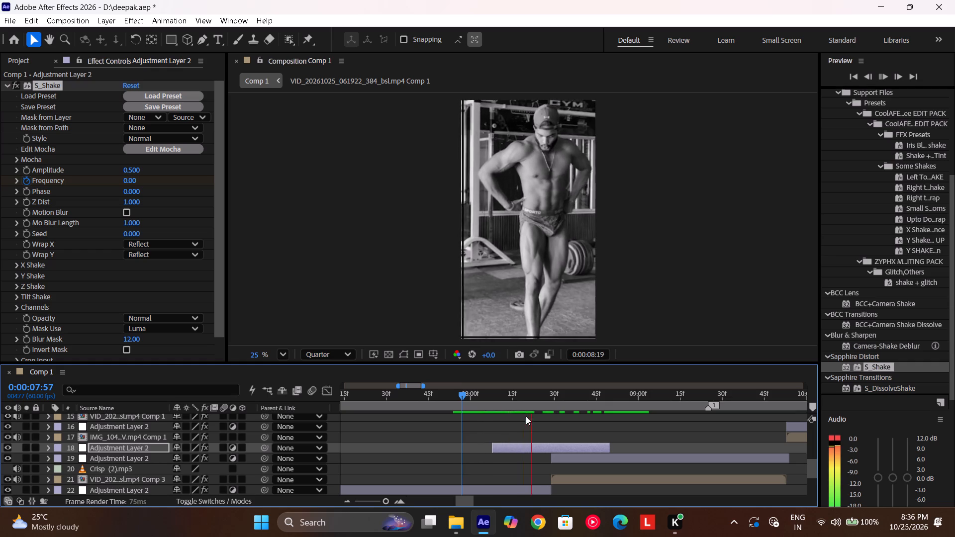
drag(551, 395, 483, 415)
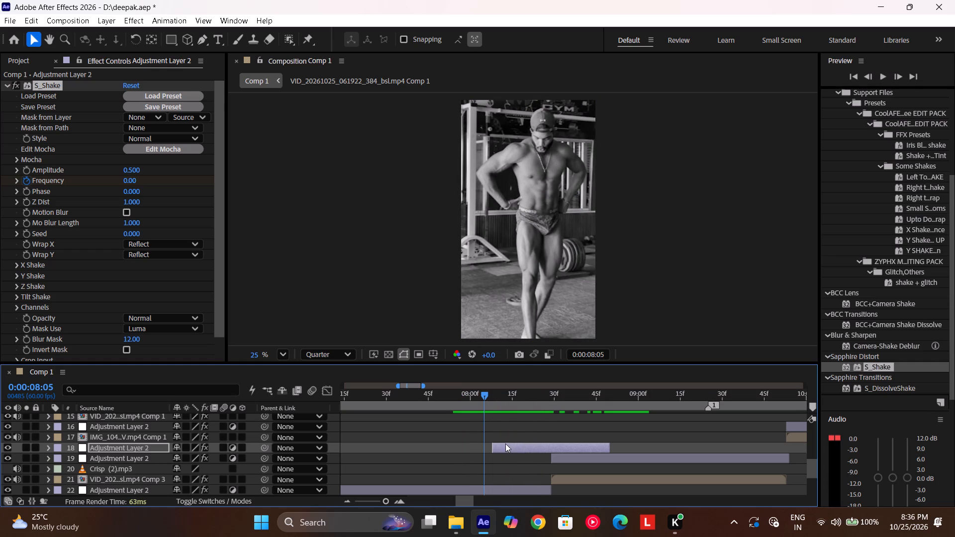
click(511, 402)
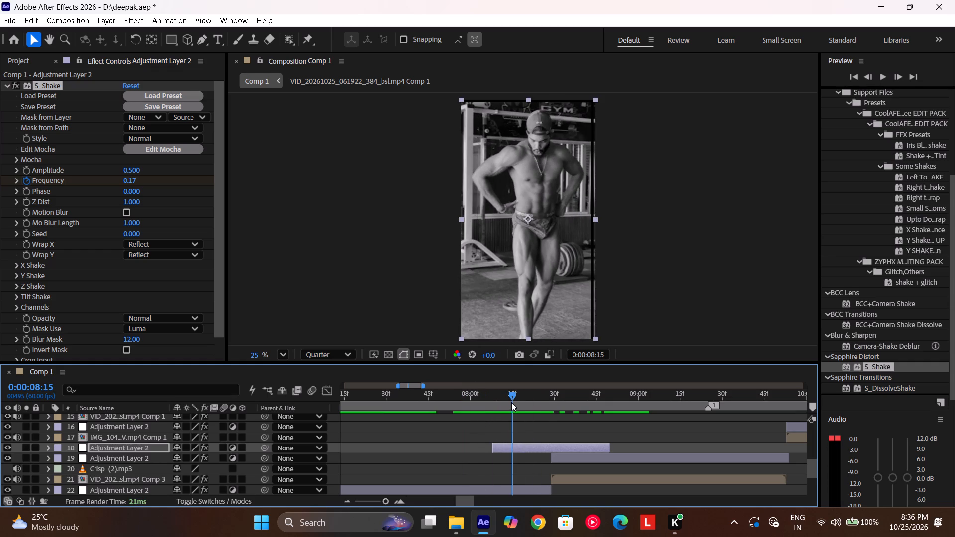
click(511, 402)
drag(511, 402, 464, 416)
key(space)
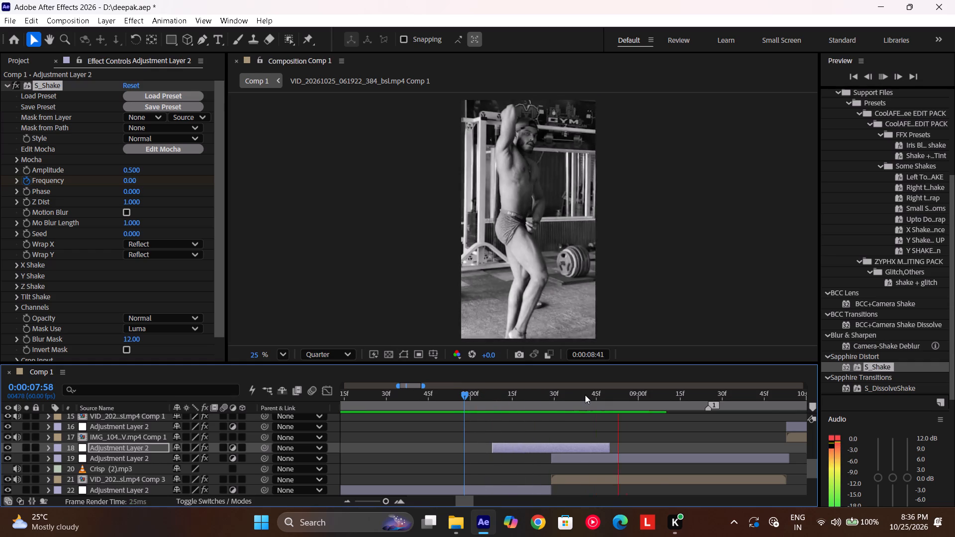
drag(585, 395, 467, 439)
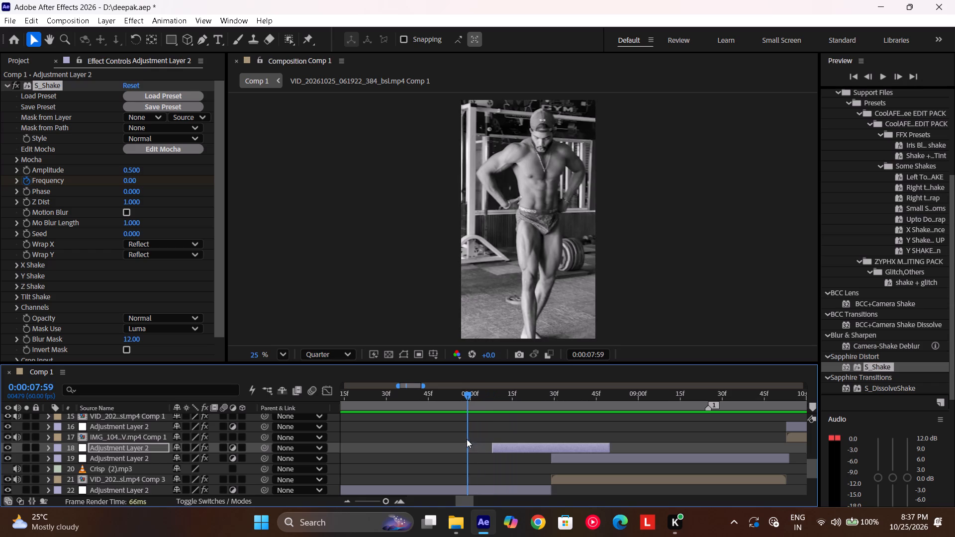
Set the S_Shake Frequency keyframe on the cut at 0:00:08:29 to 0.25.
drag(467, 439, 492, 445)
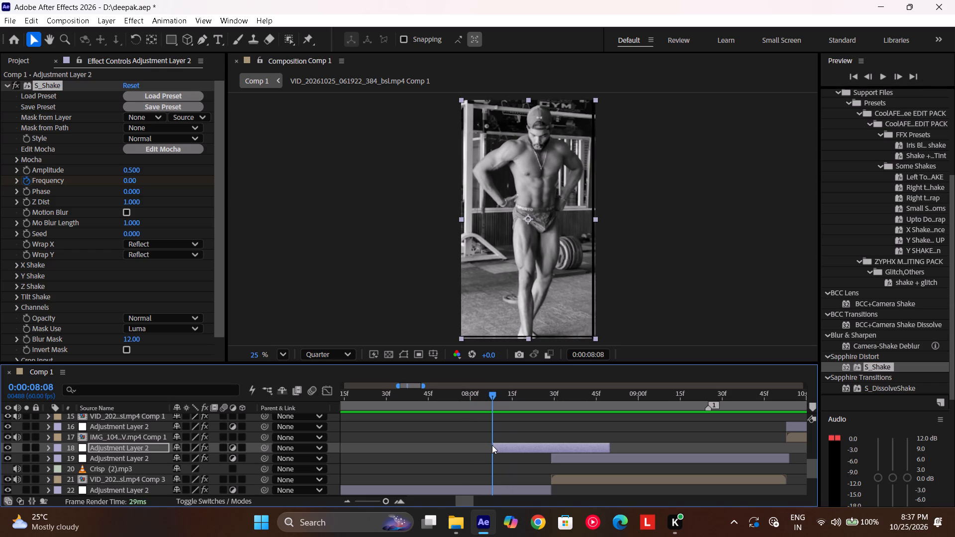
drag(492, 445, 492, 445)
click(492, 445)
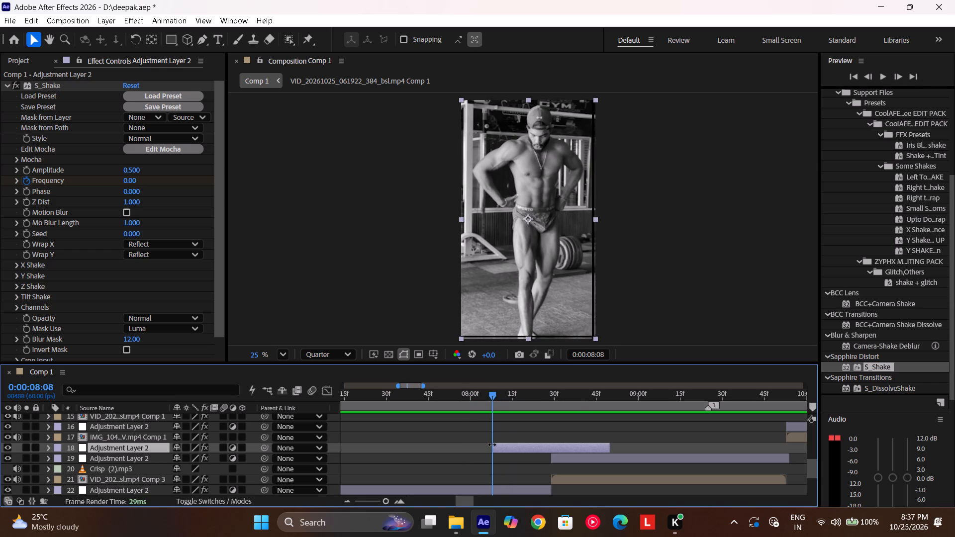
drag(564, 400, 552, 405)
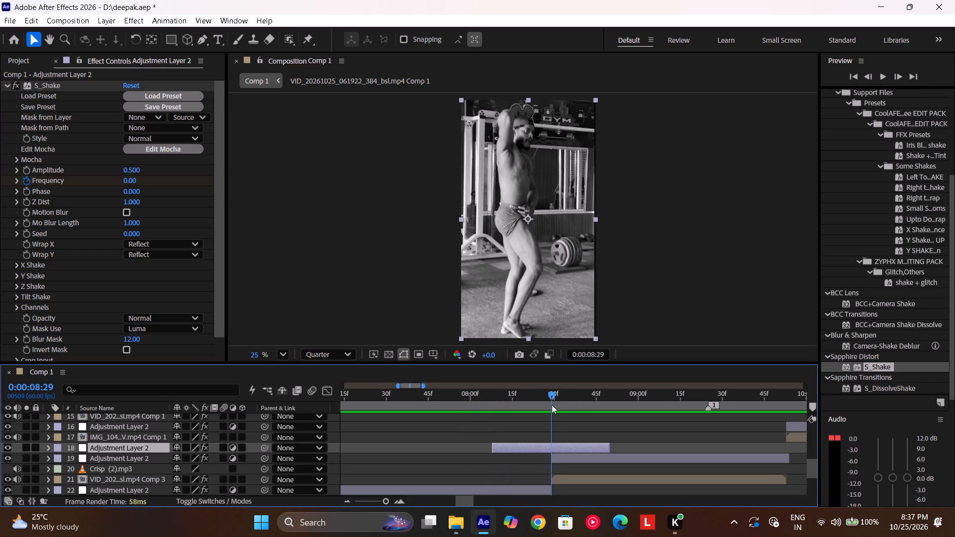
drag(552, 405, 553, 403)
click(135, 181)
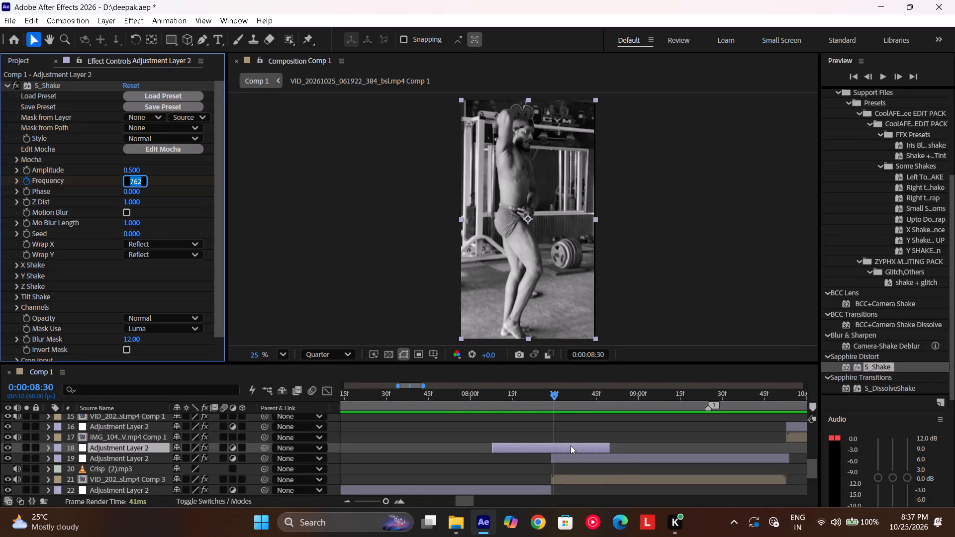
click(550, 405)
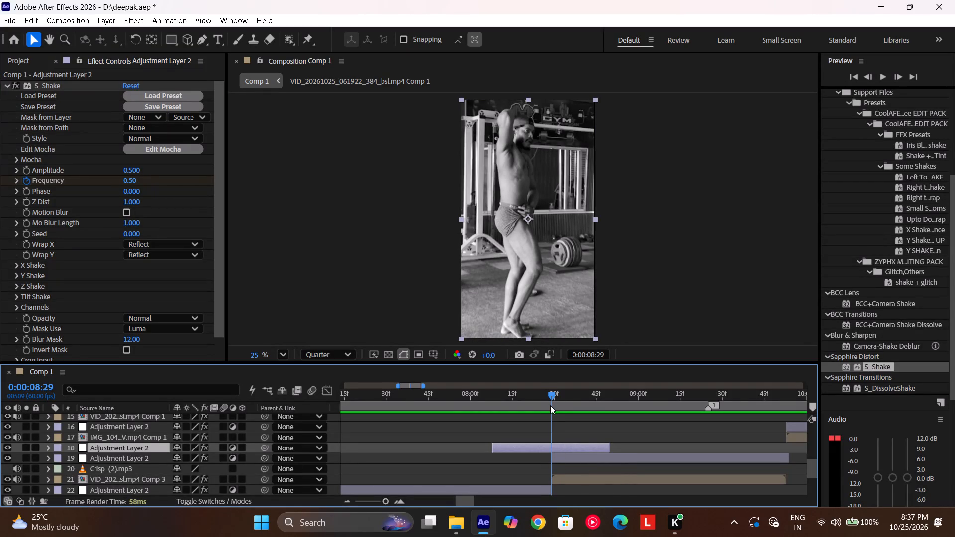
click(134, 178)
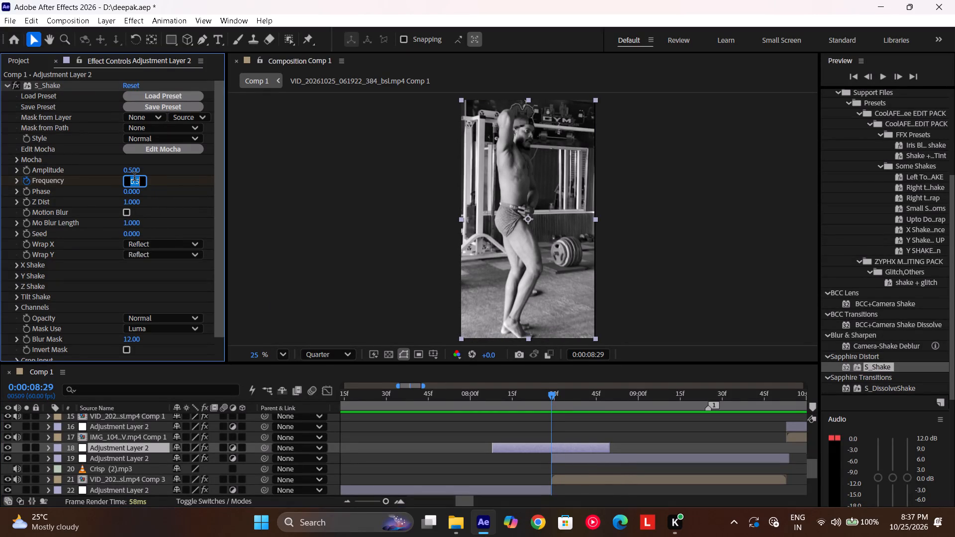
text(.25)
key(Return)
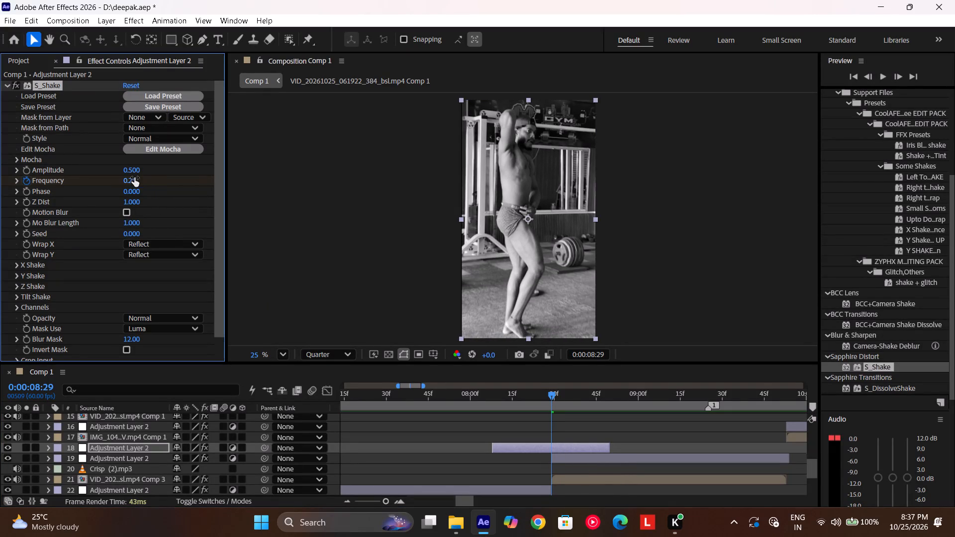
Play and scrub Comp 1 from just before the adjustment layer to about 0:00:09:04 to check the revised shake.
drag(560, 405, 465, 415)
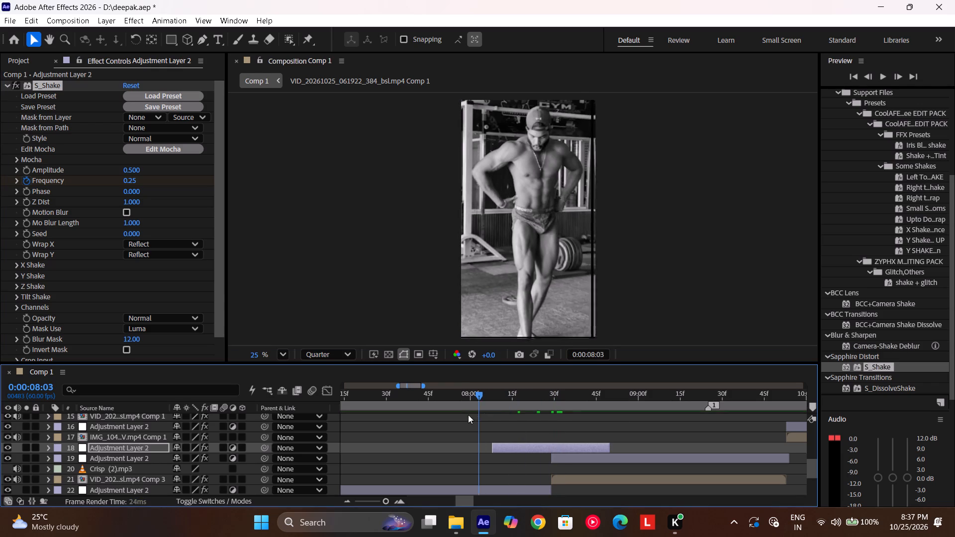
key(space)
drag(550, 401, 485, 418)
key(space)
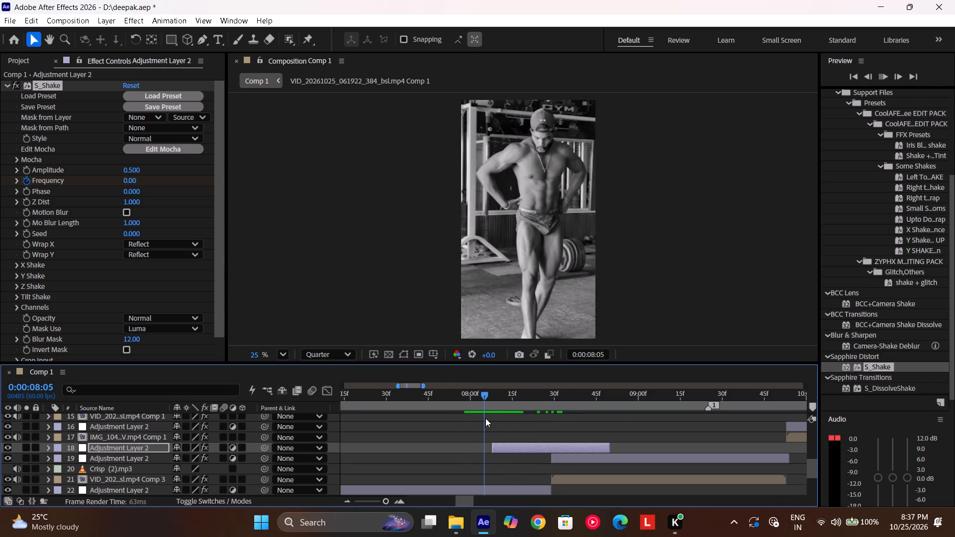
drag(570, 401, 508, 419)
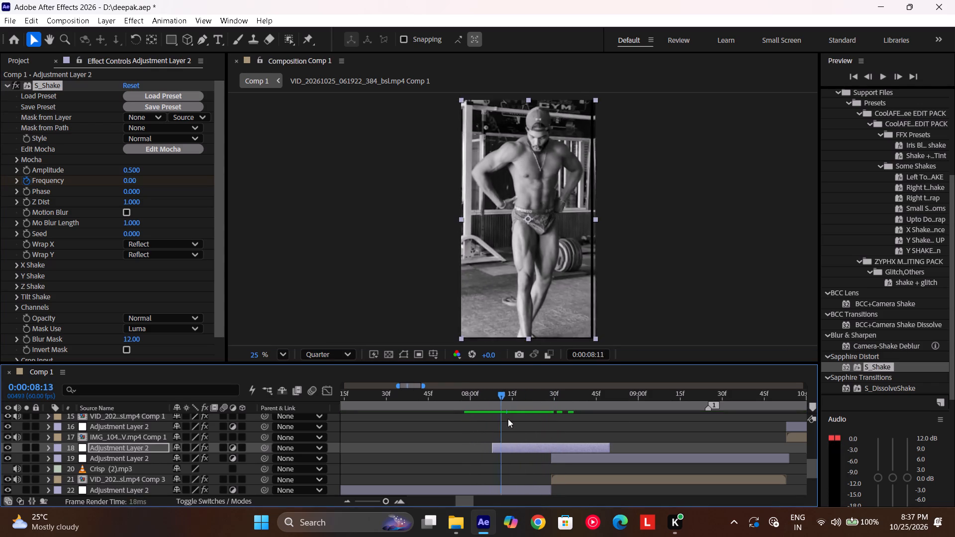
drag(508, 419, 650, 406)
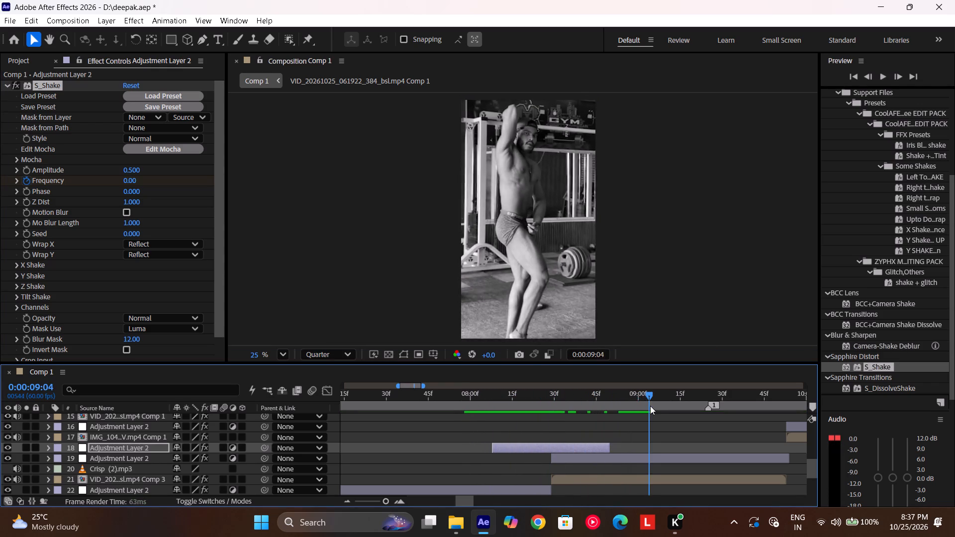
drag(650, 406, 593, 425)
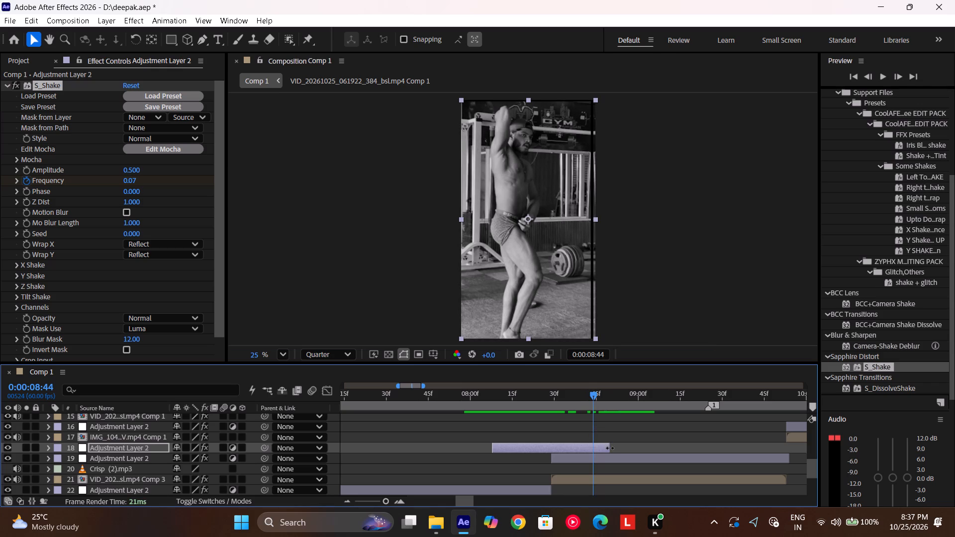
drag(588, 400, 596, 409)
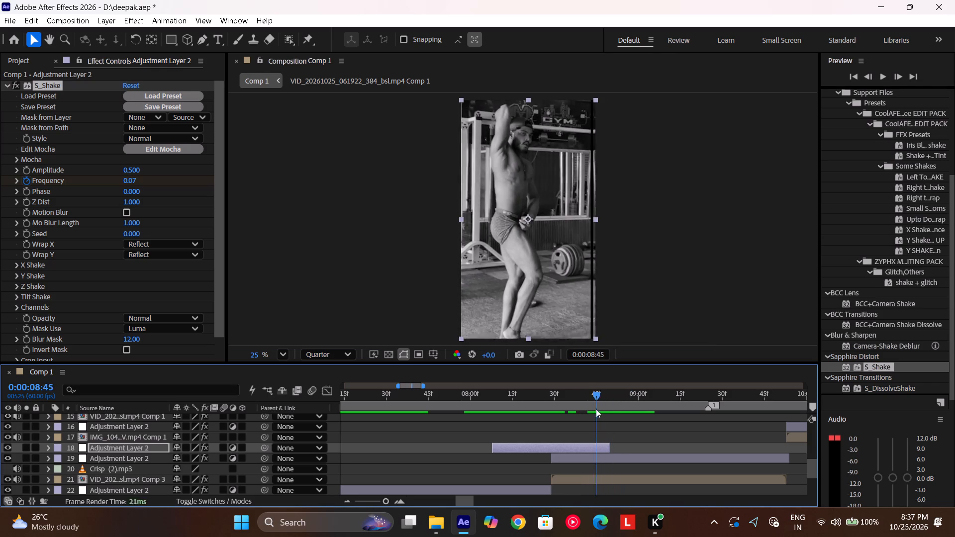
Add an S_Shake Amplitude keyframe at the adjustment layer's start, 0:00:08:08.
drag(596, 409, 507, 445)
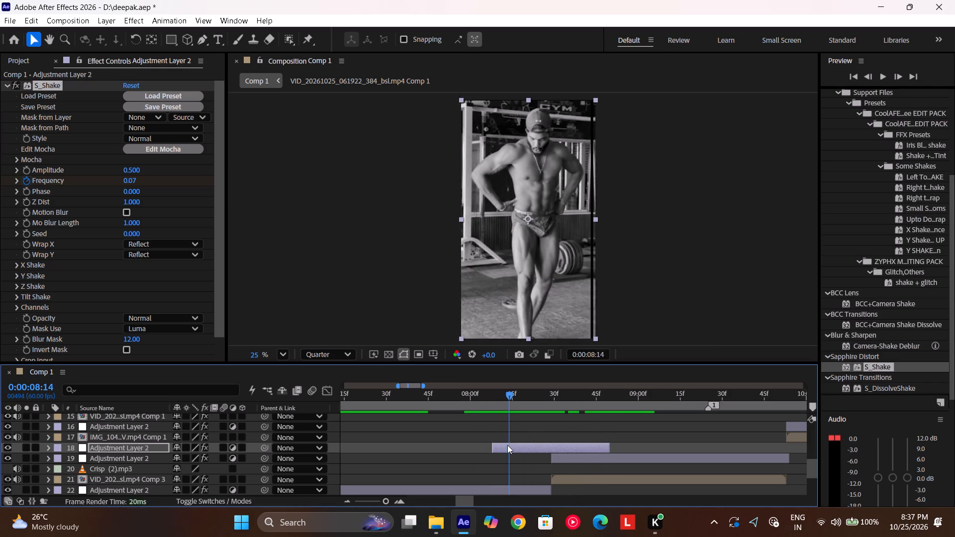
drag(507, 445, 493, 427)
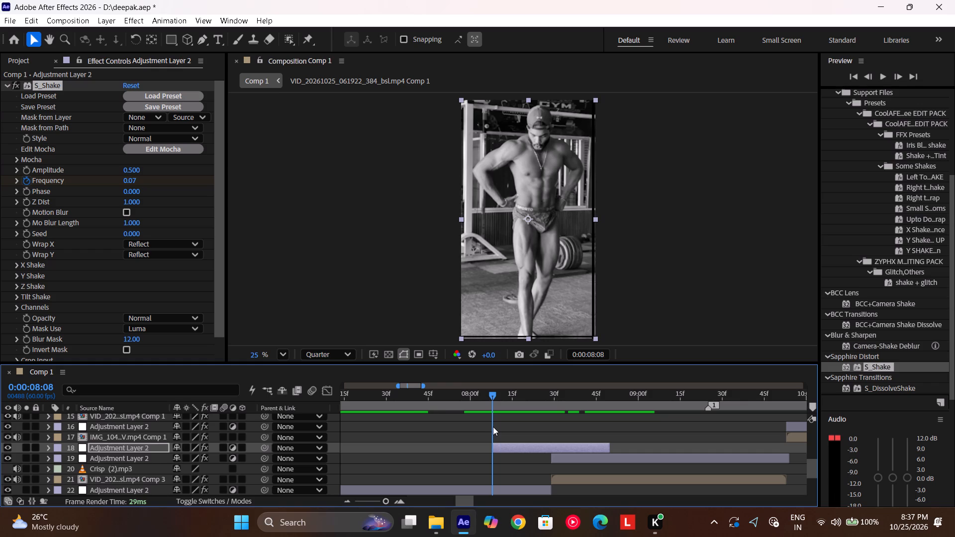
click(30, 170)
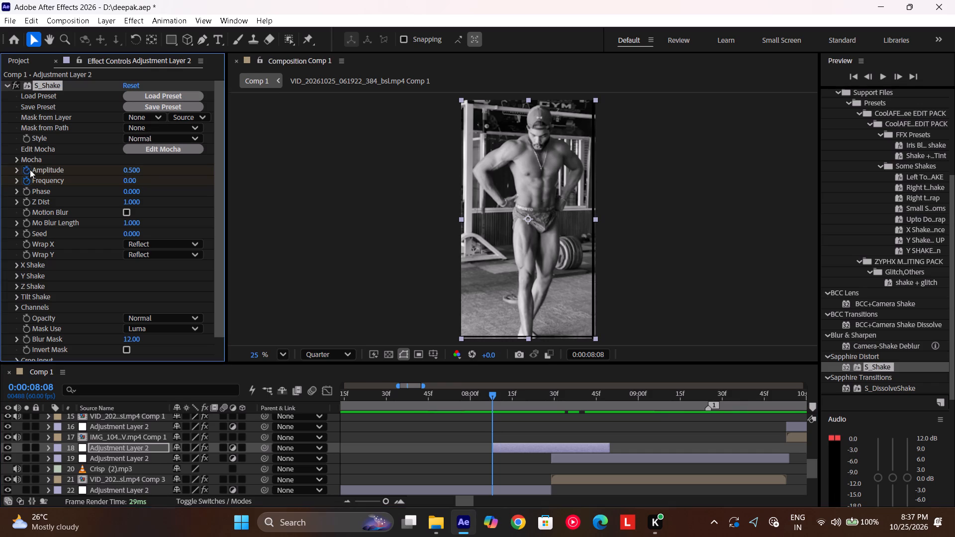
Set the S_Shake Amplitude keyframe at the adjustment layer's start, 0:00:08:08, to 0.
click(139, 169)
key(0)
key(Return)
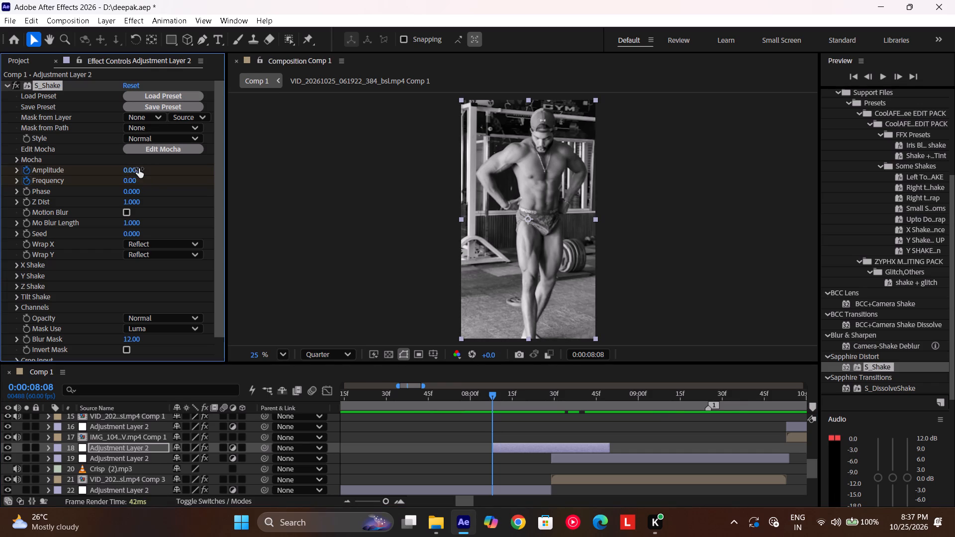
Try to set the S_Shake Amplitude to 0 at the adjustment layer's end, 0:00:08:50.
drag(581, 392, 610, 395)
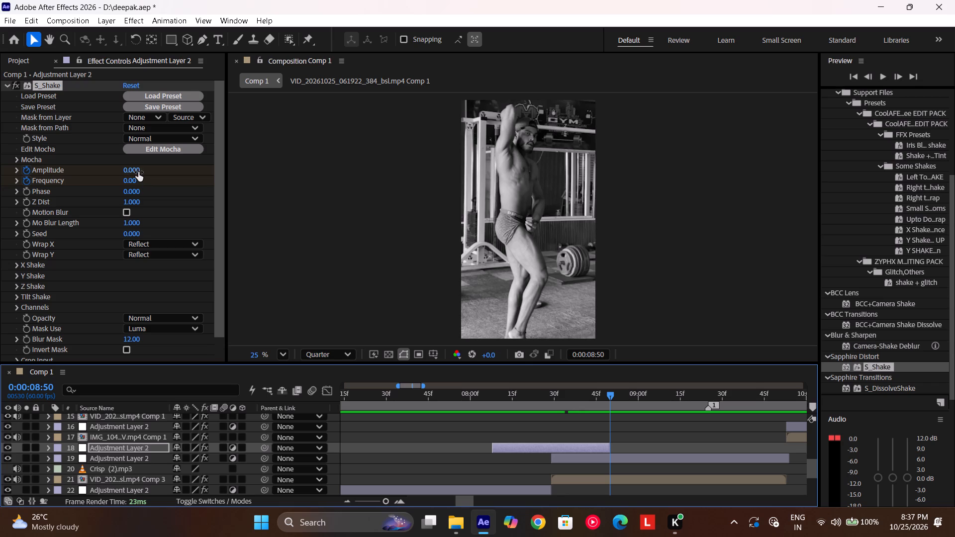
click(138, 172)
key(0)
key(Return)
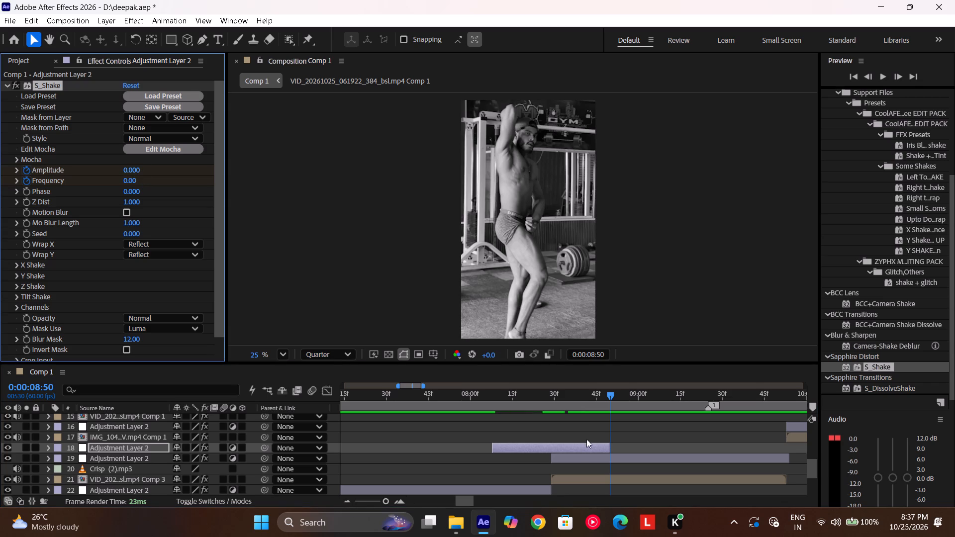
Set the S_Shake Amplitude to 0.5 at the cut, 0:00:08:29.
drag(606, 407, 491, 431)
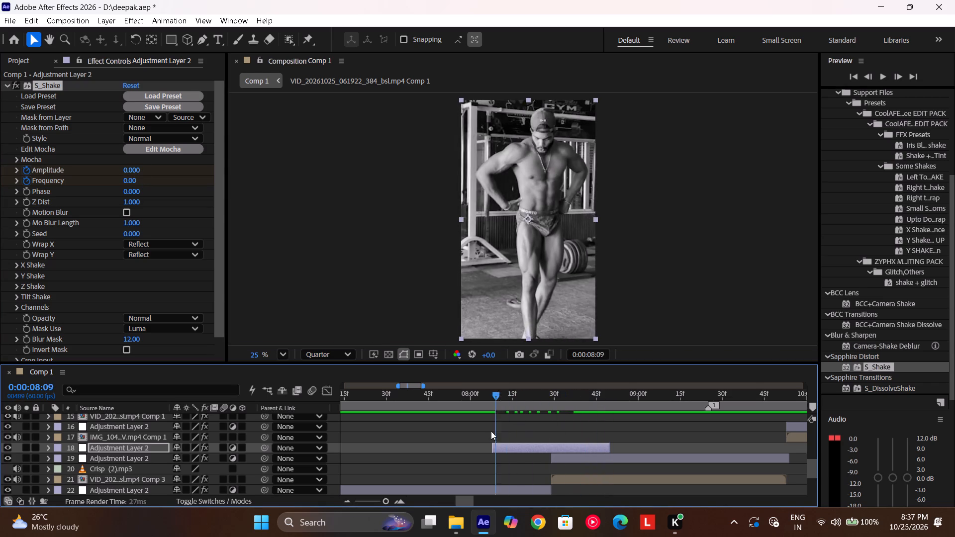
drag(491, 431, 552, 431)
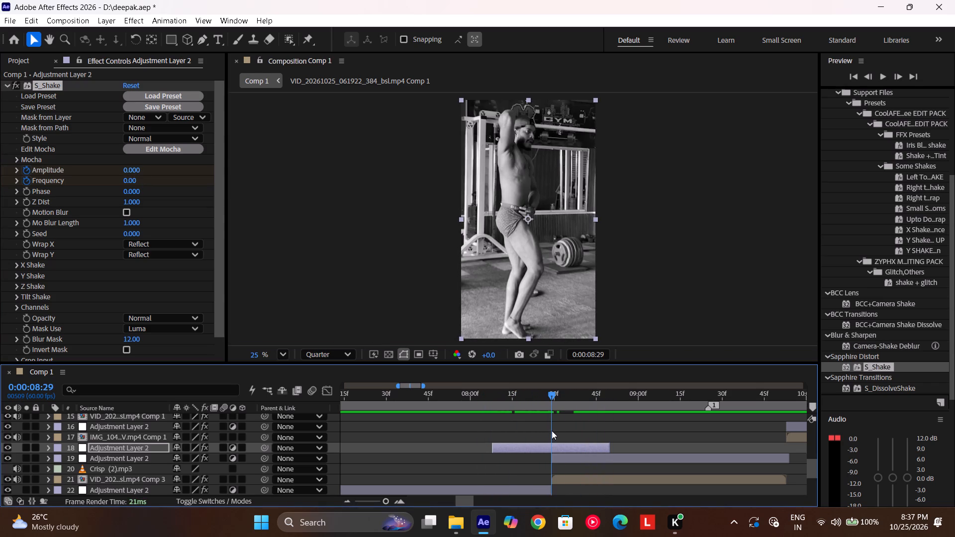
drag(552, 431, 551, 431)
click(559, 446)
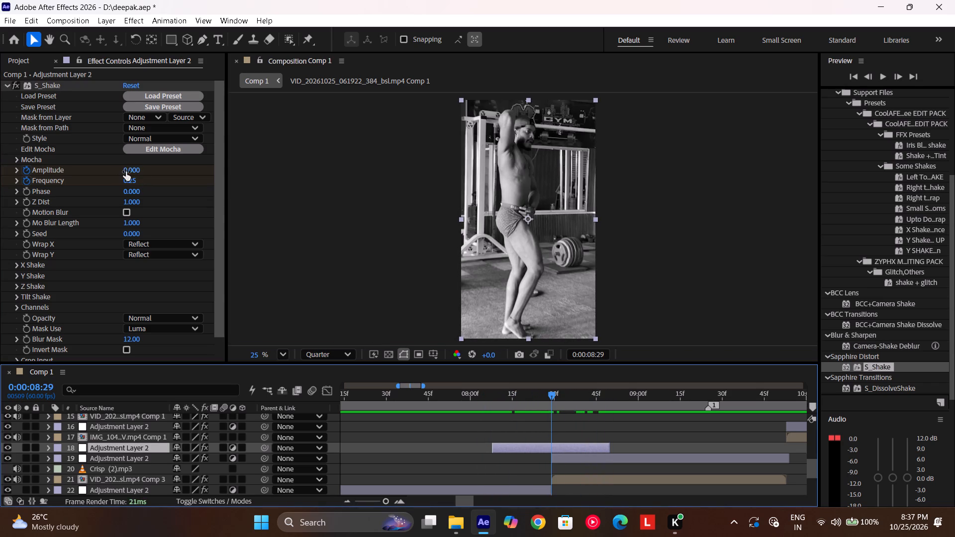
click(127, 172)
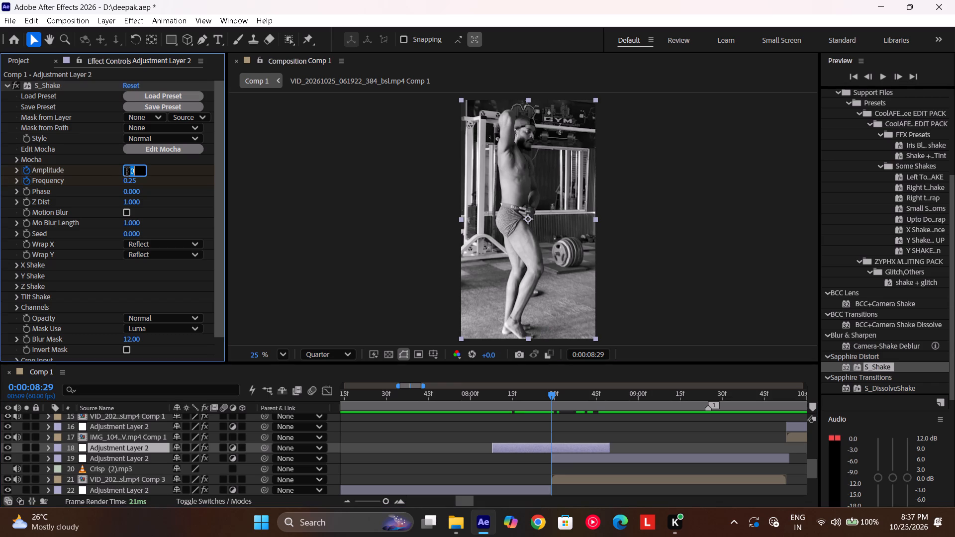
text(.5)
key(Return)
Play and scrub Comp 1 from just before the adjustment layer past its end to check the amplitude-keyframed shake.
drag(553, 400, 504, 410)
drag(501, 386, 472, 401)
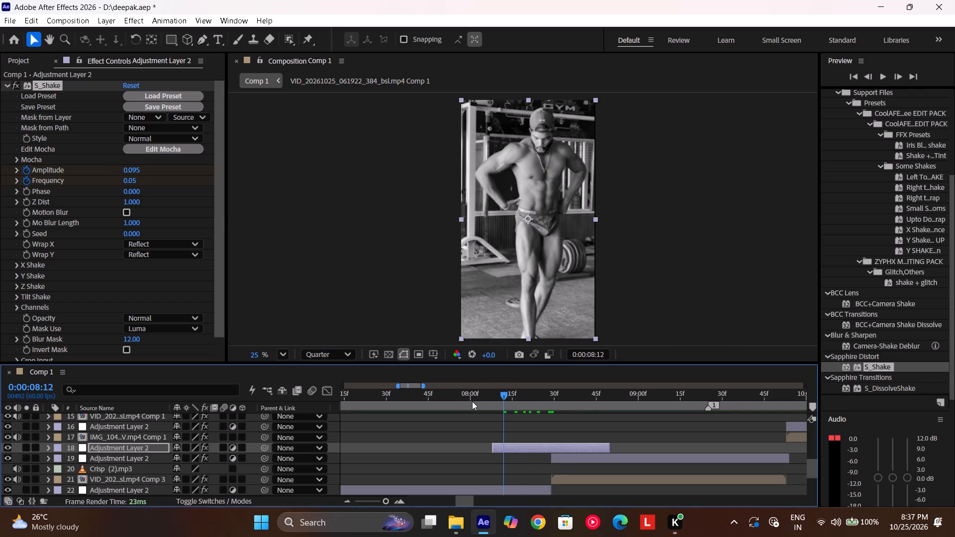
drag(472, 399, 459, 401)
key(space)
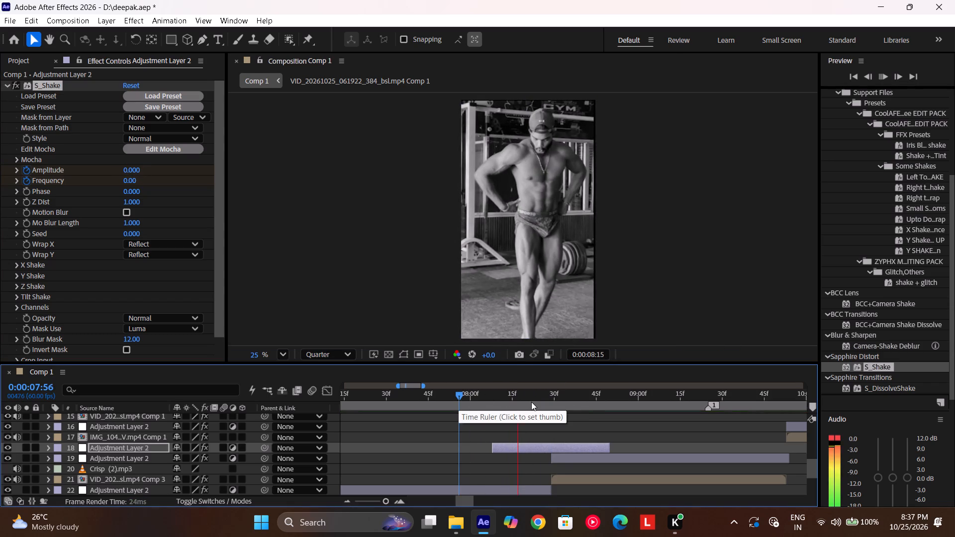
drag(531, 402, 467, 417)
key(space)
drag(568, 400, 524, 413)
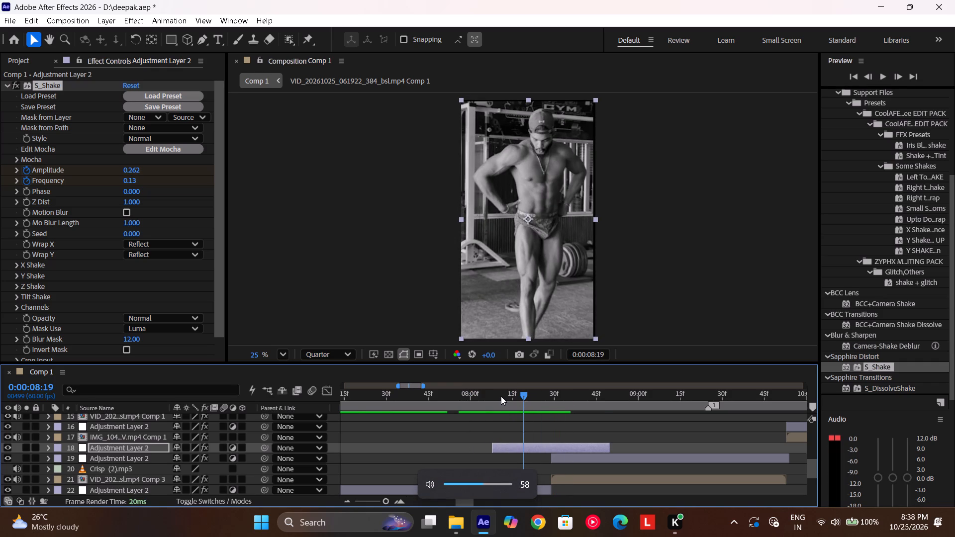
drag(501, 396, 472, 411)
key(space)
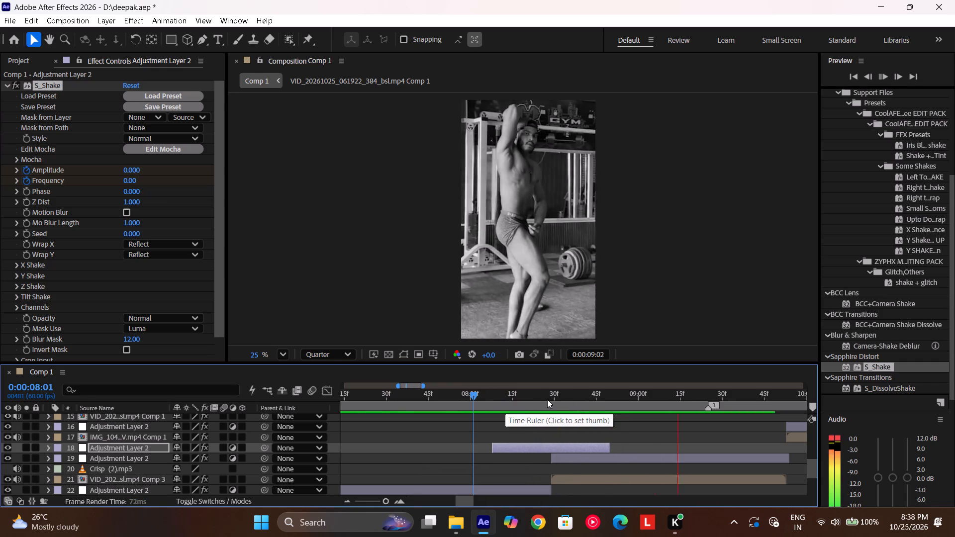
drag(547, 399, 622, 401)
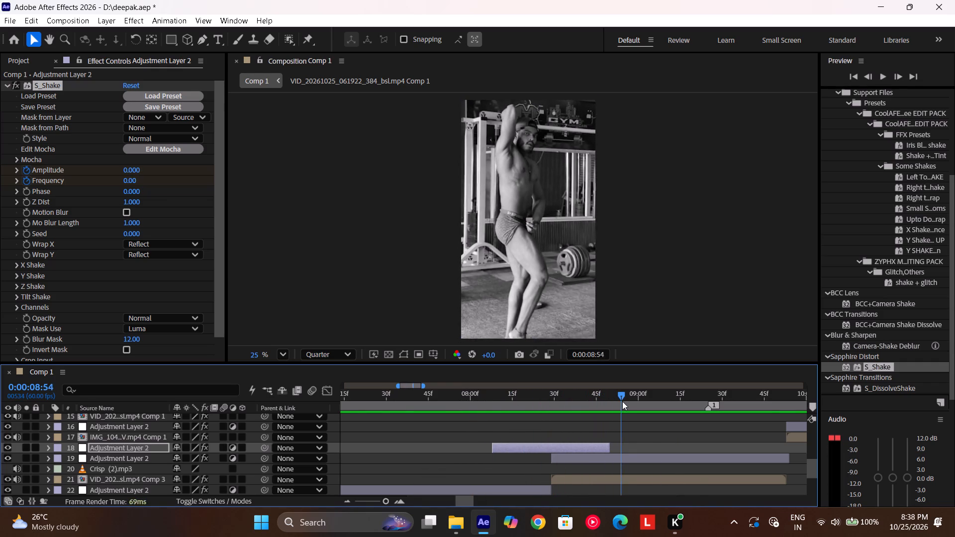
Reveal the adjustment layer's keyframes and set the S_Shake Amplitude to 0 at its end, 0:00:08:50.
drag(622, 401, 609, 420)
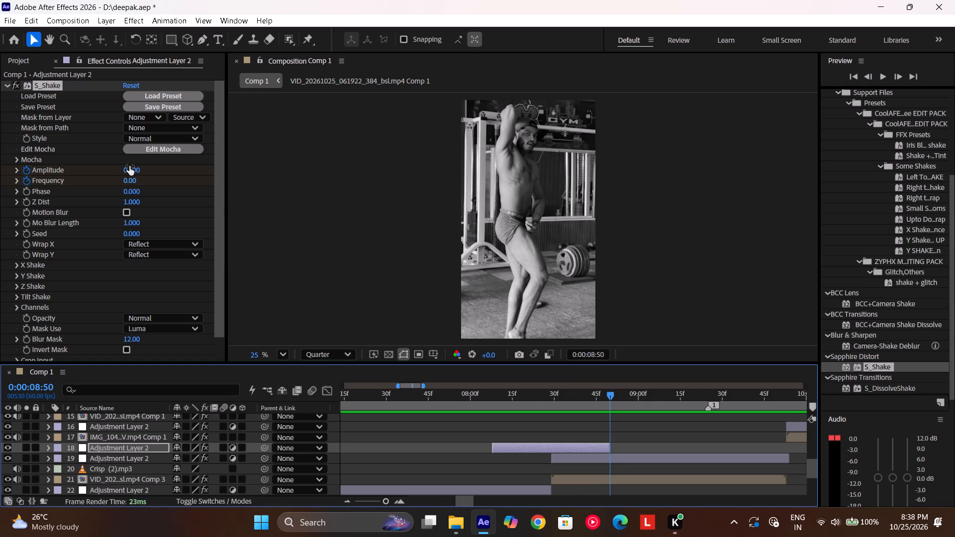
key(u)
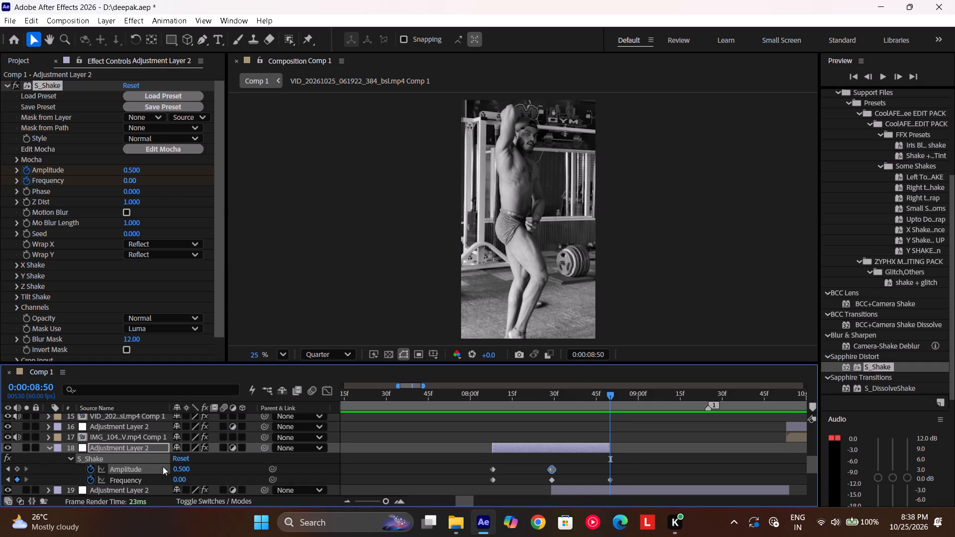
click(188, 467)
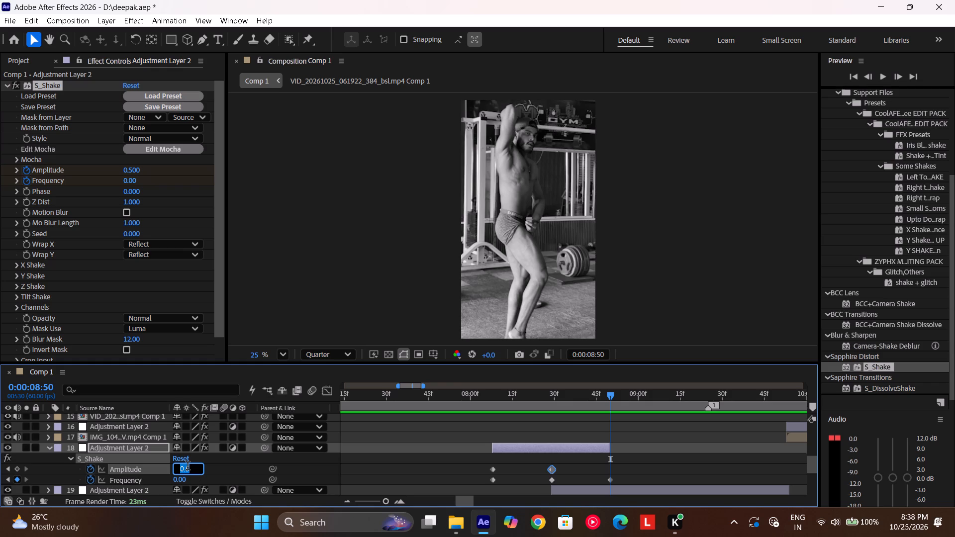
key(Return)
click(188, 467)
key(0)
key(Return)
Play Comp 1 from 0:00:08:01 and again from 0:00:07:32 to check the shake across the cut.
drag(533, 409, 474, 409)
key(space)
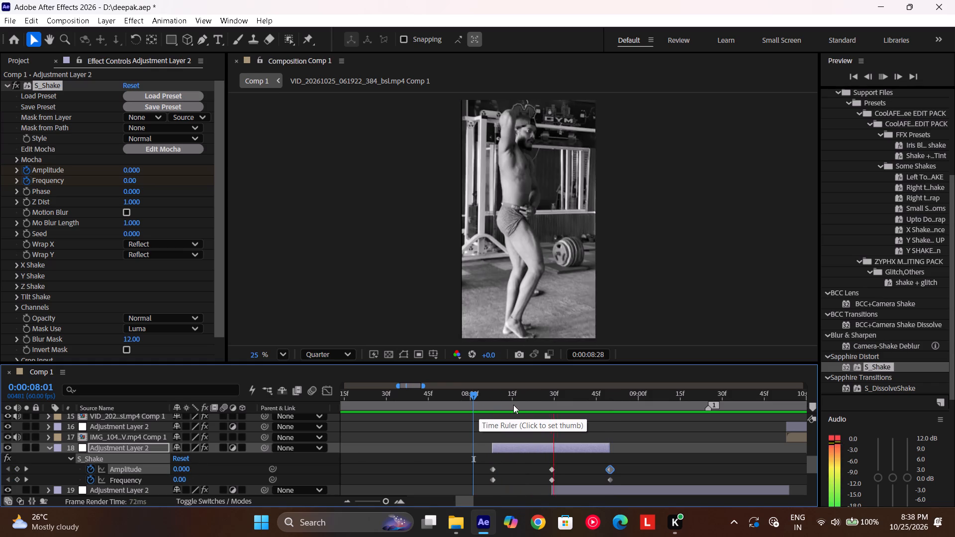
drag(540, 404, 388, 439)
key(space)
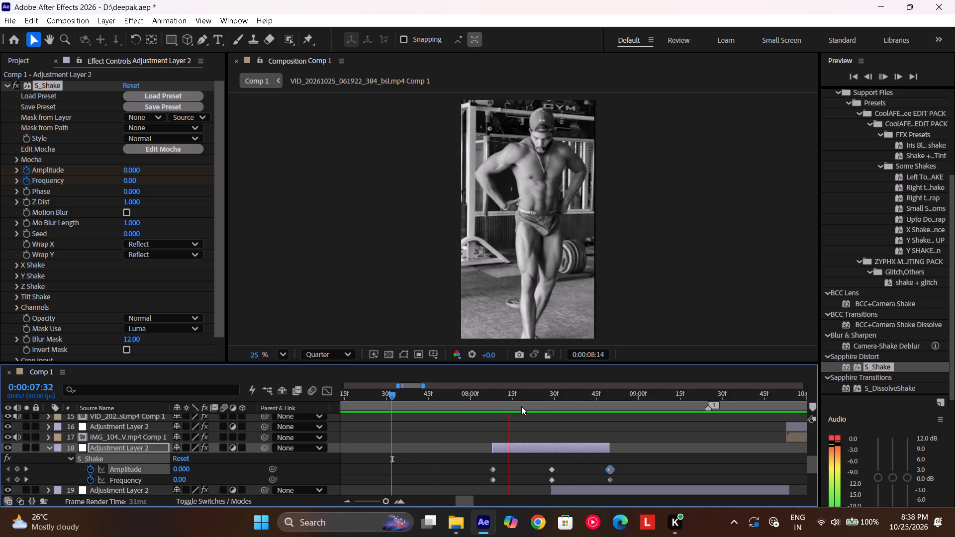
drag(521, 406, 385, 437)
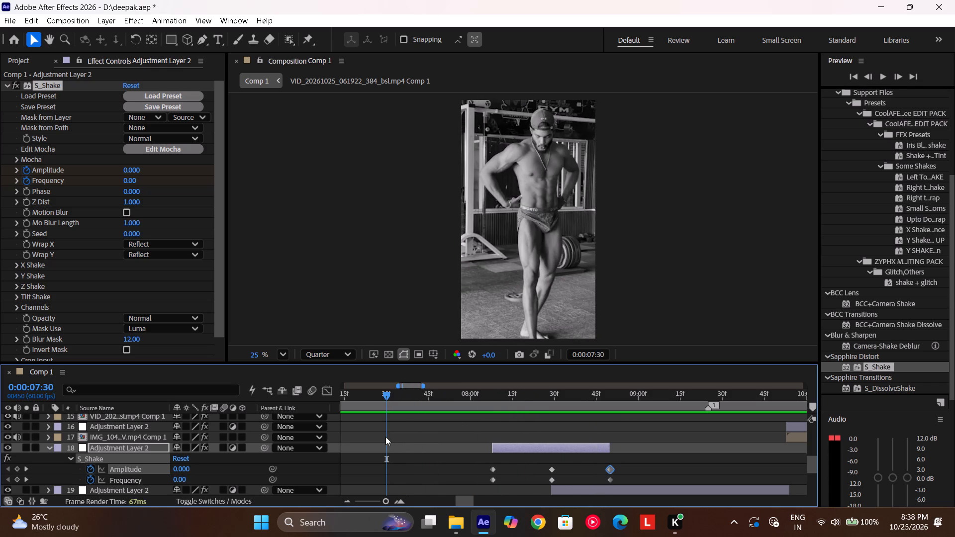
Set the S_Shake Frequency keyframe on the cut at 0:00:08:29 to 0.5.
click(554, 394)
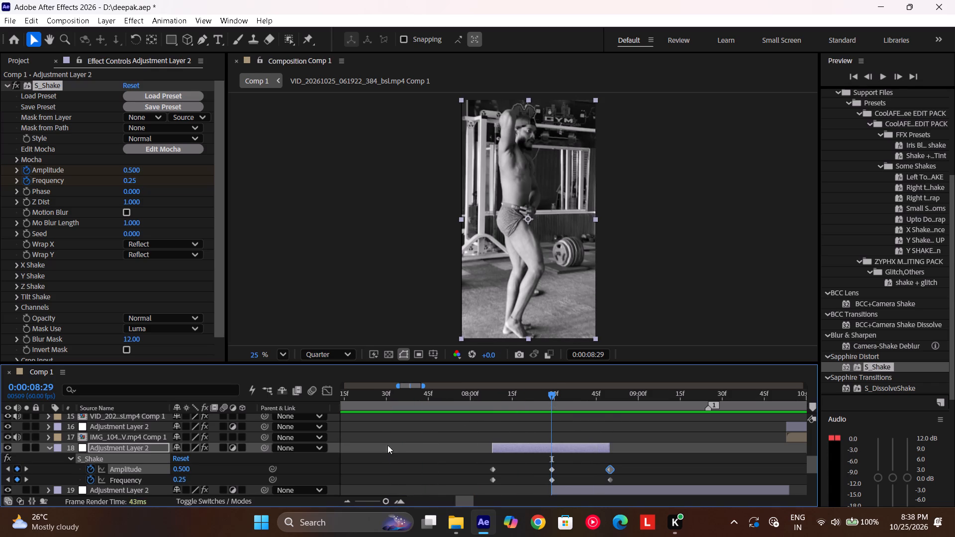
click(177, 480)
text(.5)
key(Return)
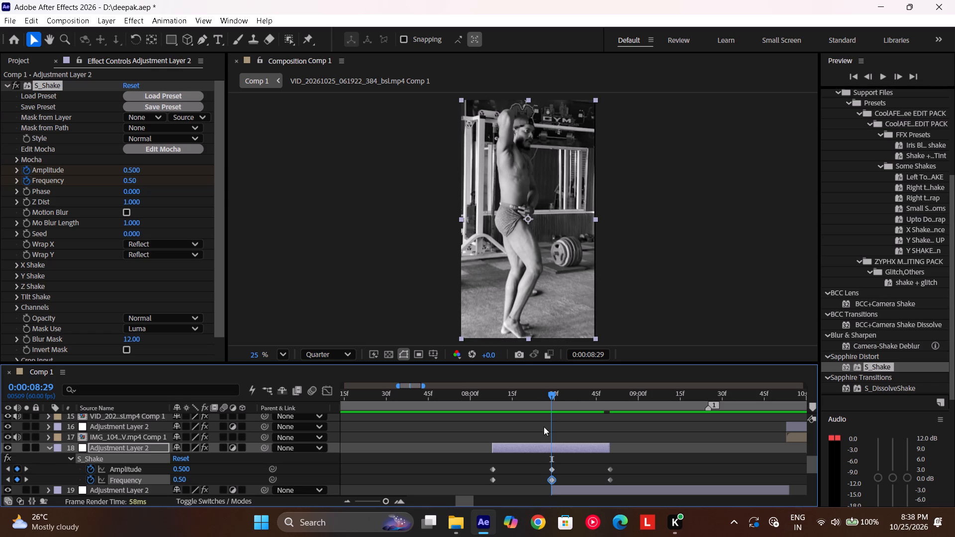
Play Comp 1 repeatedly from about 0:00:07:43 across the cut to check the stronger shake.
click(547, 409)
drag(543, 405, 426, 431)
key(space)
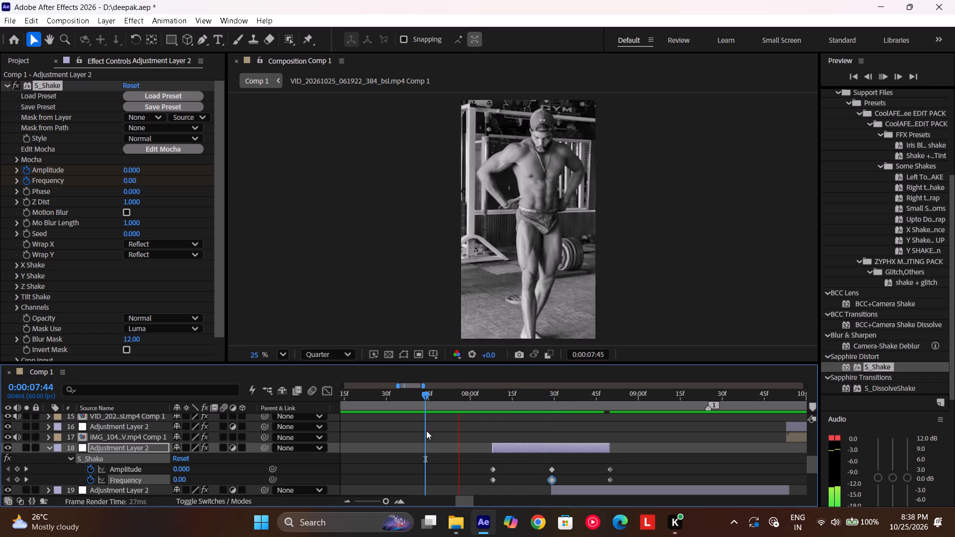
drag(573, 397, 424, 432)
key(space)
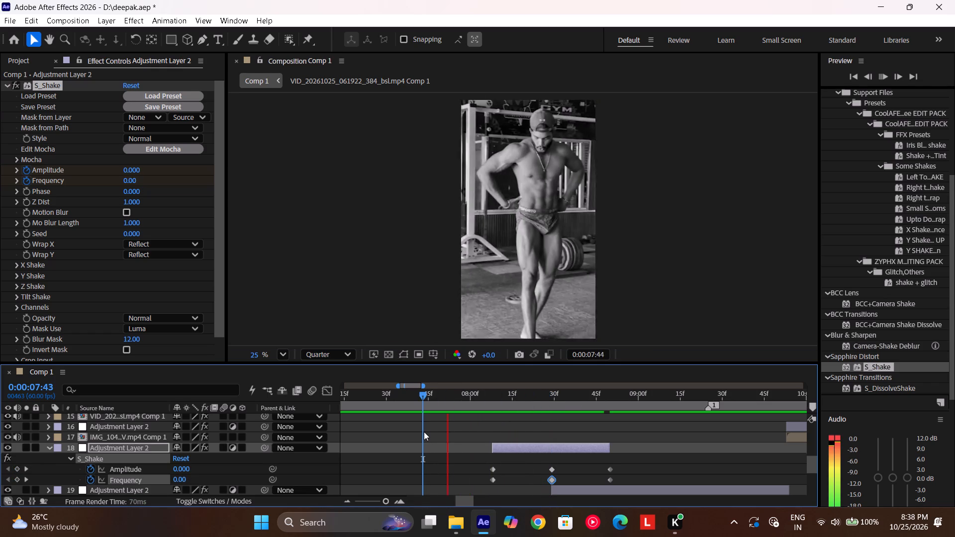
drag(574, 397, 421, 438)
key(space)
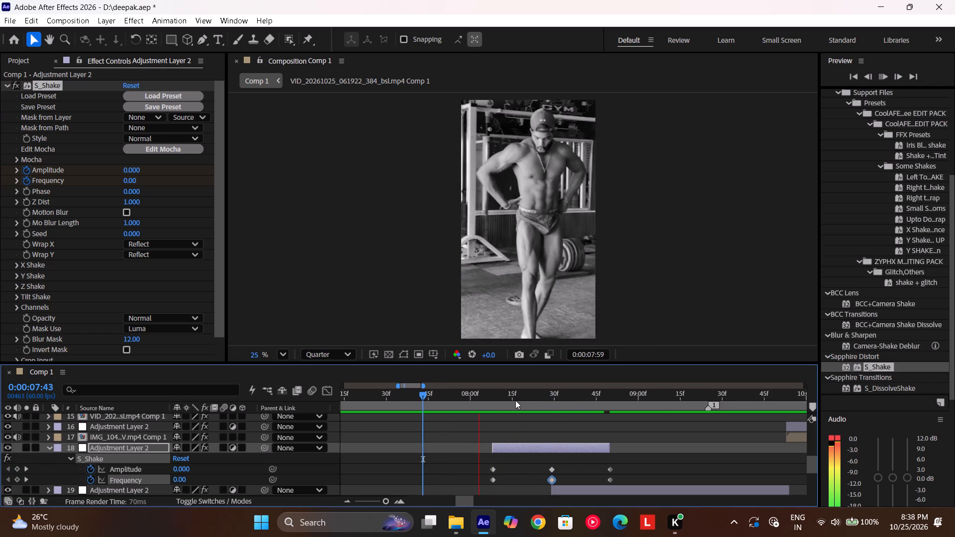
Apply Easy Ease to all three S_Shake Frequency keyframes on the adjustment layer.
drag(563, 399, 553, 406)
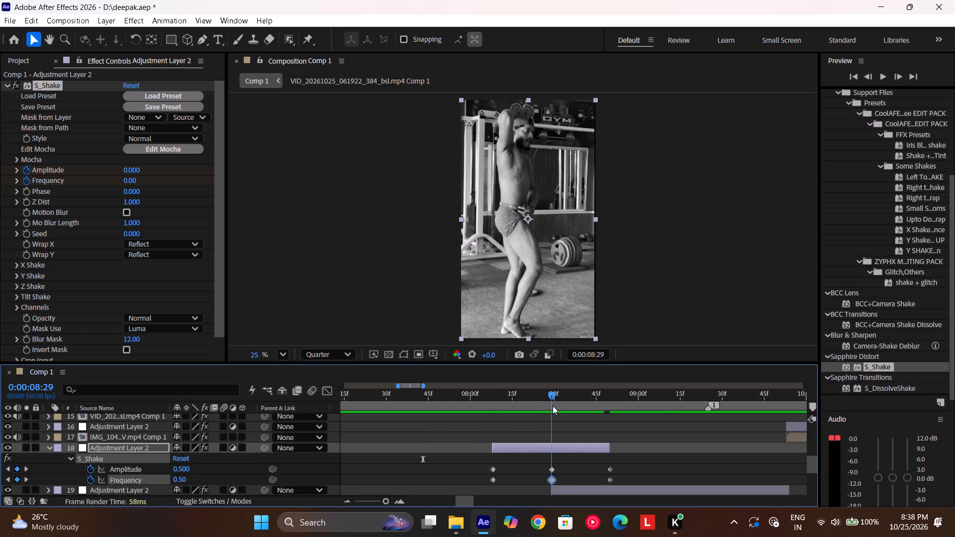
drag(553, 406, 553, 405)
drag(478, 478, 603, 478)
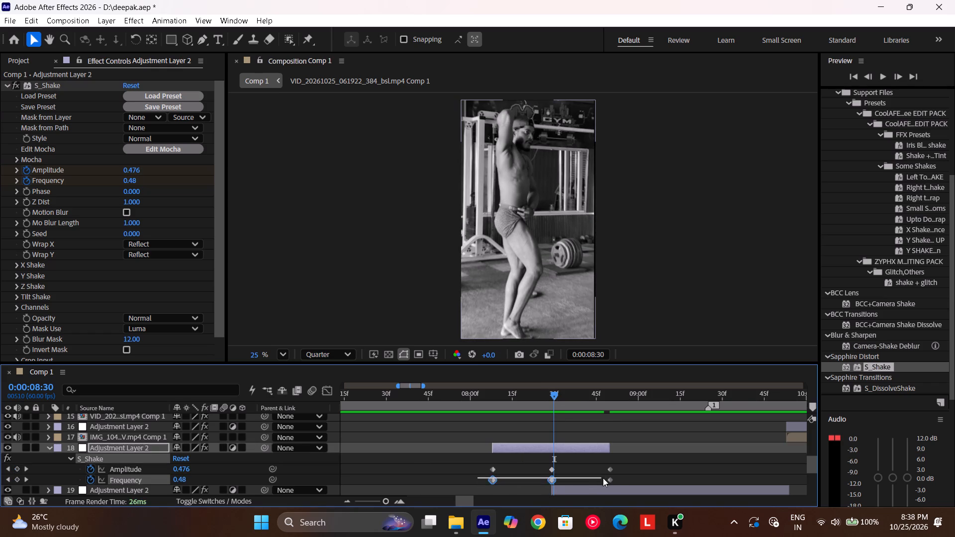
drag(603, 478, 615, 481)
key(F9)
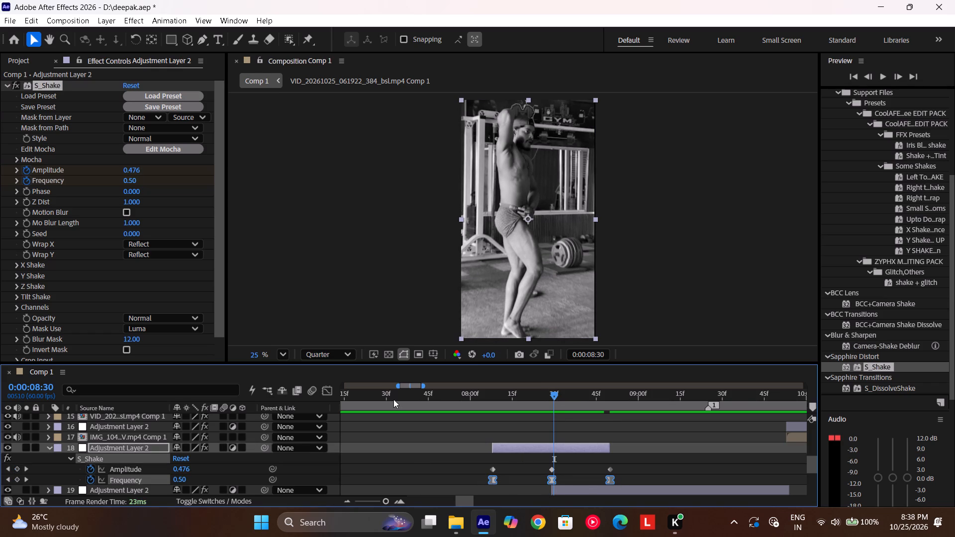
In the Graph Editor, reshape the Frequency curve so it rises steeply out of the first keyframe at 0:00:08:08.
click(325, 390)
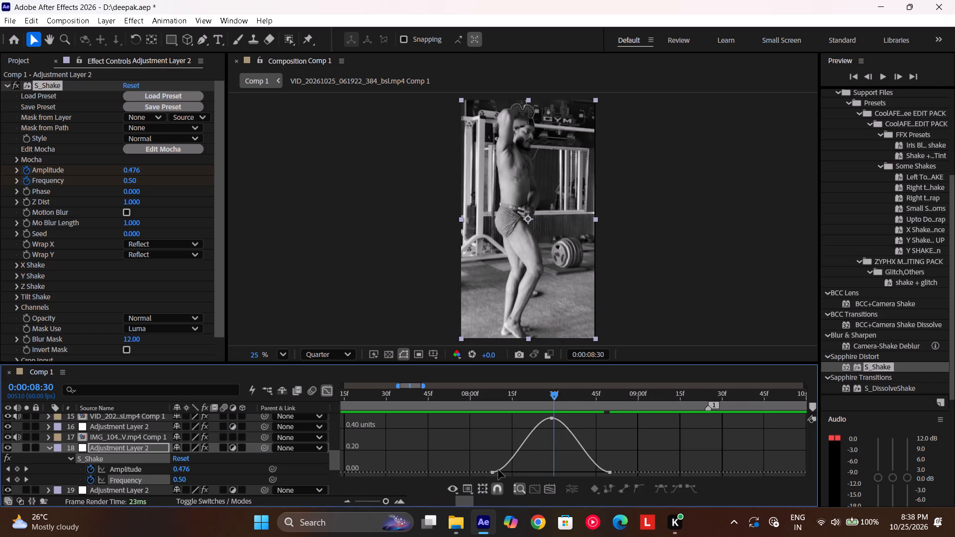
click(498, 470)
drag(514, 473, 503, 434)
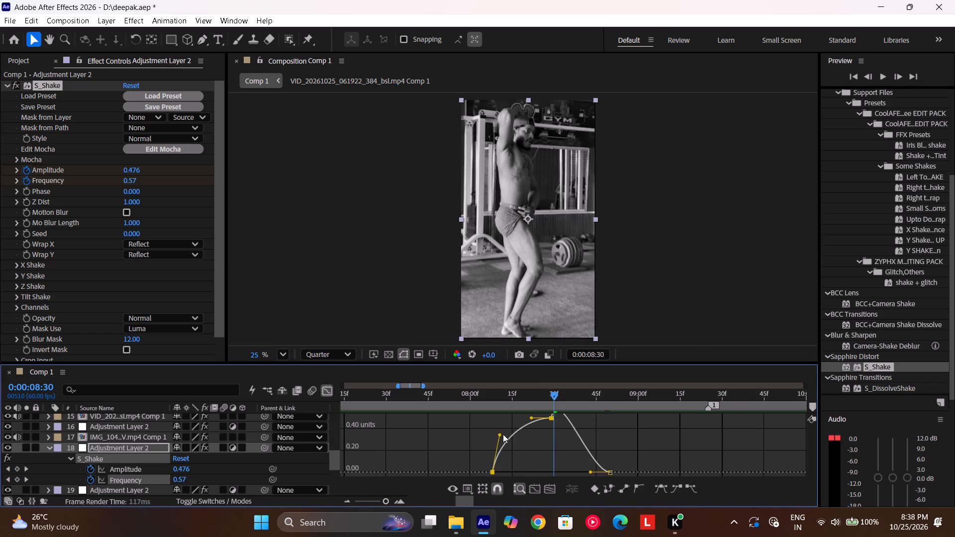
drag(503, 434, 507, 437)
key(ctrl+z)
click(484, 468)
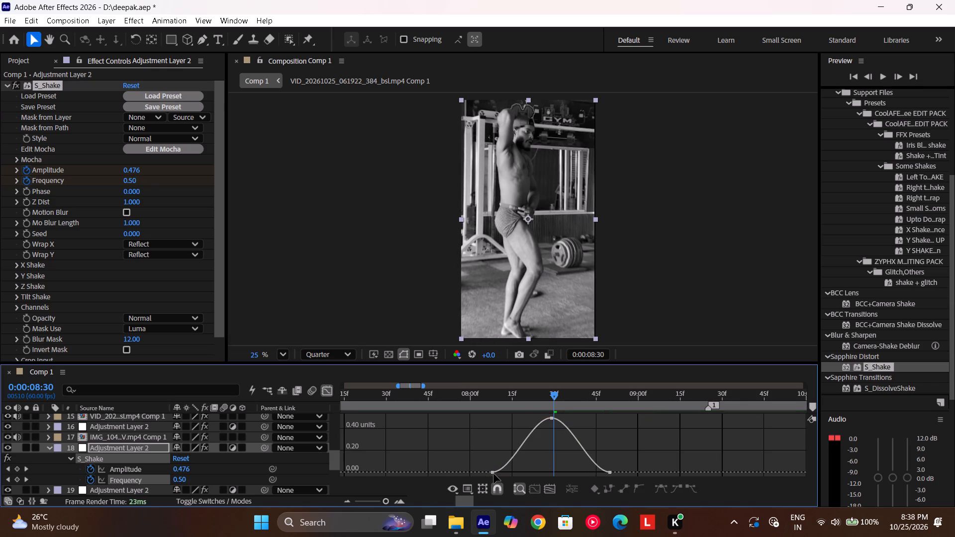
click(495, 474)
drag(508, 471, 507, 469)
drag(507, 469, 483, 477)
drag(510, 471, 497, 421)
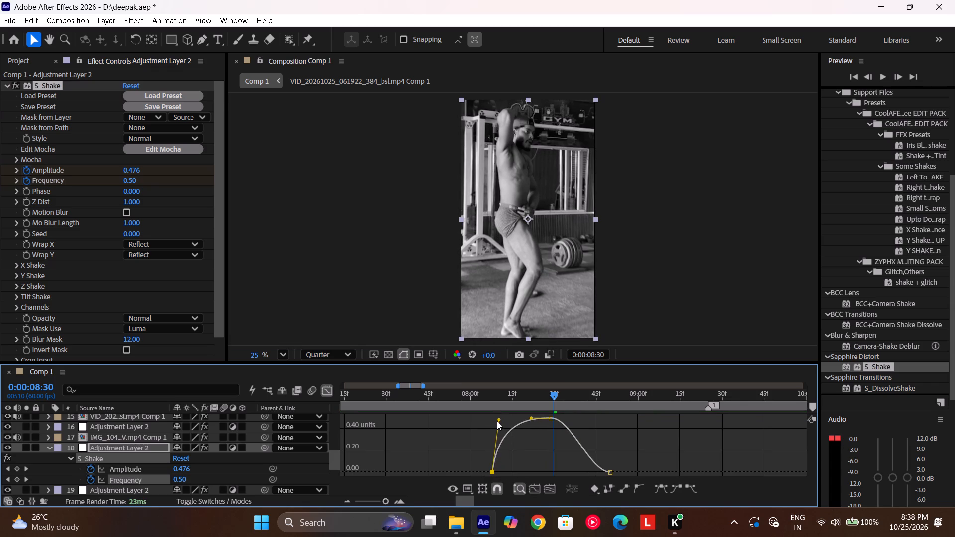
drag(497, 421, 503, 433)
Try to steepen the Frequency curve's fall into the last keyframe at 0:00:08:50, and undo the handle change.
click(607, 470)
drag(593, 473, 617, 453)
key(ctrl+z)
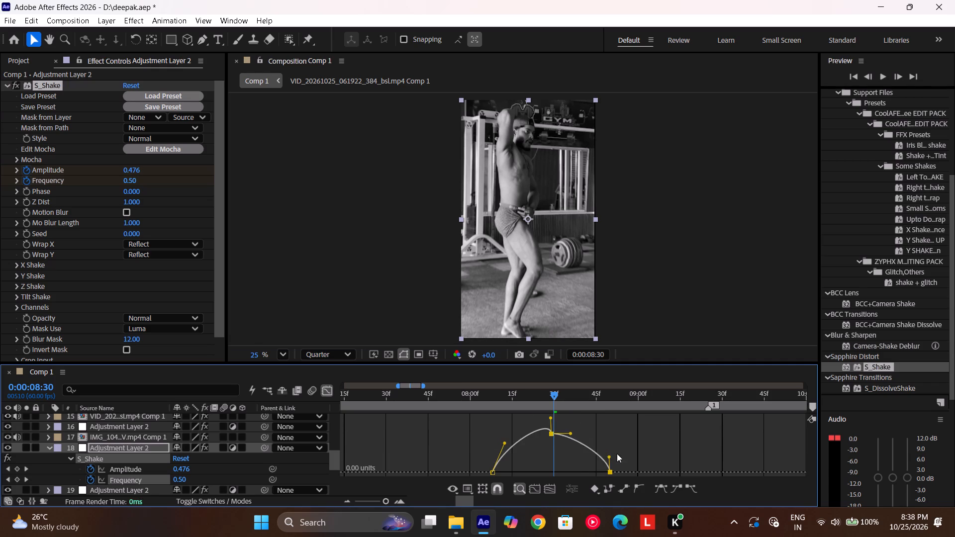
Reshape the S_Shake Frequency curve so it falls steeply into the last keyframe at 0:00:08:50.
click(612, 459)
click(609, 470)
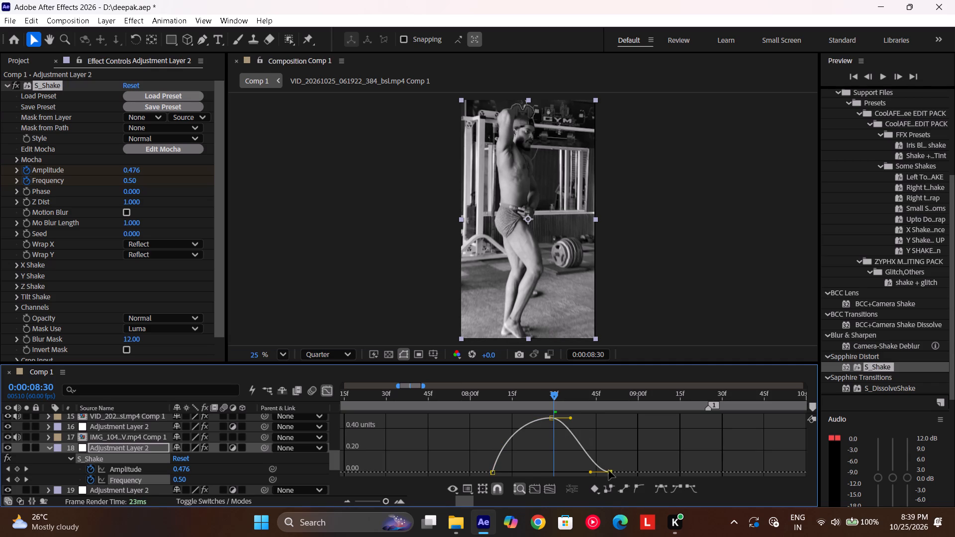
drag(592, 474, 609, 437)
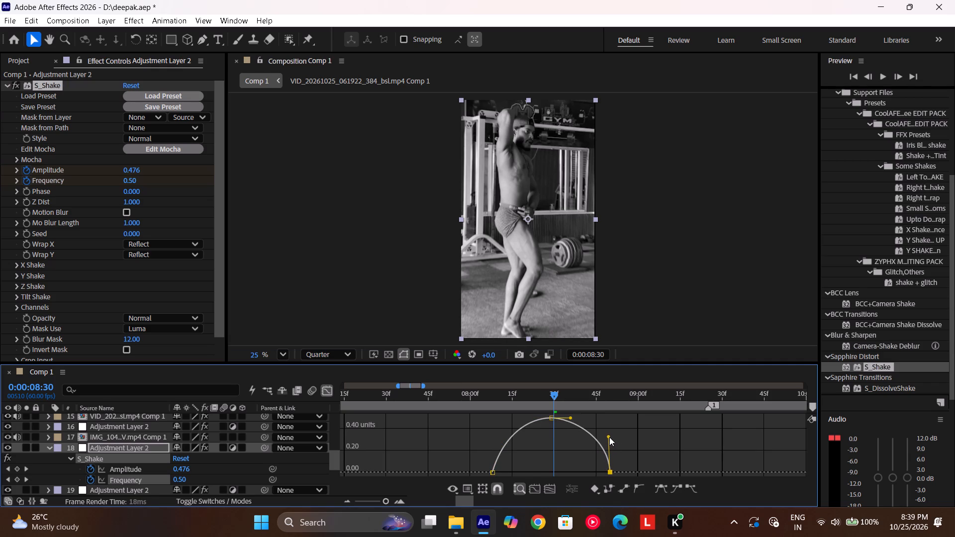
drag(609, 437, 598, 433)
drag(598, 433, 599, 433)
Leave the Graph Editor and play Comp 1 repeatedly across the cut near 0:00:08:29 to check the shake with the reshaped Frequency.
drag(576, 404, 436, 446)
key(space)
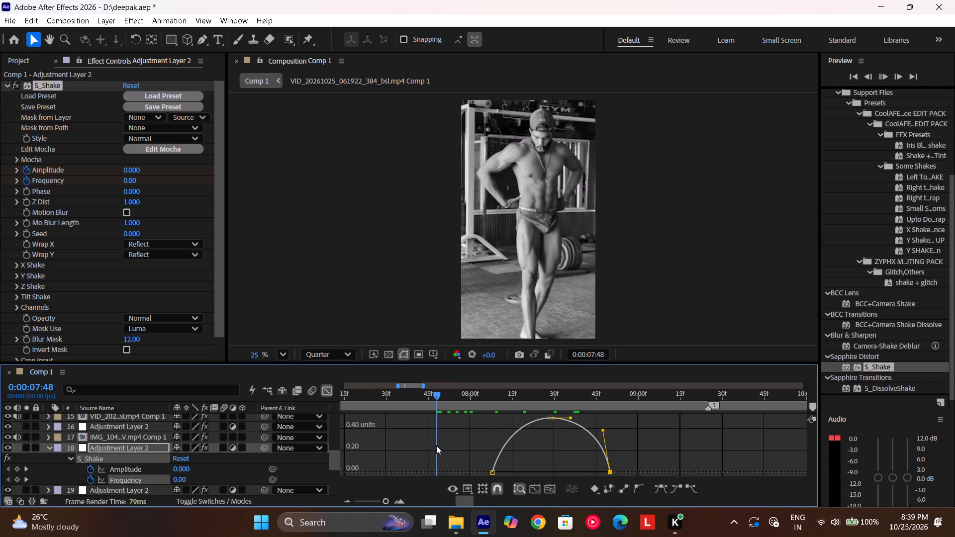
drag(570, 393, 405, 426)
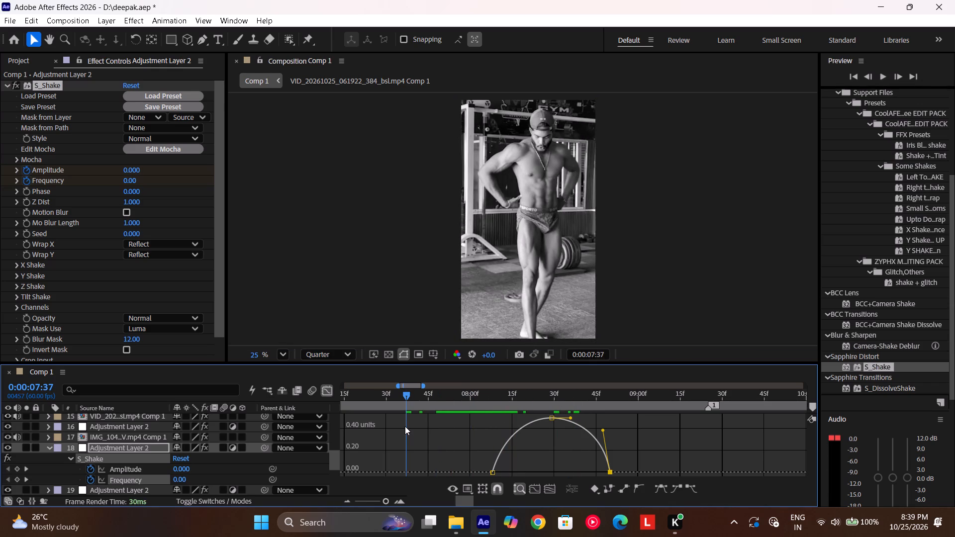
key(space)
drag(552, 396, 452, 421)
key(space)
drag(605, 394, 458, 424)
key(space)
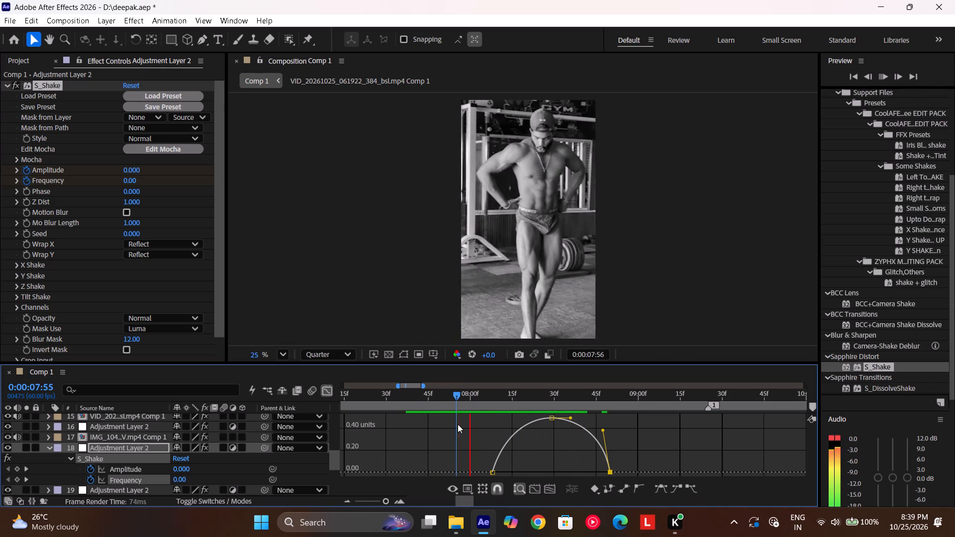
drag(589, 405, 535, 418)
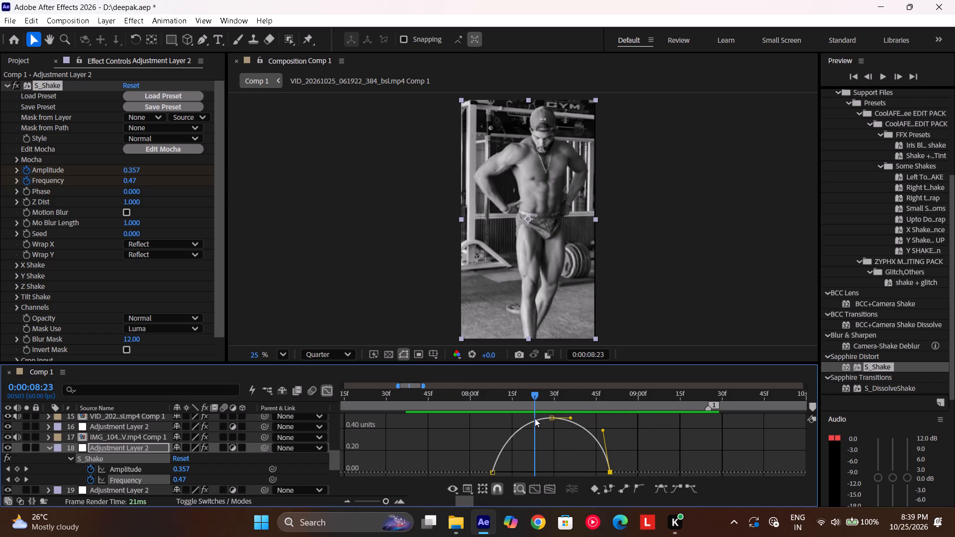
click(328, 387)
drag(512, 393, 505, 396)
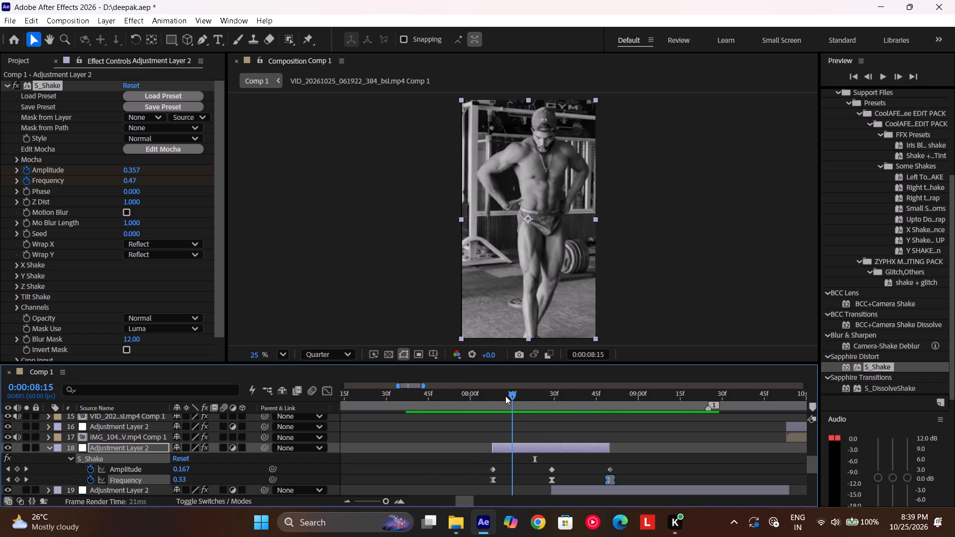
drag(505, 396, 427, 419)
key(space)
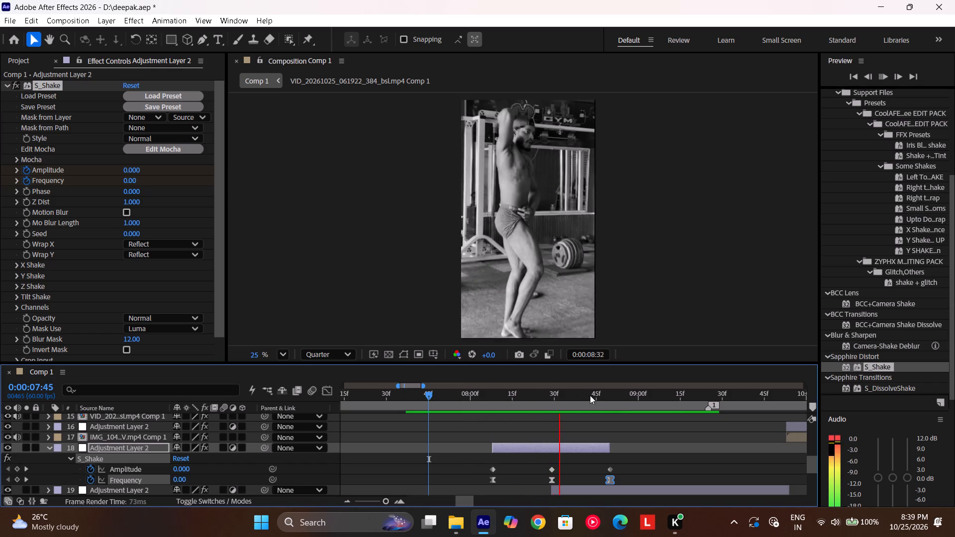
drag(601, 396, 434, 446)
key(space)
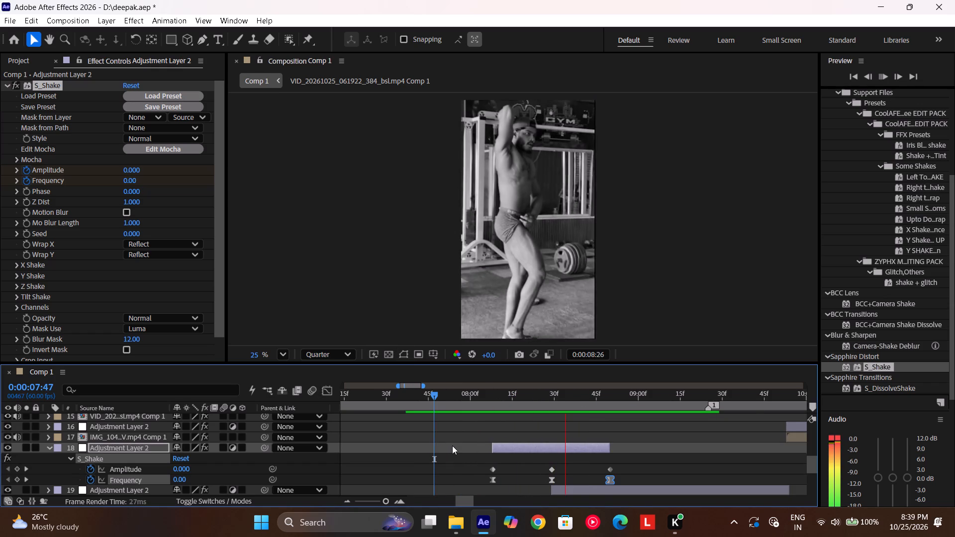
drag(578, 404, 509, 429)
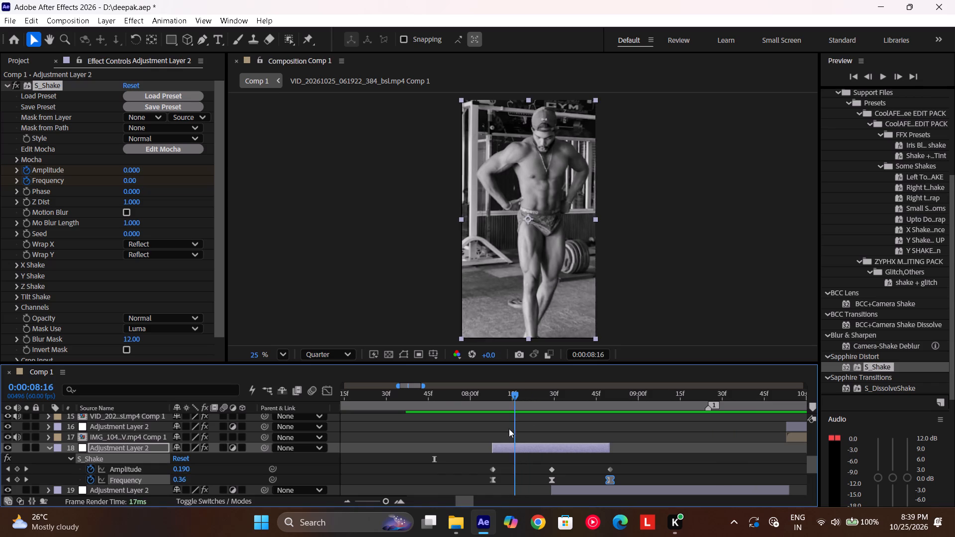
drag(509, 429, 503, 465)
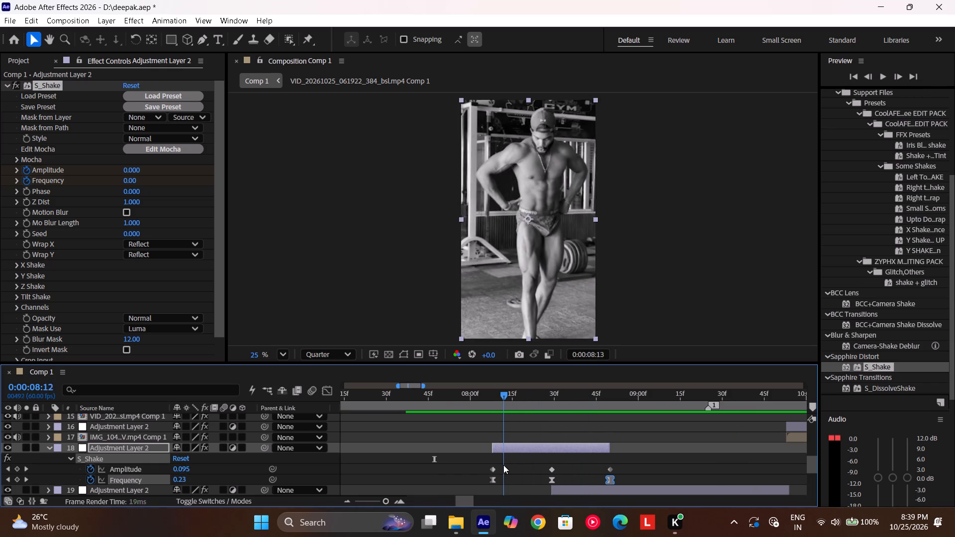
drag(503, 465, 502, 465)
Apply Easy Ease to all three S_Shake Amplitude keyframes on the adjustment layer.
drag(475, 463, 621, 469)
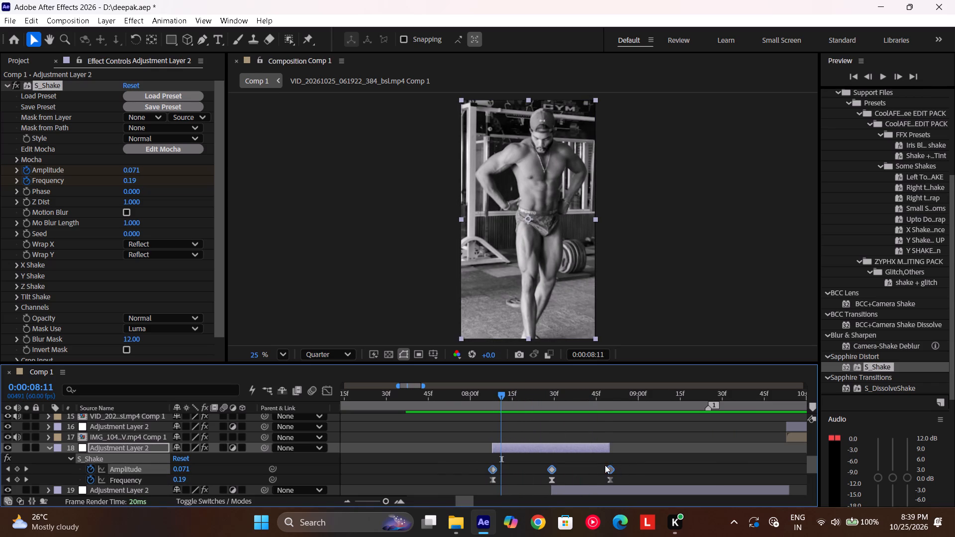
key(F9)
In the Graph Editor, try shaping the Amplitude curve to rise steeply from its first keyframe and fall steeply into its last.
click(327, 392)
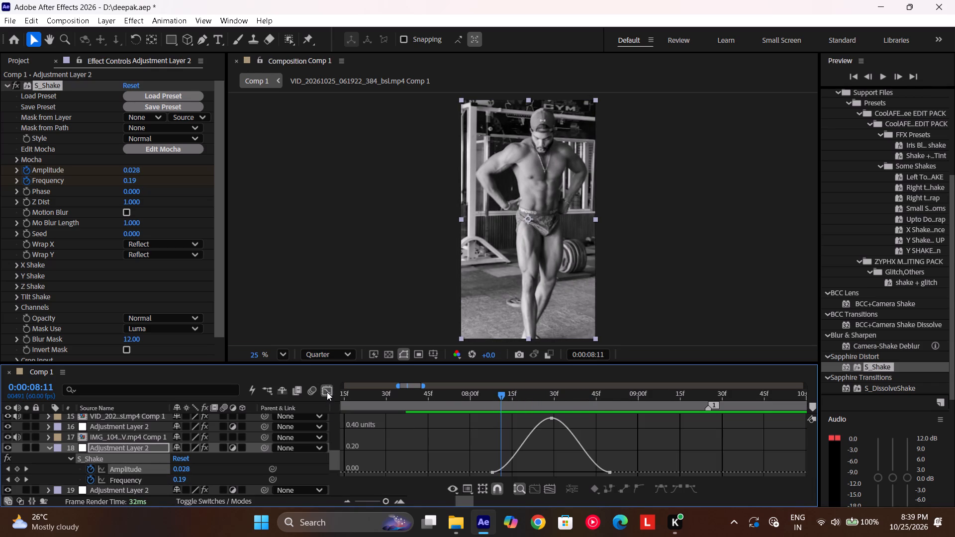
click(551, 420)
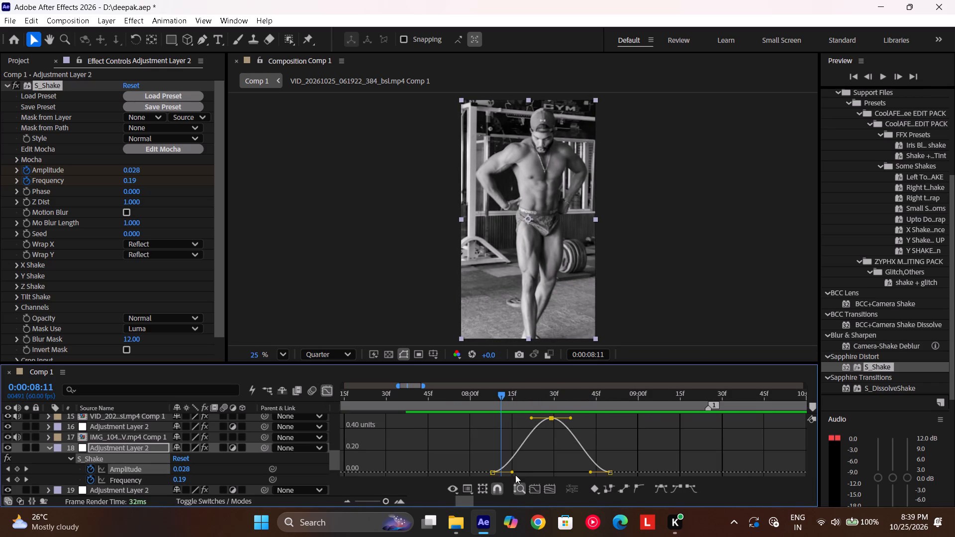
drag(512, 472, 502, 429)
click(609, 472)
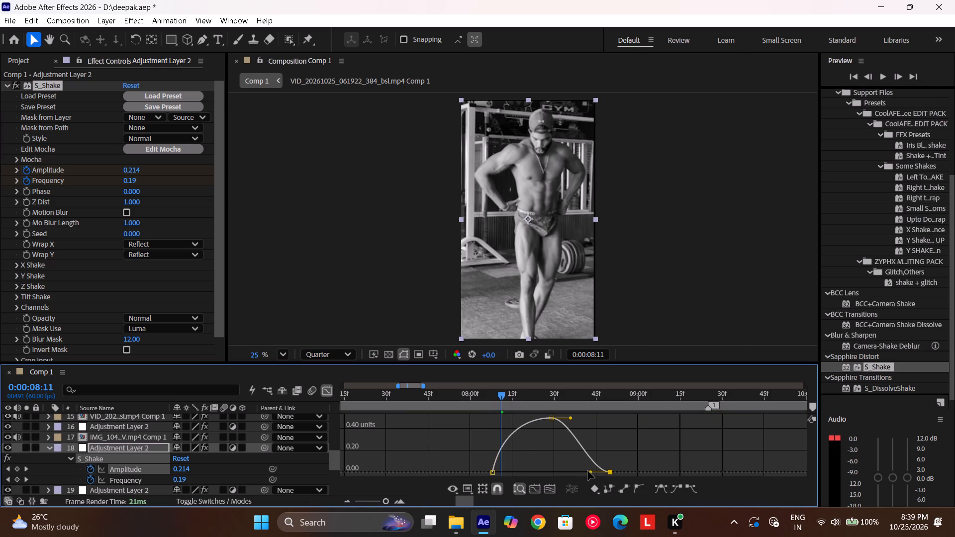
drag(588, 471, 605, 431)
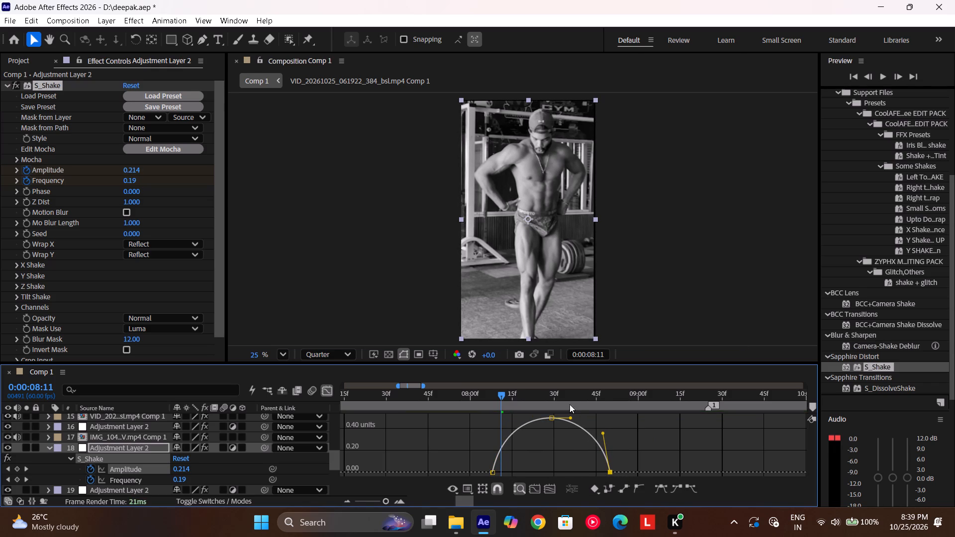
Play Comp 1 repeatedly from about 0:00:07:43 across the cut to check the shake with the reshaped Amplitude.
drag(570, 403, 451, 430)
key(space)
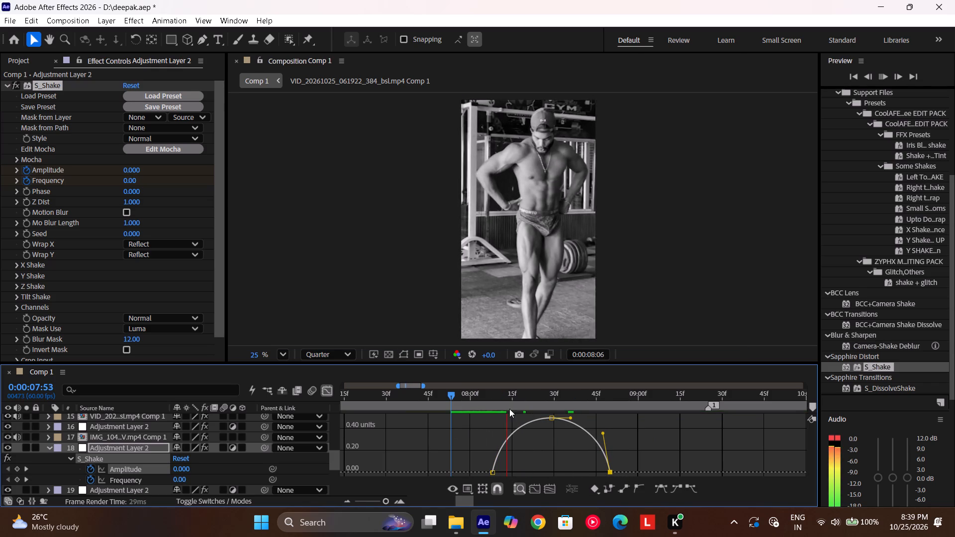
drag(549, 399, 438, 417)
key(space)
drag(549, 399, 421, 416)
key(space)
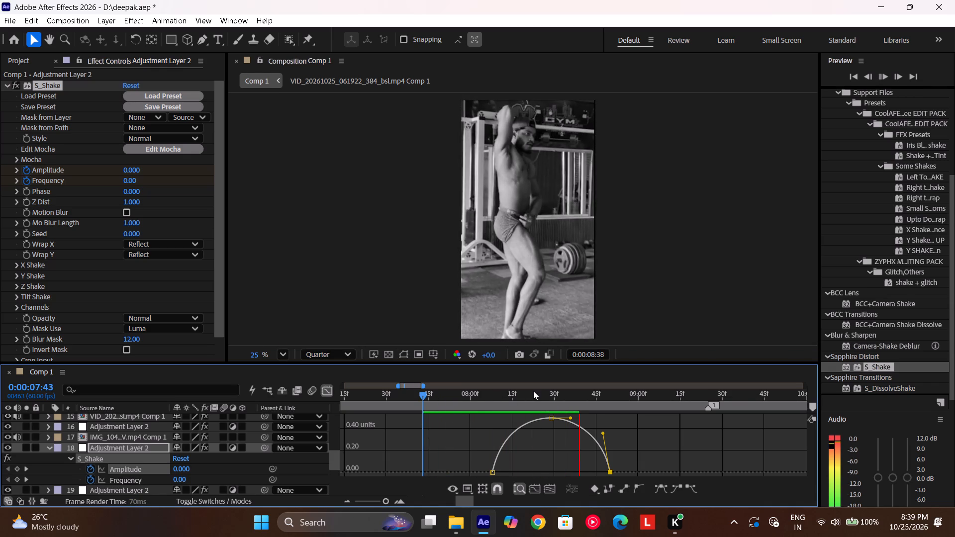
drag(533, 391, 421, 411)
key(space)
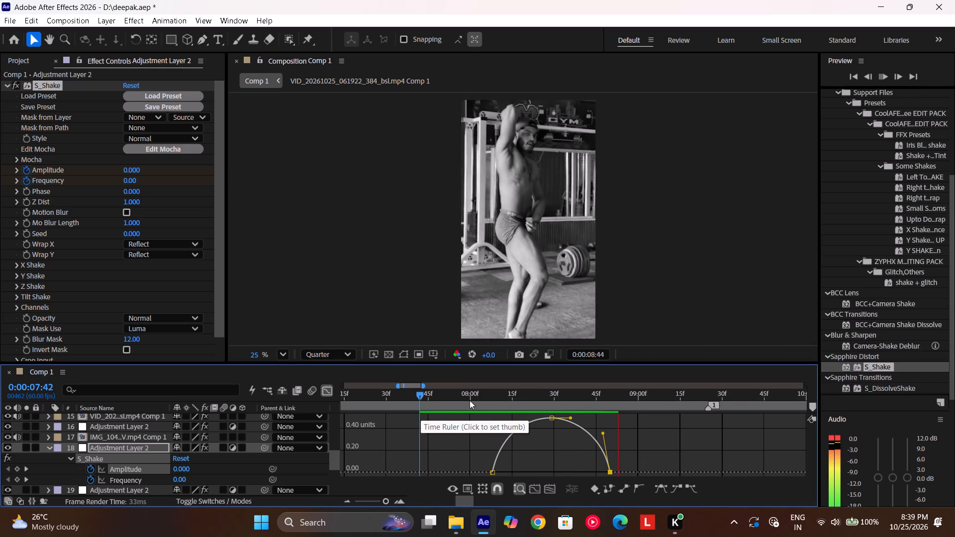
drag(518, 398, 504, 414)
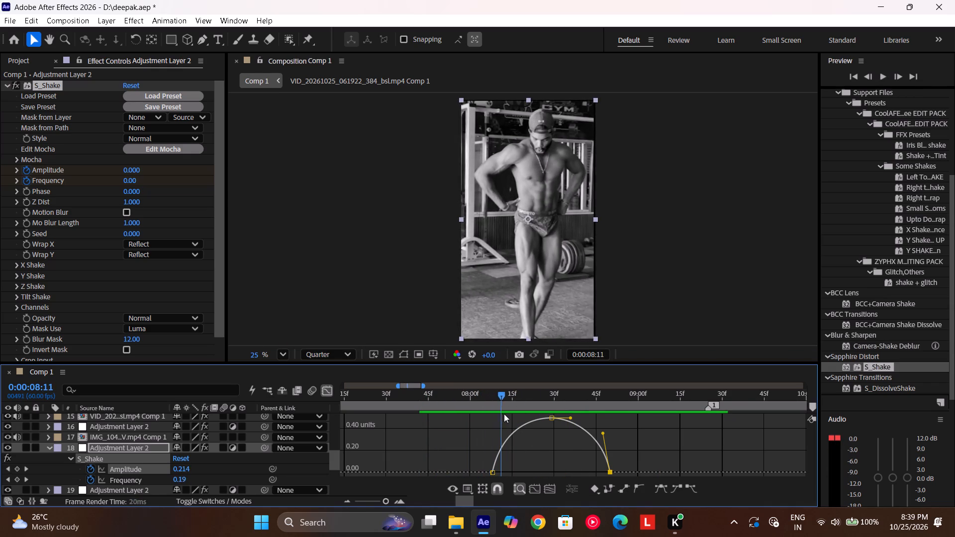
drag(504, 414, 632, 398)
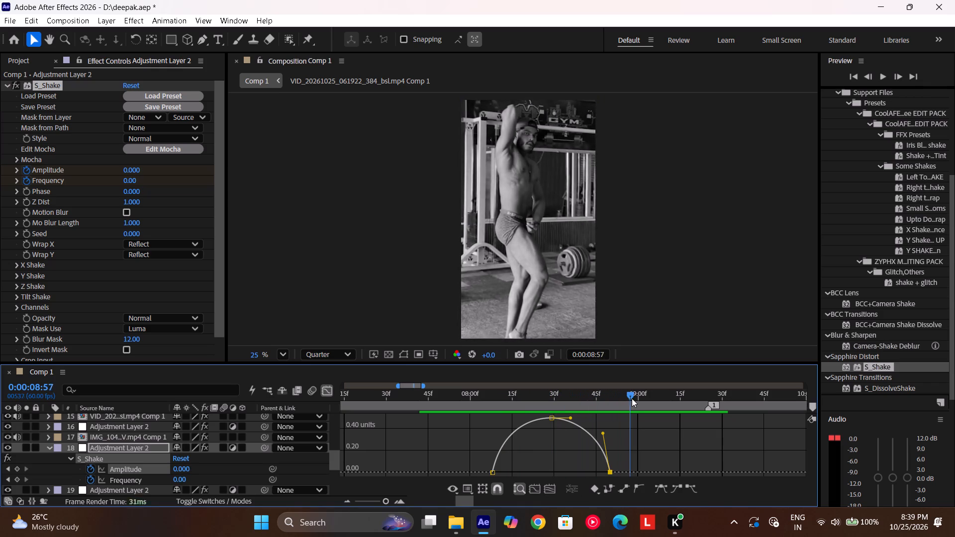
drag(632, 398, 436, 423)
key(space)
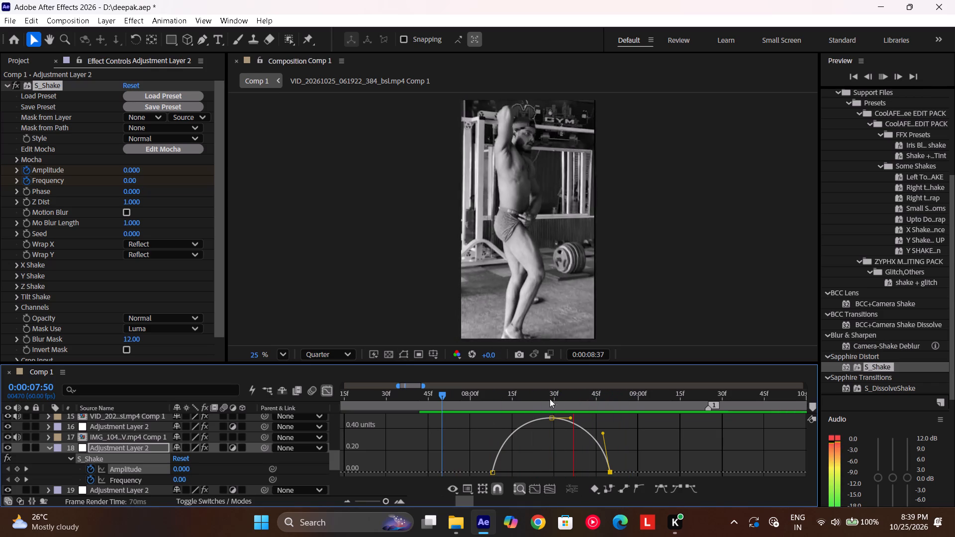
drag(580, 394, 521, 406)
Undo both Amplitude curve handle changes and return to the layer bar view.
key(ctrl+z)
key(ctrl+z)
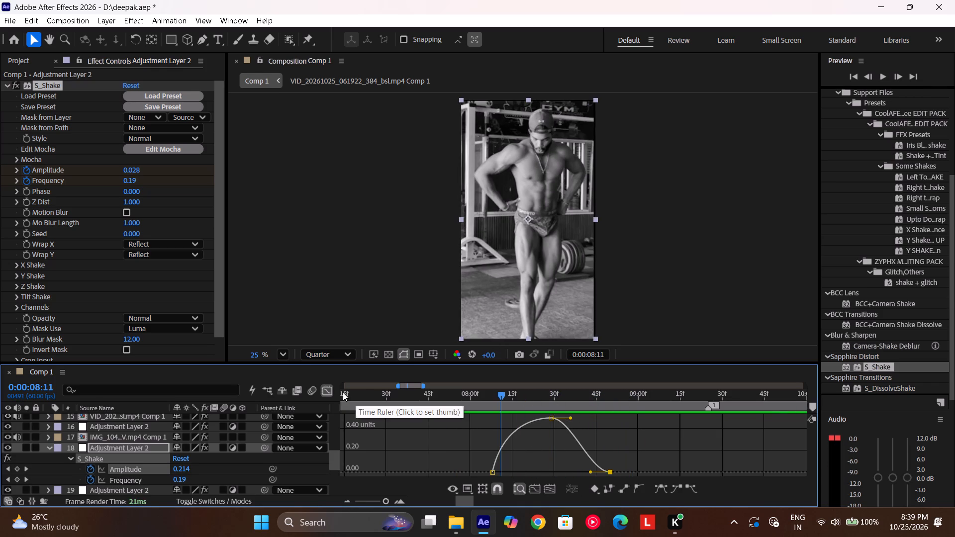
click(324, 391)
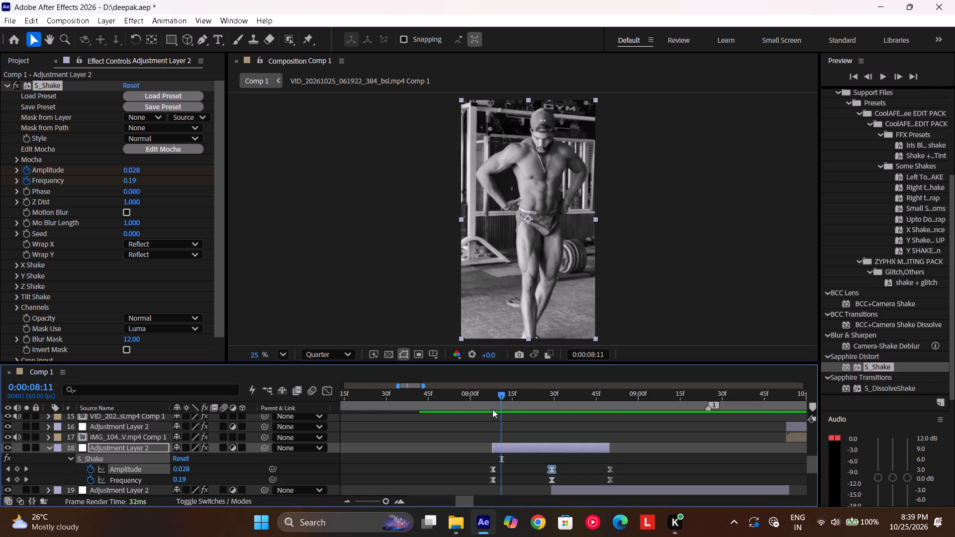
Play Comp 1 from about 0:00:07:51 across the cut to check the shake with the plainly eased Amplitude.
drag(492, 409, 435, 411)
key(space)
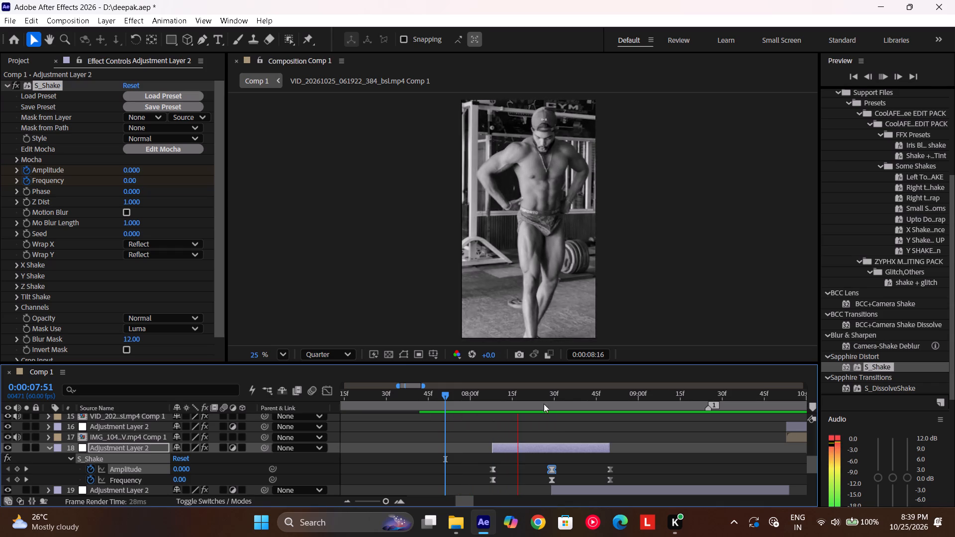
drag(565, 399, 445, 419)
key(space)
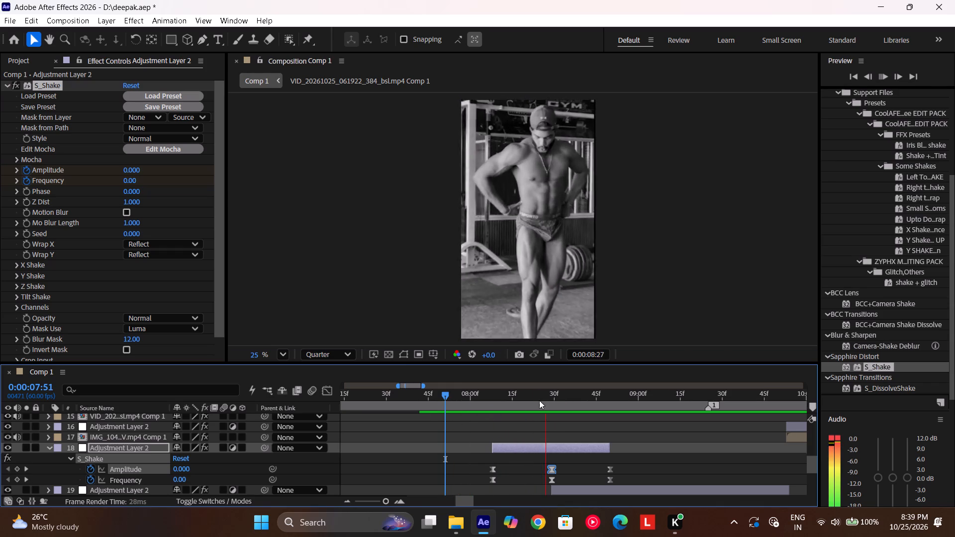
drag(565, 397, 466, 420)
key(space)
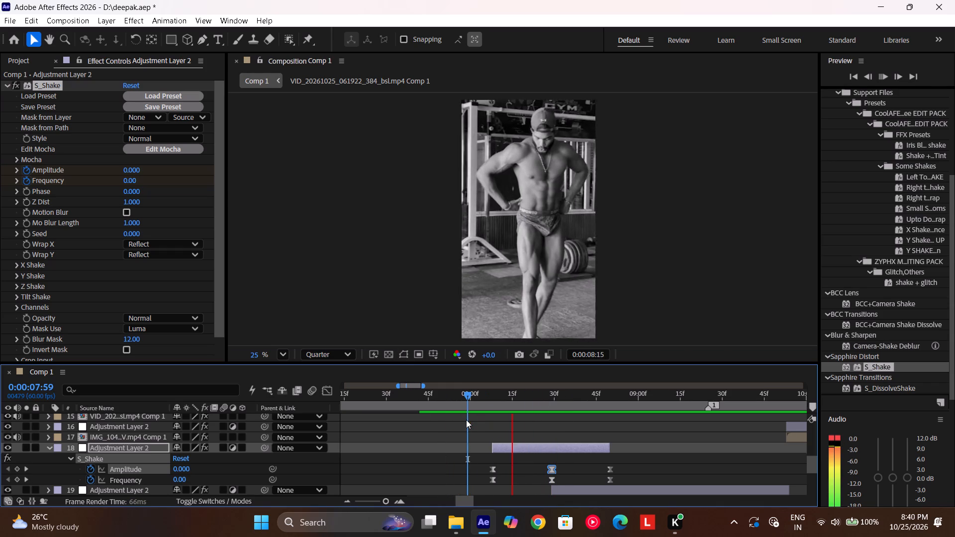
At 0:00:08:29, search the effects for "motion" and apply Motion Tile to the adjustment layer carrying S_Shake.
drag(593, 398, 553, 420)
click(551, 447)
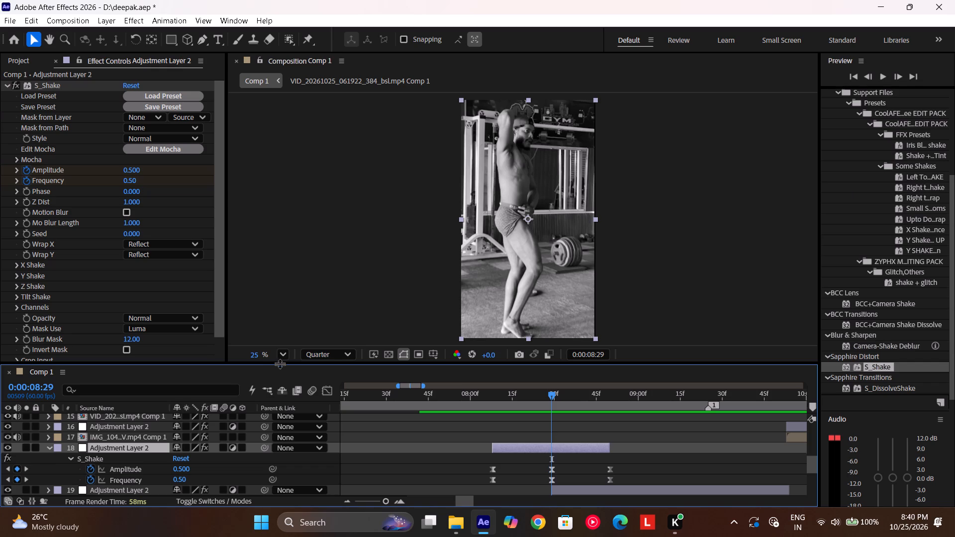
click(79, 129)
scroll(79, 129, up, 5)
scroll(873, 155, up, 8)
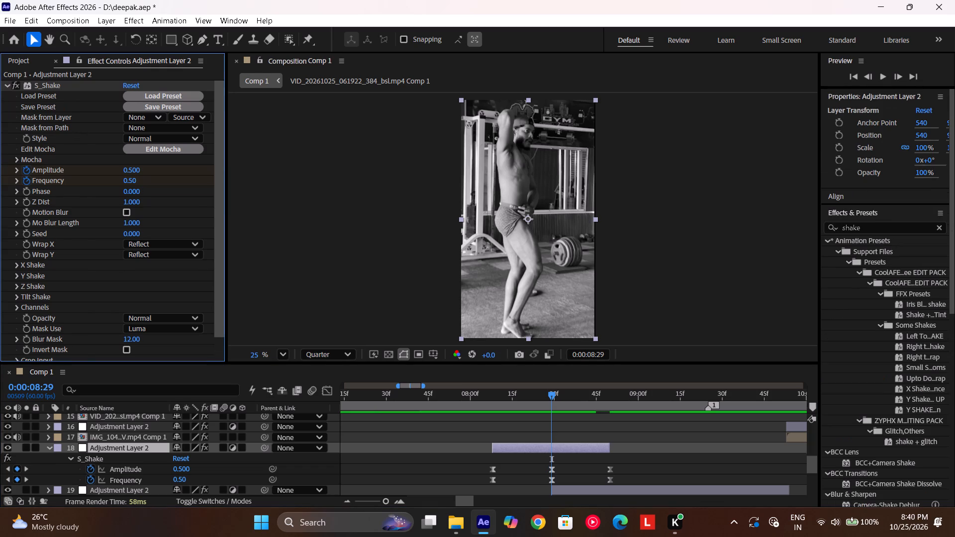
click(903, 229)
key(BackSpace)
key(BackSpace)
key(BackSpace)
key(BackSpace)
key(BackSpace)
key(BackSpace)
key(BackSpace)
key(BackSpace)
key(BackSpace)
key(BackSpace)
key(BackSpace)
key(BackSpace)
key(BackSpace)
key(BackSpace)
key(BackSpace)
text(motion)
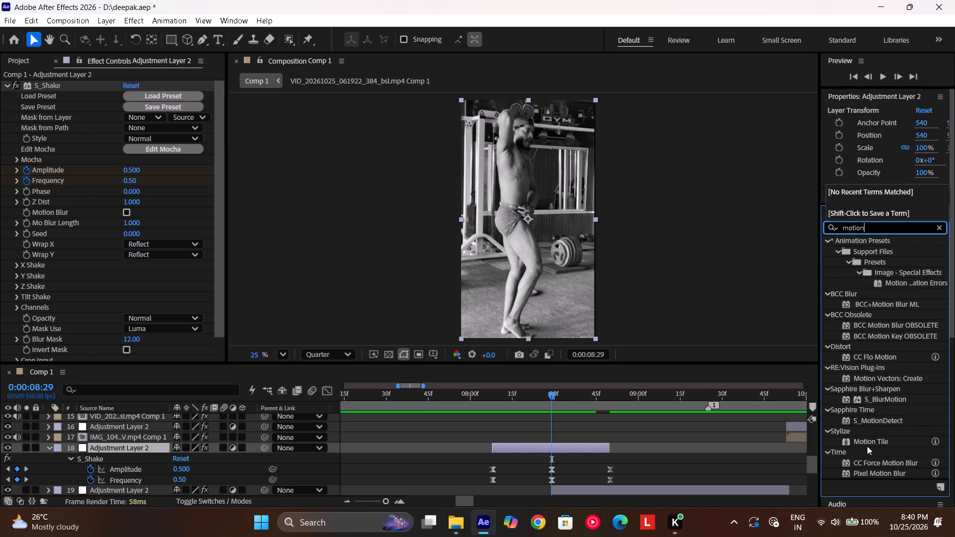
double_click(867, 445)
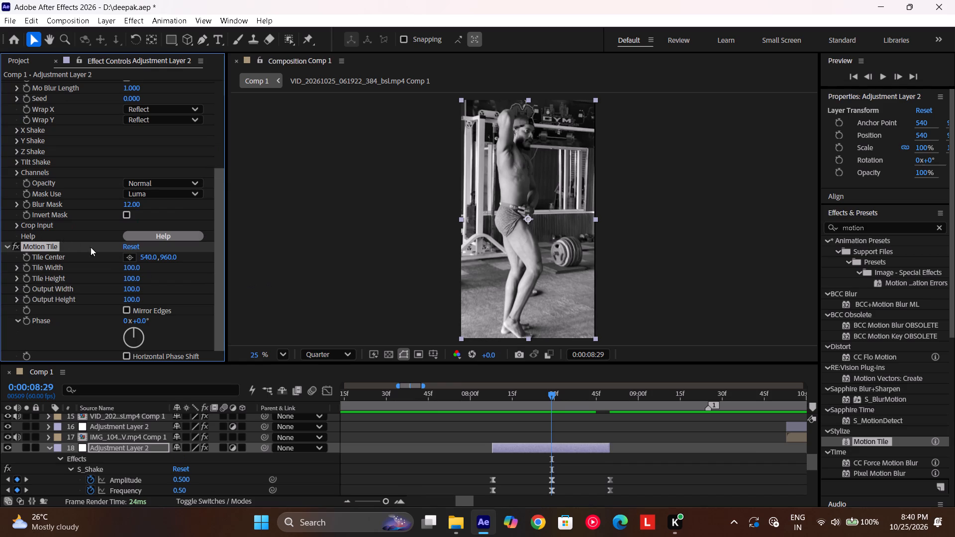
Move Motion Tile above S_Shake in the adjustment layer's effect order.
drag(44, 245, 47, 83)
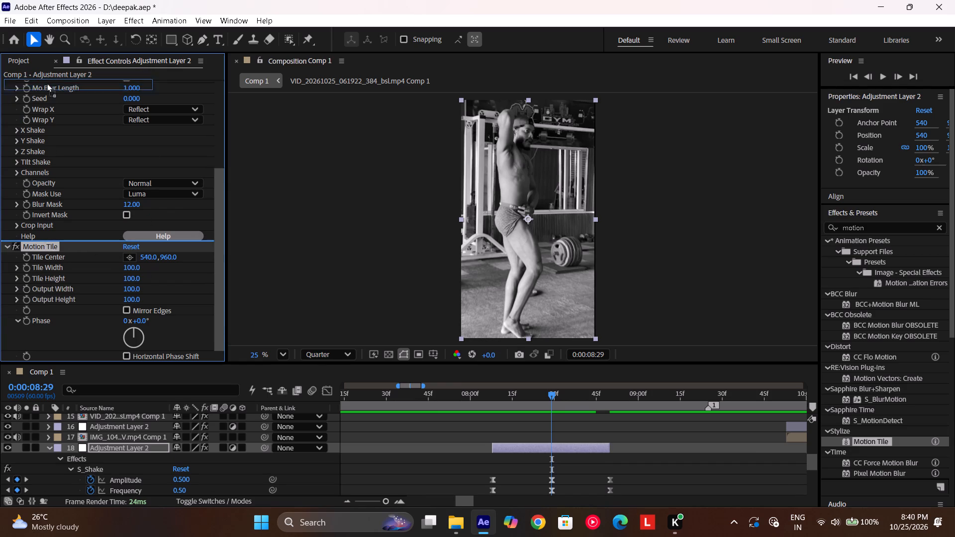
drag(47, 83, 46, 82)
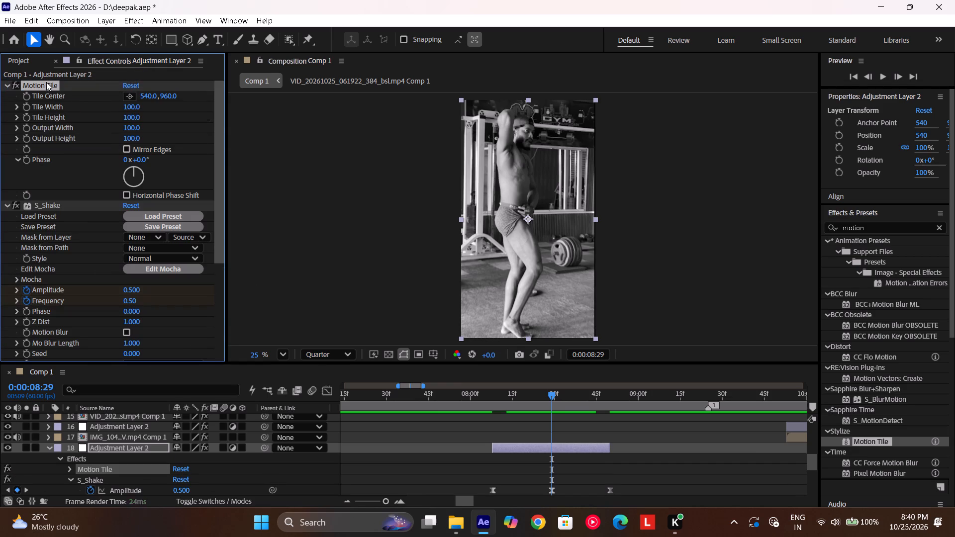
drag(548, 399, 505, 421)
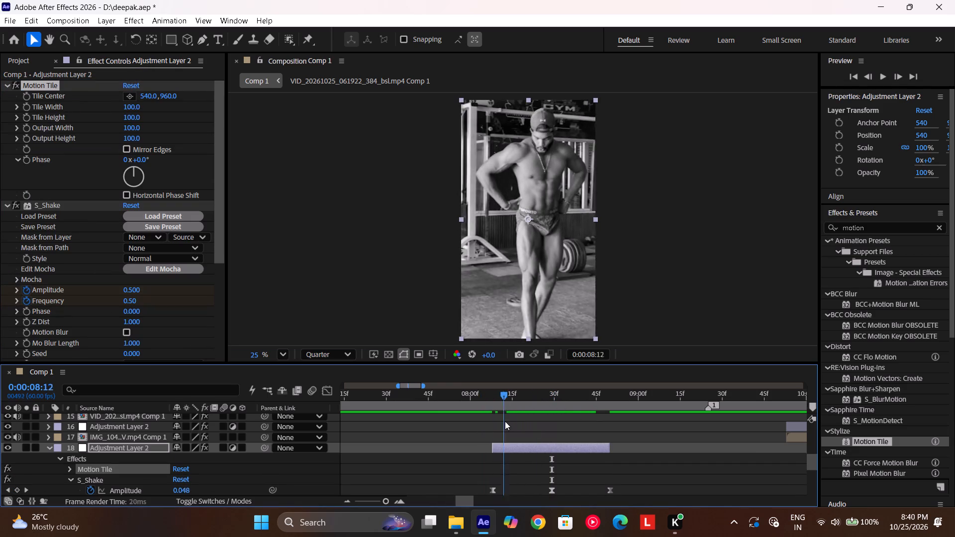
Scrub to the shake's peak at 0:00:08:29 and duplicate the adjustment layer carrying Motion Tile and S_Shake.
drag(505, 421, 546, 433)
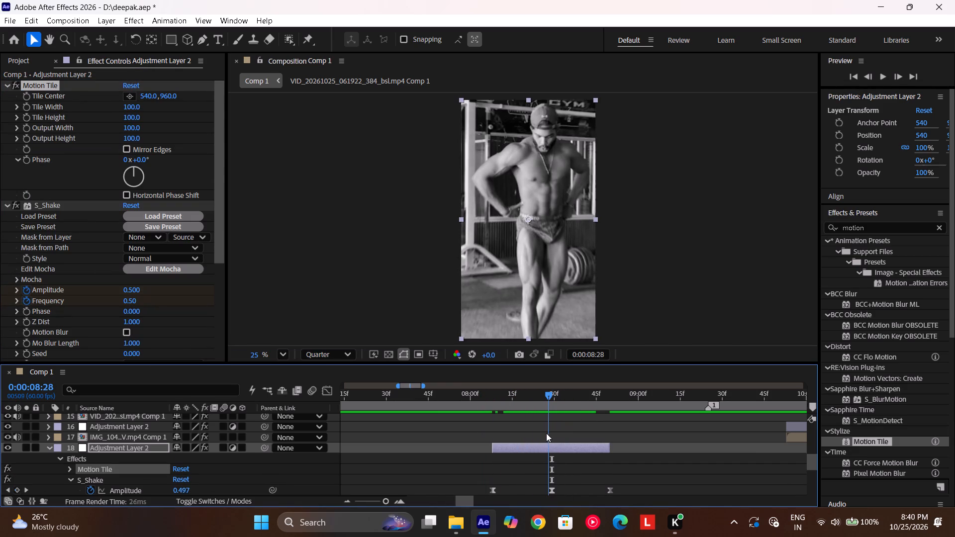
drag(546, 433, 550, 430)
scroll(550, 430, down, 1)
scroll(558, 463, up, 4)
scroll(558, 452, down, 1)
click(546, 455)
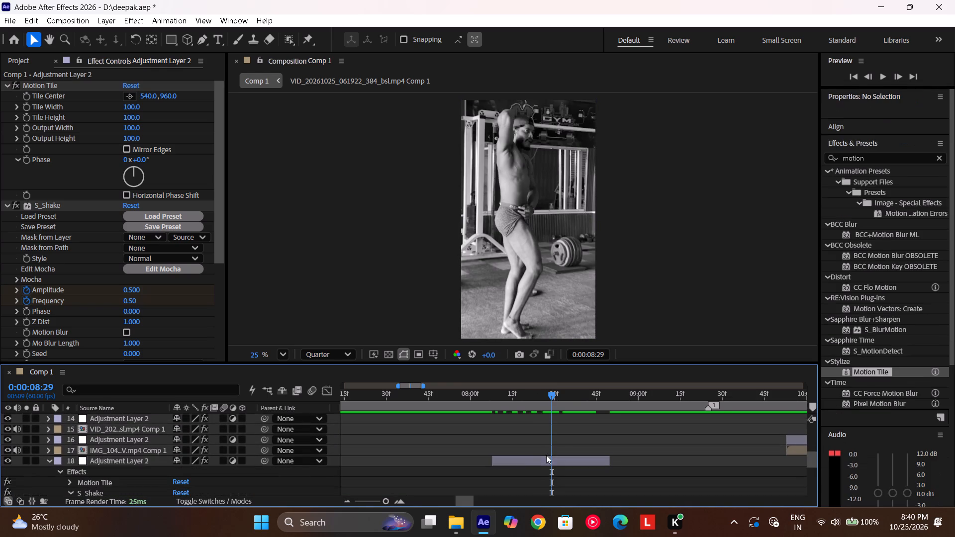
click(537, 459)
key(ctrl+d)
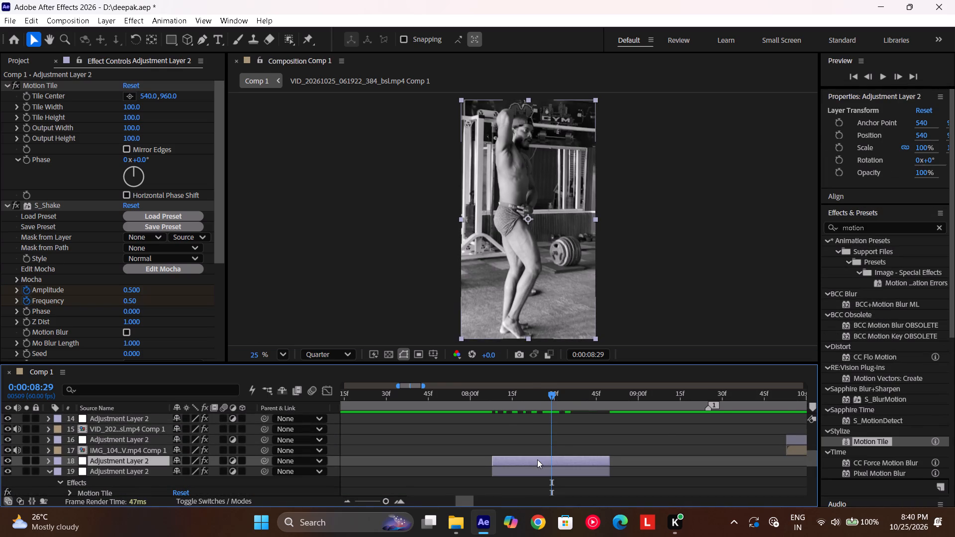
Go to the cut at 0:00:09:53 and move the duplicate shake layer above the IMG_104 clip's adjustment layer in the stack.
scroll(550, 457, left, 1)
drag(487, 395, 532, 416)
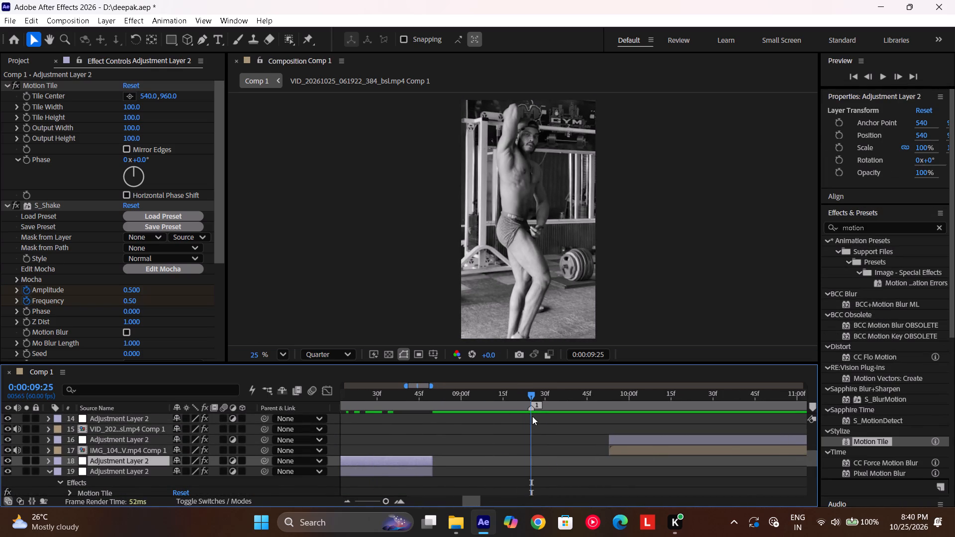
scroll(532, 416, down, 1)
scroll(569, 397, up, 1)
drag(569, 397, 612, 408)
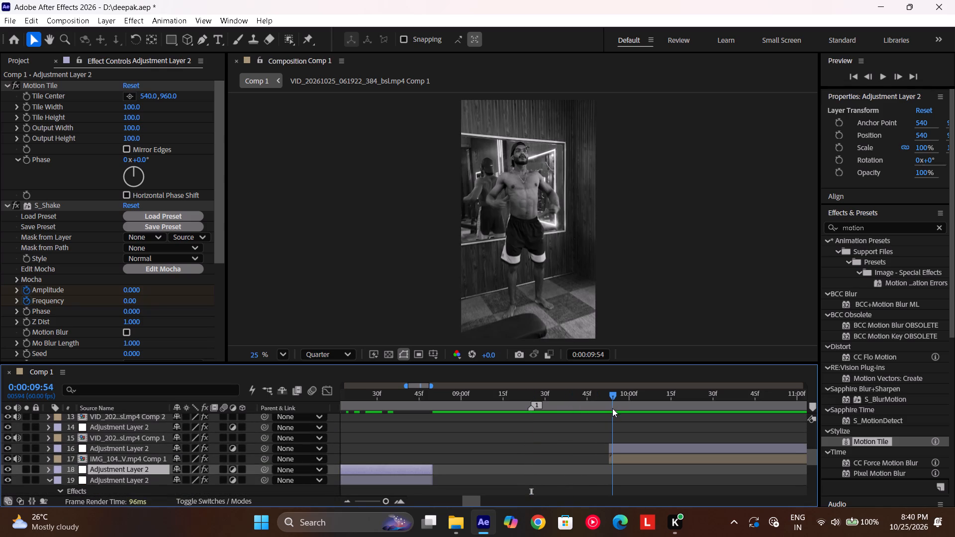
drag(612, 408, 609, 411)
drag(128, 468, 124, 437)
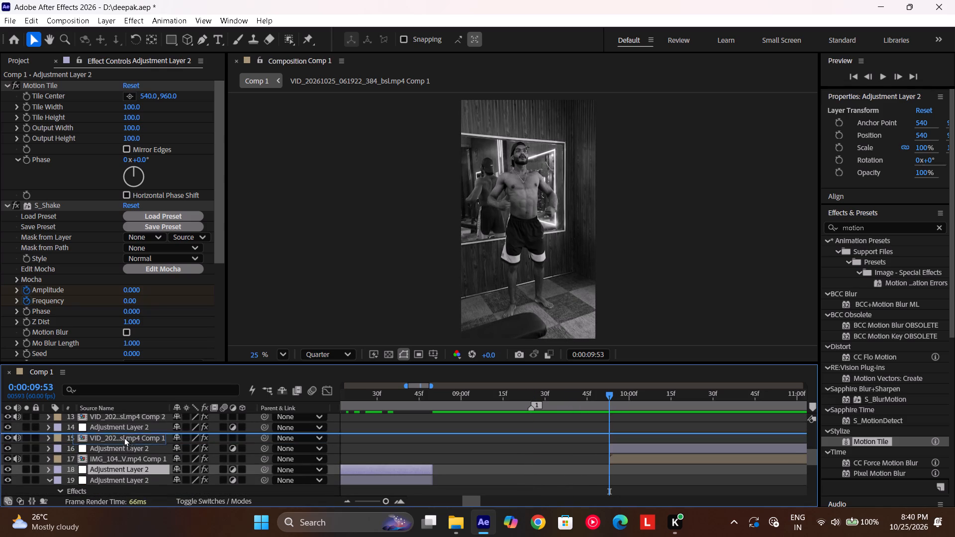
drag(124, 437, 125, 443)
Slide the duplicate shake layer along the timeline until its middle Amplitude and Frequency keyframes sit at 0:00:09:53.
drag(350, 445, 547, 461)
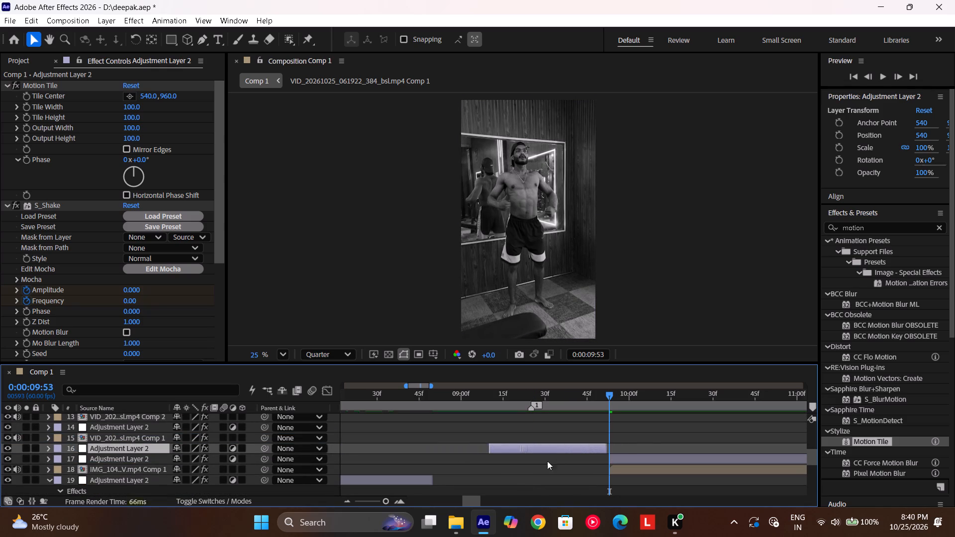
drag(547, 461, 591, 447)
key(u)
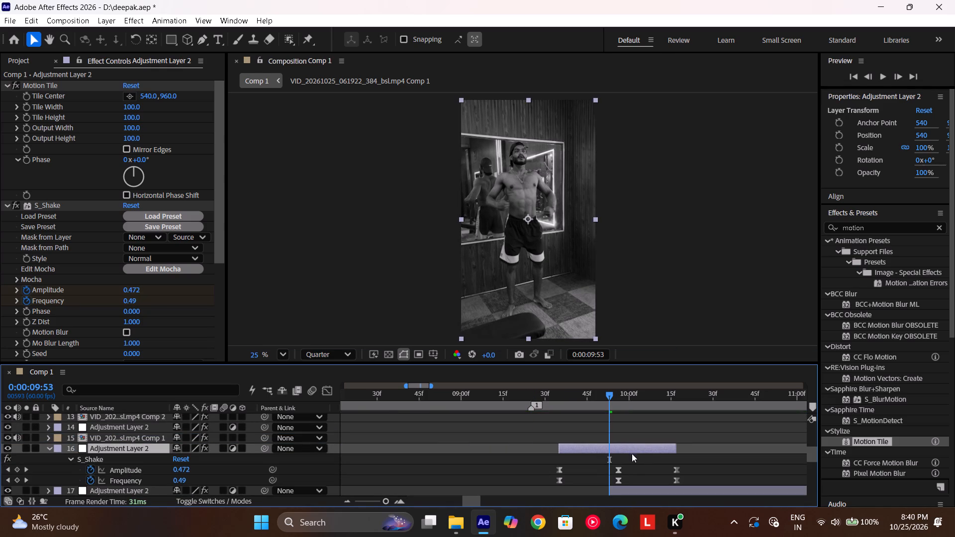
drag(630, 449, 622, 448)
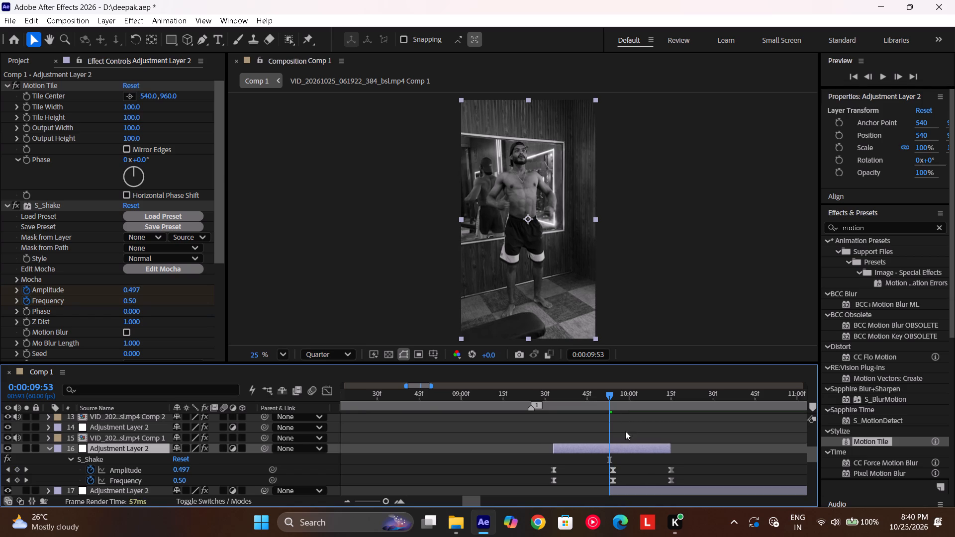
click(613, 449)
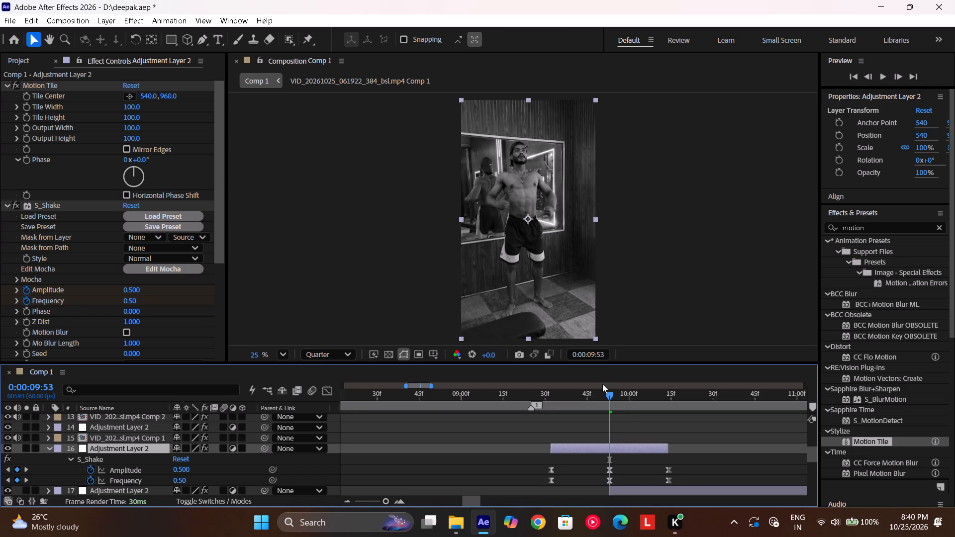
Play Comp 1 repeatedly from about 0:00:09:00 across the 0:00:09:53 cut to check the copied shake.
drag(598, 391, 458, 438)
key(space)
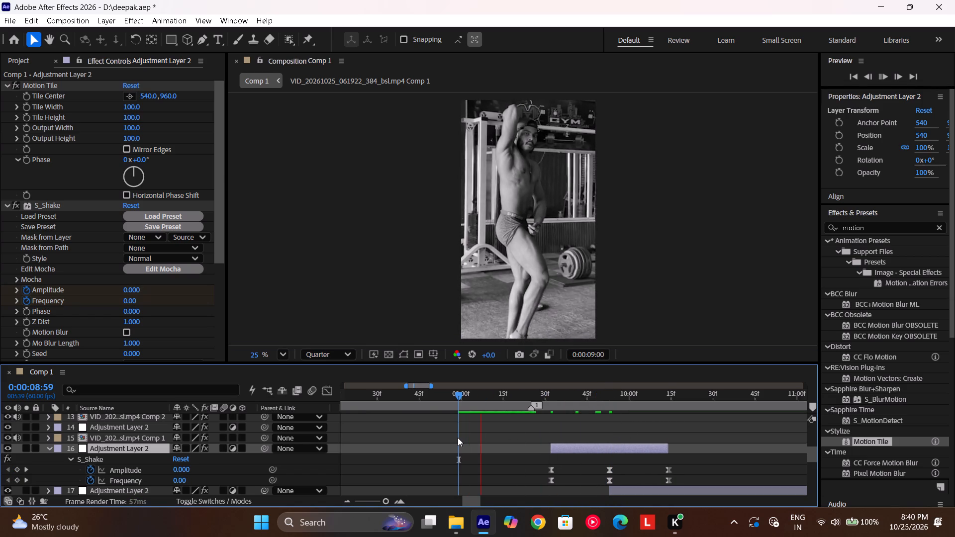
drag(626, 399, 490, 421)
key(space)
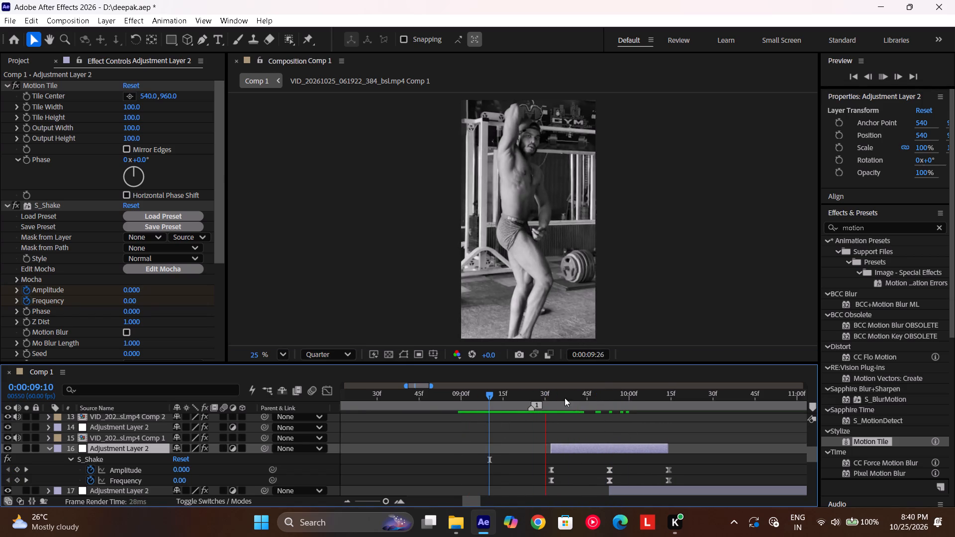
drag(618, 401, 479, 442)
key(space)
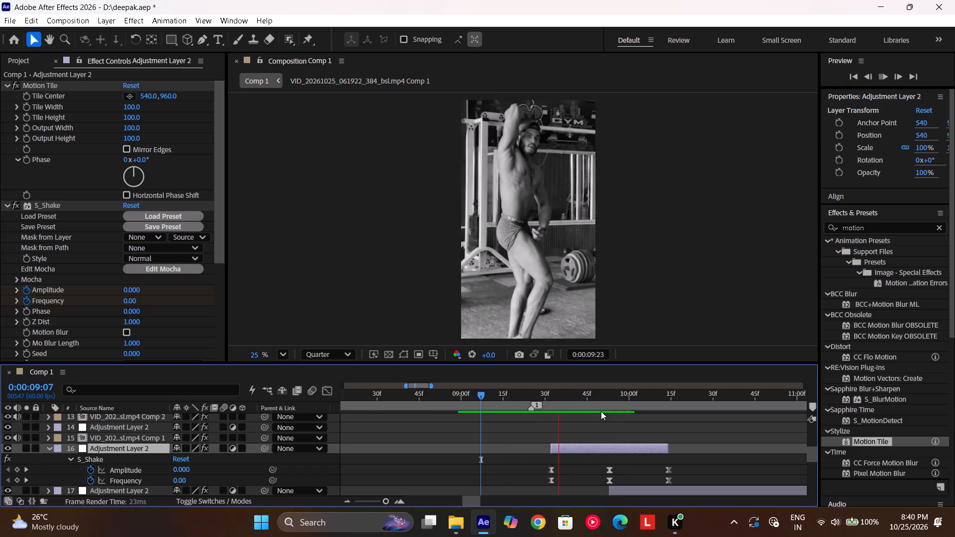
drag(645, 401, 499, 429)
key(space)
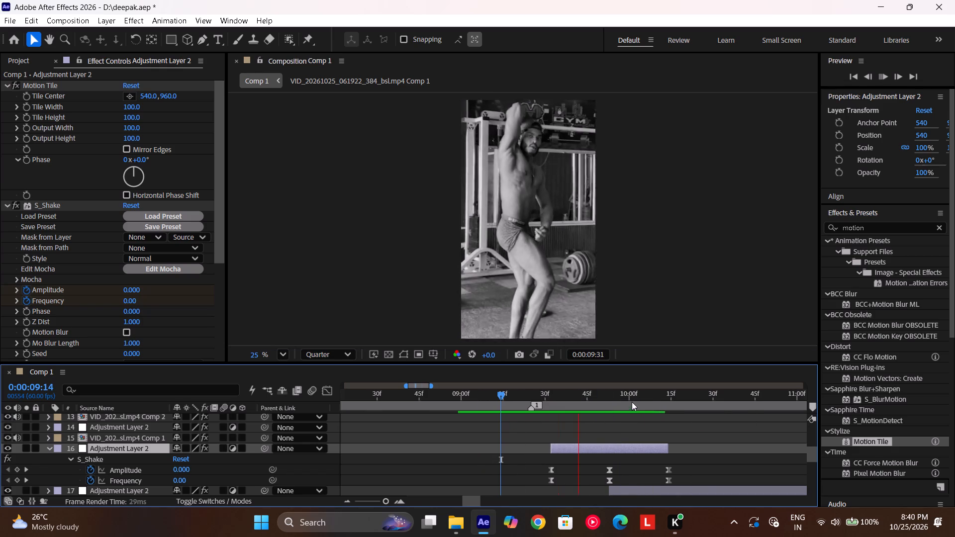
drag(647, 398, 475, 445)
key(space)
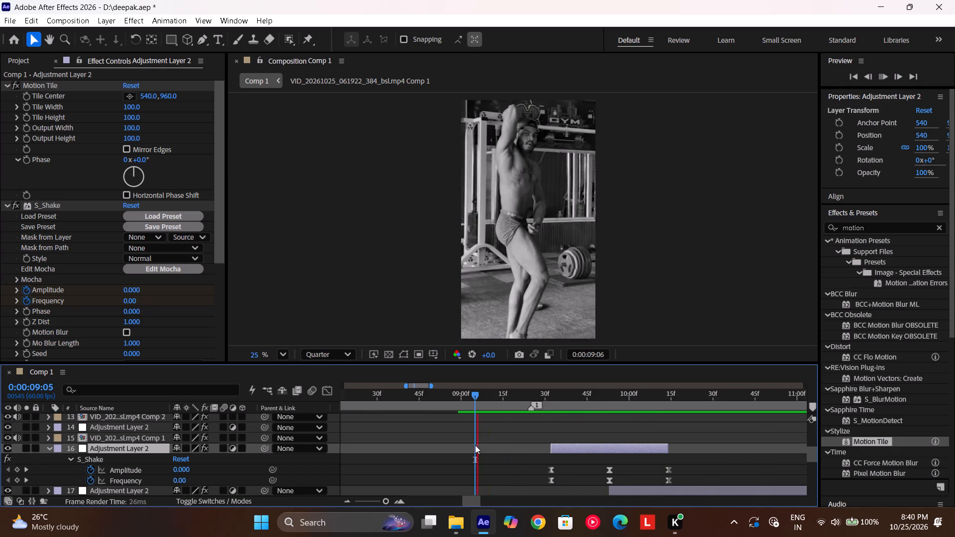
scroll(484, 445, left, 1)
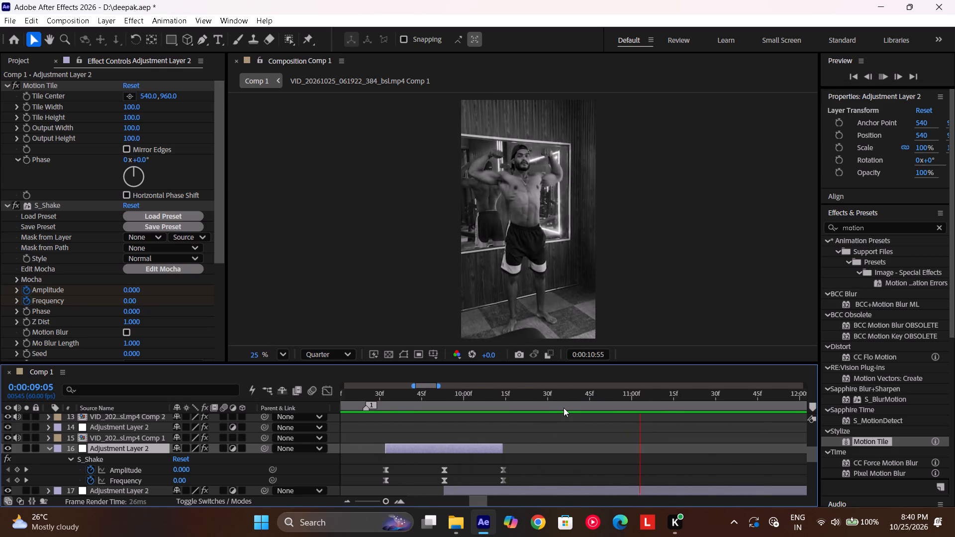
scroll(564, 408, left, 2)
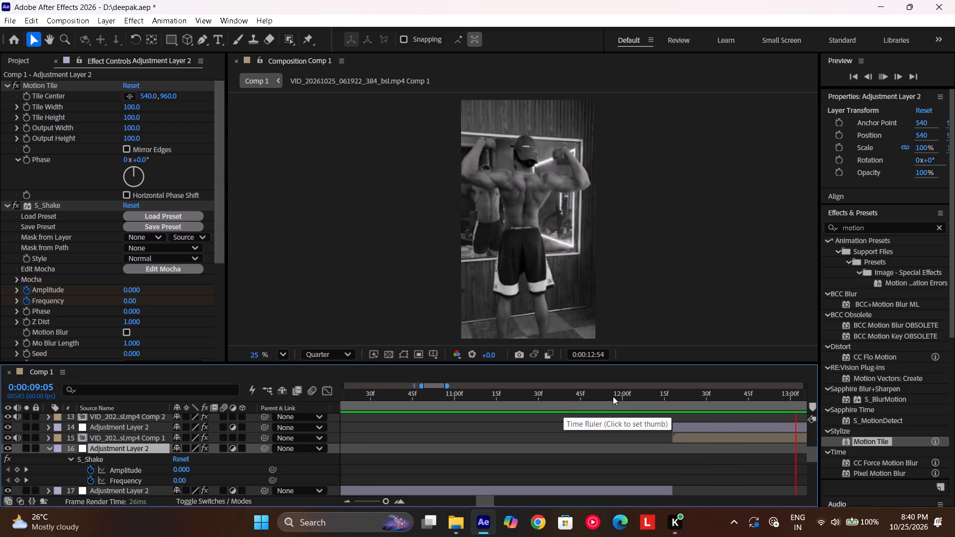
Play Comp 1 from 0:00:10:38 through the following clips to review the cuts still lacking a shake.
drag(618, 396, 393, 442)
key(space)
scroll(393, 442, left, 1)
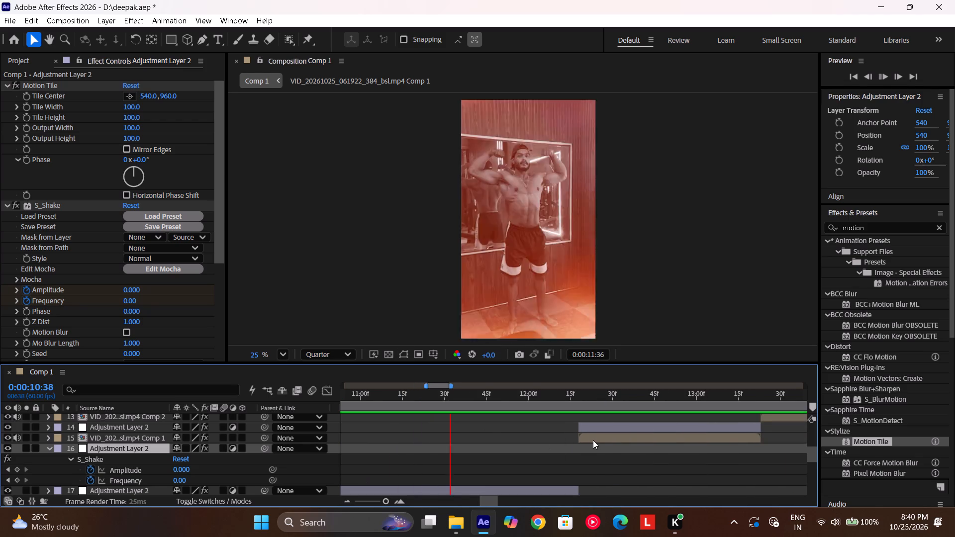
scroll(593, 440, left, 1)
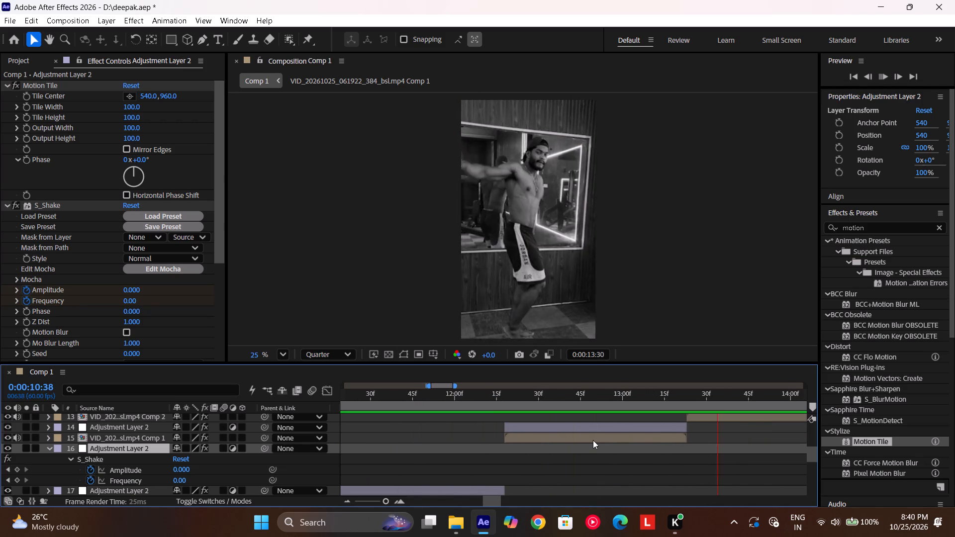
scroll(593, 440, left, 1)
Duplicate the shake layer from the 0:00:09:53 cut and place the copy near 0:00:15:00, directly above the Comp 3 clip's adjustment layer.
scroll(593, 440, right, 9)
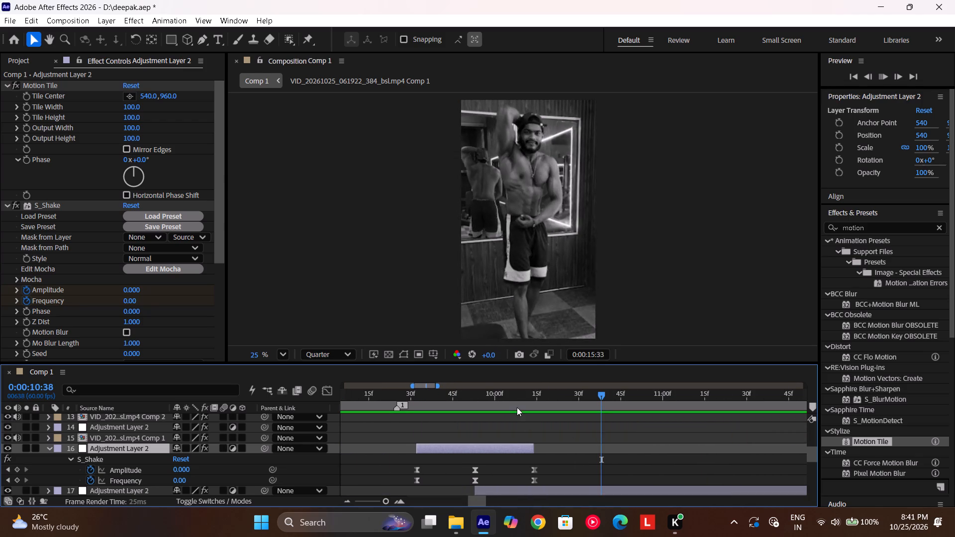
drag(517, 407, 499, 412)
key(ctrl+d)
drag(475, 445, 557, 459)
scroll(557, 459, up, 1)
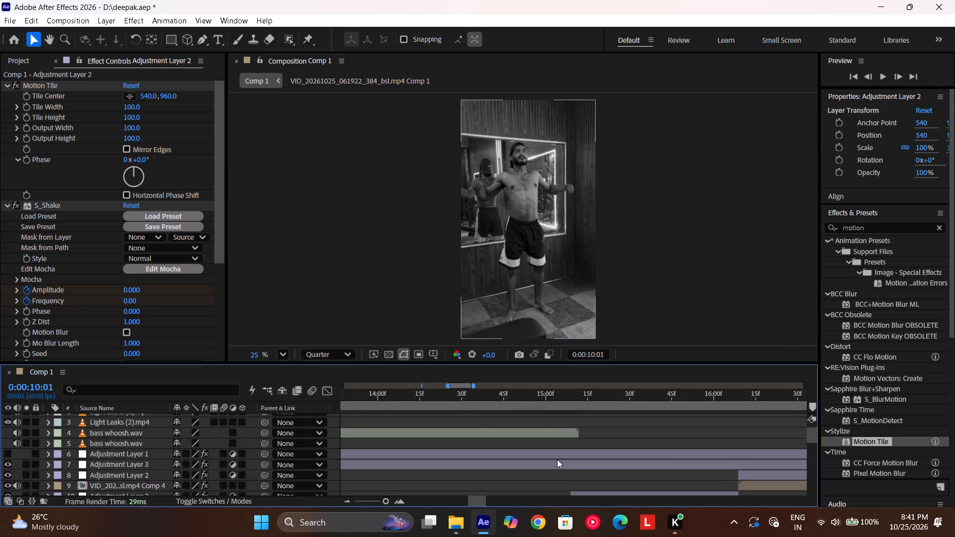
scroll(226, 479, down, 1)
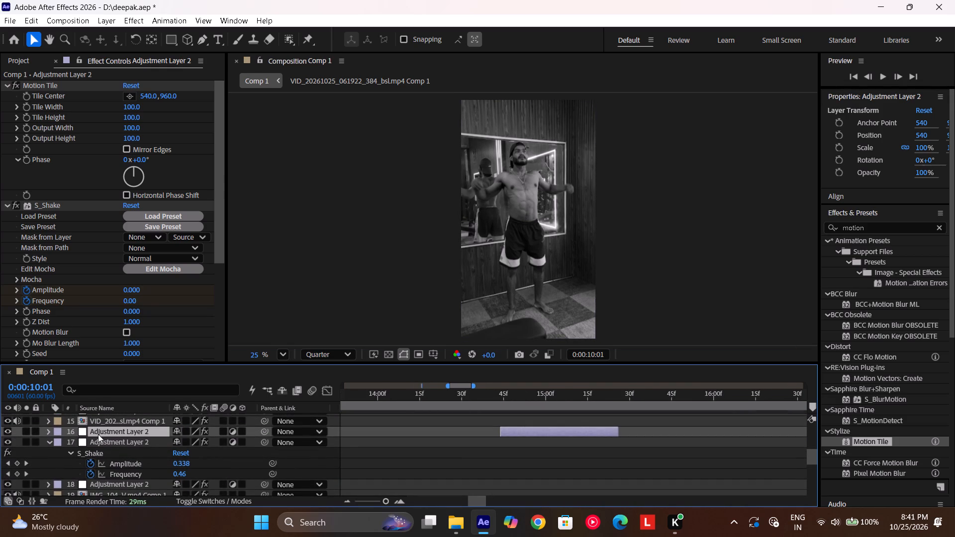
click(99, 432)
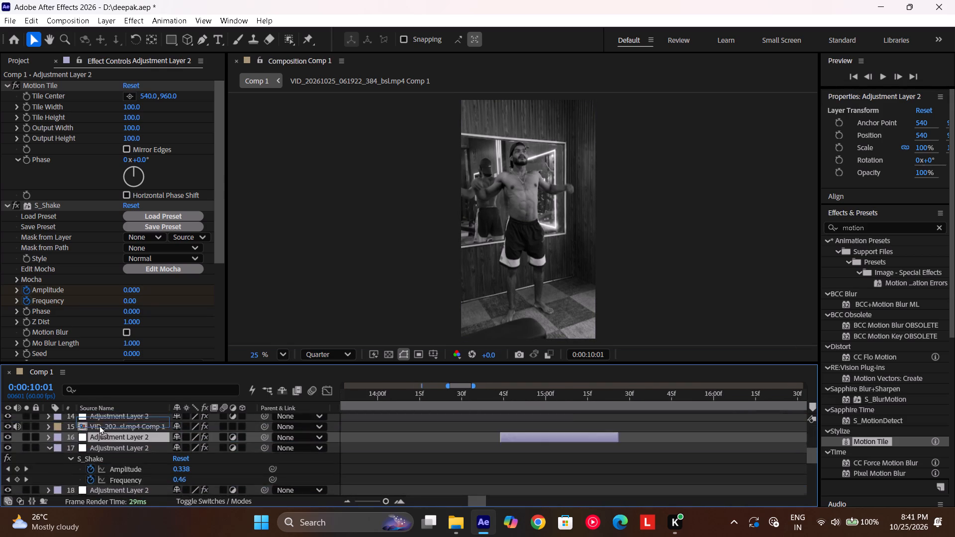
Reveal the new copy's S_Shake keyframes and slide the layer until its middle keyframes sit at 0:00:15:08.
click(567, 402)
key(u)
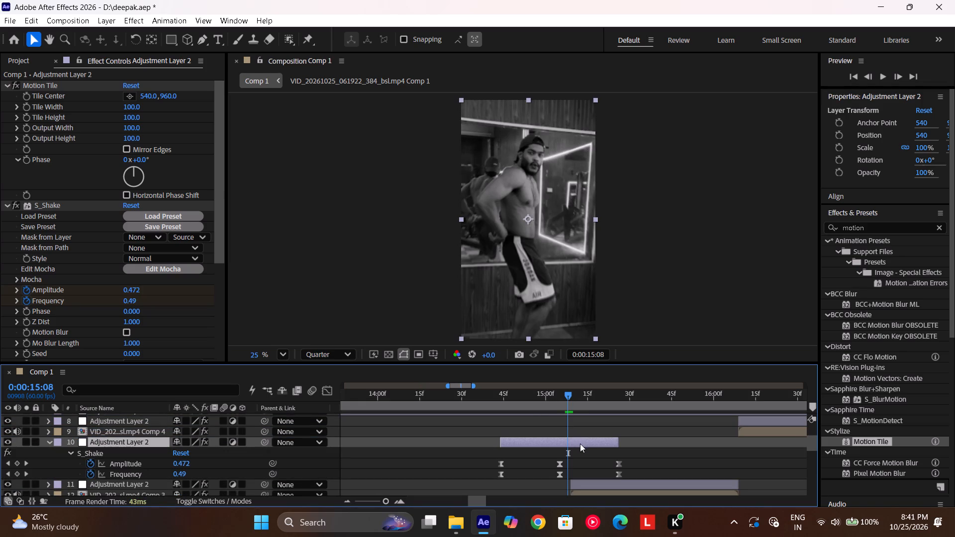
drag(587, 443, 595, 441)
Duplicate the 0:00:15:08 shake layer and move the copy above the Comp 4 clip's adjustment layer in the stack.
scroll(595, 441, up, 1)
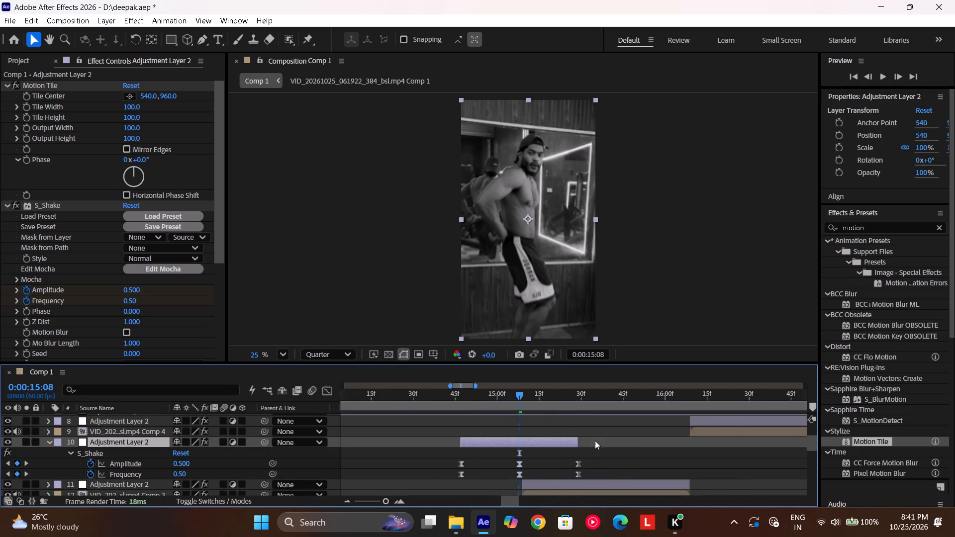
scroll(595, 441, up, 1)
key(ctrl+d)
drag(141, 470, 141, 468)
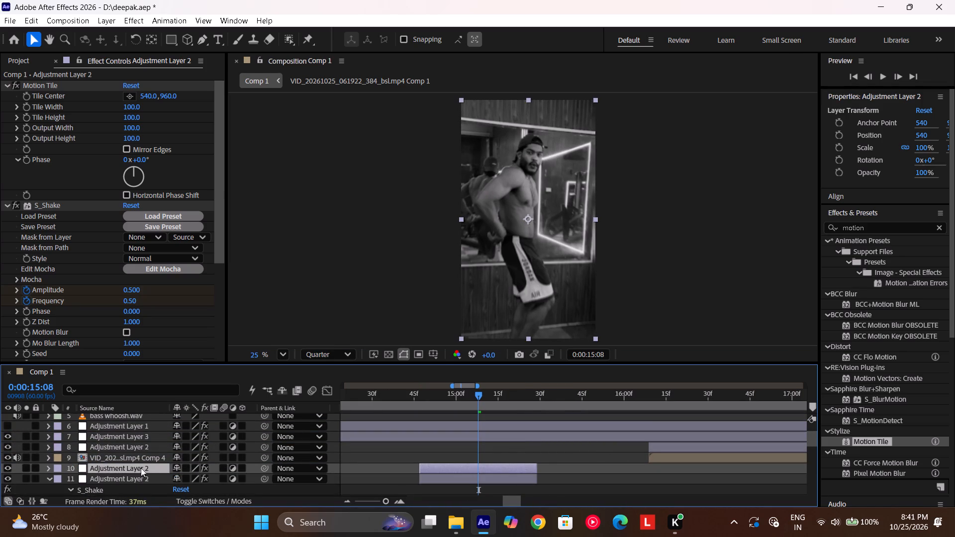
drag(141, 468, 140, 445)
Slide the new shake copy until its middle S_Shake keyframes line up with the Comp 4 clip's start at about 0:00:16:09.
drag(480, 450, 637, 452)
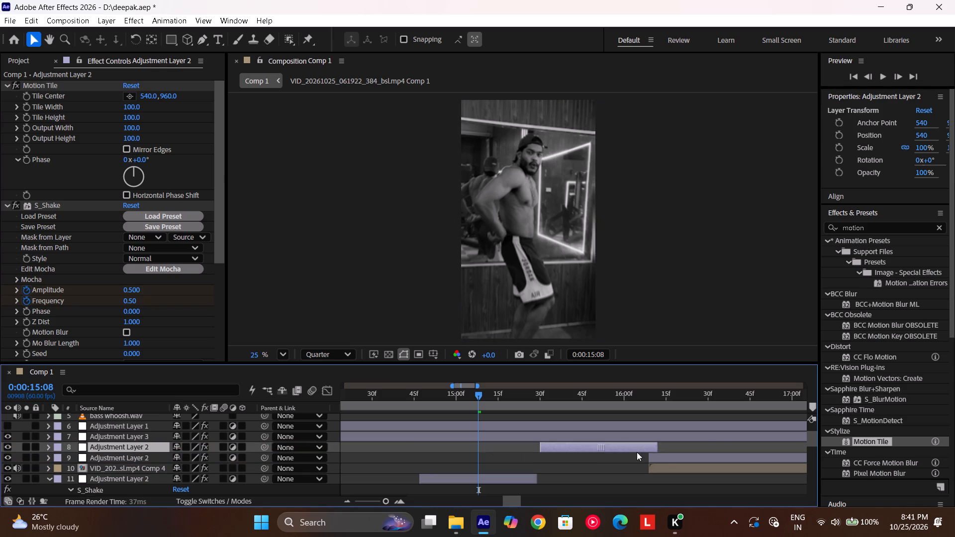
drag(637, 452, 658, 457)
key(u)
drag(675, 447, 667, 450)
Scrub and play Comp 1 repeatedly from about 0:00:14:21 to check the shake across the 0:00:15:08 cut.
drag(626, 394, 511, 436)
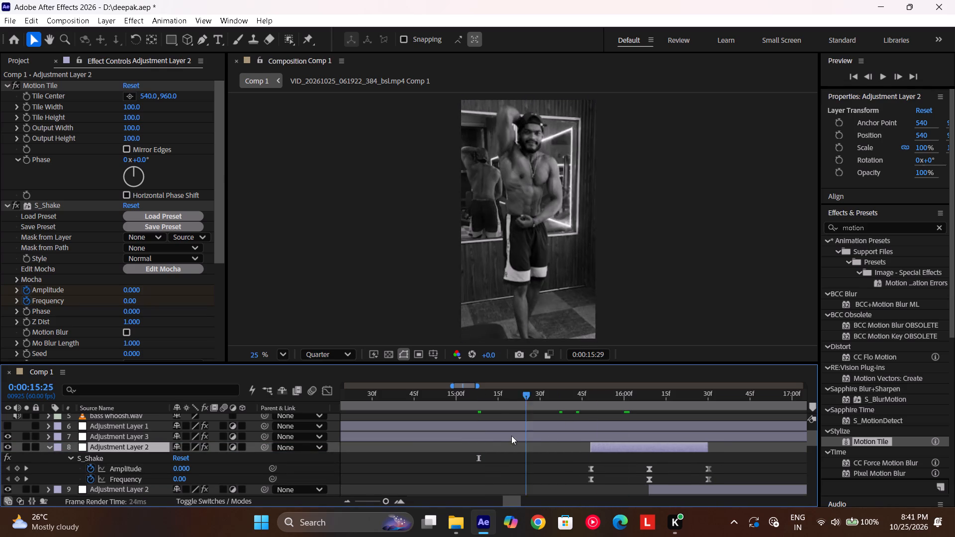
drag(511, 436, 554, 456)
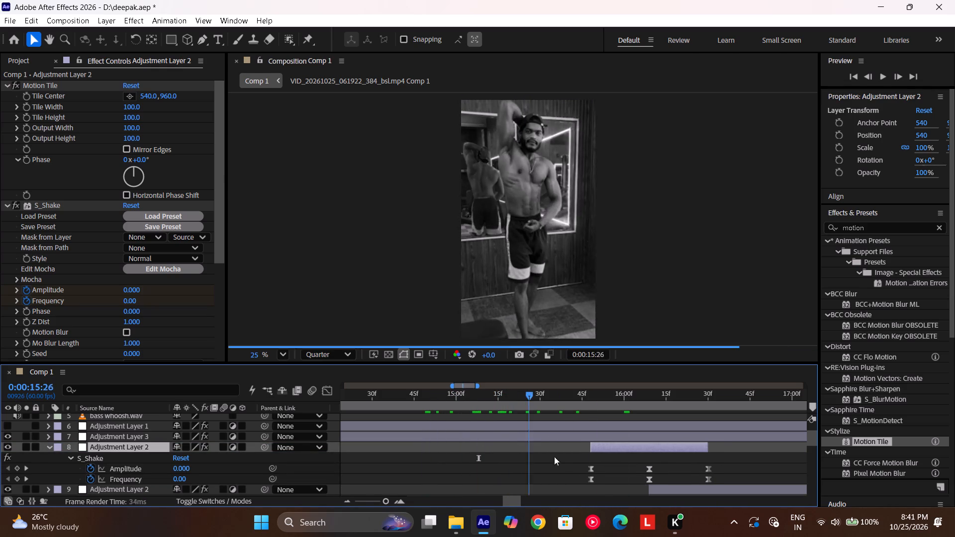
drag(554, 456, 429, 464)
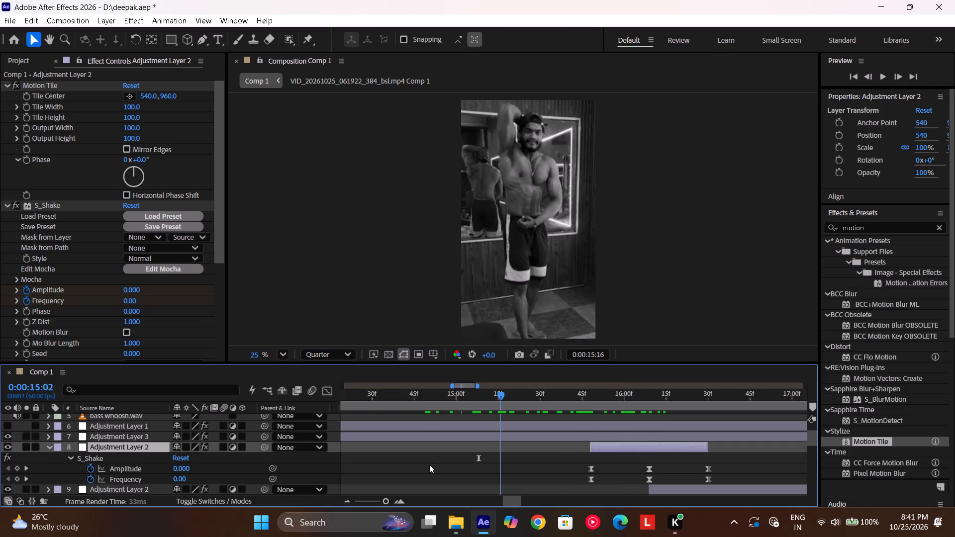
drag(429, 464, 355, 461)
key(space)
drag(507, 406, 375, 423)
key(space)
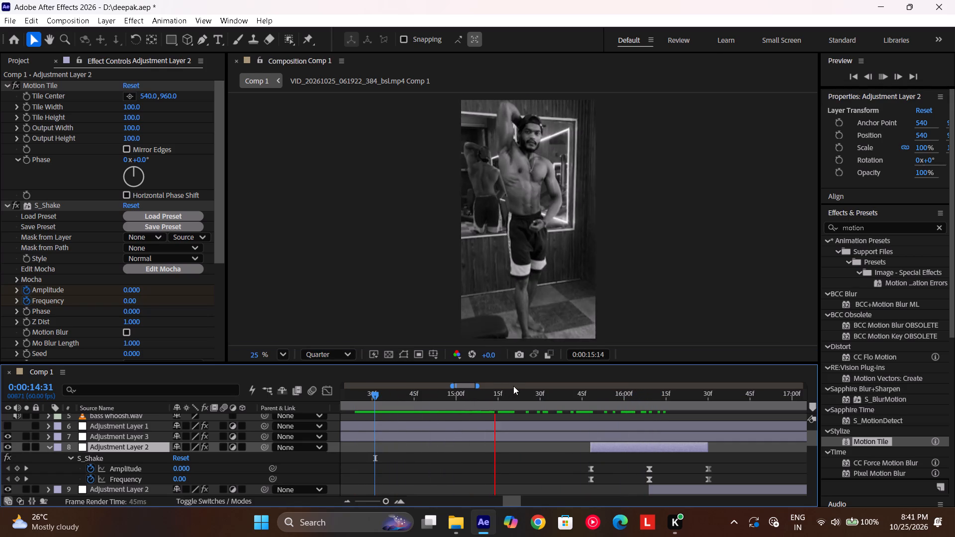
drag(499, 393, 346, 430)
key(space)
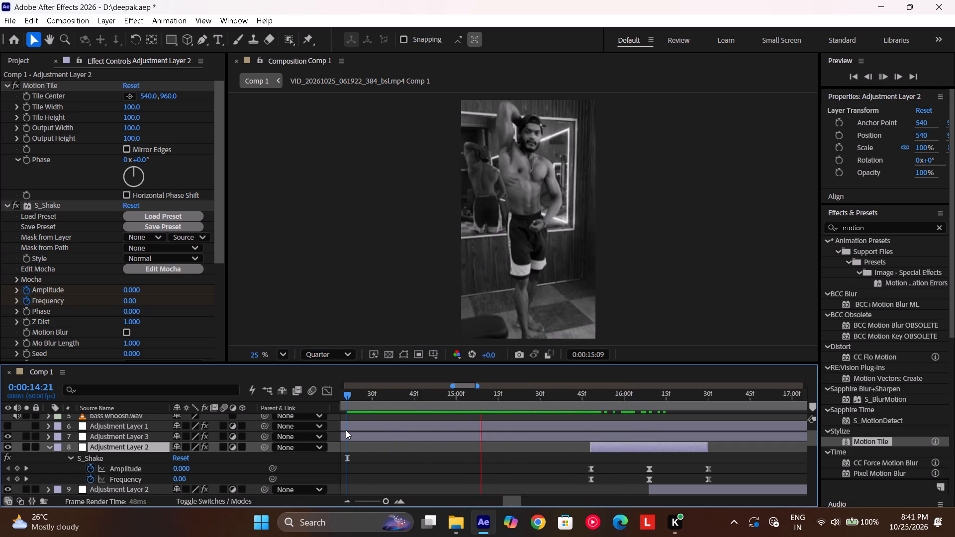
Play Comp 1 from 0:00:14:55 and again from 0:00:15:45 to check the shake at the Comp 4 cut.
drag(553, 397, 440, 422)
key(space)
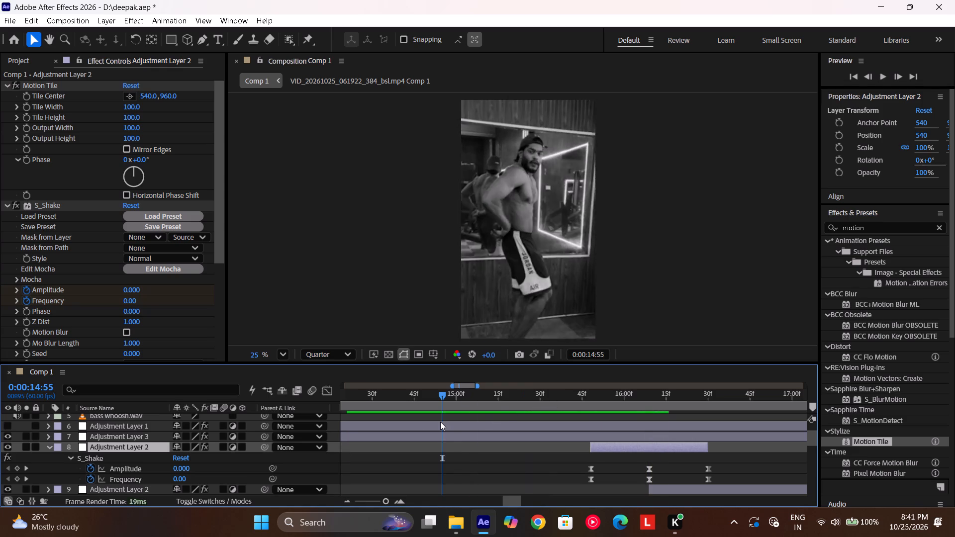
scroll(581, 397, left, 1)
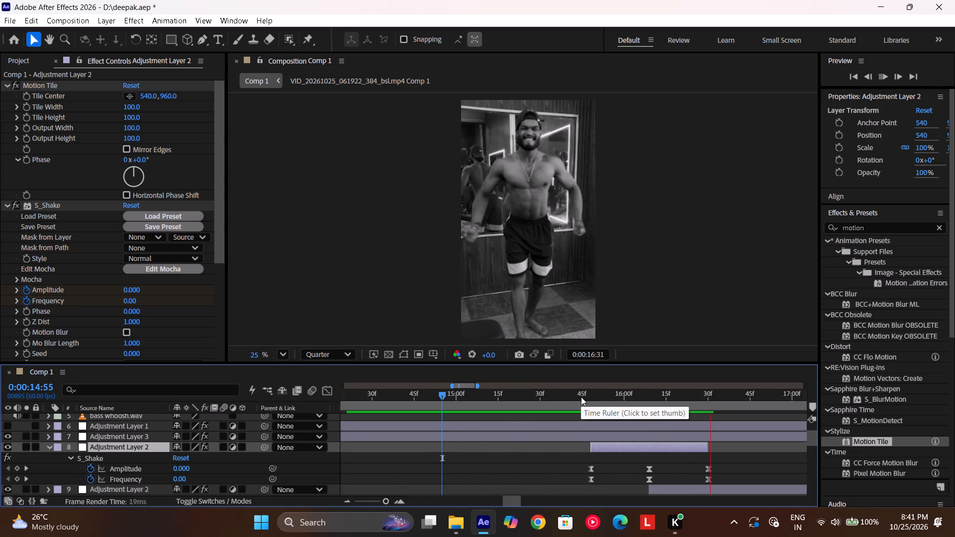
scroll(581, 397, left, 1)
drag(612, 394, 489, 427)
key(space)
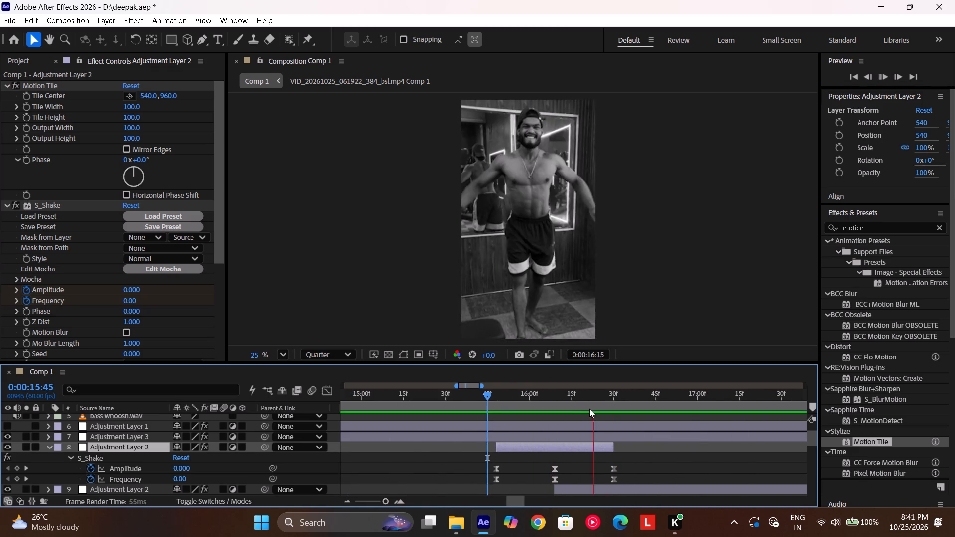
Play Comp 1 from 0:00:00:00 through about 0:00:11:00 to review the montage and its cuts.
scroll(592, 407, left, 1)
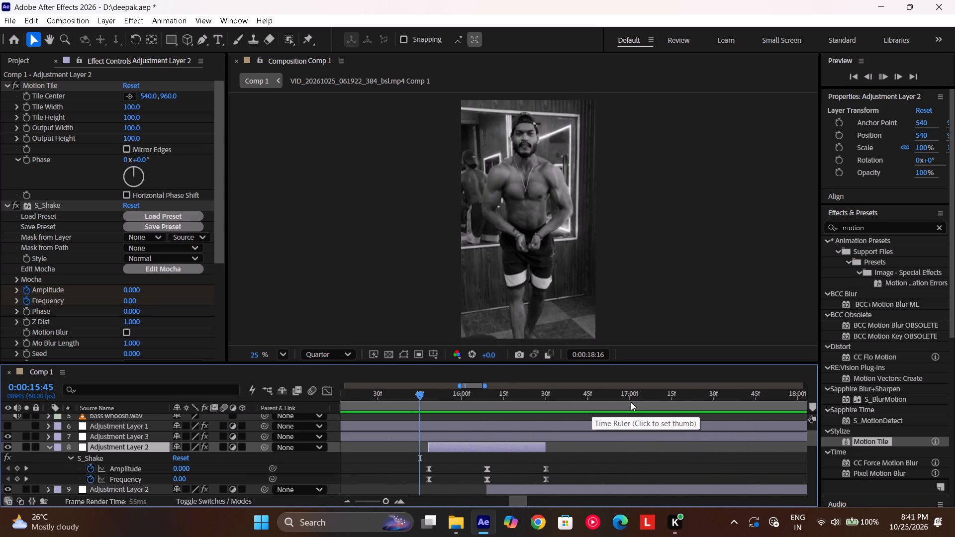
drag(631, 402, 155, 458)
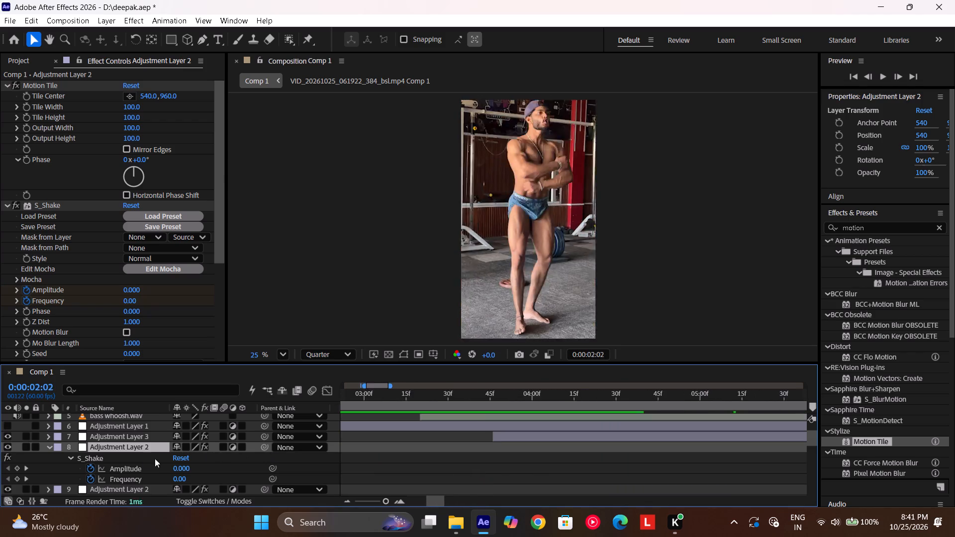
drag(155, 458, 146, 466)
key(space)
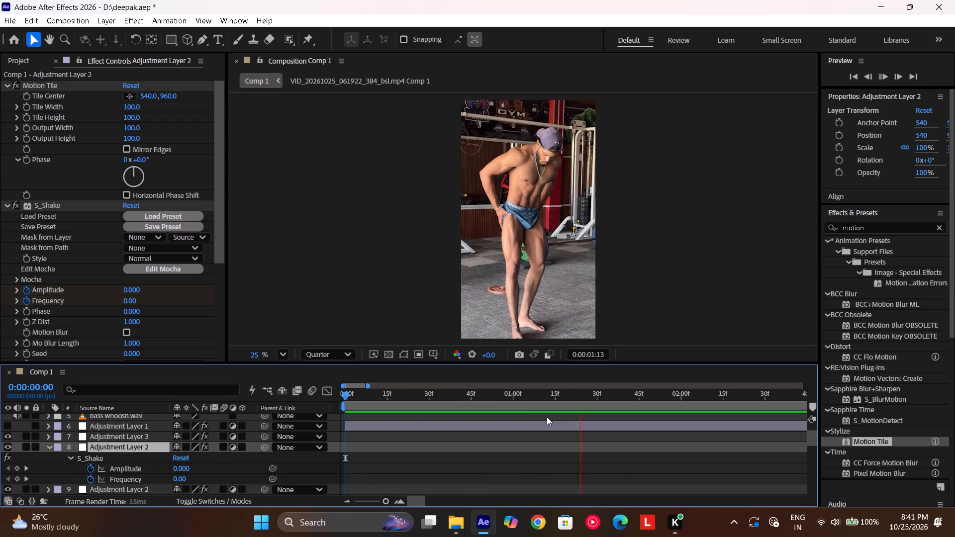
scroll(563, 424, left, 1)
scroll(615, 435, left, 1)
scroll(671, 437, left, 1)
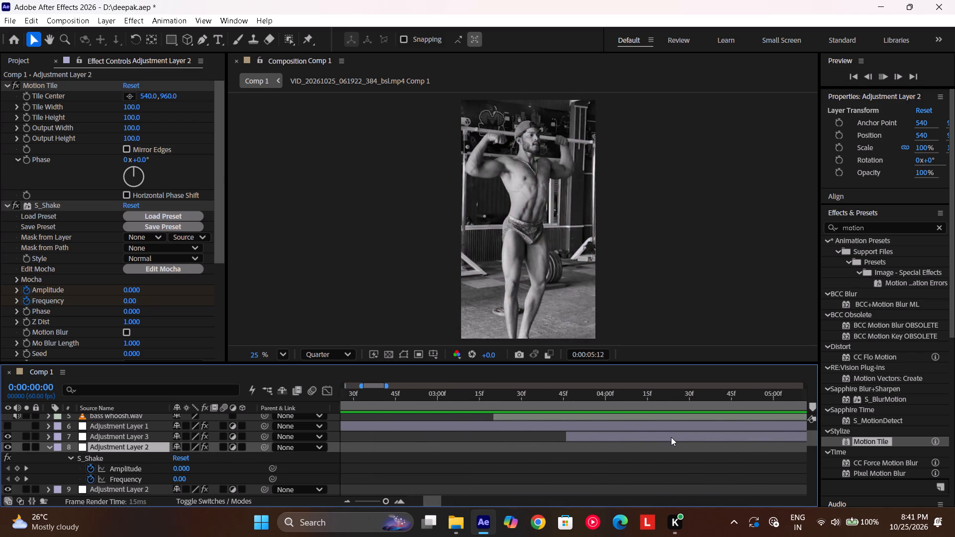
scroll(671, 437, left, 1)
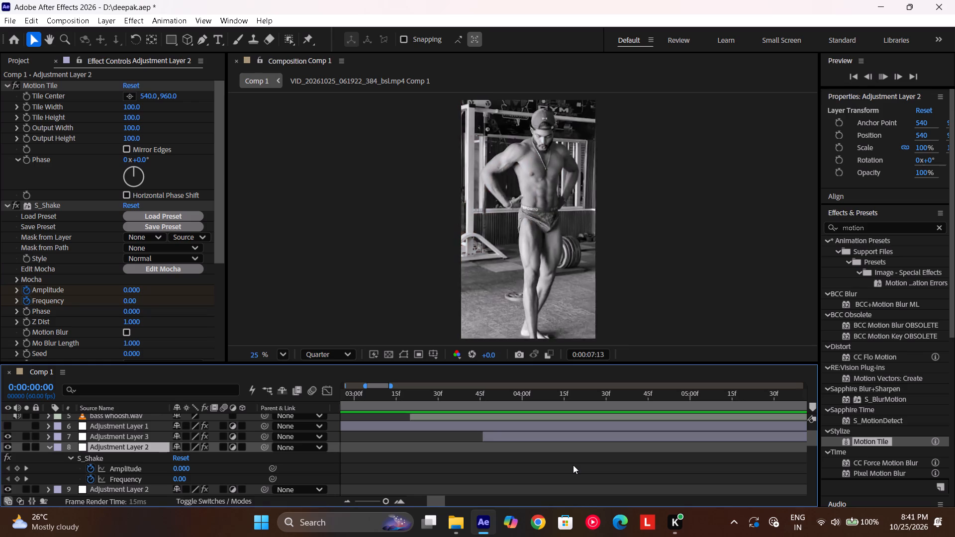
scroll(573, 465, left, 3)
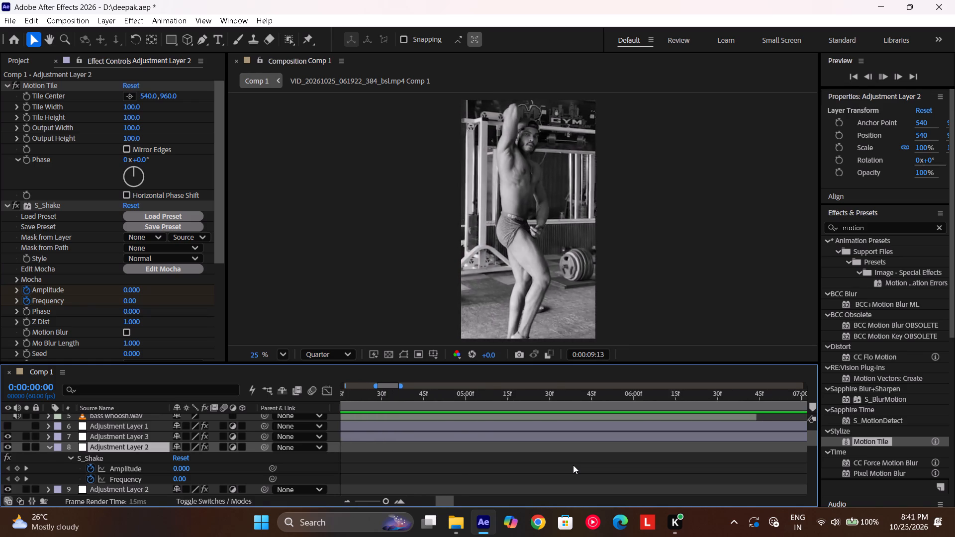
scroll(573, 465, left, 2)
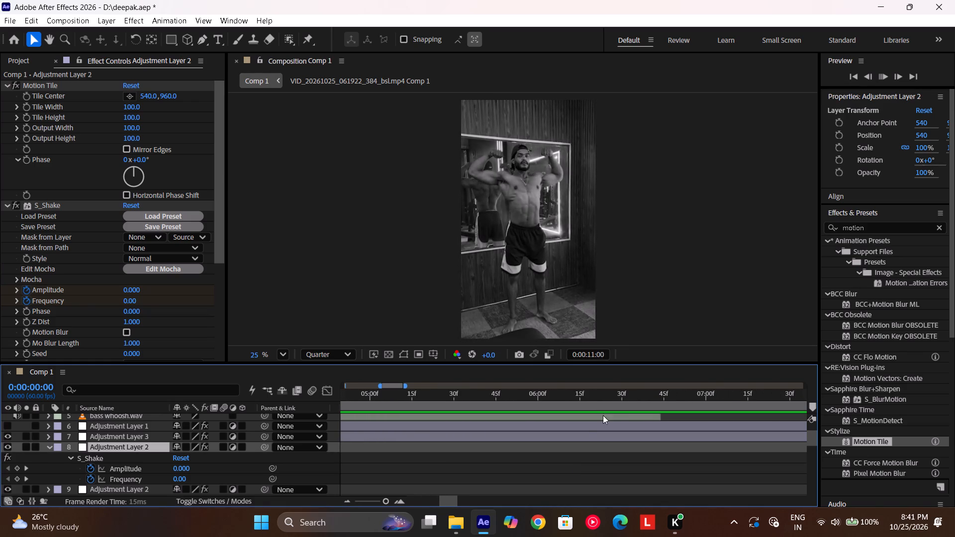
Play Comp 1 from 0:00:06:09 through about 0:00:16:51 to review the shakes across the cuts.
drag(618, 397, 560, 412)
key(space)
scroll(560, 412, left, 1)
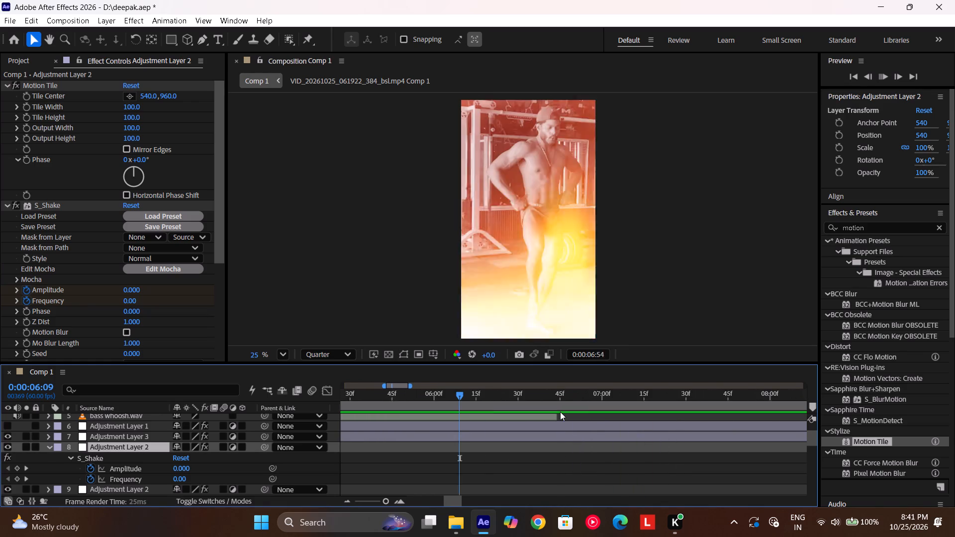
scroll(560, 412, left, 2)
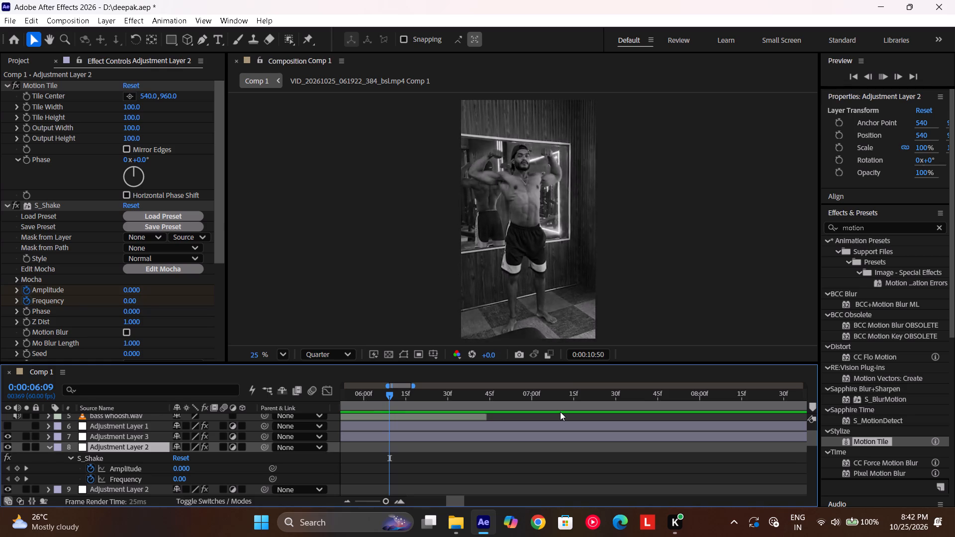
scroll(560, 412, left, 1)
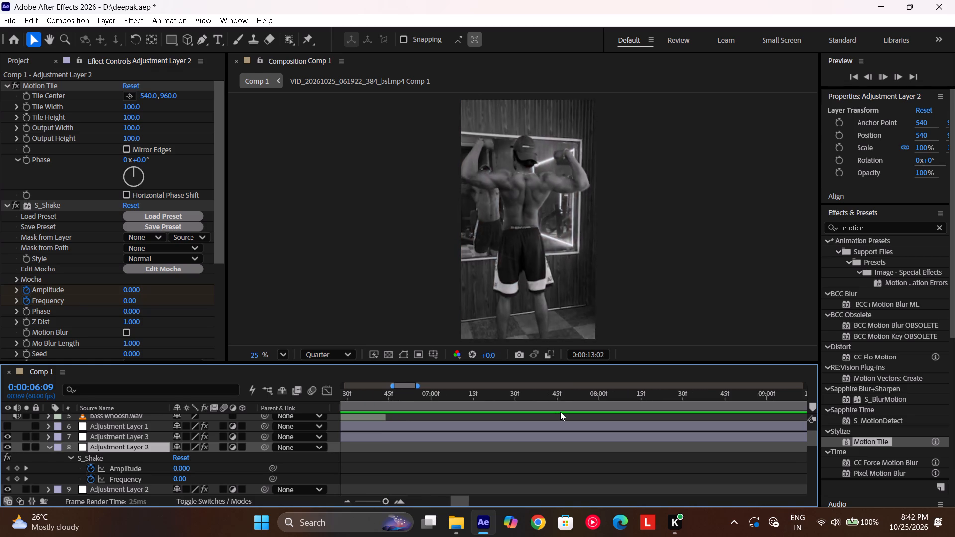
scroll(560, 412, left, 1)
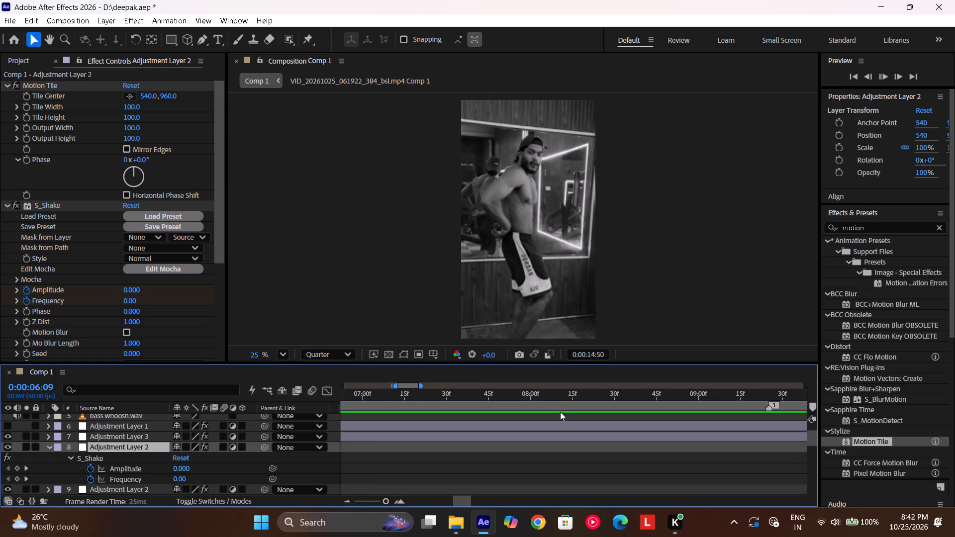
scroll(560, 412, left, 1)
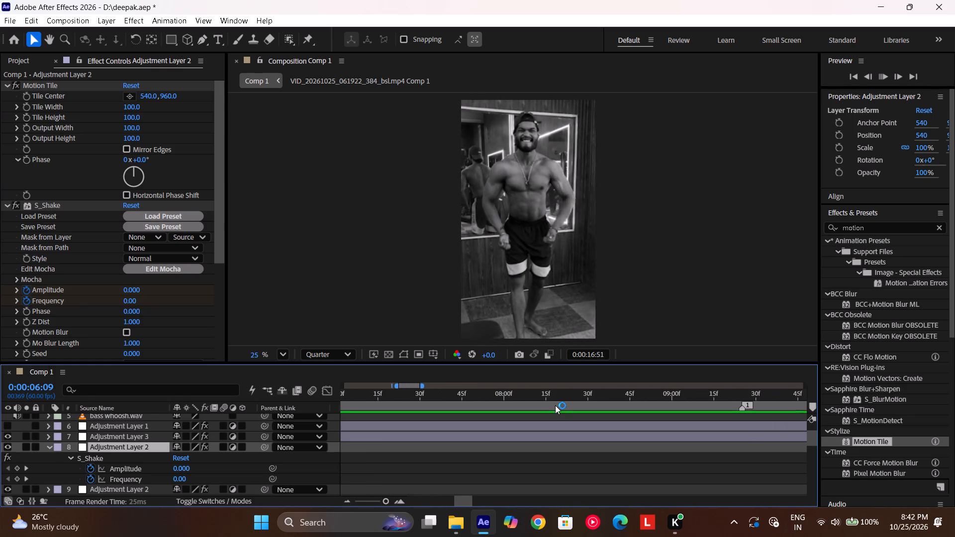
Play Comp 1 from 0:00:03:23 and scrub the cuts up to about 0:00:09:15, checking the S_Shake layer near 0:00:08:29.
drag(555, 405, 197, 448)
key(space)
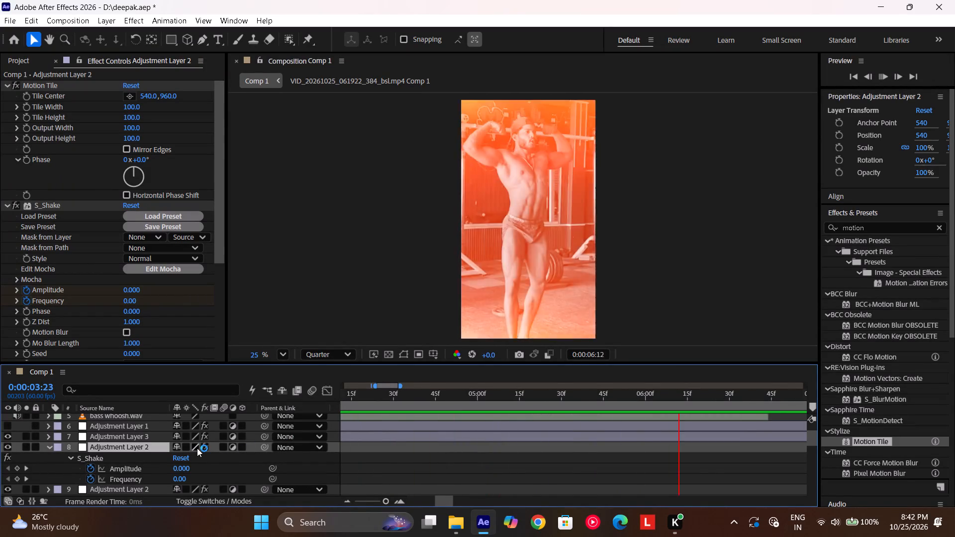
drag(415, 398, 524, 406)
scroll(524, 406, down, 1)
scroll(524, 406, left, 9)
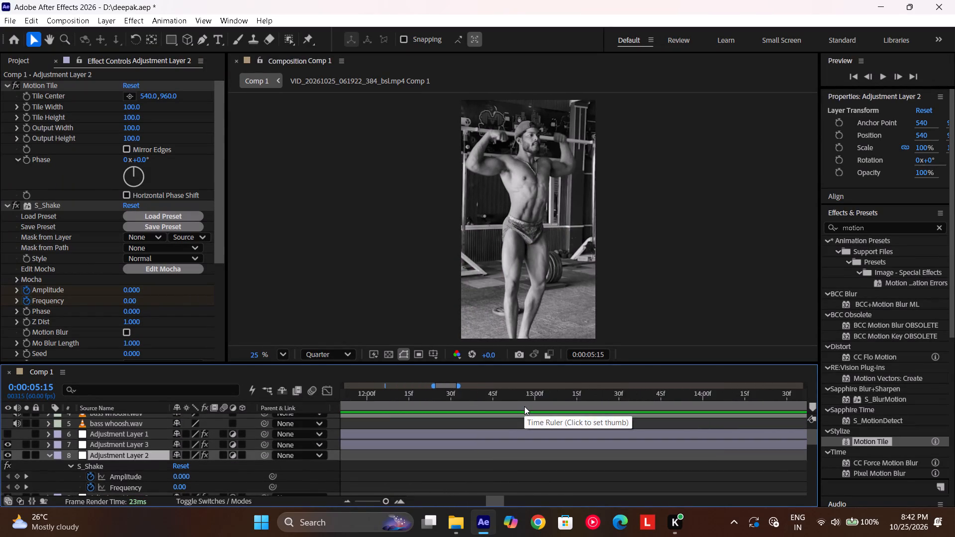
scroll(524, 406, left, 3)
scroll(524, 406, down, 1)
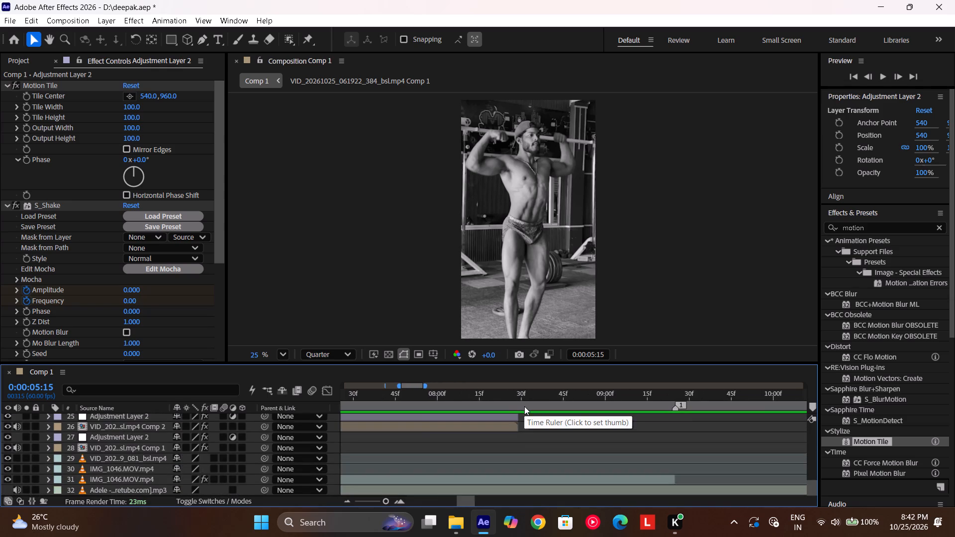
scroll(524, 406, down, 1)
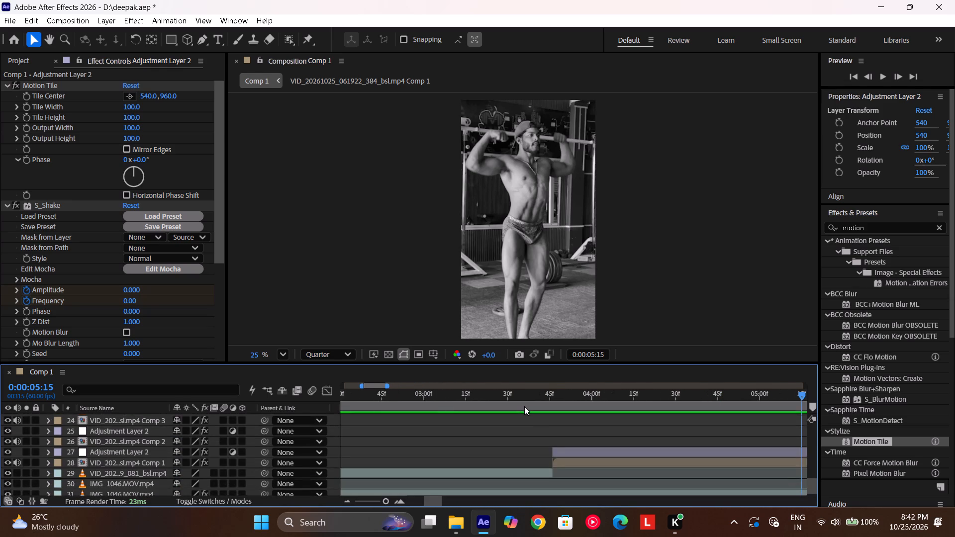
scroll(524, 406, up, 1)
drag(558, 398, 555, 402)
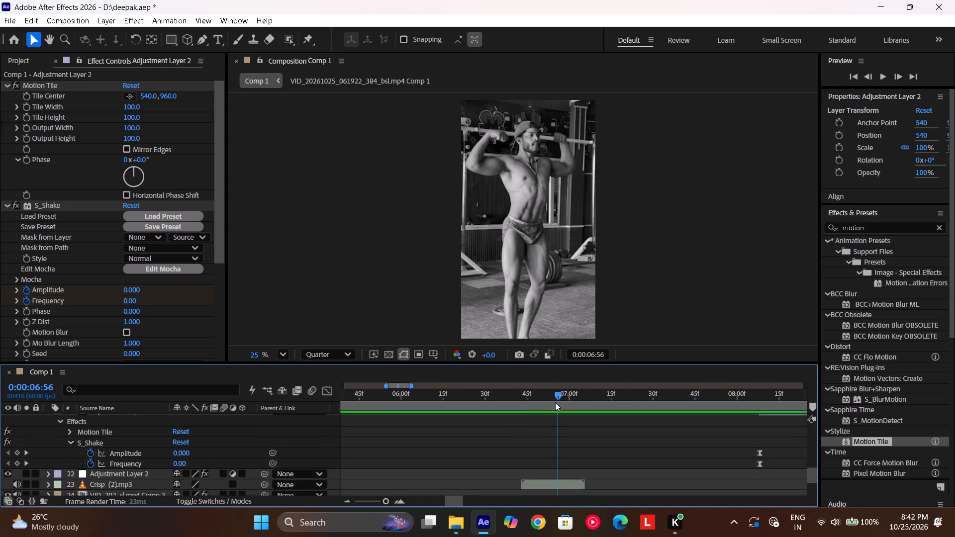
drag(555, 402, 713, 401)
scroll(713, 401, left, 4)
drag(634, 405, 643, 403)
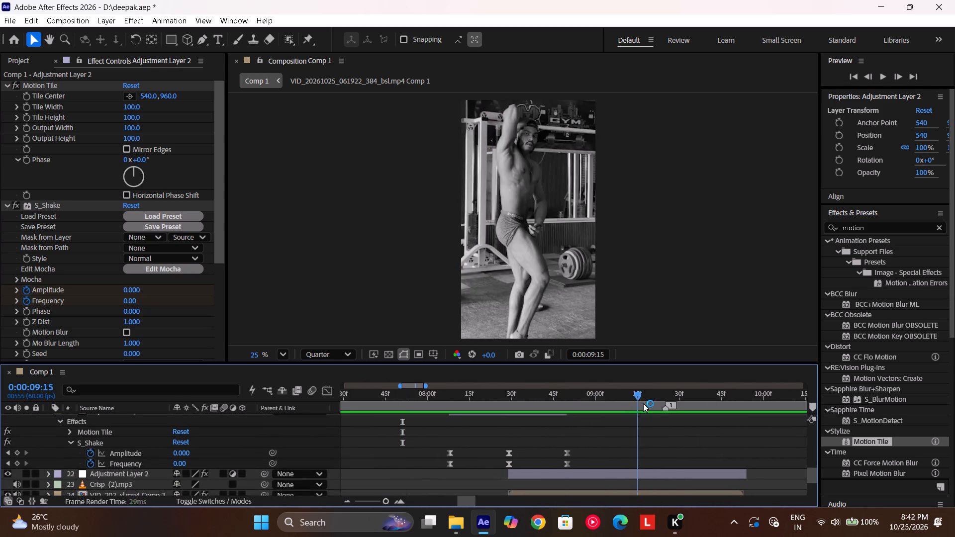
drag(643, 403, 473, 460)
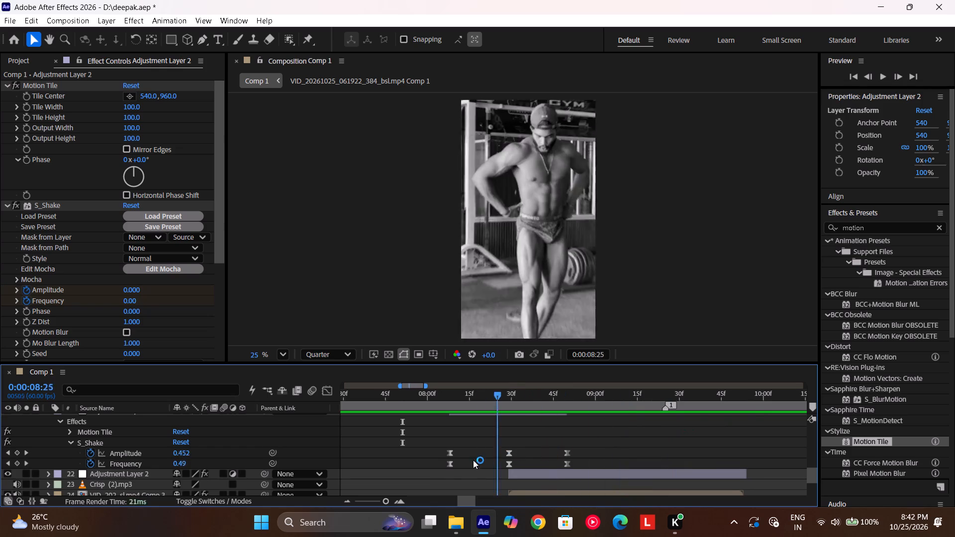
drag(473, 460, 593, 458)
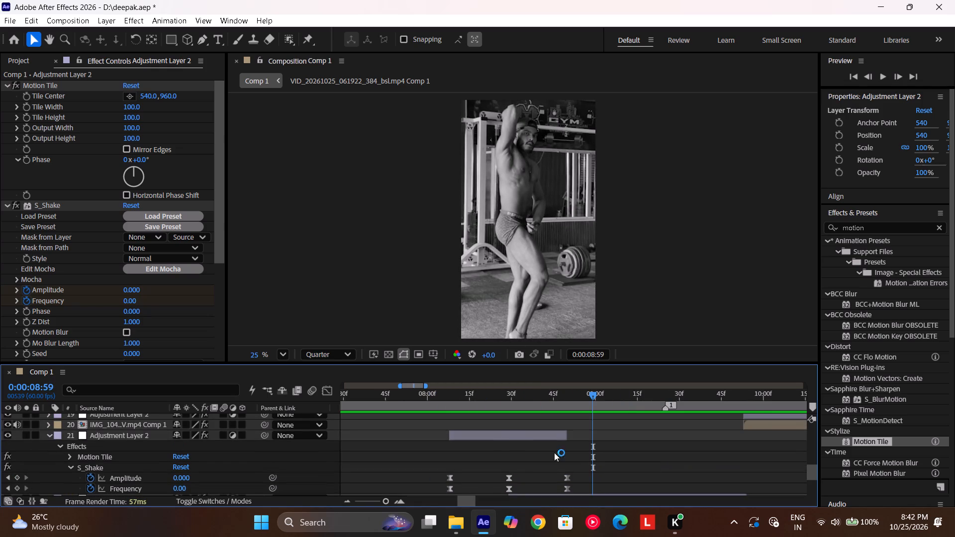
Collapse the layer properties and duplicate the shake adjustment layer centred on the 0:00:08:29 cut.
click(503, 436)
click(525, 448)
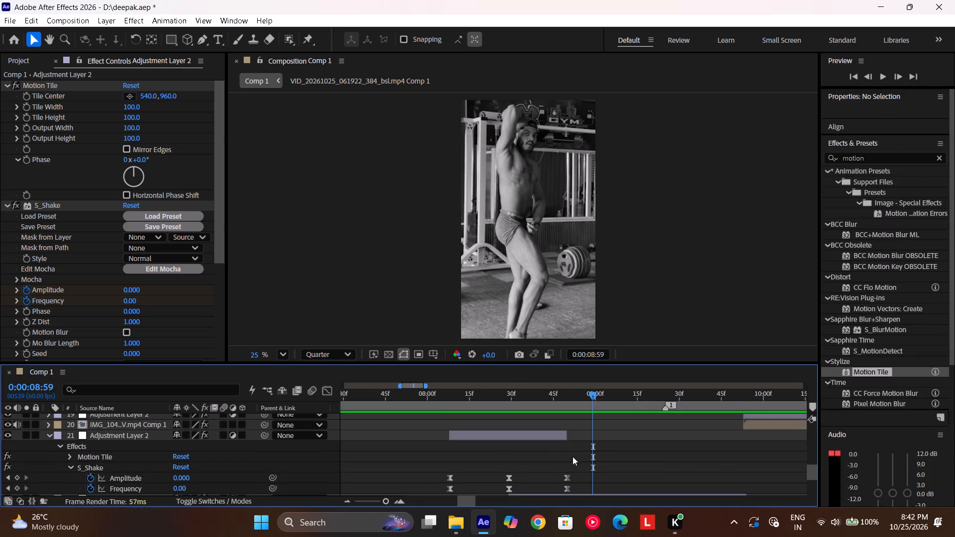
key(u)
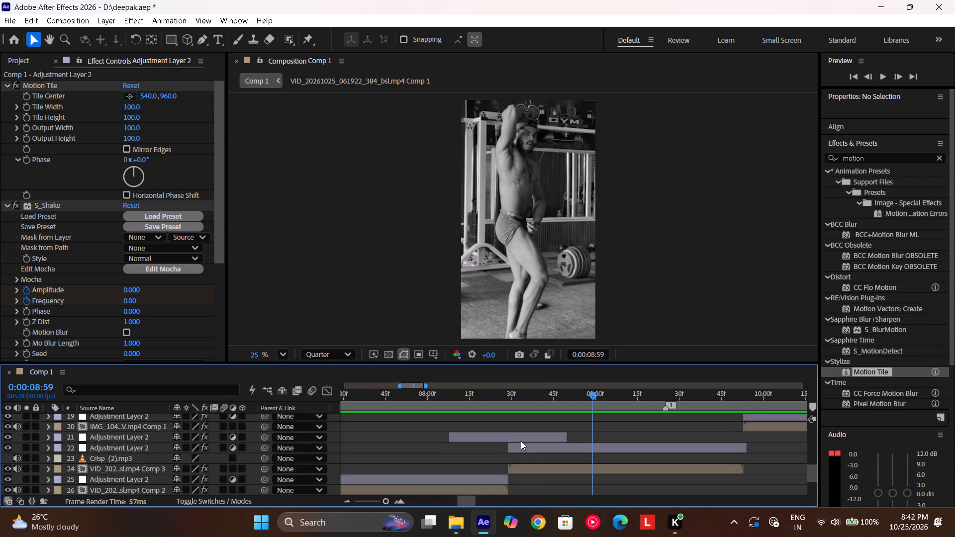
click(521, 441)
key(ctrl+r)
key(ctrl+r)
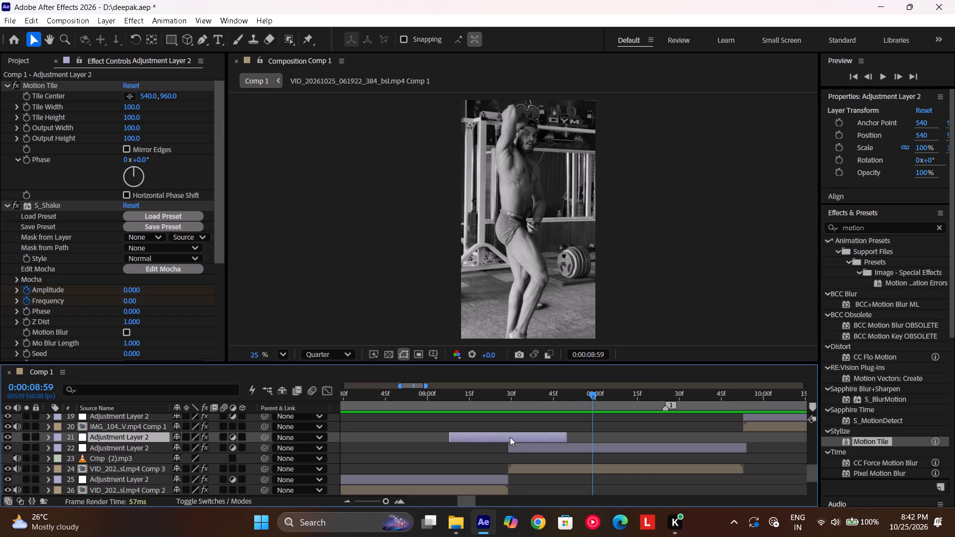
key(ctrl+d)
Slide the new shake copy until its middle S_Shake keyframes line up with the Comp 2 clip's start at 0:00:06:53.
drag(510, 438, 552, 440)
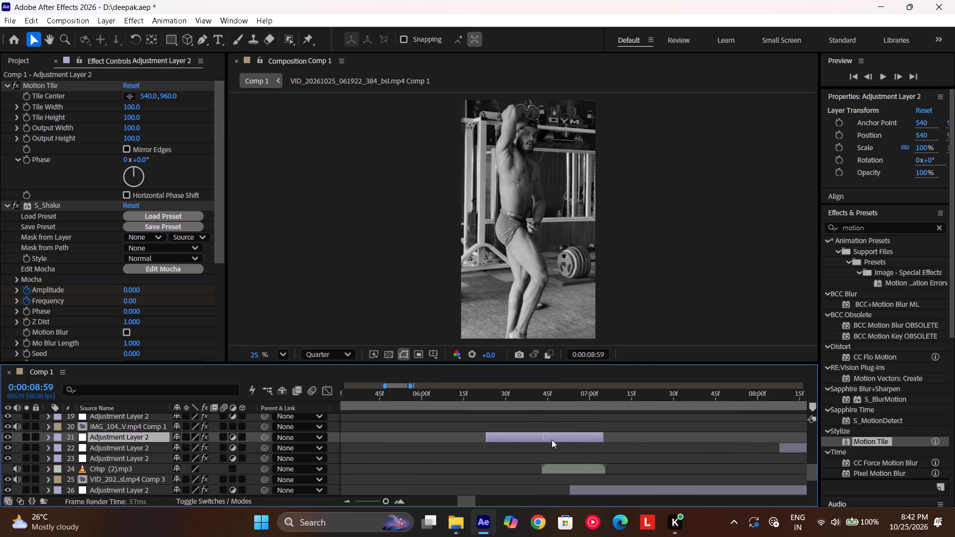
drag(552, 440, 579, 436)
click(568, 396)
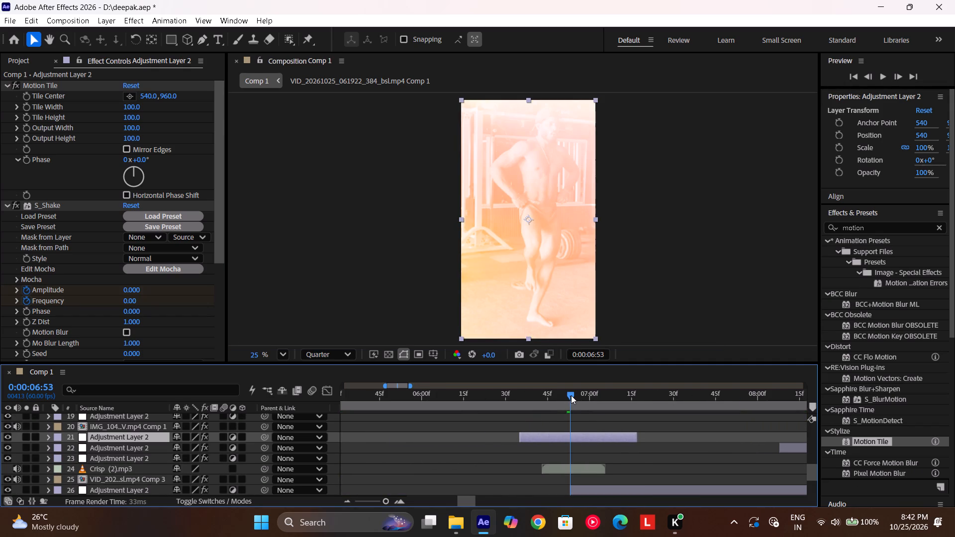
key(y)
key(u)
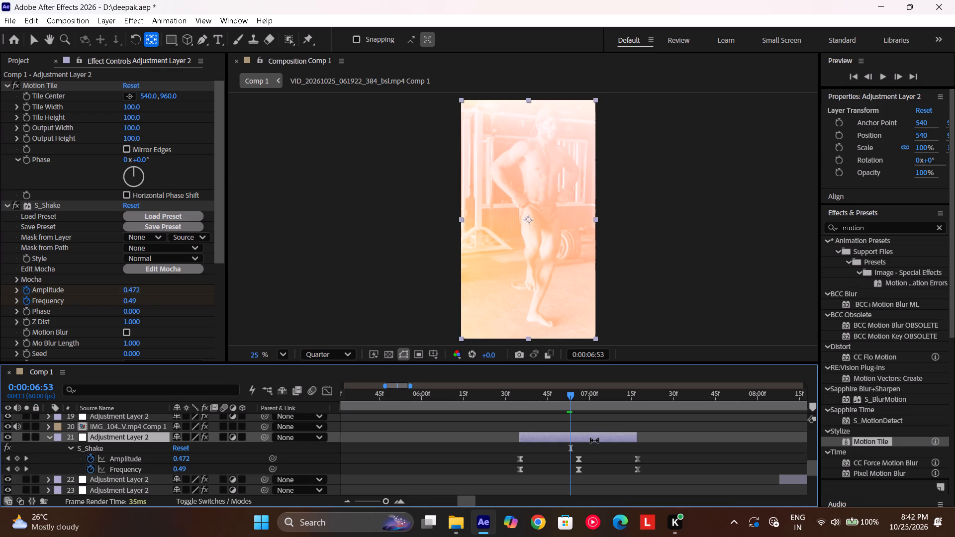
key(v)
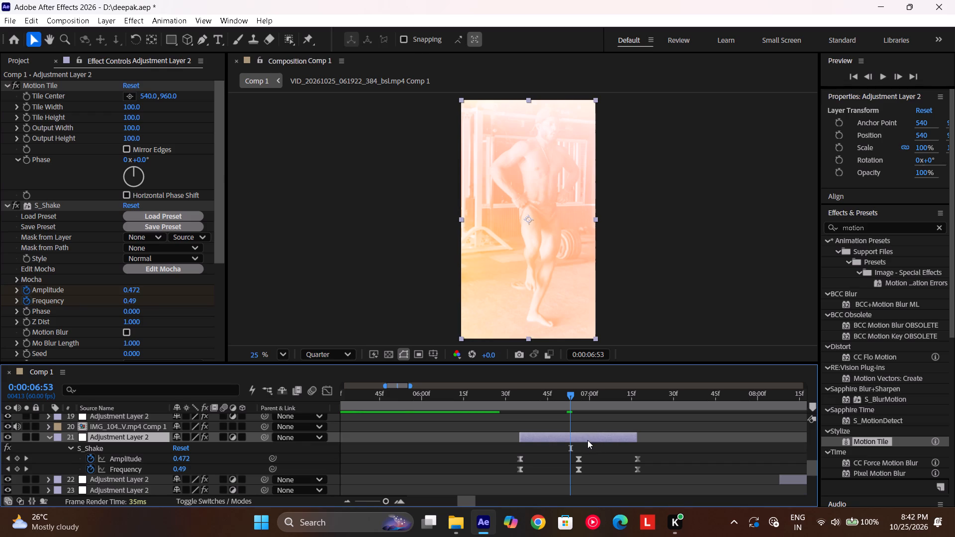
drag(583, 438, 573, 441)
Duplicate the 0:00:06:53 shake layer and align the copy's middle S_Shake keyframes with the VID Comp 1 clip's start at 0:00:03:46.
scroll(573, 441, right, 1)
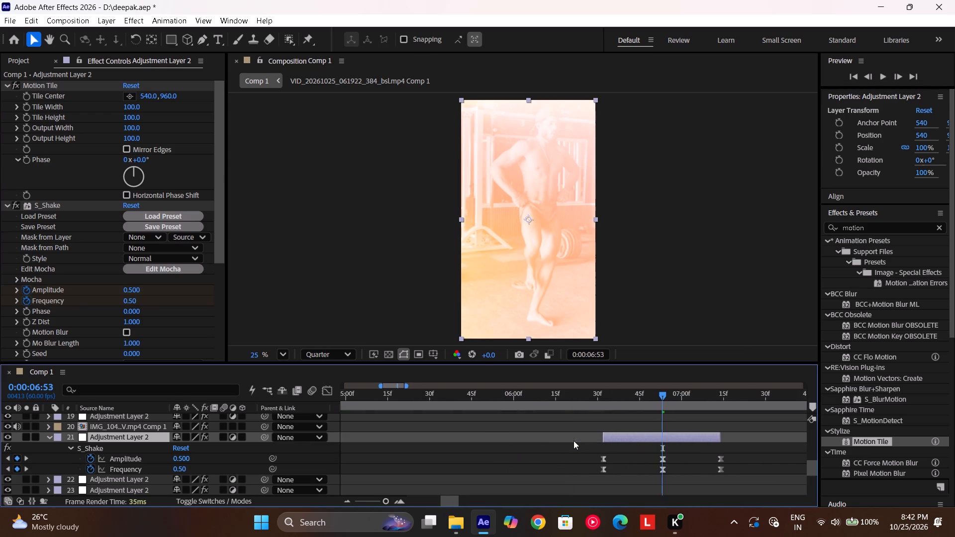
key(ctrl+d)
drag(693, 437, 440, 451)
scroll(440, 451, right, 1)
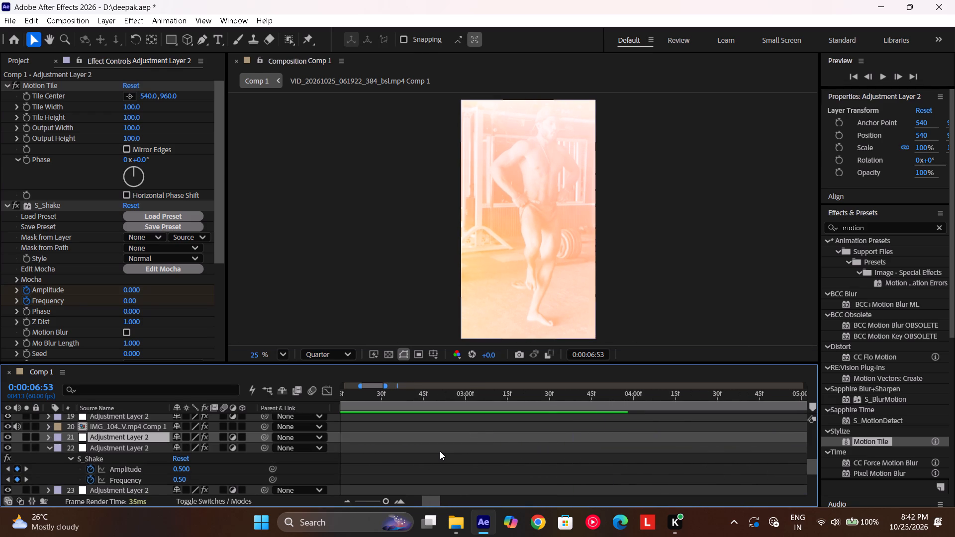
scroll(440, 451, right, 1)
scroll(440, 451, left, 1)
scroll(689, 425, up, 1)
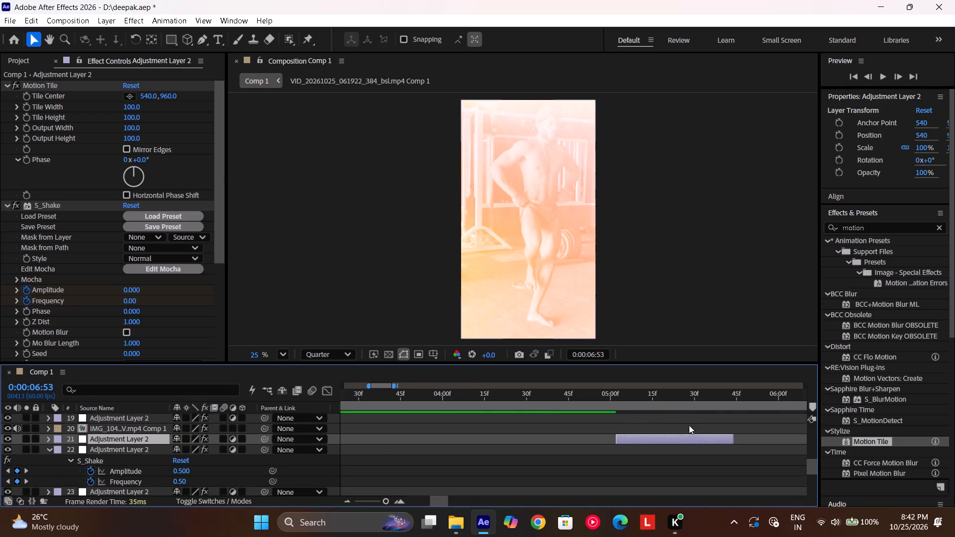
drag(687, 437, 513, 457)
scroll(513, 457, down, 1)
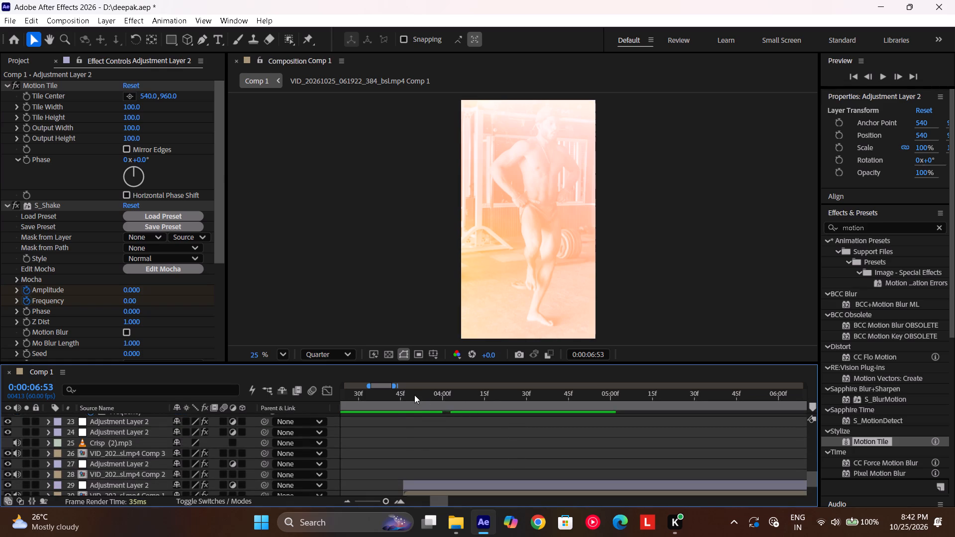
drag(414, 395, 403, 403)
scroll(403, 403, up, 1)
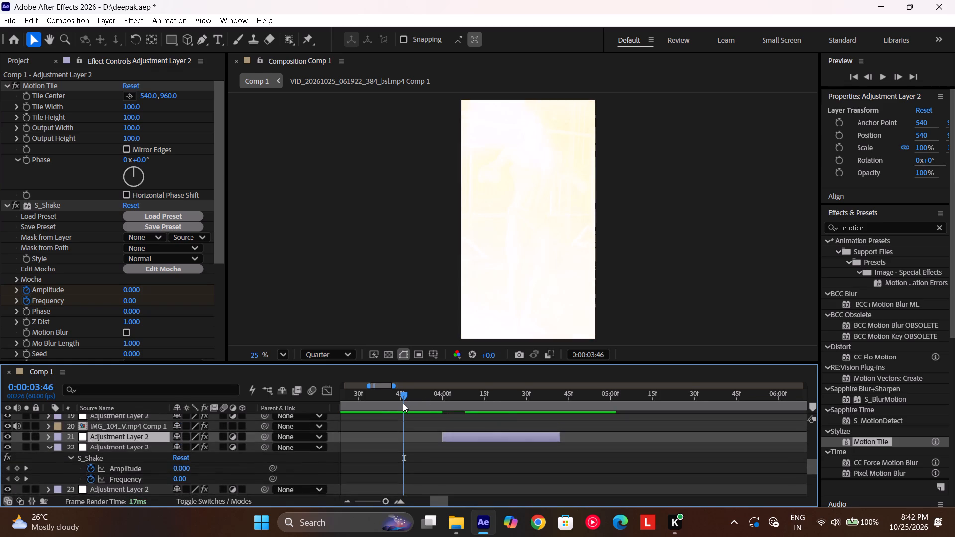
scroll(403, 403, up, 1)
drag(474, 443, 380, 452)
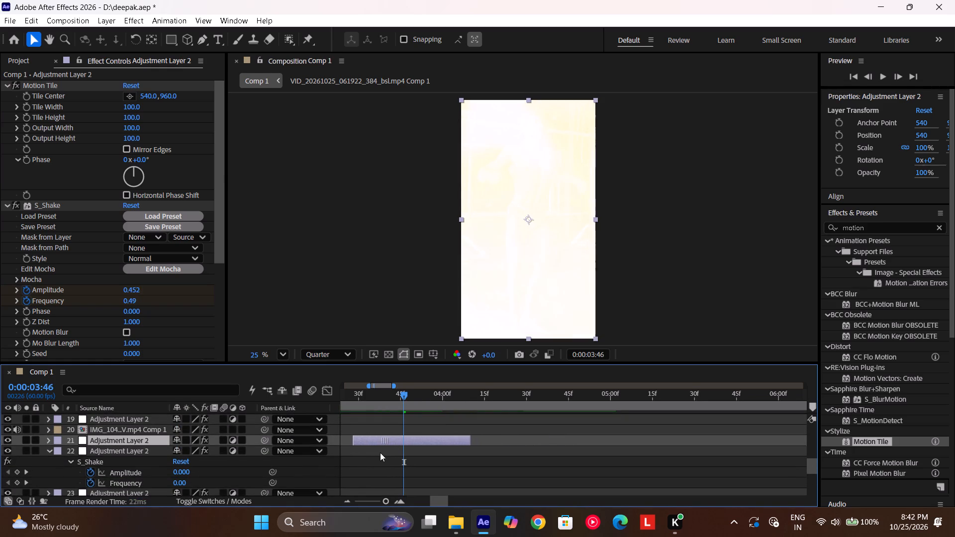
drag(380, 452, 379, 453)
key(u)
drag(431, 438, 424, 438)
Play Comp 1 from 0:00:02:23 to check the shake across the 0:00:03:46 cut.
drag(394, 399, 325, 408)
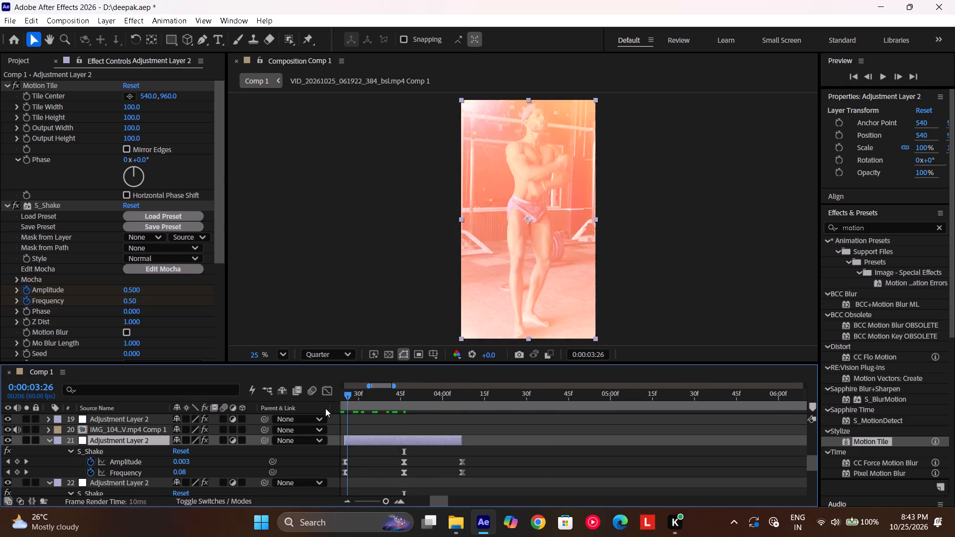
drag(325, 408, 315, 408)
key(space)
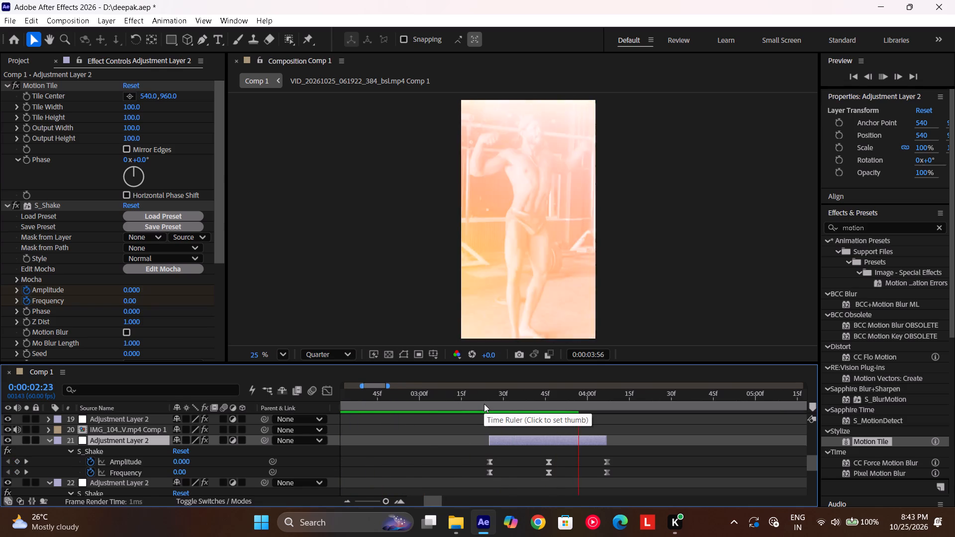
Replay Comp 1 from several points between 0:00:02:38 and 0:00:03:10 to check the shake across the 0:00:03:46 cut.
drag(484, 404, 404, 421)
key(space)
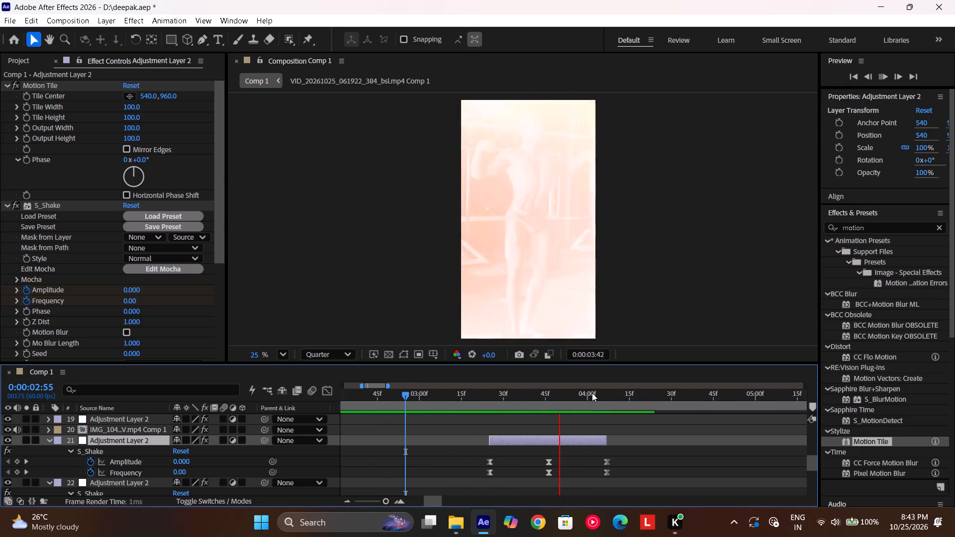
drag(592, 393, 441, 439)
key(space)
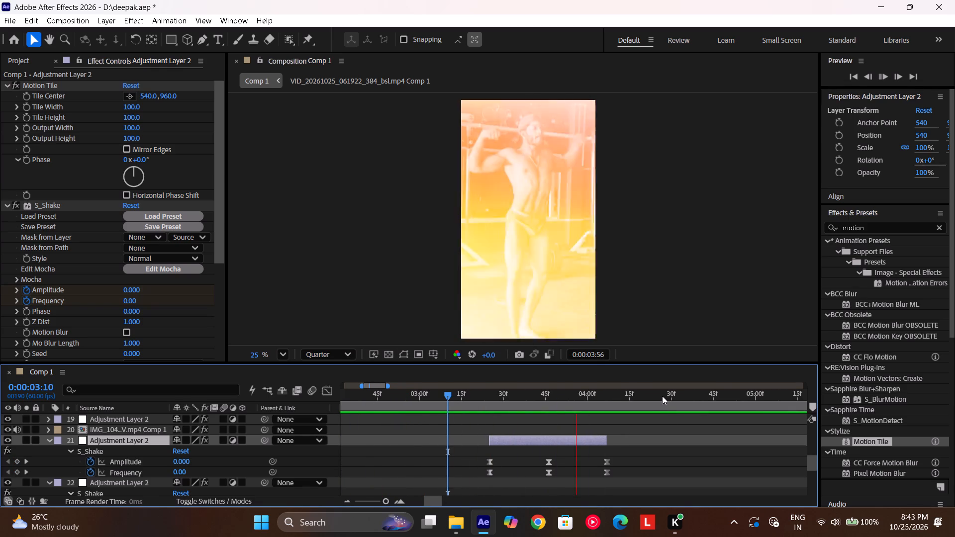
drag(662, 396, 378, 452)
key(space)
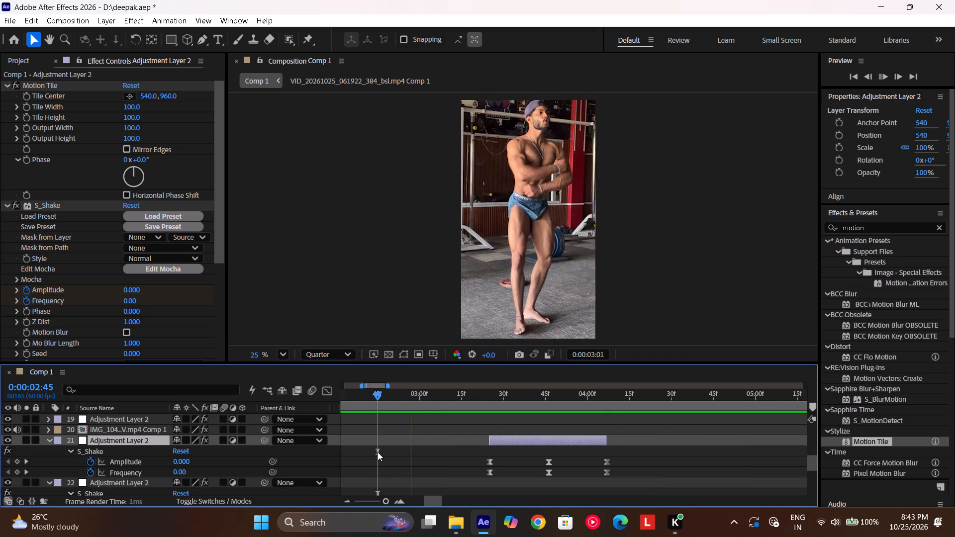
scroll(537, 398, left, 1)
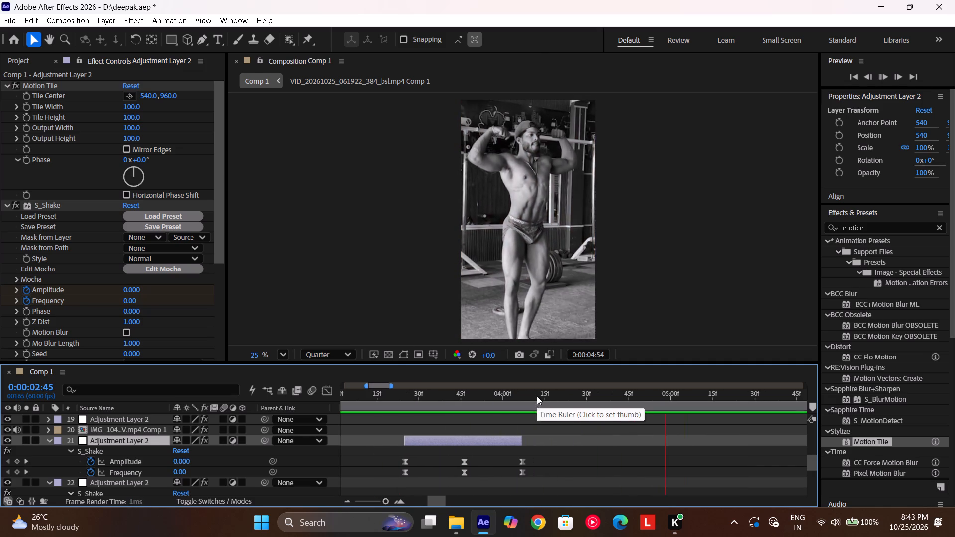
drag(537, 396, 341, 439)
key(space)
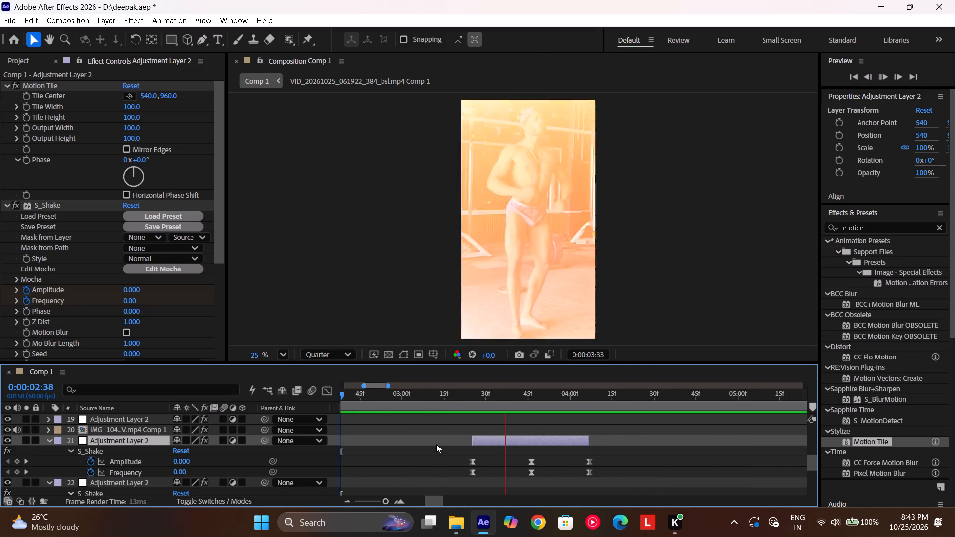
scroll(544, 404, left, 1)
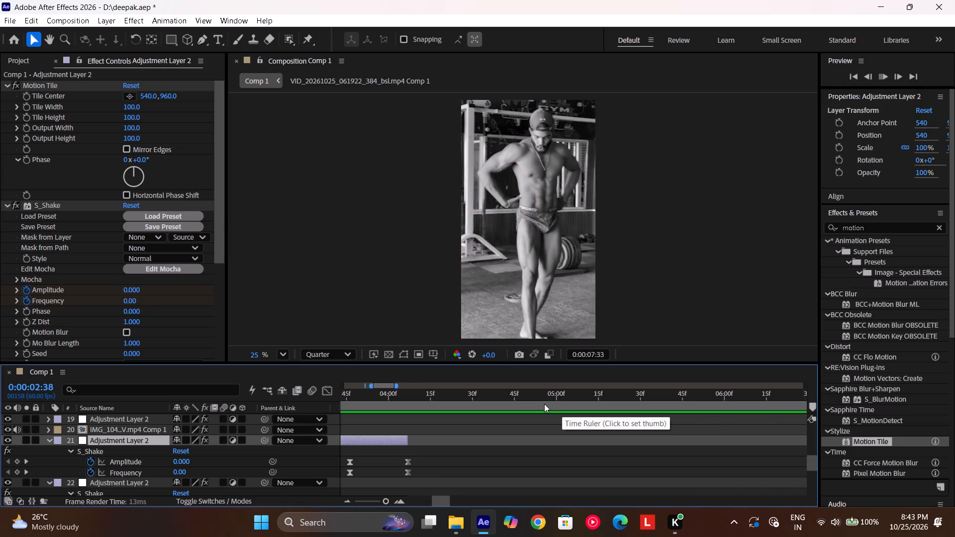
Play Comp 1 from 0:00:05:28 past 0:00:16:00 to review the shakes and effects across the remaining cuts.
scroll(544, 404, left, 1)
drag(544, 404, 475, 413)
key(space)
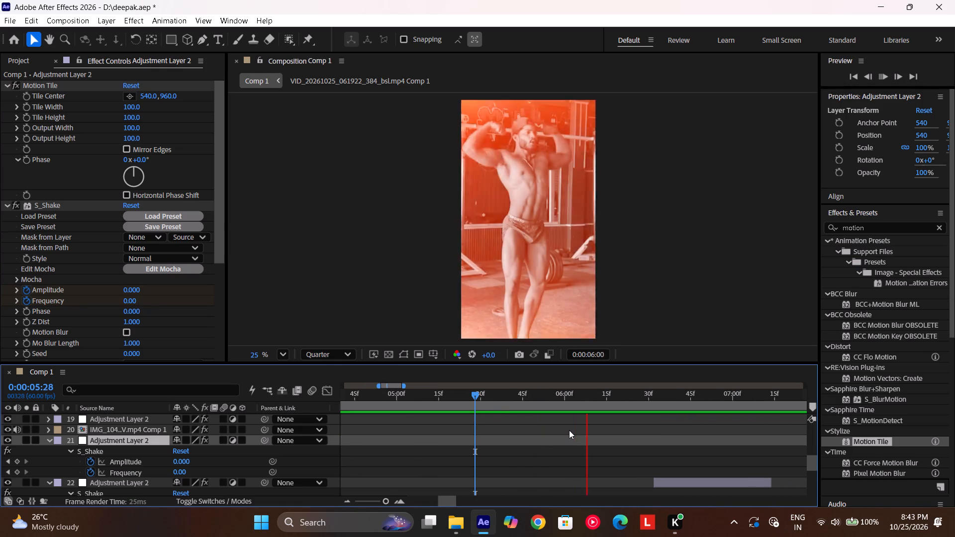
scroll(569, 430, left, 1)
scroll(616, 423, left, 3)
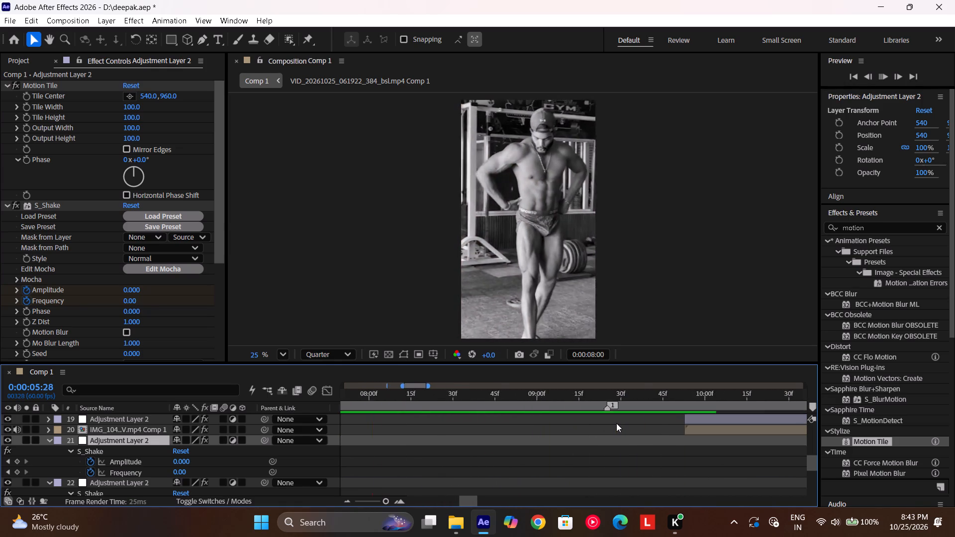
scroll(616, 423, left, 2)
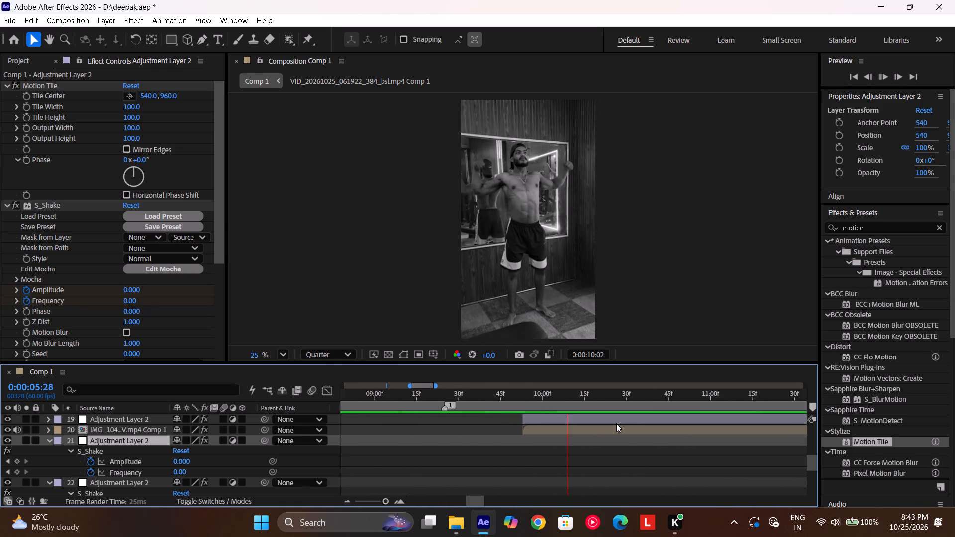
scroll(616, 423, left, 1)
scroll(530, 424, up, 3)
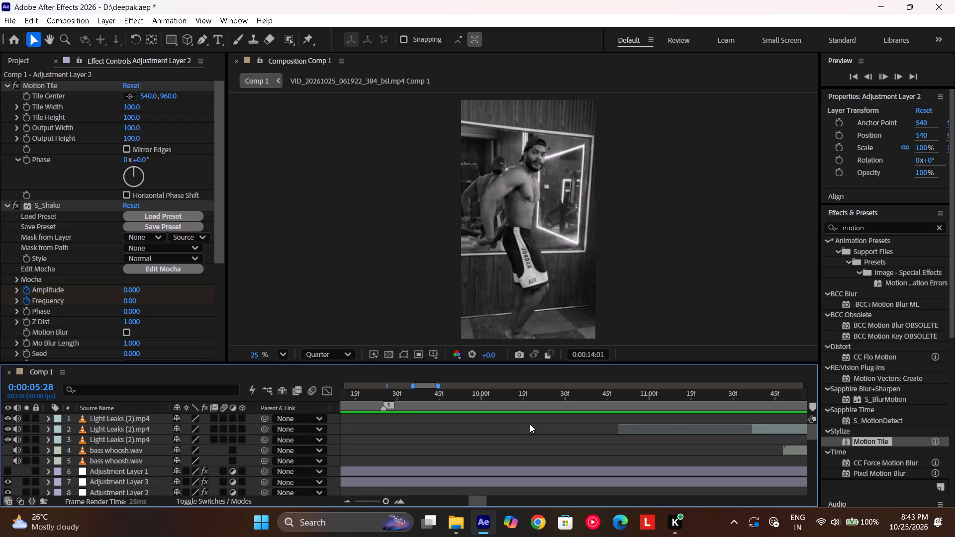
scroll(530, 424, left, 3)
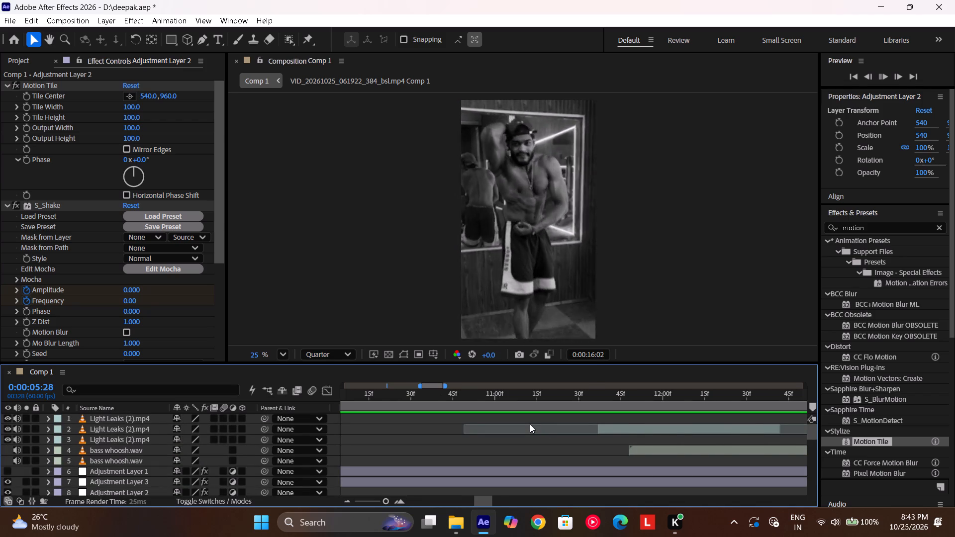
scroll(530, 424, left, 2)
Return the playhead to the start of Comp 1 at 0:00:00:00.
drag(569, 402, 38, 509)
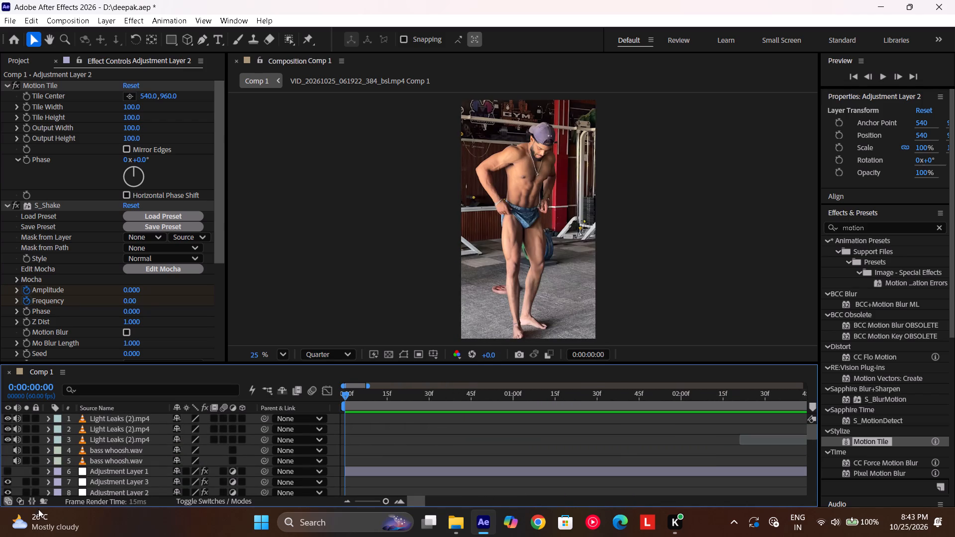
drag(38, 509, 22, 512)
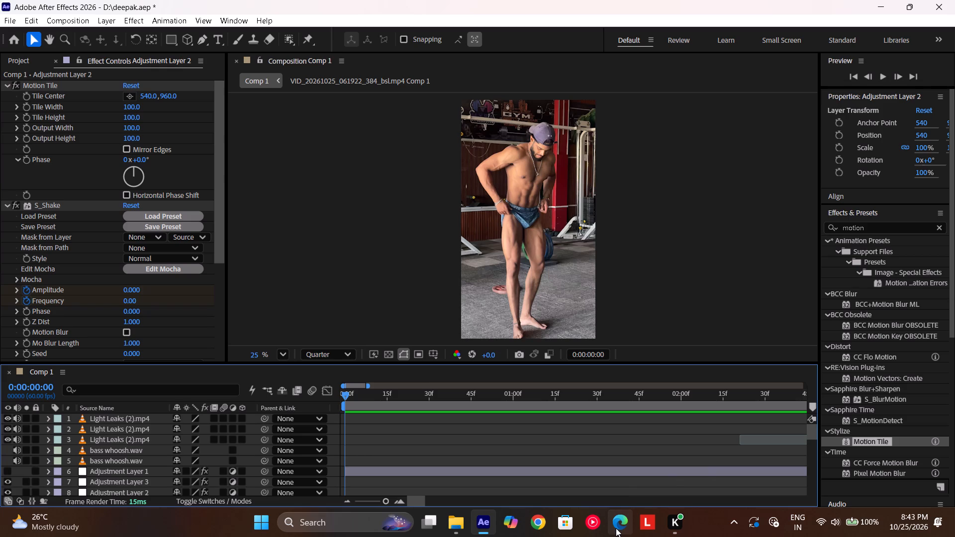
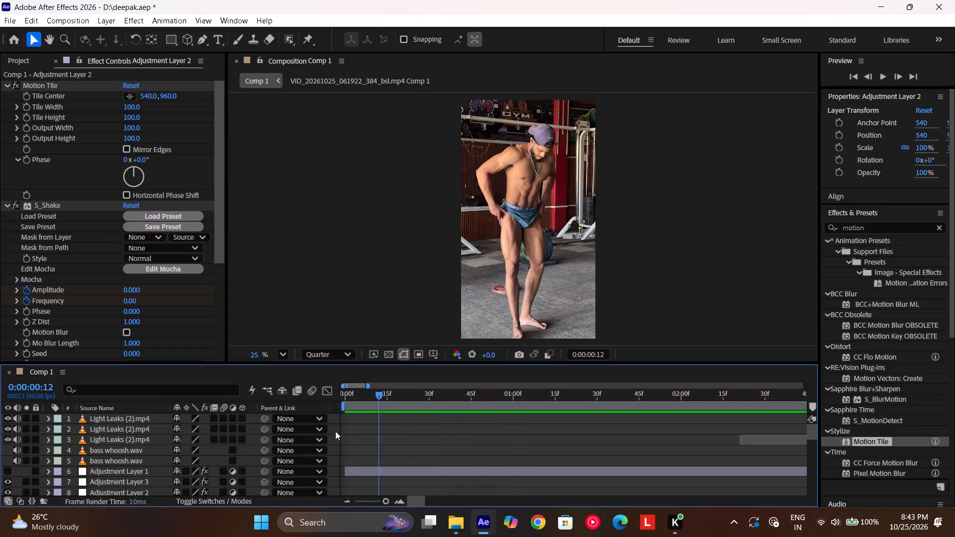
Search the effects and presets for "flick".
click(469, 469)
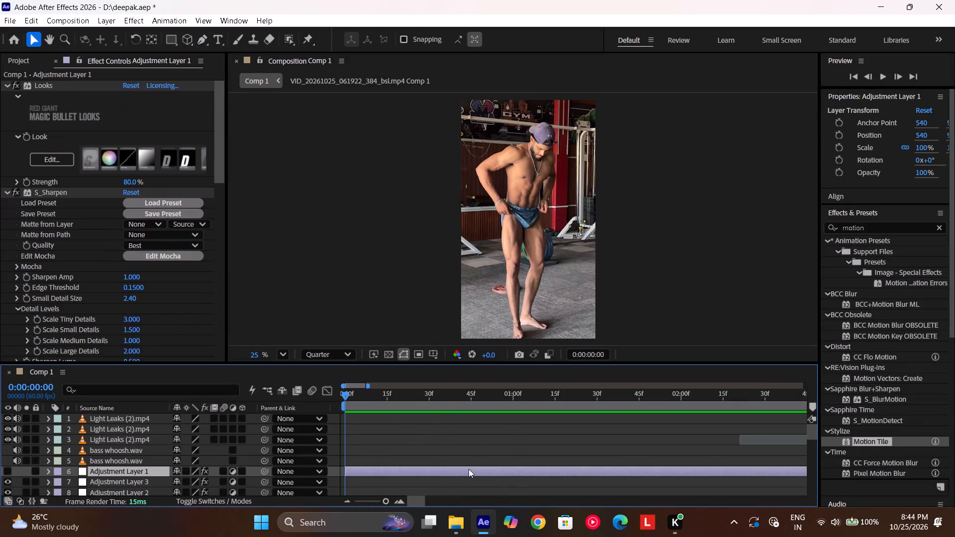
scroll(618, 451, left, 2)
scroll(618, 451, up, 1)
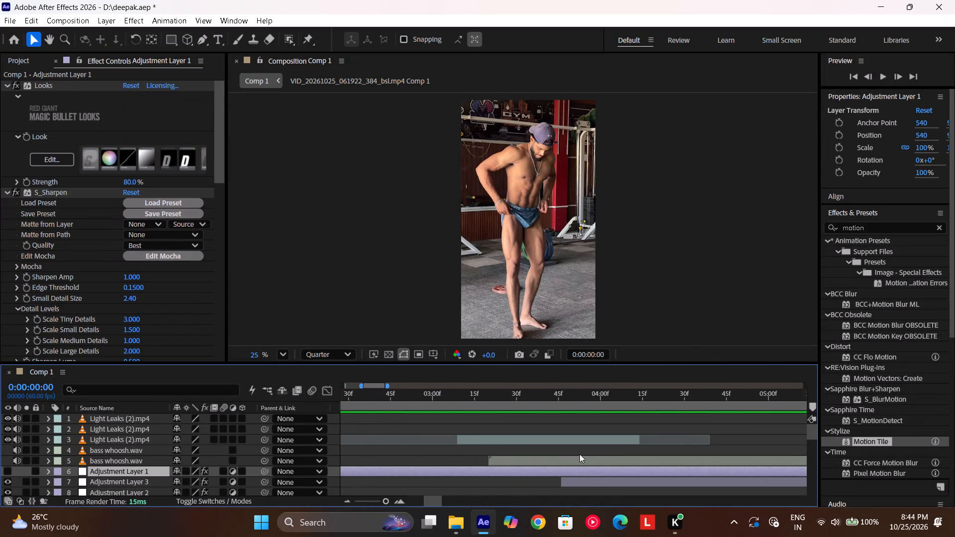
click(559, 460)
scroll(494, 460, right, 10)
click(443, 469)
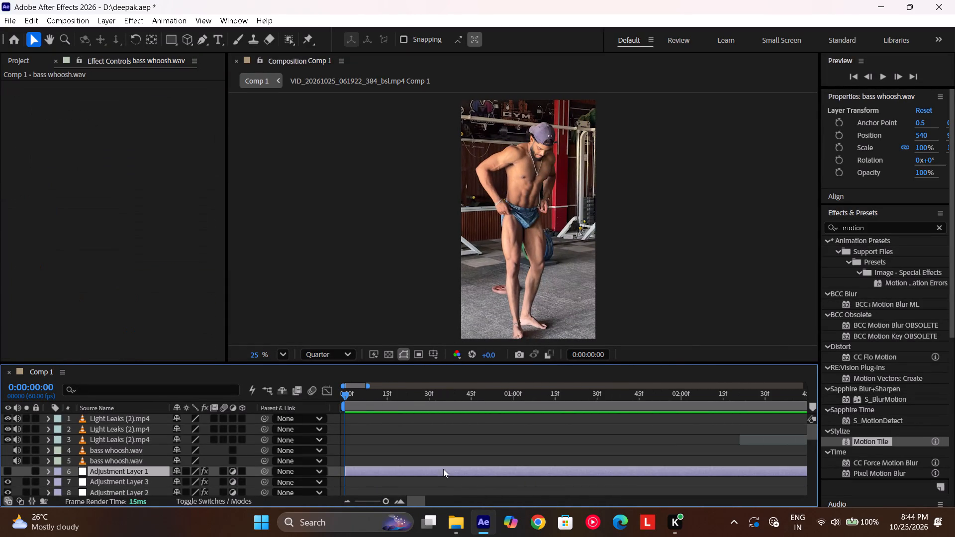
click(934, 229)
click(926, 229)
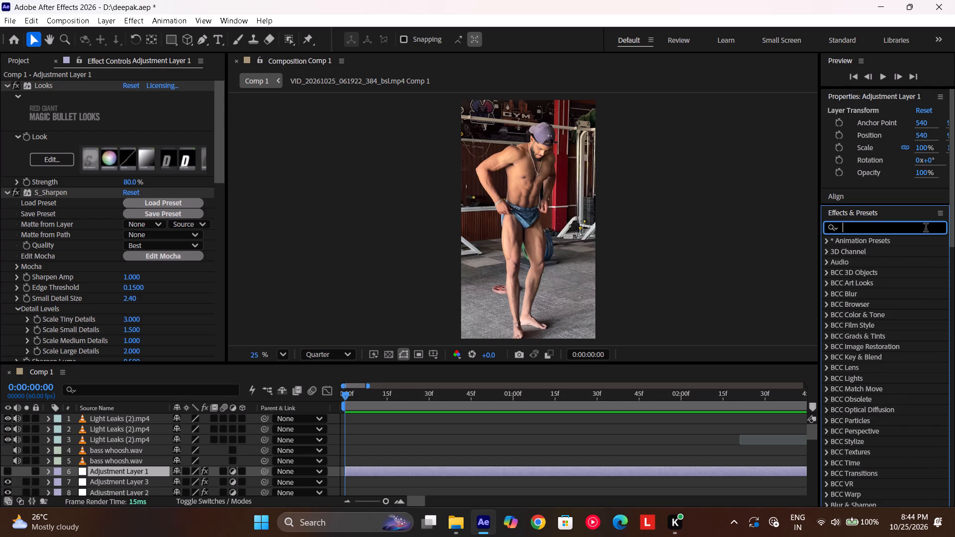
text(flick)
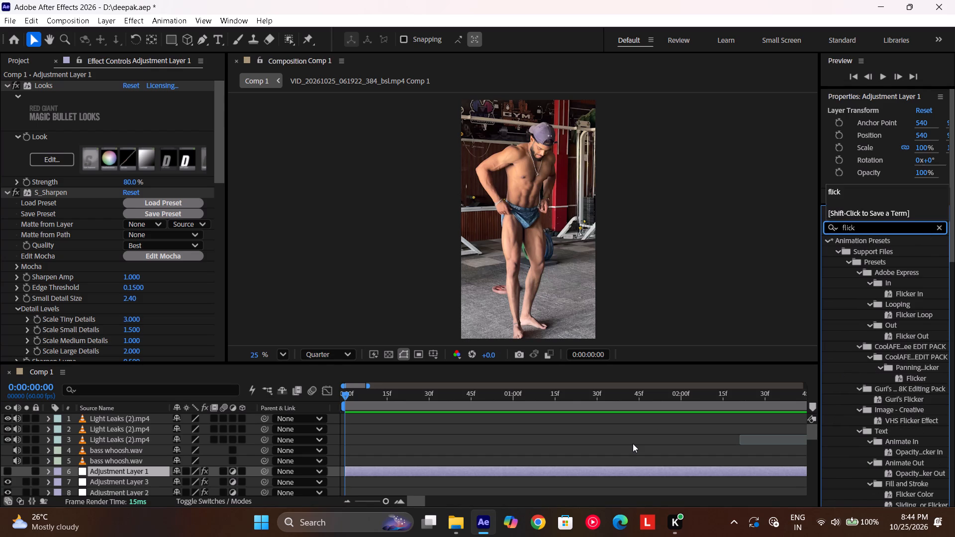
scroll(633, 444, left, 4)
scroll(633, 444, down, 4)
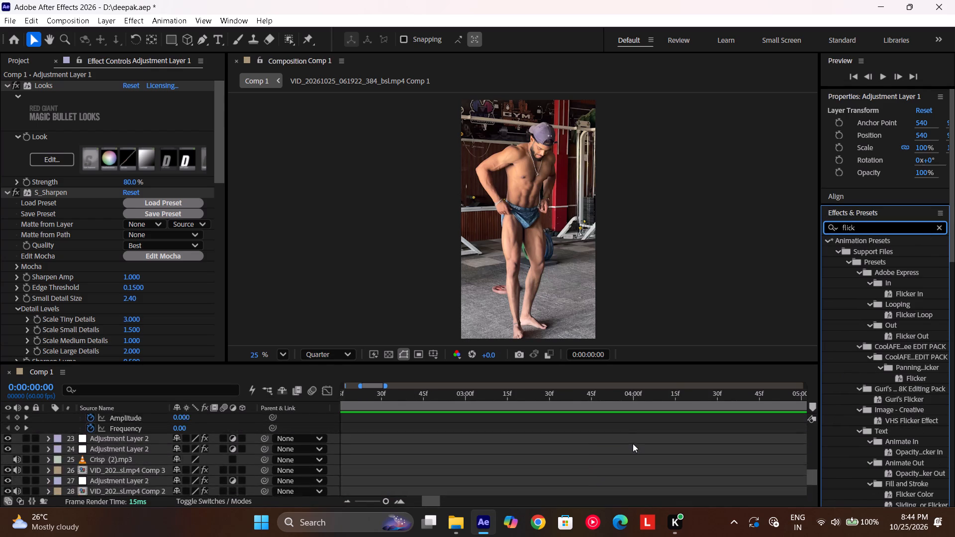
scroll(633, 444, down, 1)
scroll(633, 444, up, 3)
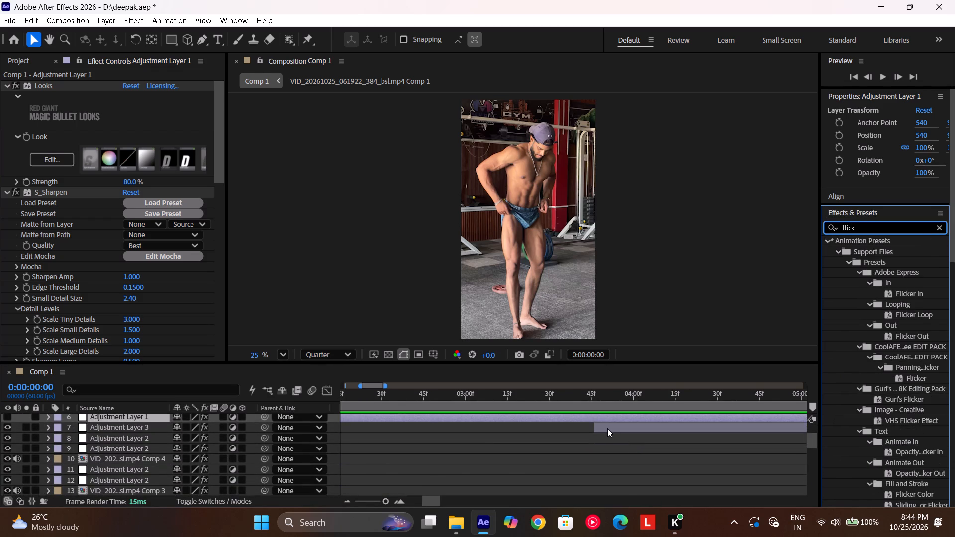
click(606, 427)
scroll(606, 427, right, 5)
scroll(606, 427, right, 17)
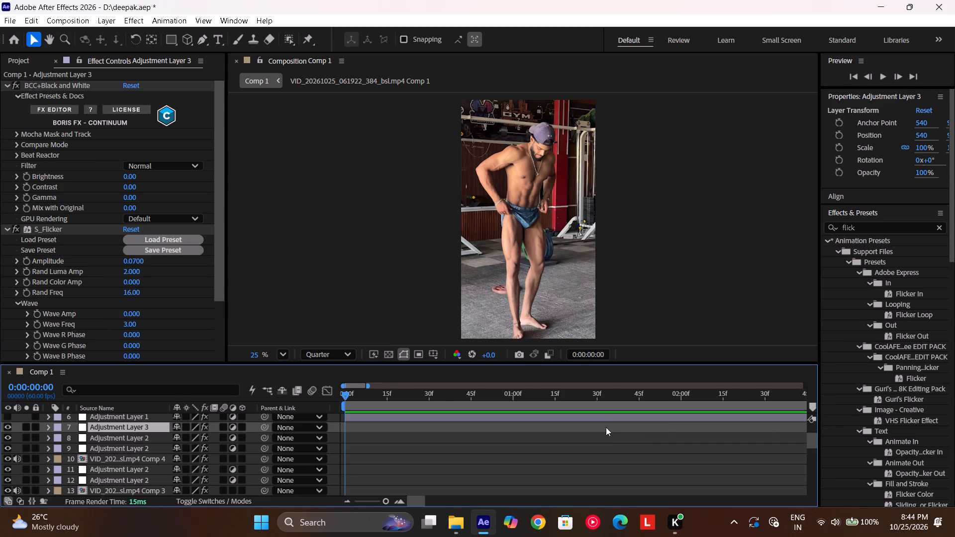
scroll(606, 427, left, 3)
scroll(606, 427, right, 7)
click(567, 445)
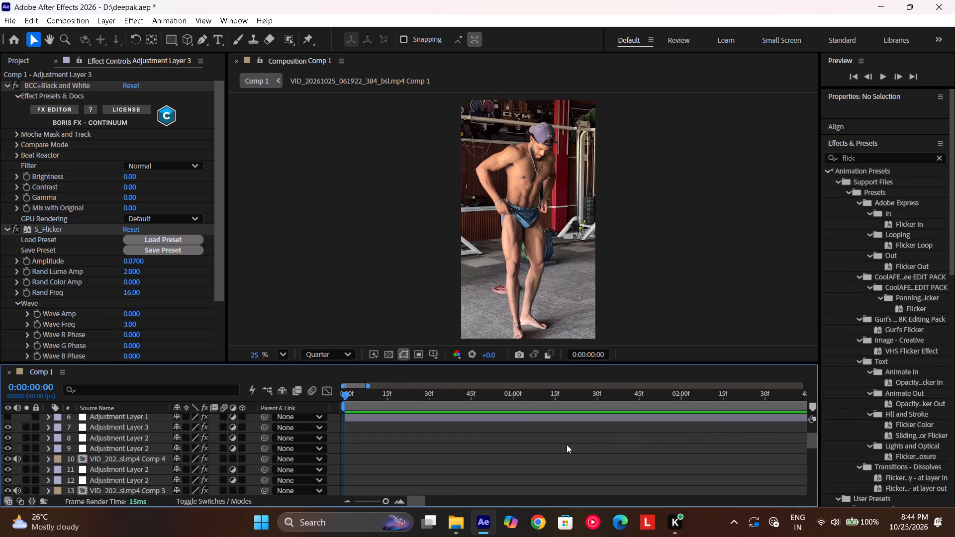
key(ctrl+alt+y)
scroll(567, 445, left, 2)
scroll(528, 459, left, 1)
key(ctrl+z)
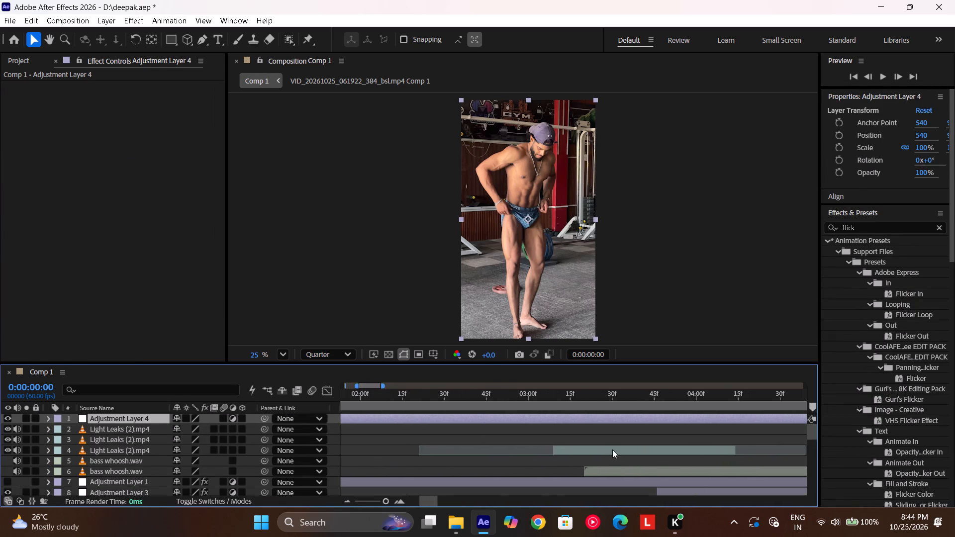
Add a new adjustment layer directly above Adjustment Layer 3, split it at 0:00:03:46 and delete the part after the cut.
scroll(615, 449, up, 1)
scroll(615, 449, down, 1)
click(664, 448)
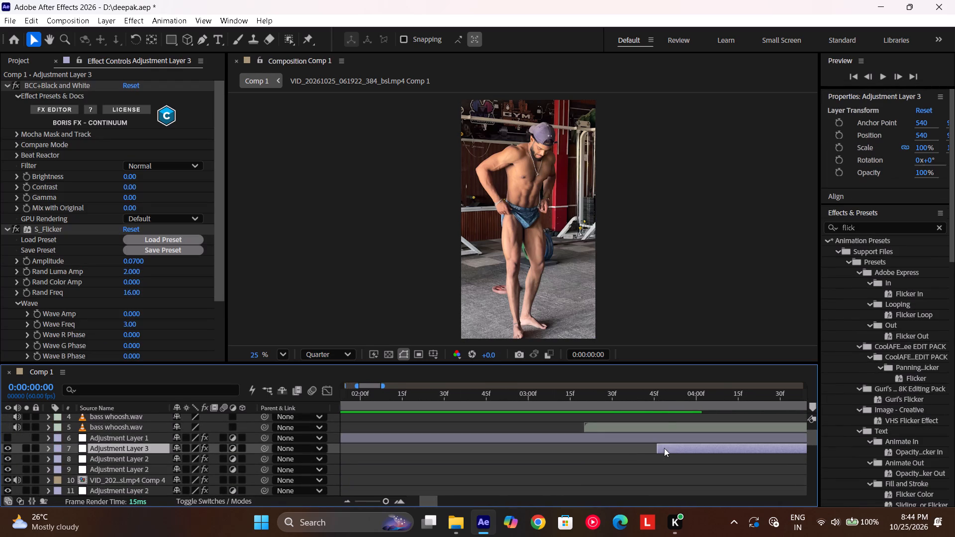
key(ctrl+alt+y)
drag(651, 396, 657, 395)
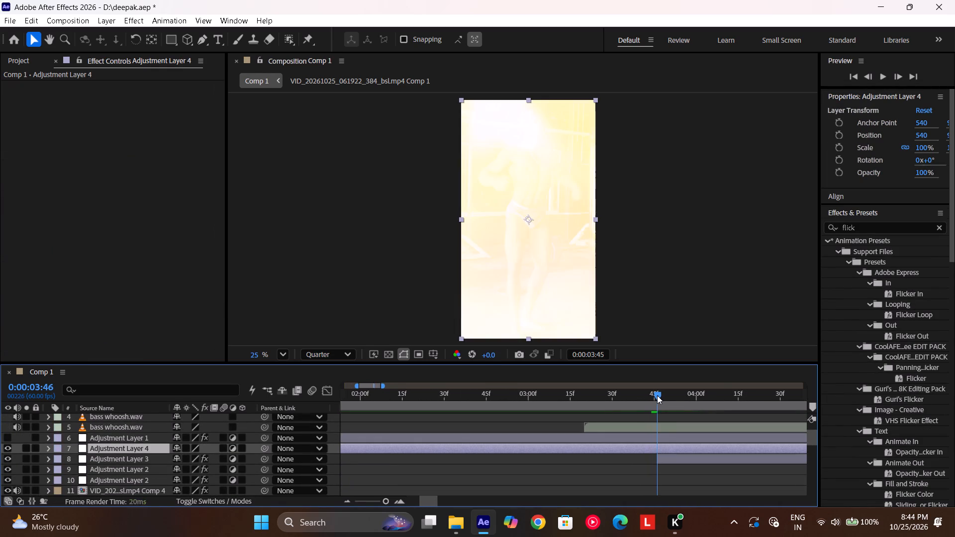
drag(657, 395, 657, 394)
key(ctrl+shift+d)
key(BackSpace)
Apply the Guri's Flicker preset to the new adjustment layer, Adjustment Layer 4.
click(657, 394)
drag(657, 394, 617, 404)
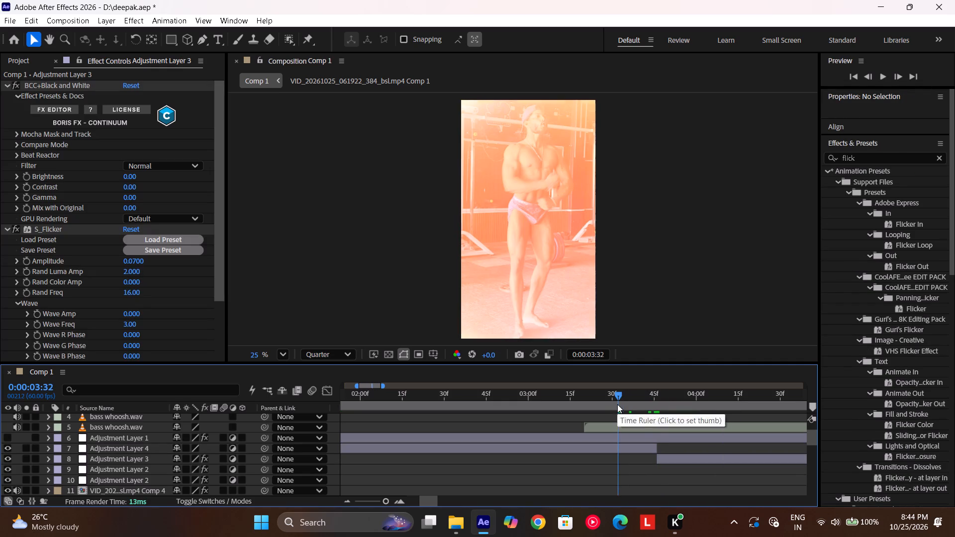
drag(910, 329, 570, 448)
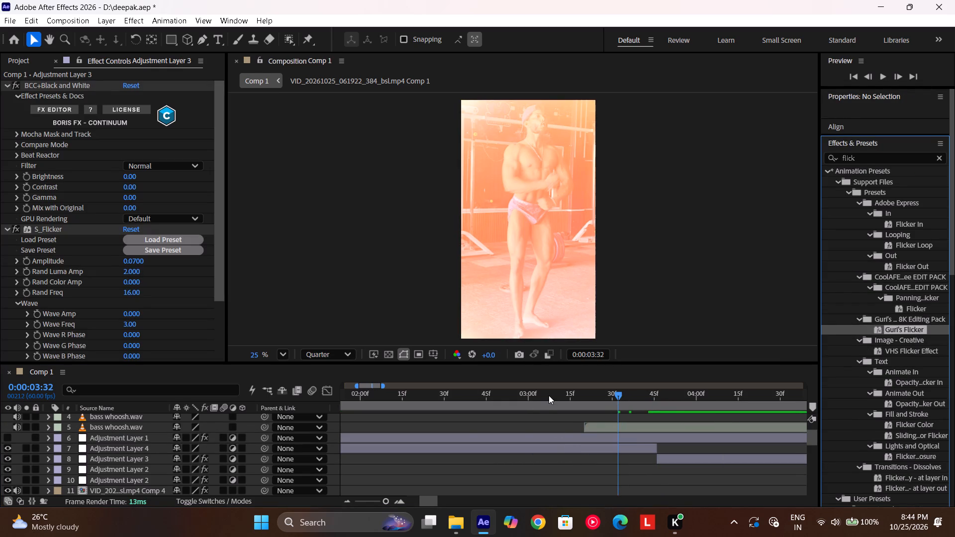
Play Comp 1 from the start past the 0:00:03:46 cut to check the flicker on the opening clip.
drag(549, 395, 191, 494)
key(space)
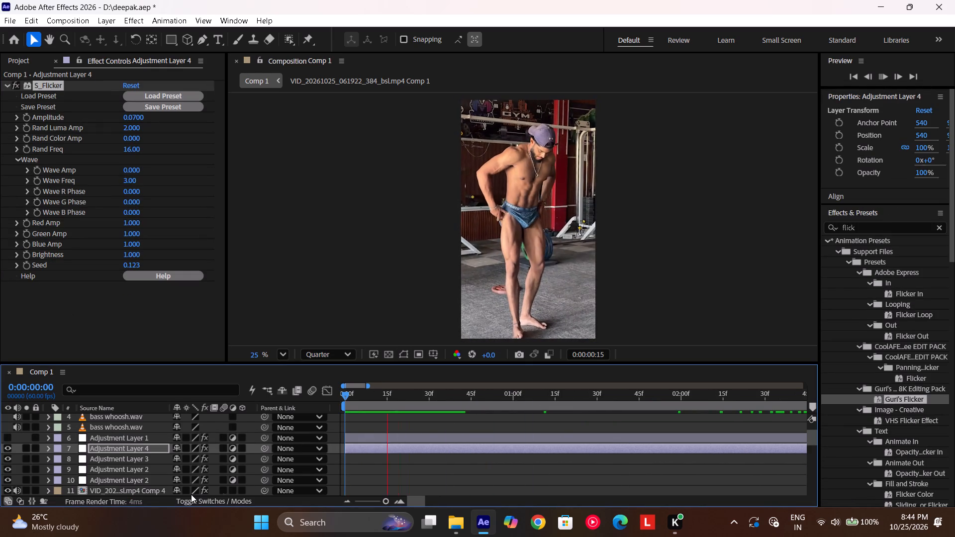
drag(470, 396, 221, 445)
key(space)
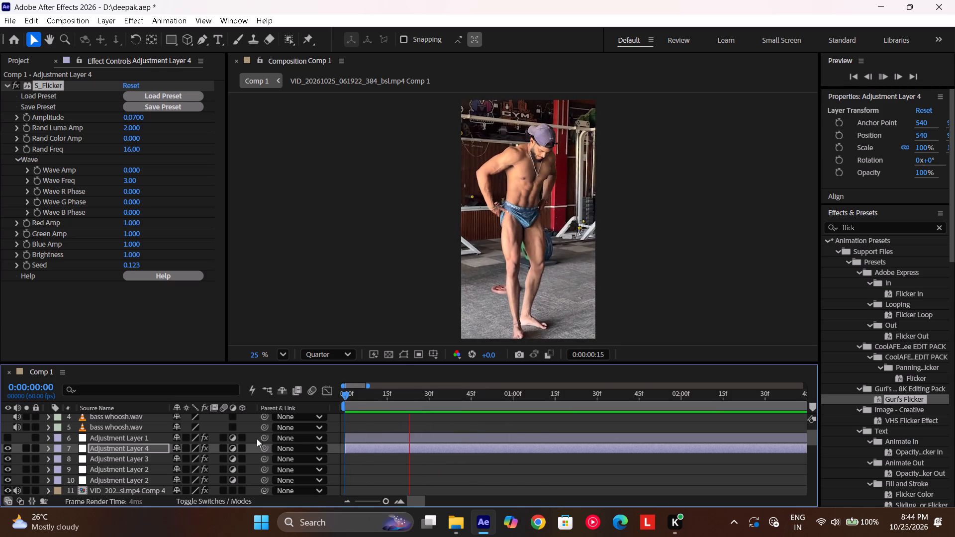
scroll(476, 397, left, 4)
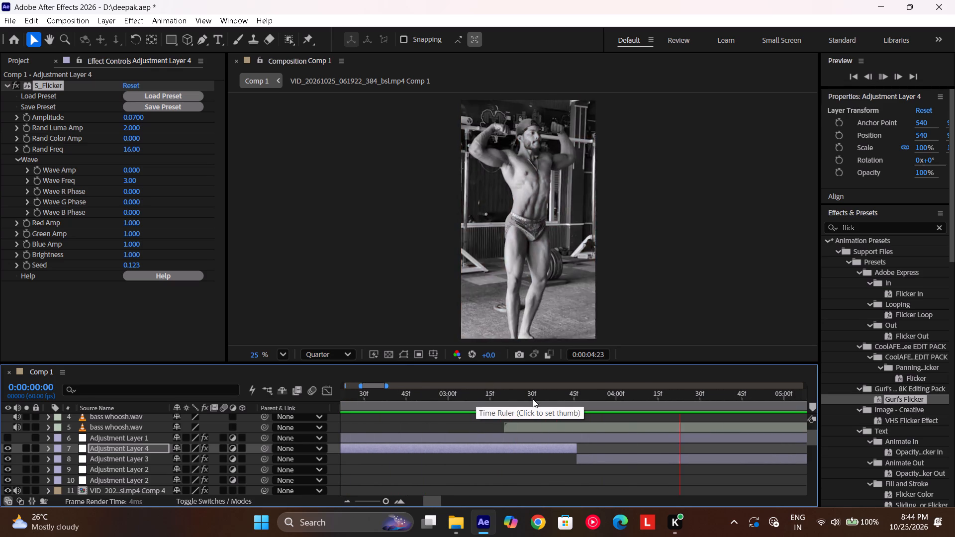
drag(533, 399, 445, 434)
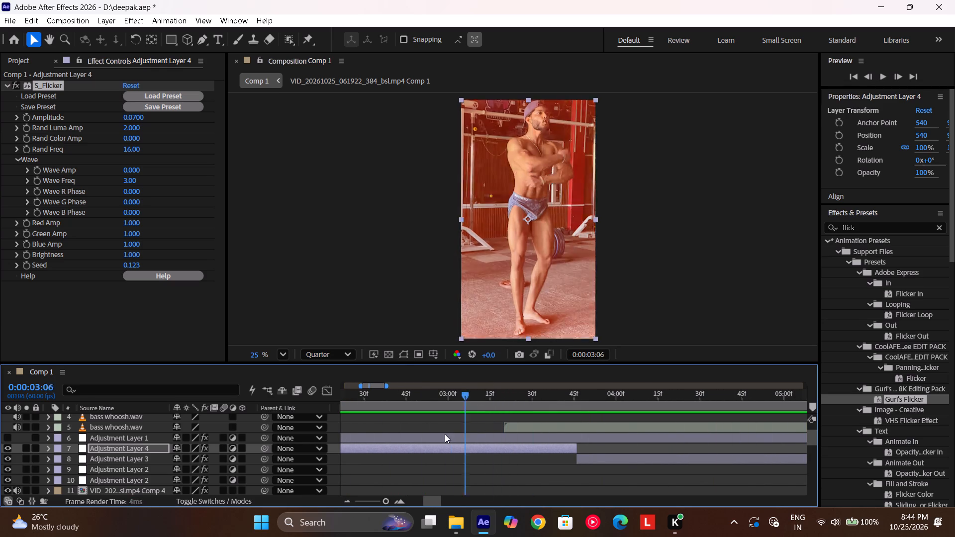
drag(445, 434, 430, 437)
Turn on the visibility of Adjustment Layer 1.
click(455, 435)
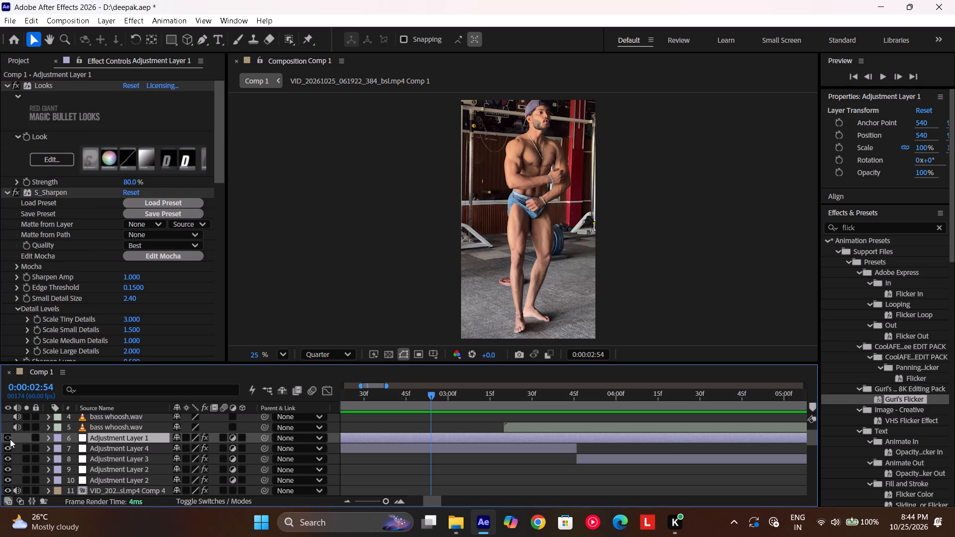
click(10, 439)
Play the opening of Comp 1 from 0:00:00:00 to check the colour look of Adjustment Layer 1.
drag(402, 397, 147, 472)
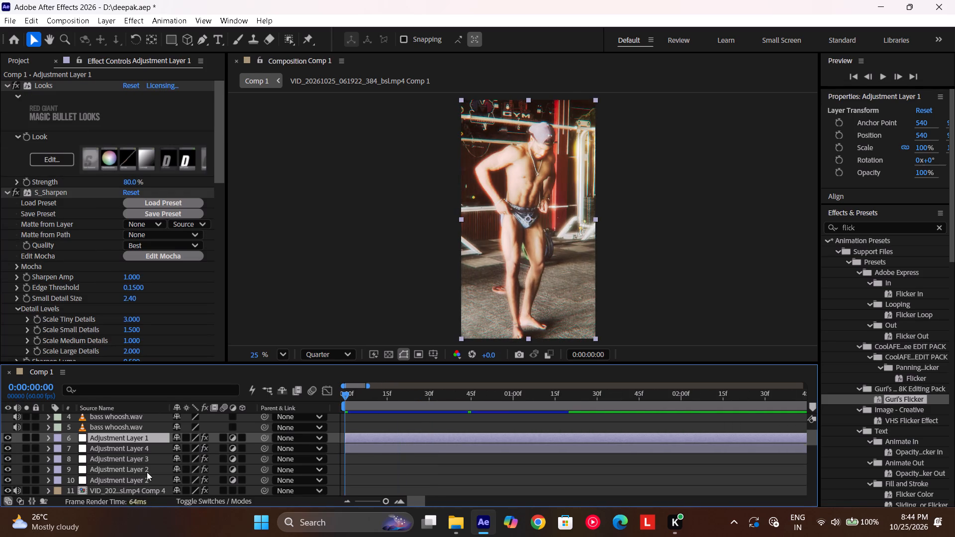
drag(147, 472, 128, 480)
key(space)
drag(391, 402, 319, 422)
key(space)
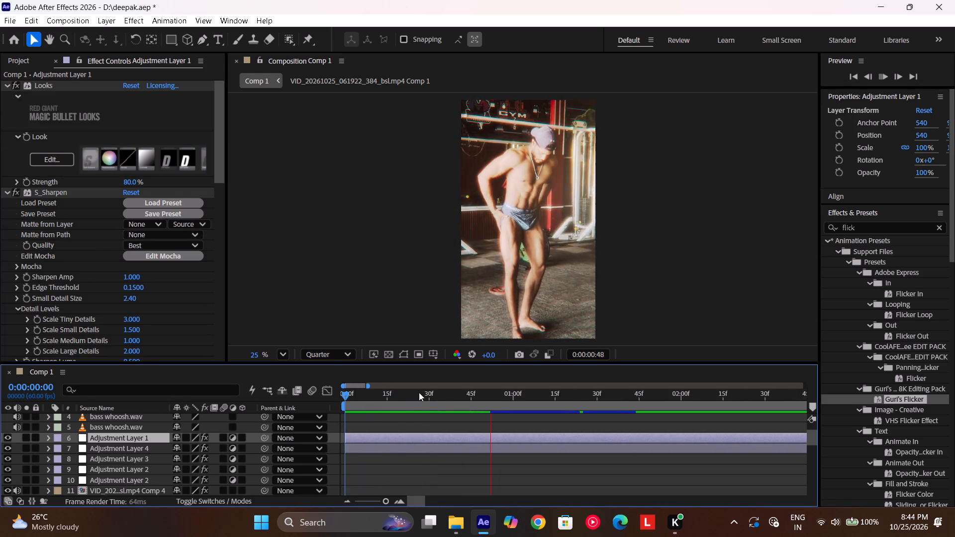
drag(419, 392, 277, 433)
Delete the Looks effect from Adjustment Layer 1.
scroll(77, 231, up, 2)
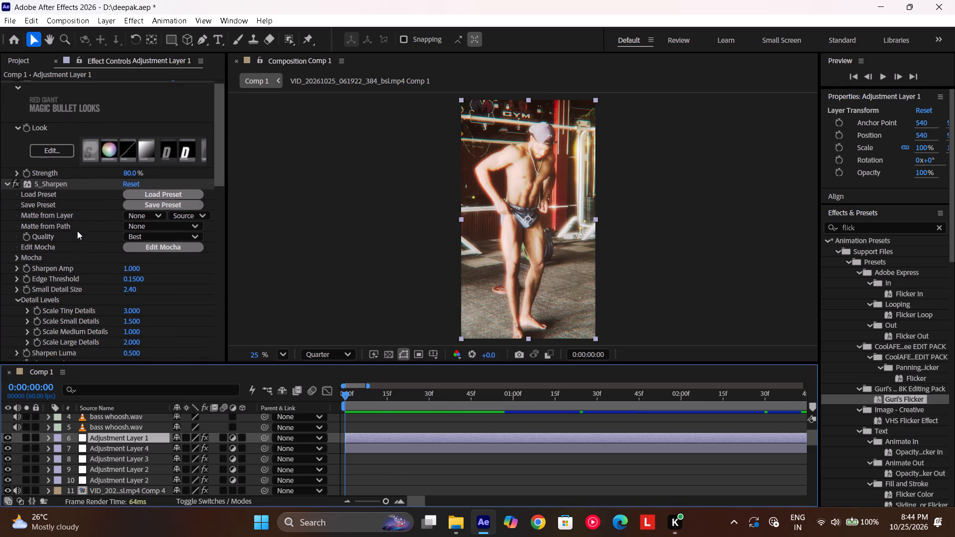
scroll(77, 231, up, 1)
click(39, 81)
click(42, 83)
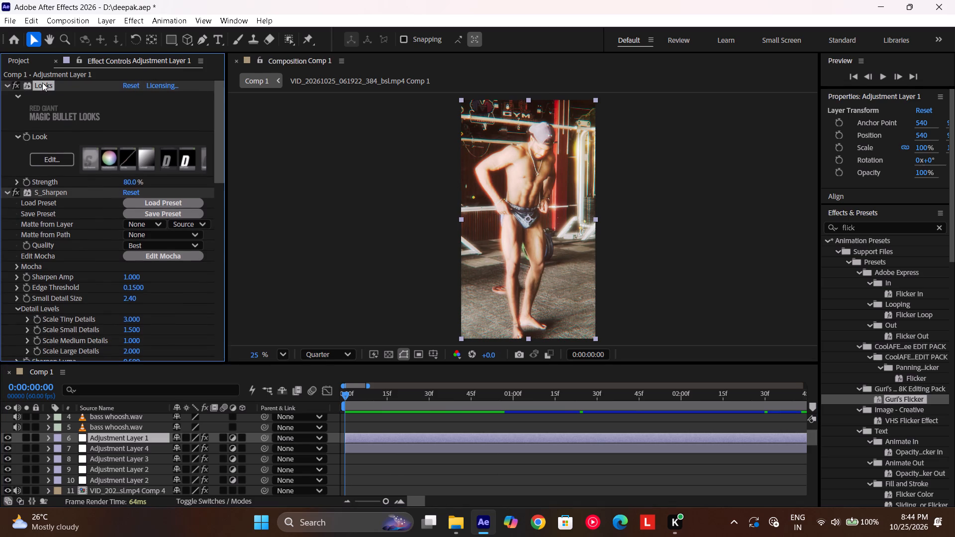
key(BackSpace)
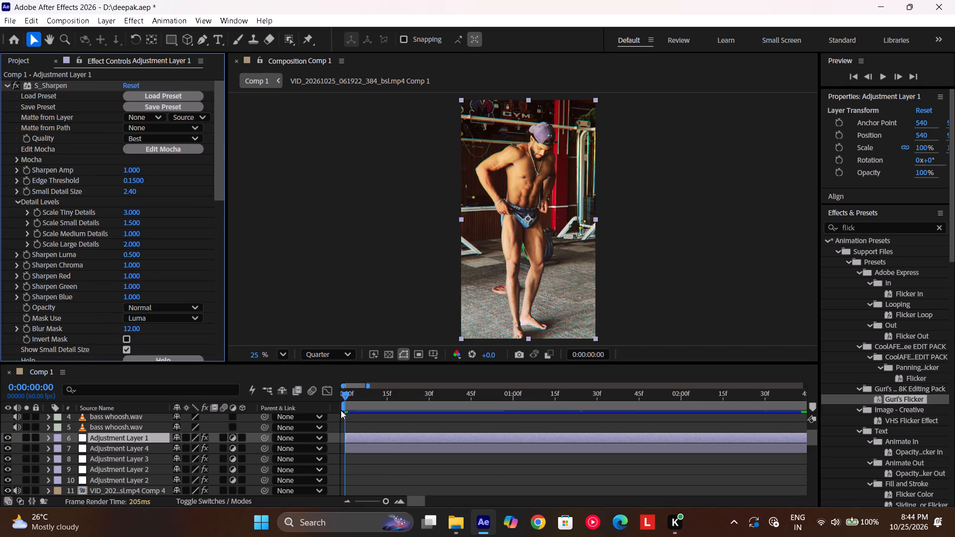
Replay Comp 1 from 0:00:00:00 and from 0:00:00:16 to check the opening clip without the Looks effect.
drag(362, 396, 576, 396)
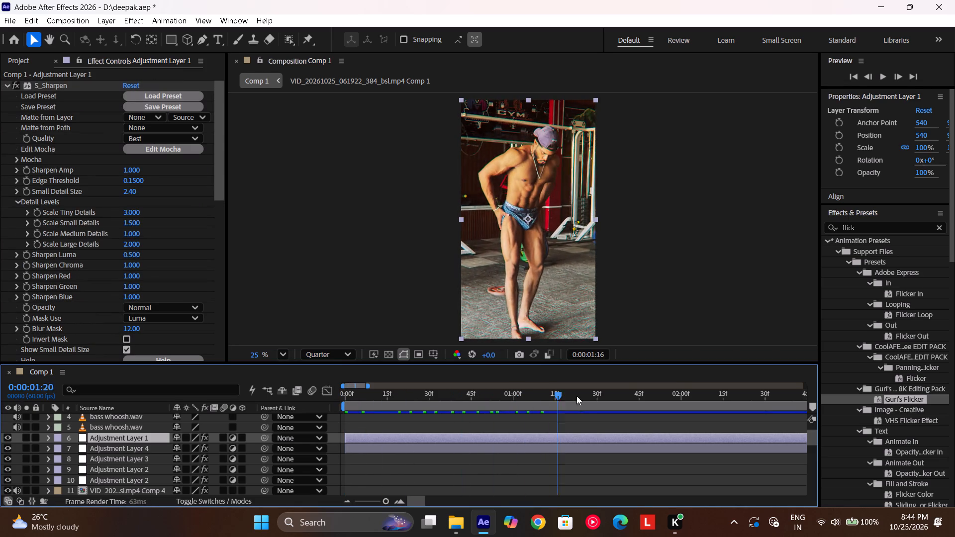
drag(576, 396, 53, 470)
key(space)
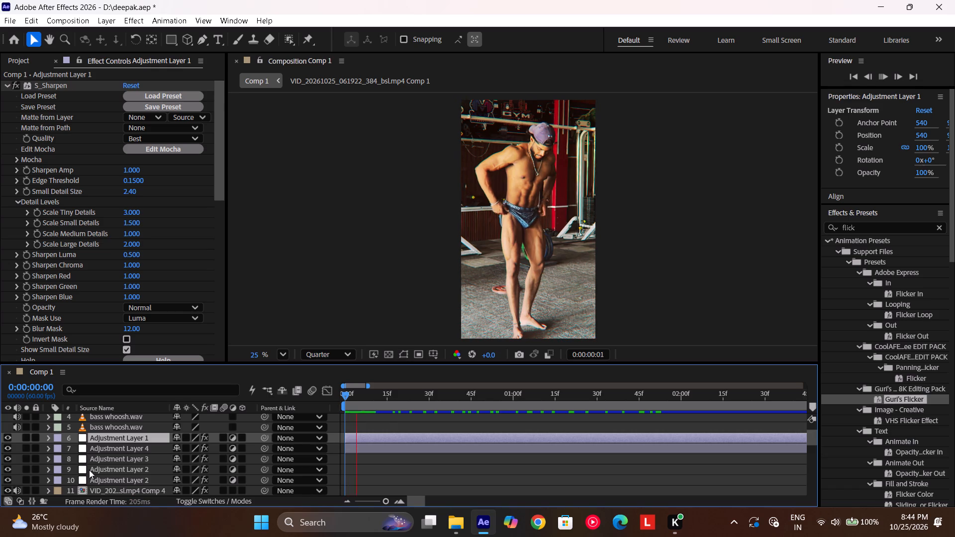
drag(429, 396, 262, 441)
key(space)
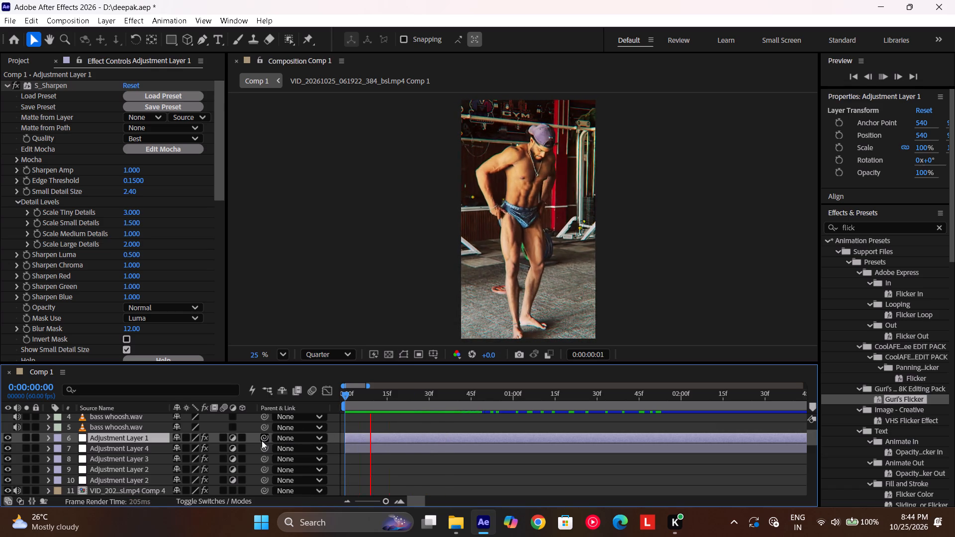
drag(558, 396, 391, 458)
key(space)
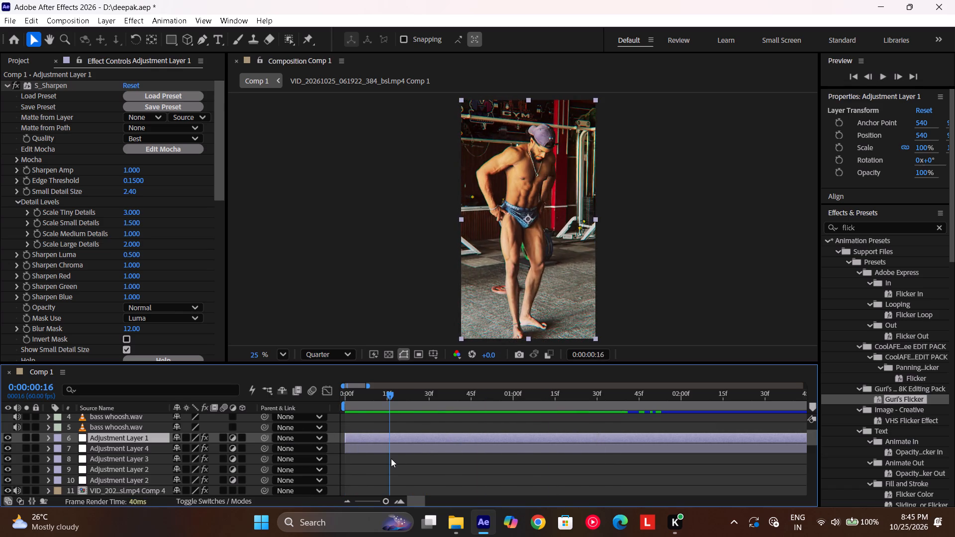
scroll(391, 458, left, 1)
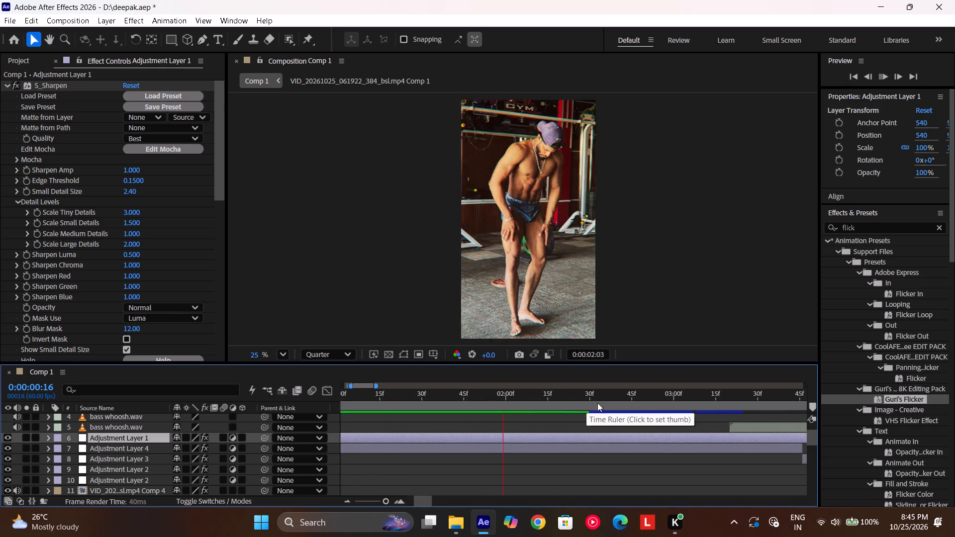
Play Comp 1 from 0:00:01:40 and 0:00:02:11 to review the grading and flicker leading up to the 0:00:03:46 cut.
drag(618, 401, 441, 452)
key(space)
scroll(441, 452, left, 1)
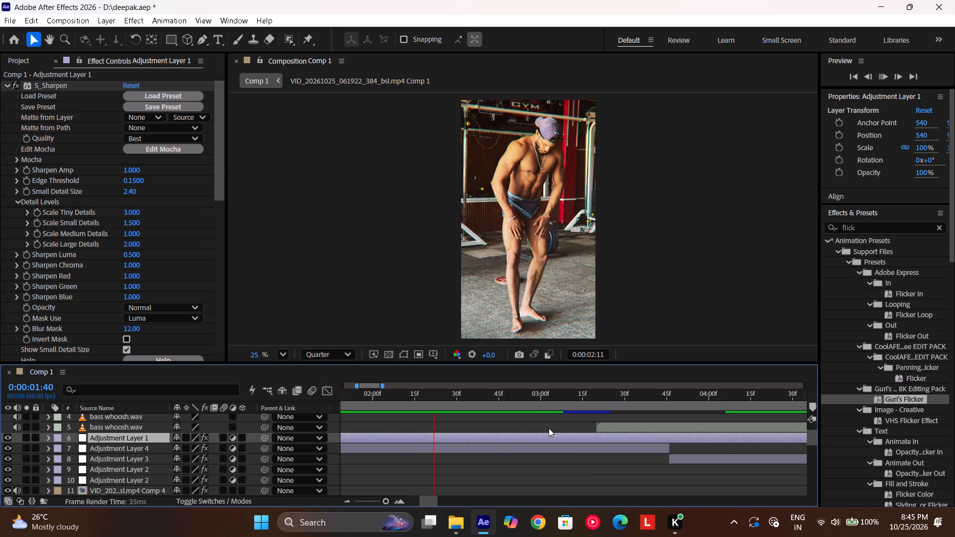
drag(597, 397, 481, 427)
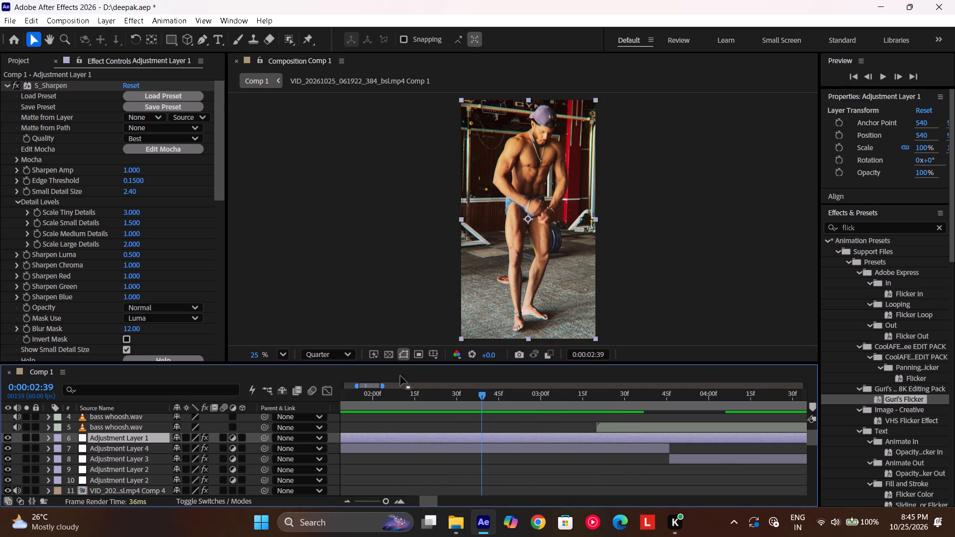
click(348, 360)
drag(338, 358, 536, 397)
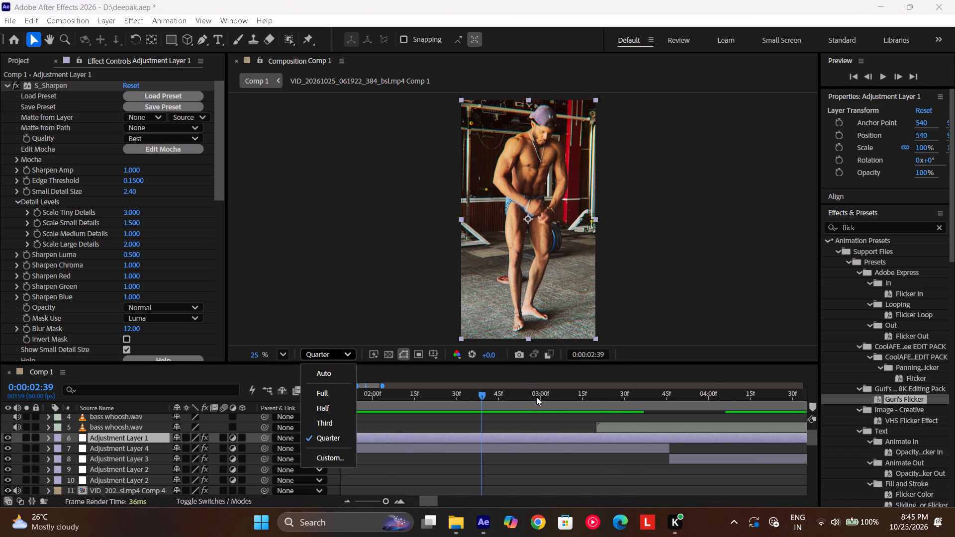
drag(536, 397, 536, 396)
drag(536, 396, 395, 419)
key(space)
scroll(395, 419, left, 1)
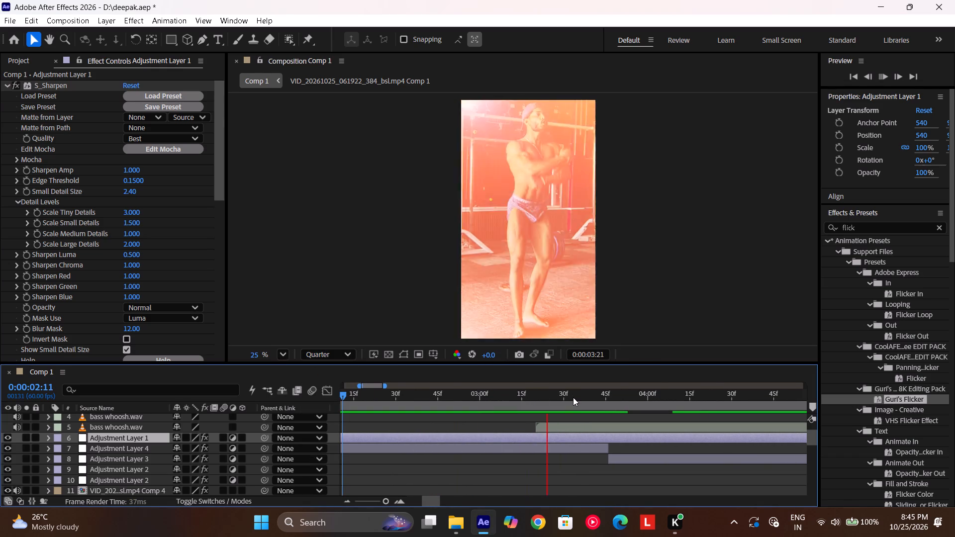
Hide the third Light Leaks (2).mp4 layer, which covers the 0:00:03:46 cut in Comp 1.
drag(573, 397, 606, 412)
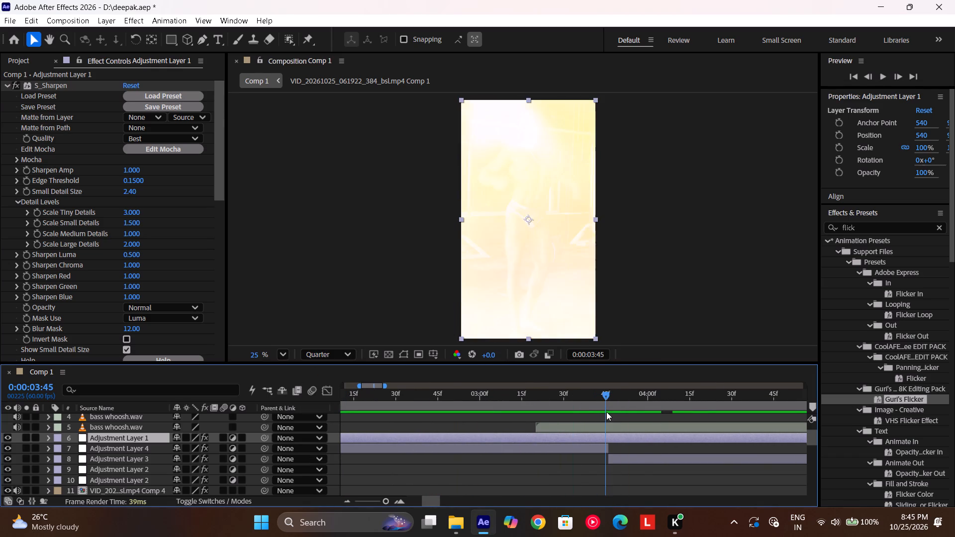
drag(606, 412, 609, 410)
click(600, 428)
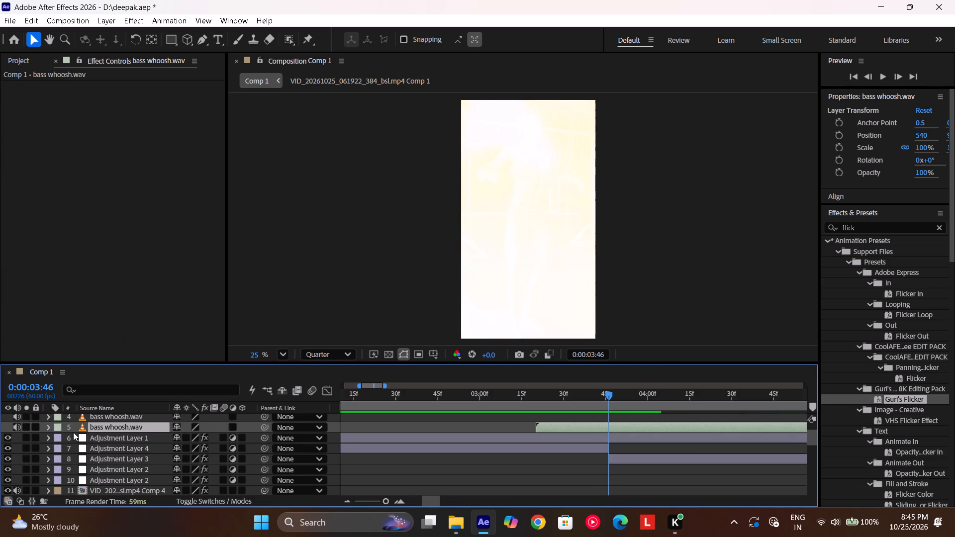
scroll(116, 457, up, 1)
click(102, 439)
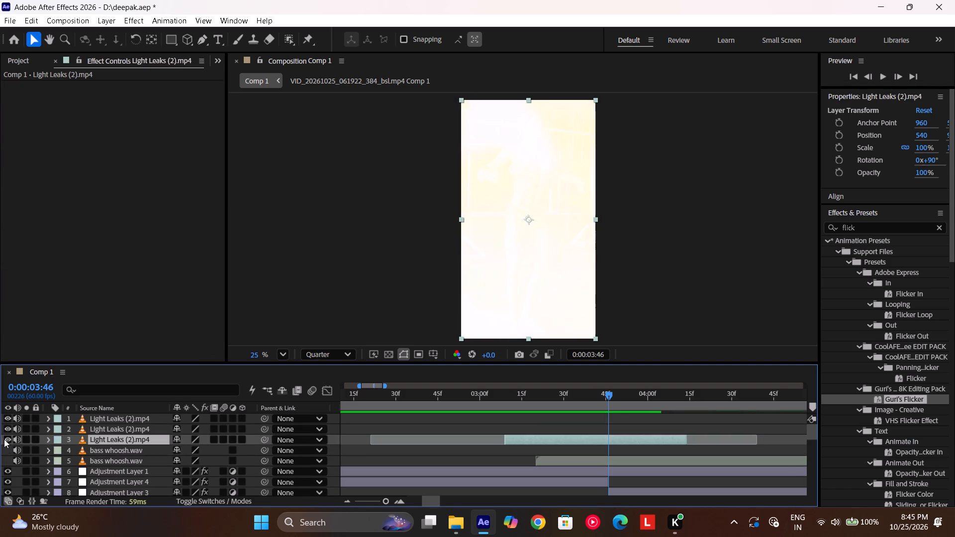
click(5, 441)
Play Comp 1 from 0:00:02:39, 0:00:02:31 and 0:00:02:49 to check the 0:00:03:46 cut without its light leak.
drag(573, 392, 421, 427)
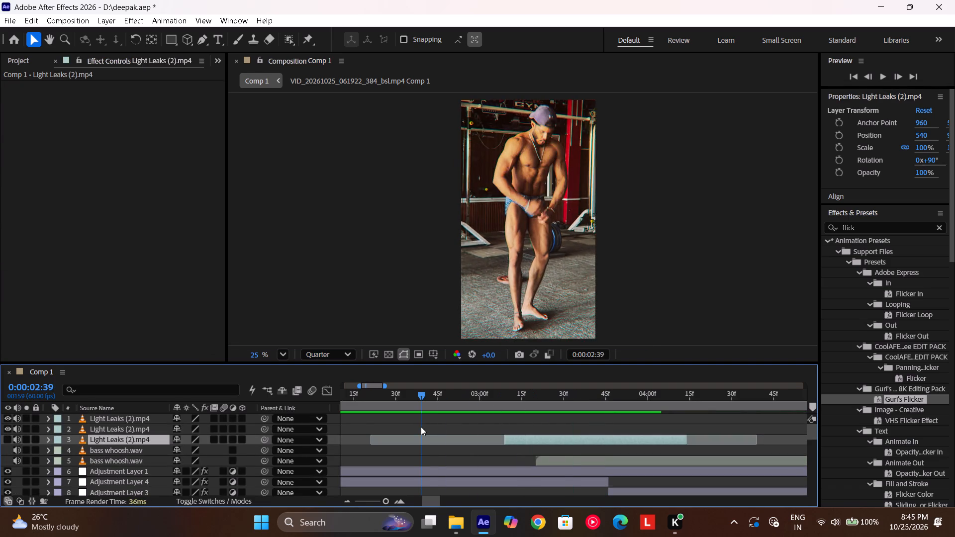
key(space)
drag(539, 393, 435, 419)
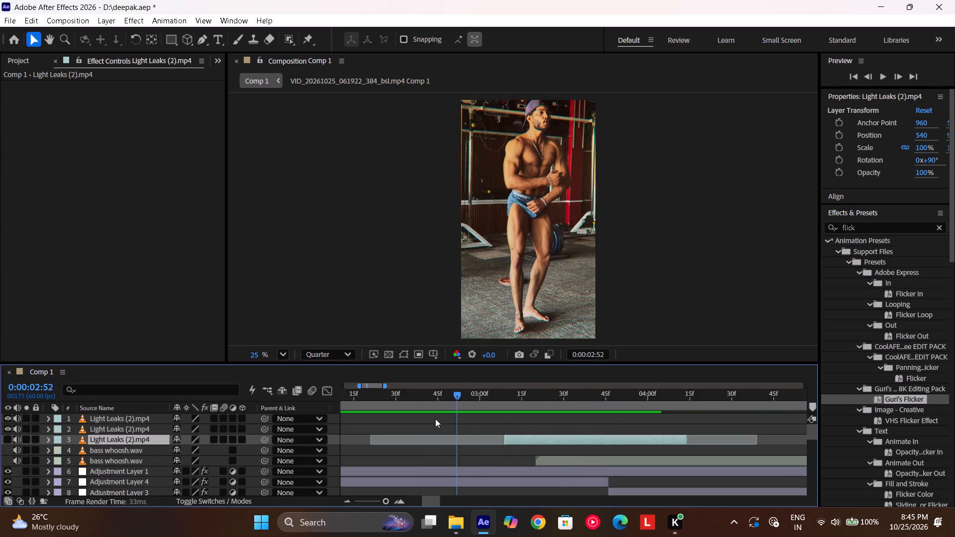
drag(435, 419, 429, 419)
key(space)
drag(545, 392, 398, 433)
key(space)
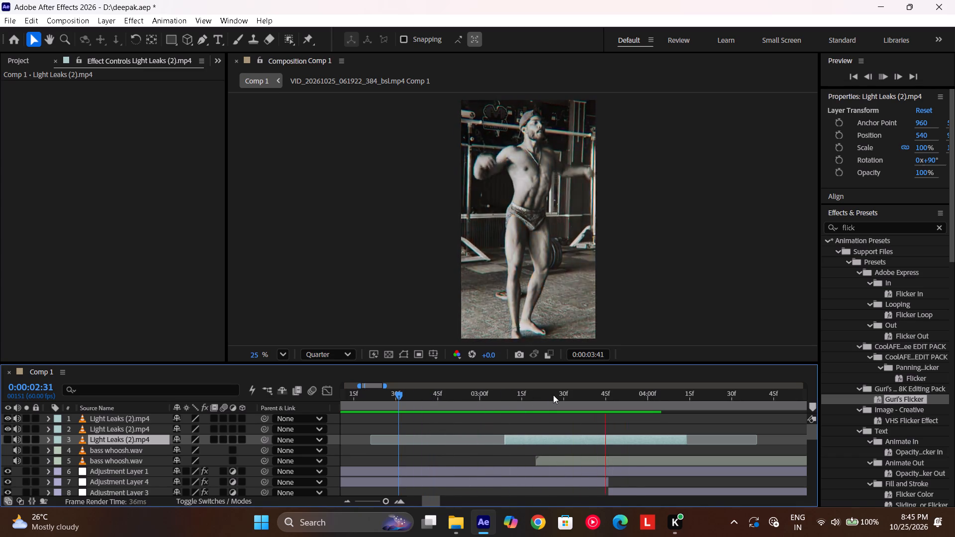
drag(553, 395, 448, 439)
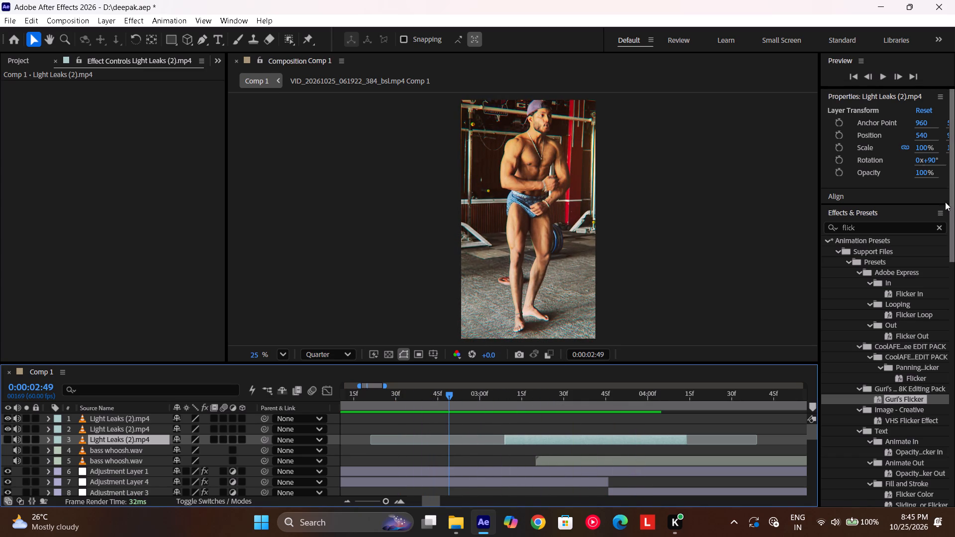
click(906, 234)
key(space)
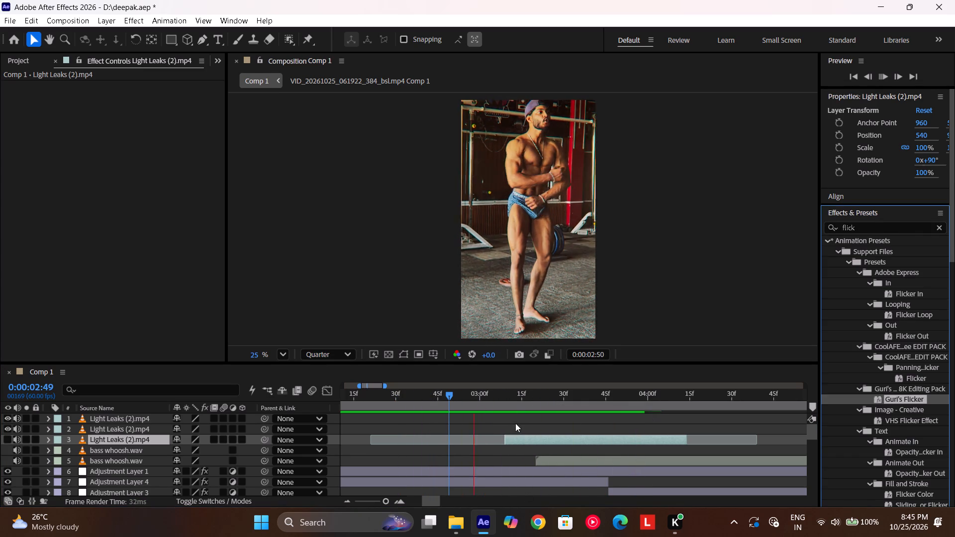
drag(540, 407, 476, 429)
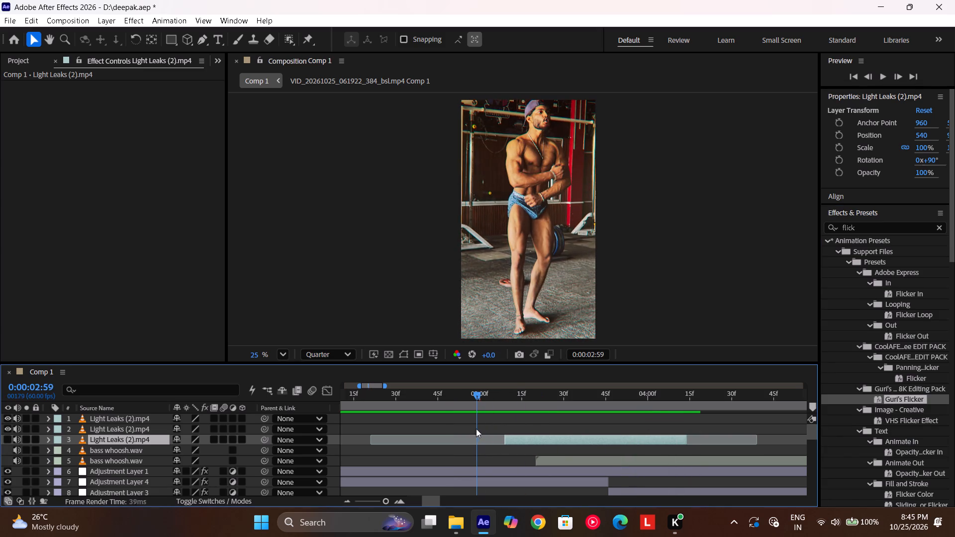
drag(476, 429, 475, 430)
Search the effects and presets for "fade" and widen the list to read the full preset names.
click(899, 230)
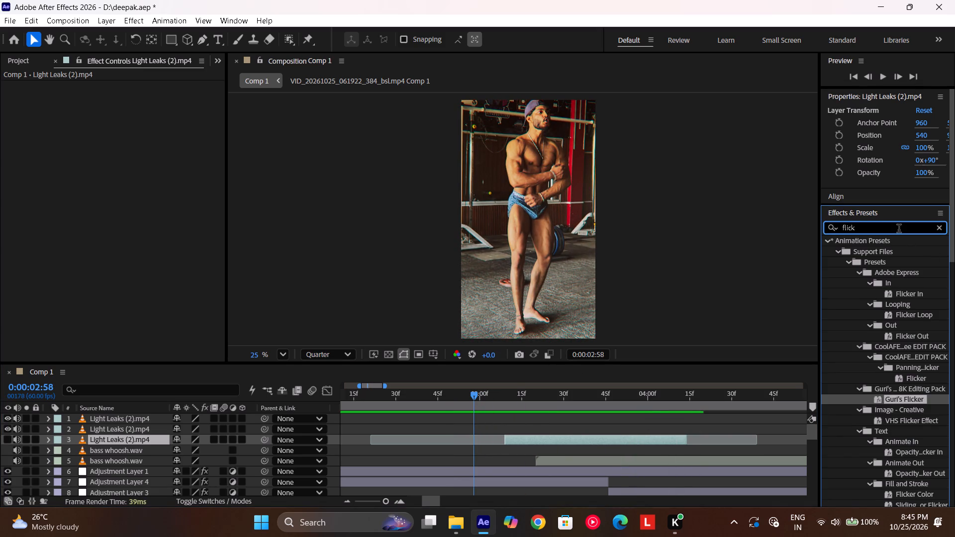
key(BackSpace)
key(BackSpace)
key(BackSpace)
key(BackSpace)
key(BackSpace)
key(BackSpace)
key(BackSpace)
key(BackSpace)
key(BackSpace)
key(BackSpace)
key(BackSpace)
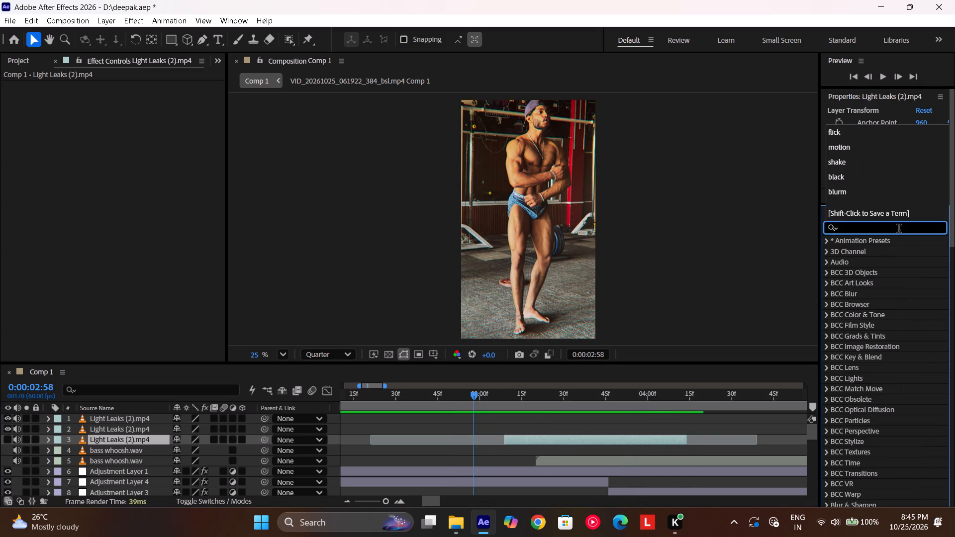
text(fade)
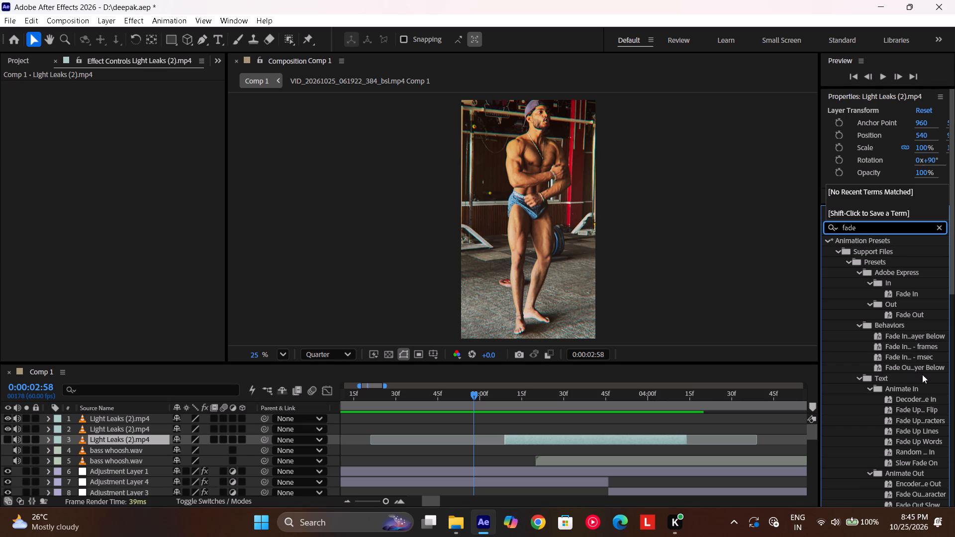
click(920, 361)
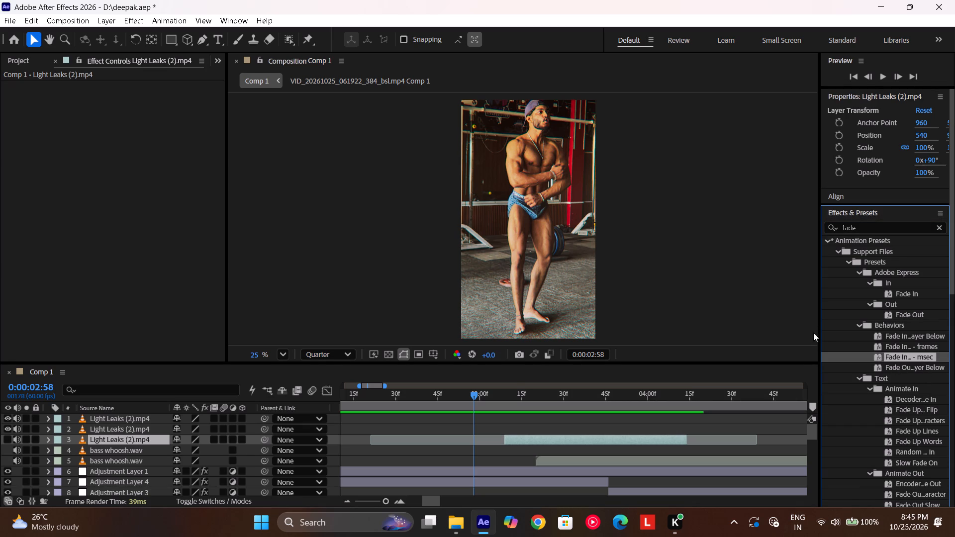
drag(820, 330, 793, 336)
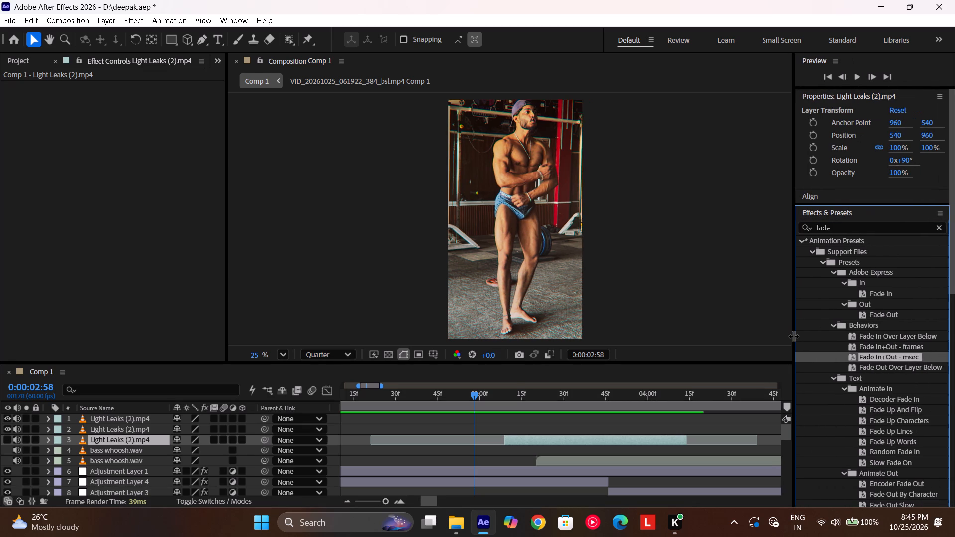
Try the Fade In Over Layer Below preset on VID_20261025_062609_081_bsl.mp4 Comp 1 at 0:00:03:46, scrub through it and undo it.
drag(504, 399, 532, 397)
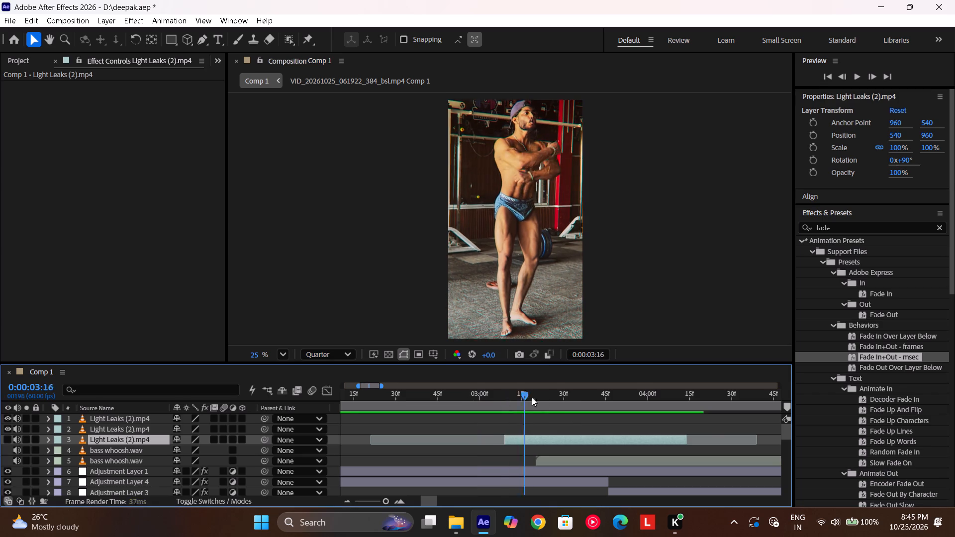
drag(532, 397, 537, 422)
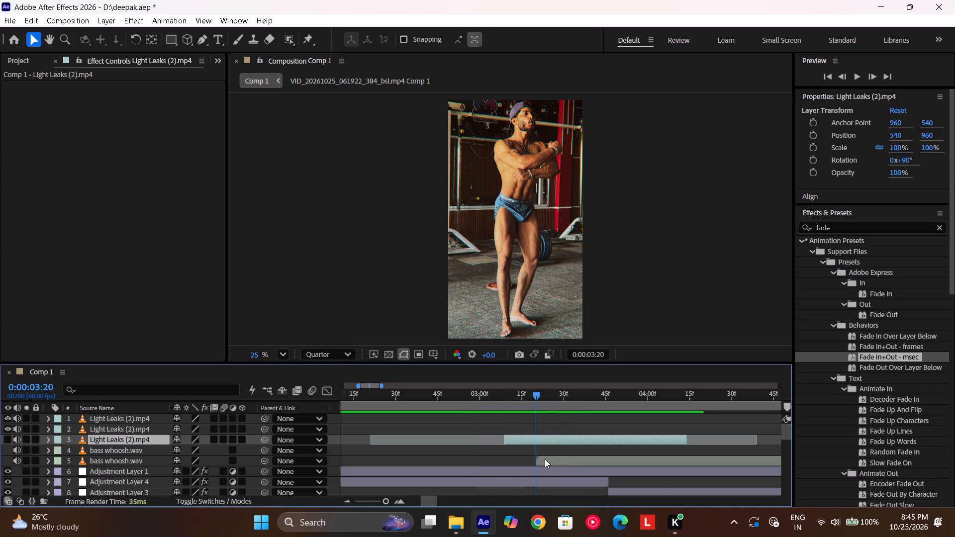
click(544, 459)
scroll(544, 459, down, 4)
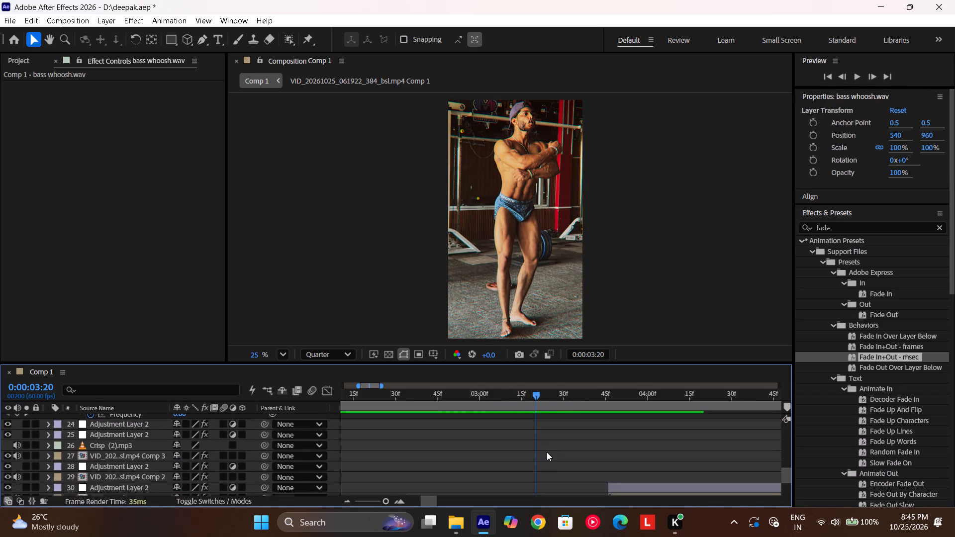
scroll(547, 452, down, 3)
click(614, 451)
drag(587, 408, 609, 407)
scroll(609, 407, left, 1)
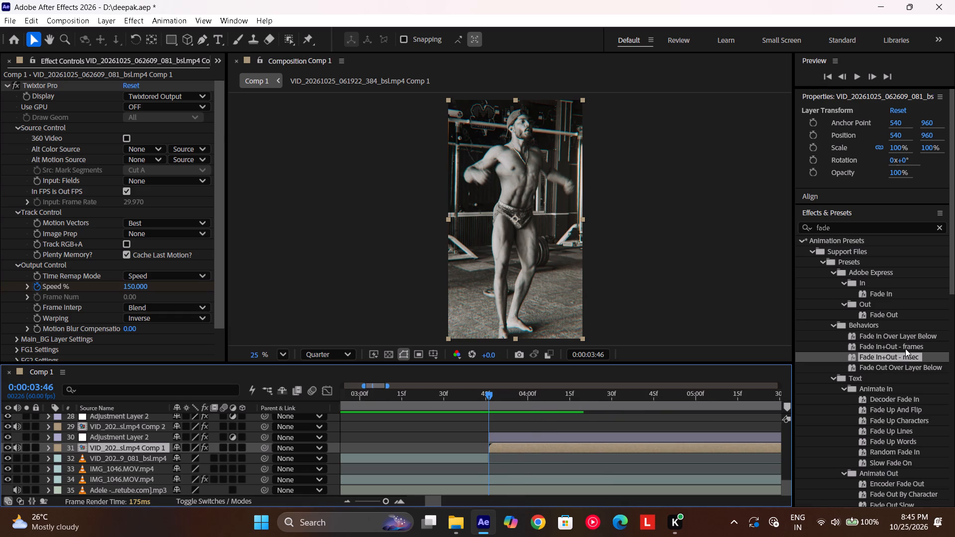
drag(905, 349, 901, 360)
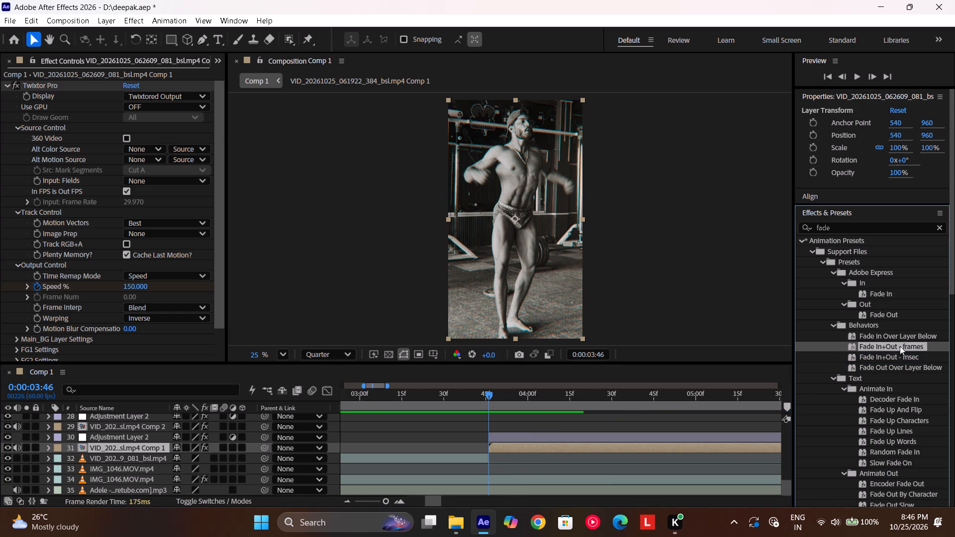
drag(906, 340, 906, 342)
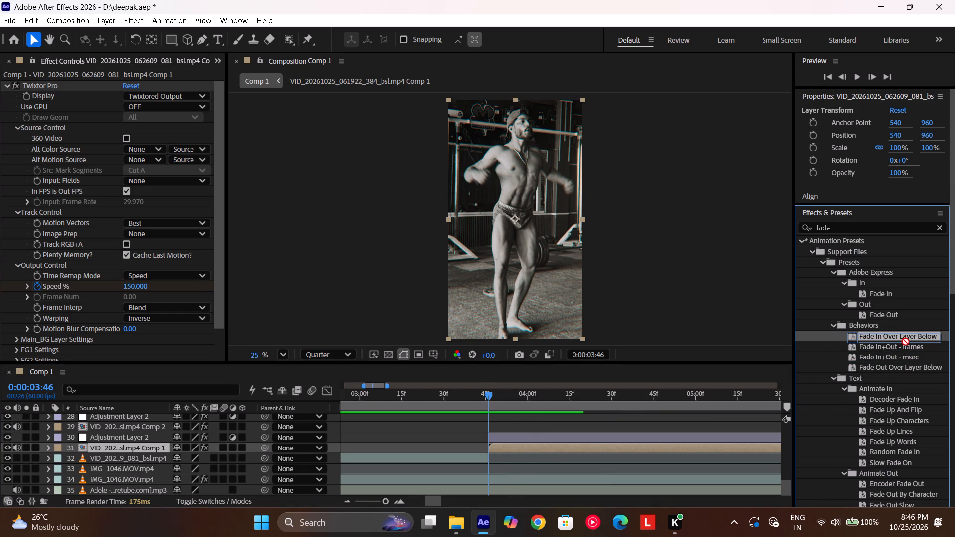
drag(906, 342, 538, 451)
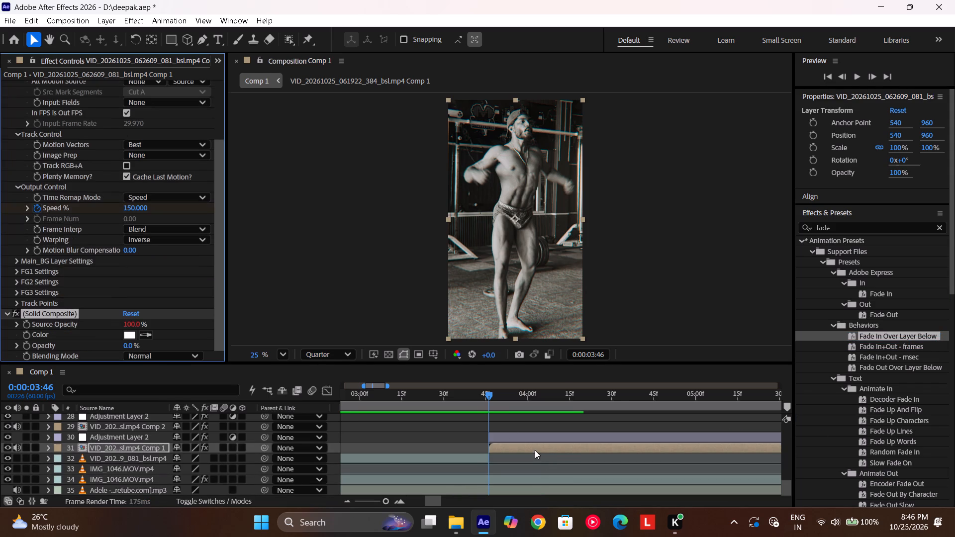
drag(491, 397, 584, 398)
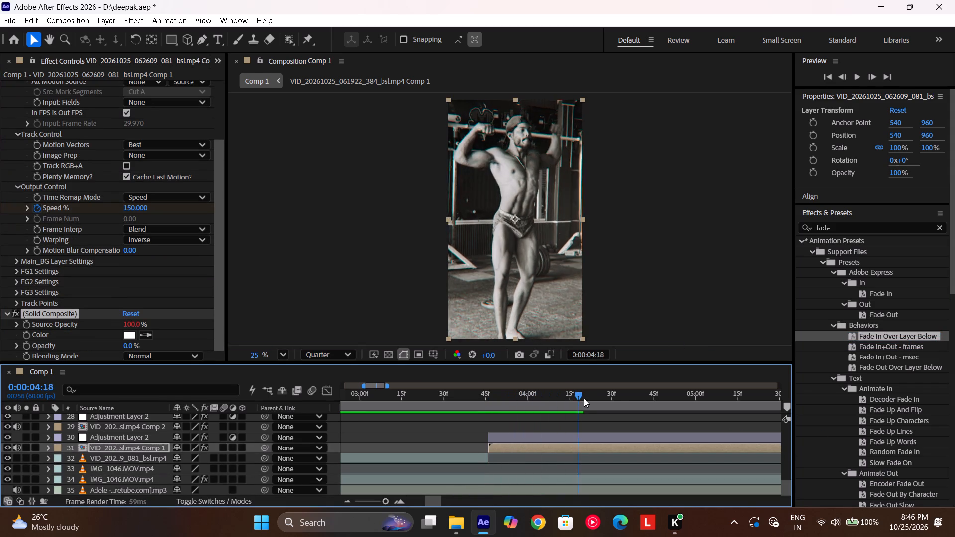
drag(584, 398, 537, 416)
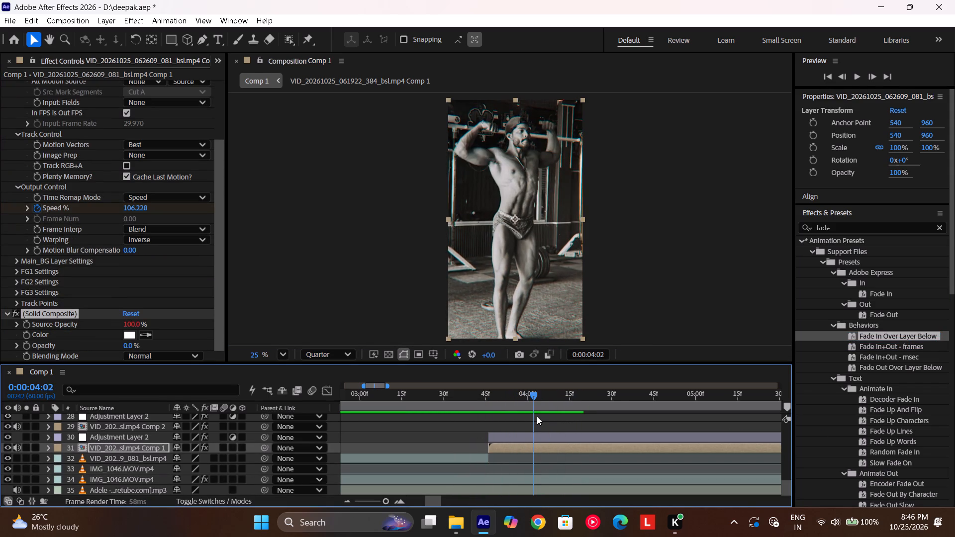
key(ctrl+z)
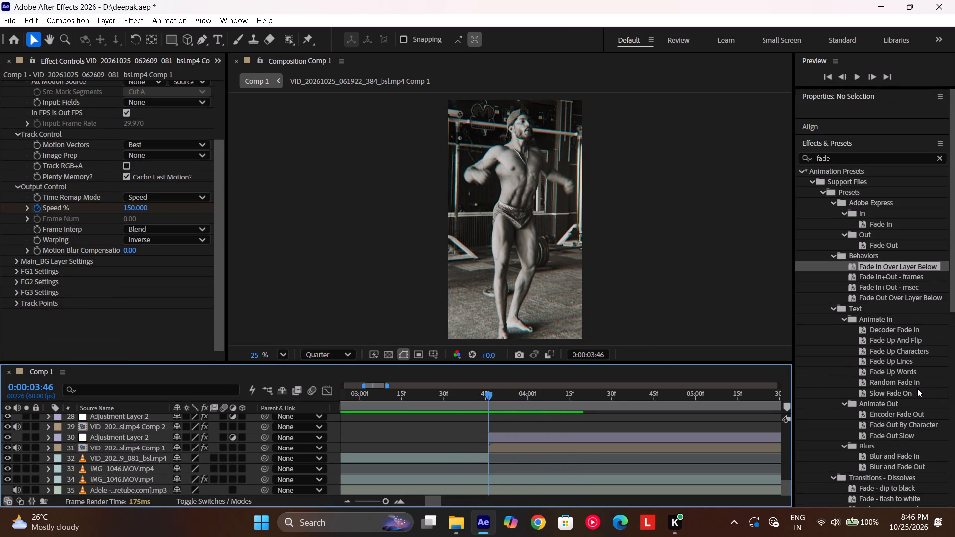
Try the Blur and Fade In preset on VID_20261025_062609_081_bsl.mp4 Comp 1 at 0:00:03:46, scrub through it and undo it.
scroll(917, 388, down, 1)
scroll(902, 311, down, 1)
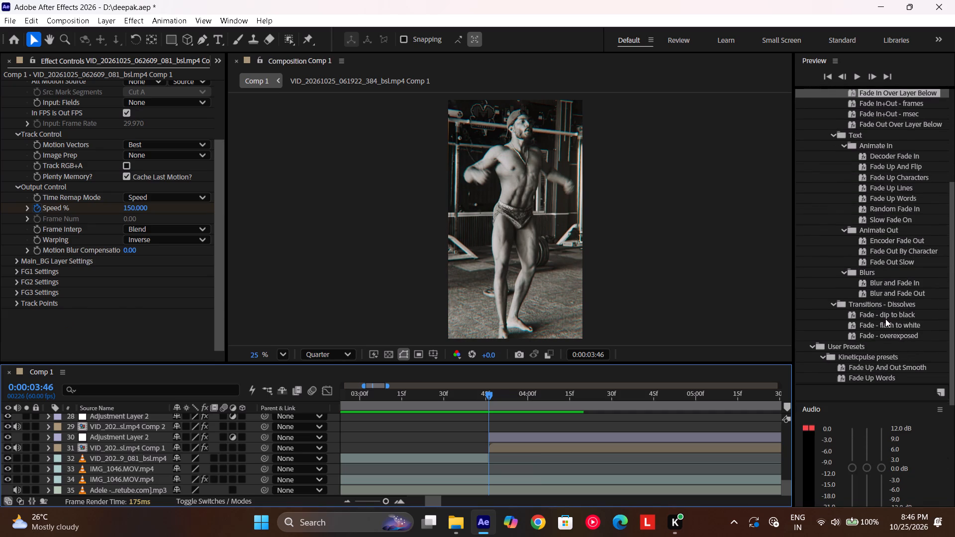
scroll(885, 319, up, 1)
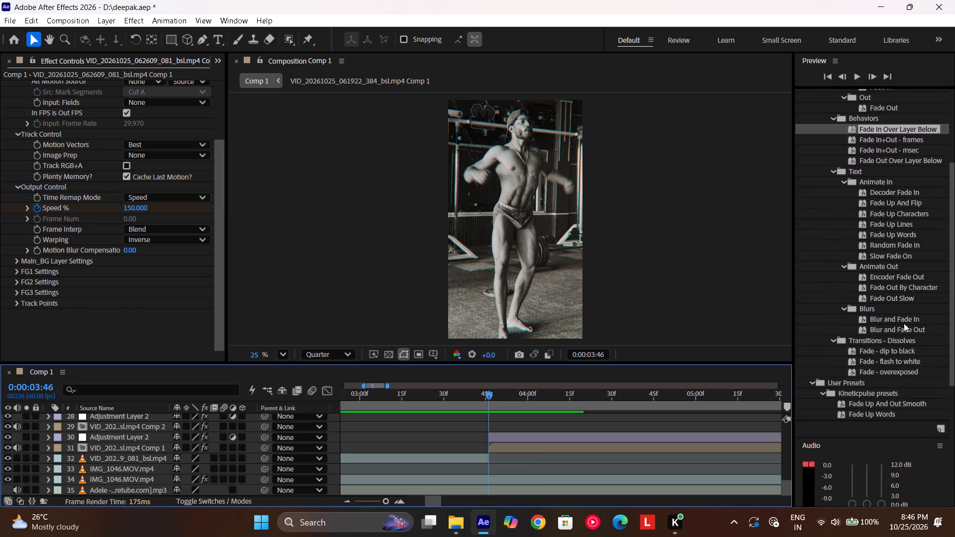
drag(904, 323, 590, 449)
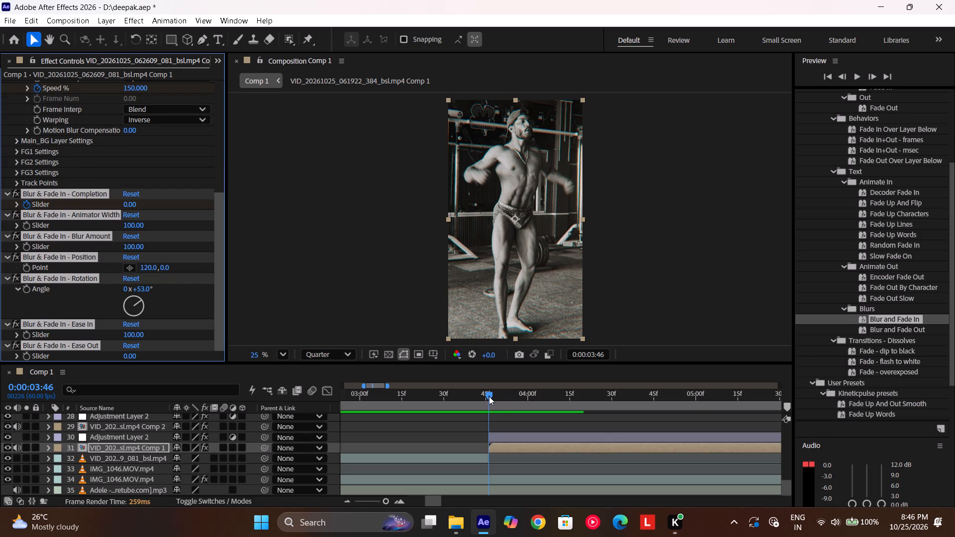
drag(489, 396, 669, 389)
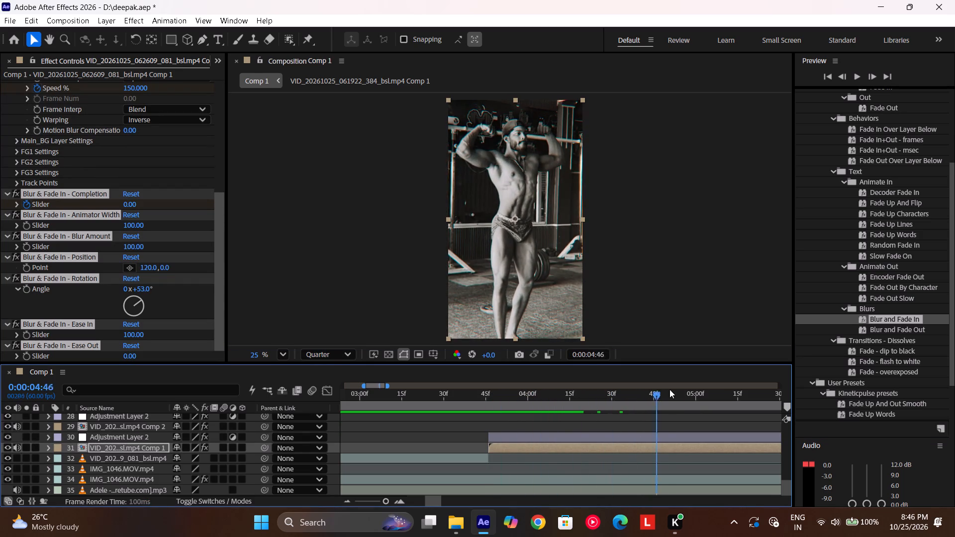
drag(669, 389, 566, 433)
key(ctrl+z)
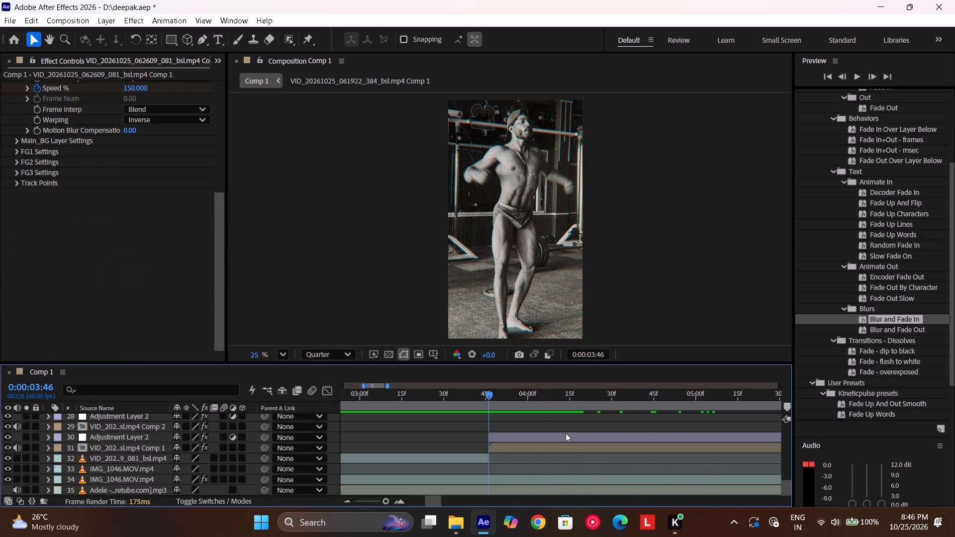
Play Comp 1 from 0:00:02:58, 0:00:02:21 and 0:00:03:40 to review the 0:00:03:46 cut and the black-and-white clip after it.
drag(504, 391, 353, 407)
key(space)
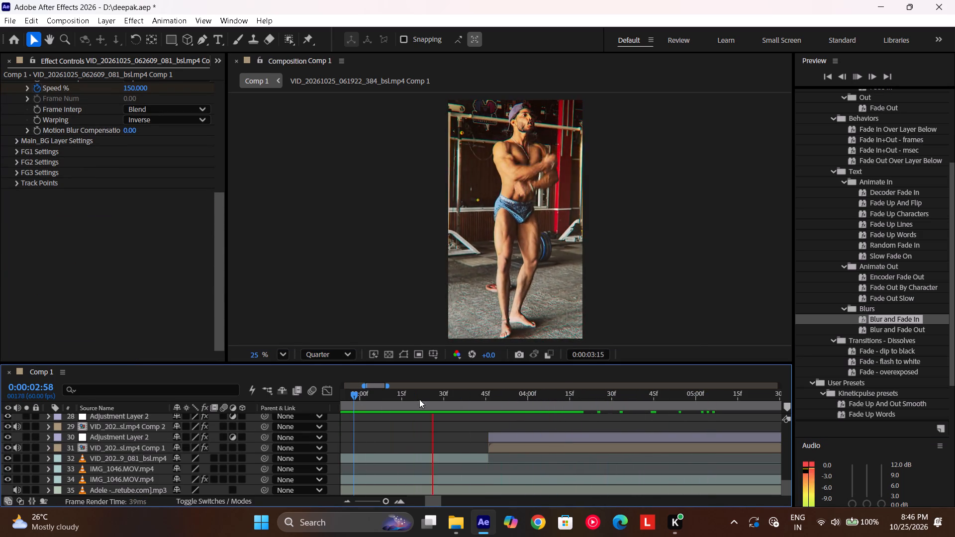
drag(452, 399, 326, 425)
key(space)
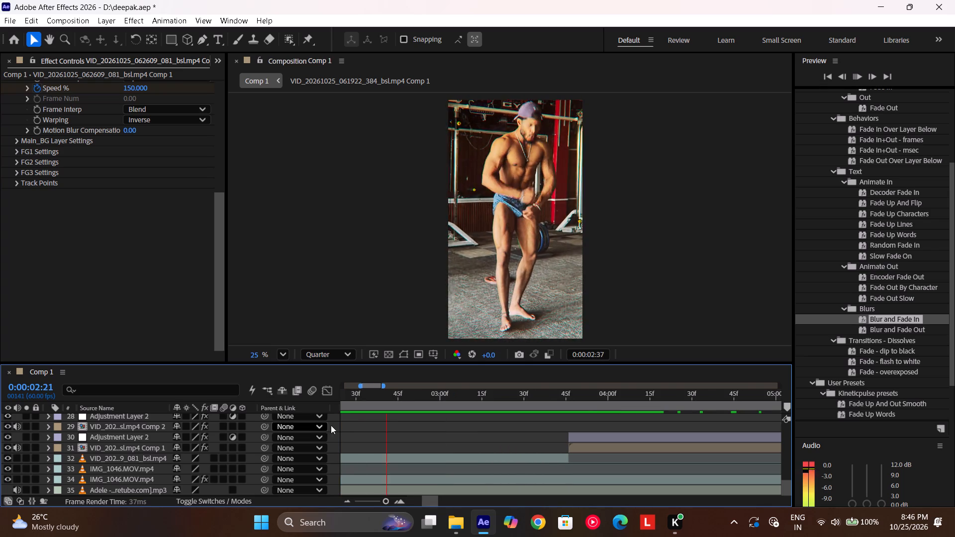
scroll(498, 429, left, 1)
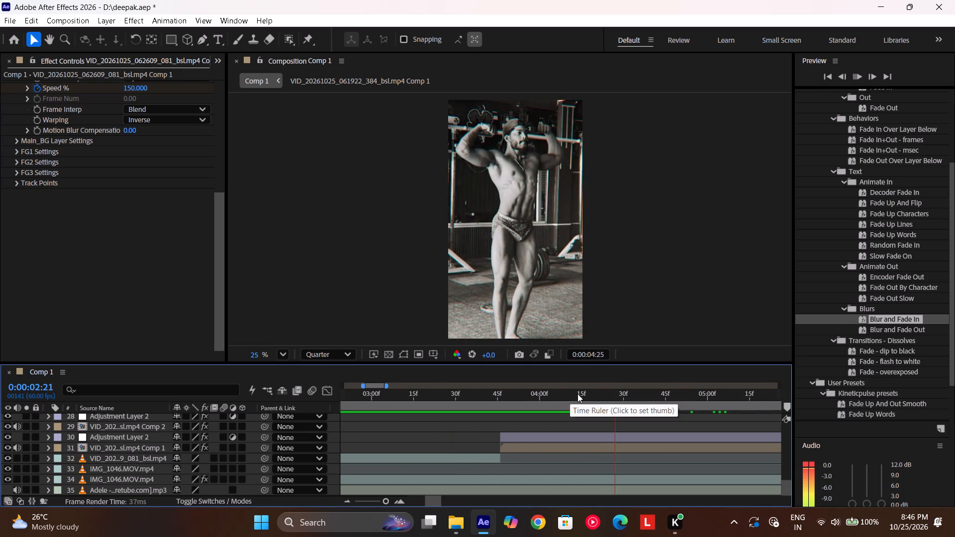
drag(577, 394, 0, 499)
key(space)
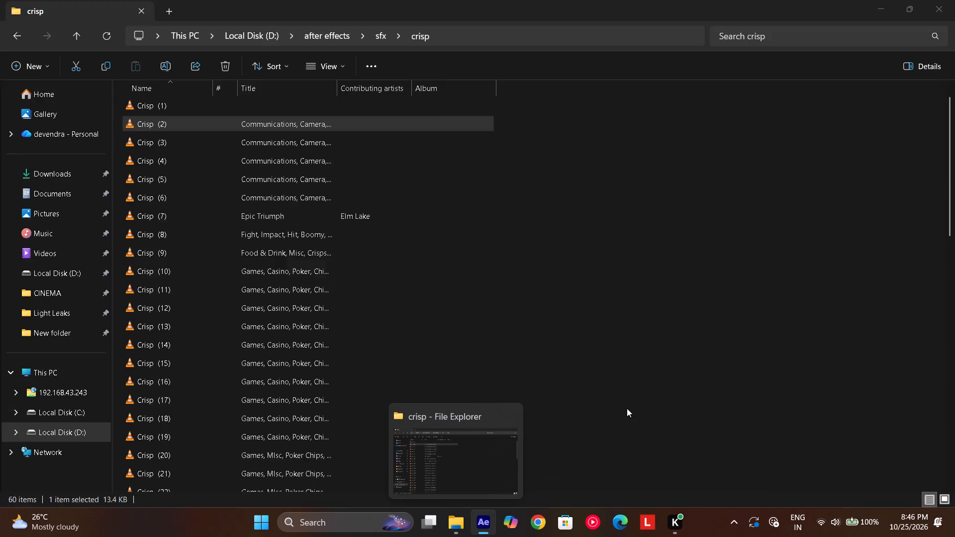
scroll(642, 436, left, 5)
drag(595, 394, 437, 427)
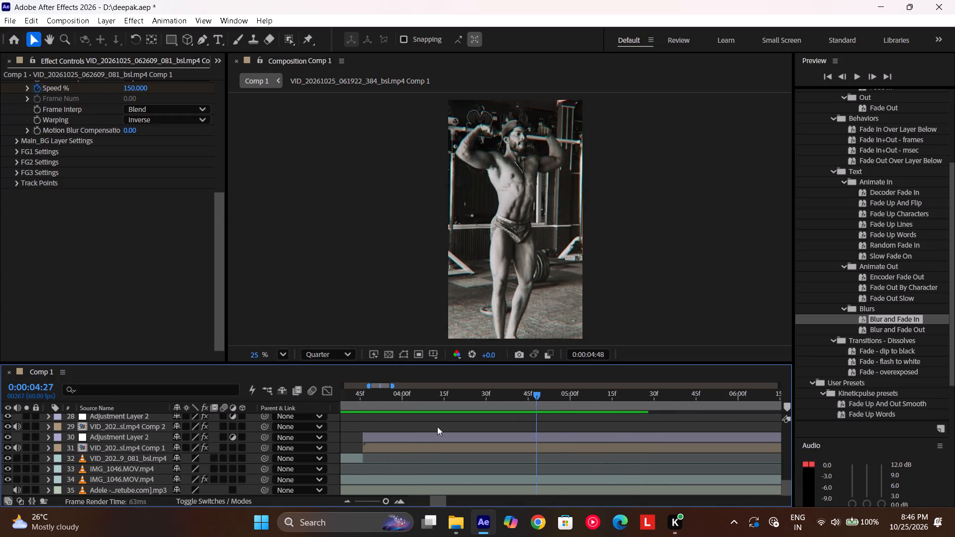
drag(437, 427, 346, 455)
key(space)
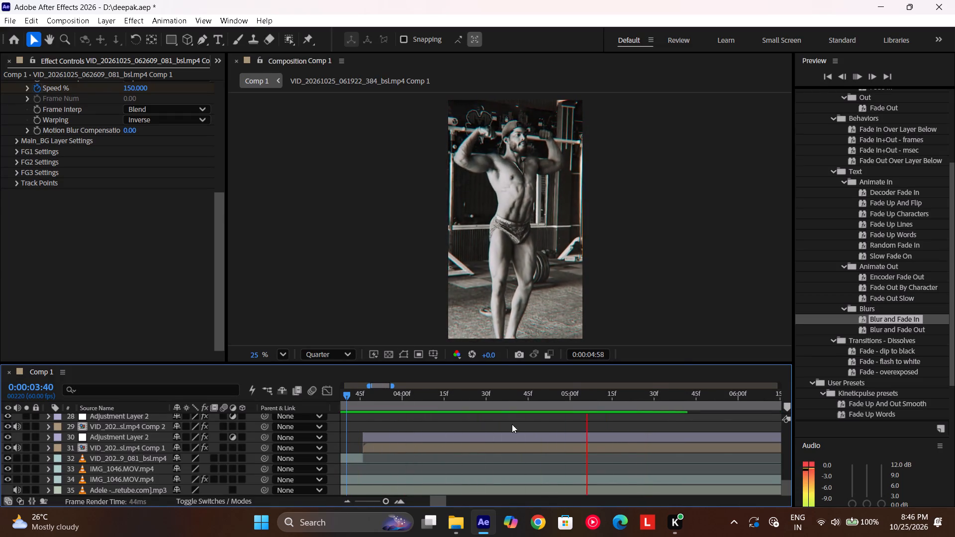
Play Comp 1 from 0:00:02:41 to review the run-up to the 0:00:03:46 cut.
scroll(530, 424, left, 1)
drag(575, 394, 284, 456)
key(space)
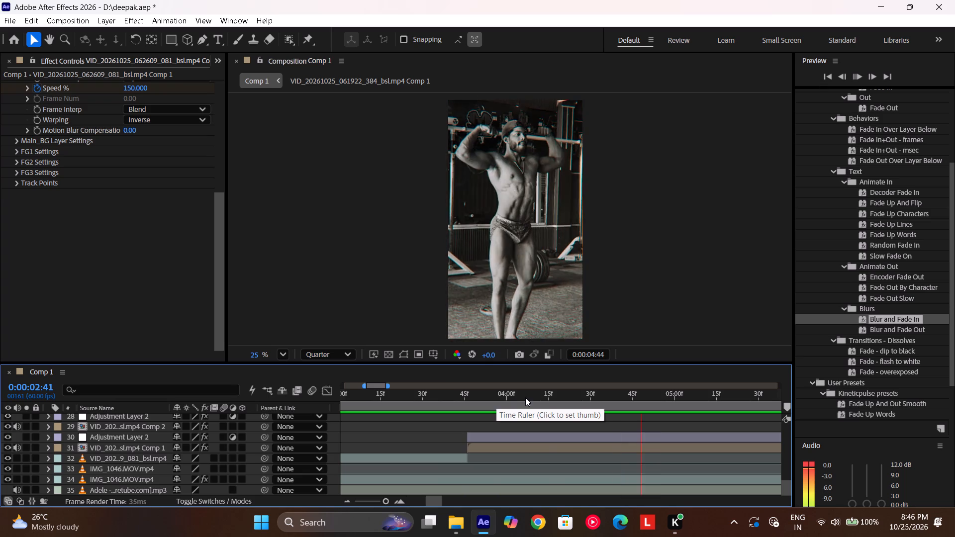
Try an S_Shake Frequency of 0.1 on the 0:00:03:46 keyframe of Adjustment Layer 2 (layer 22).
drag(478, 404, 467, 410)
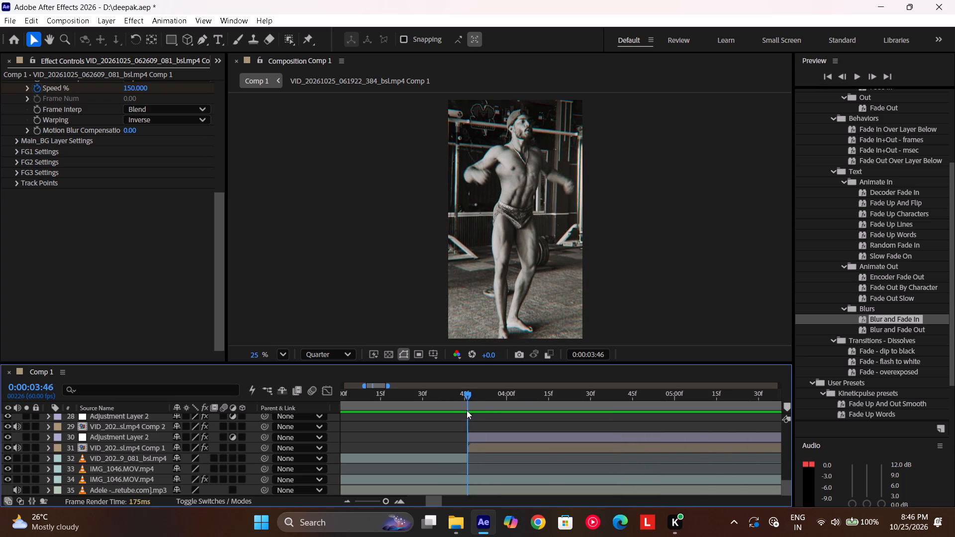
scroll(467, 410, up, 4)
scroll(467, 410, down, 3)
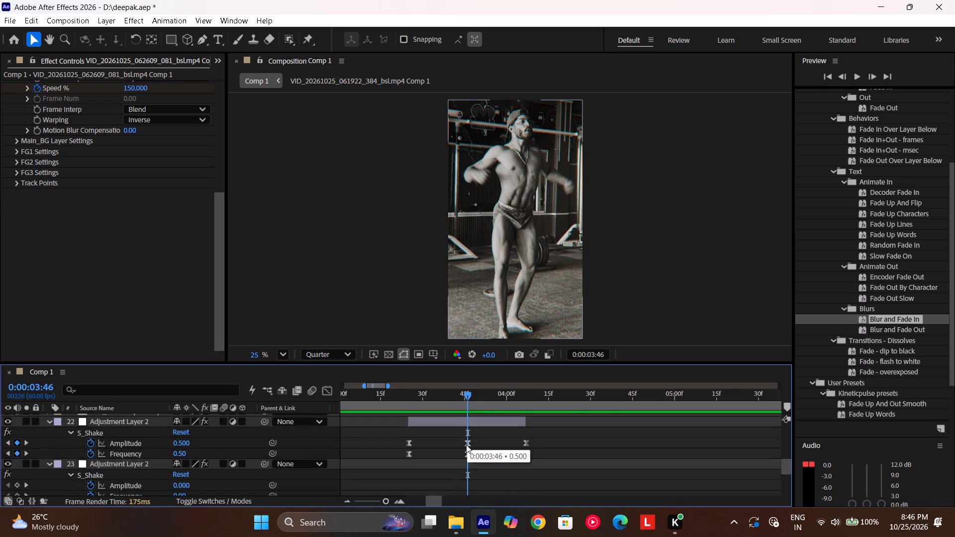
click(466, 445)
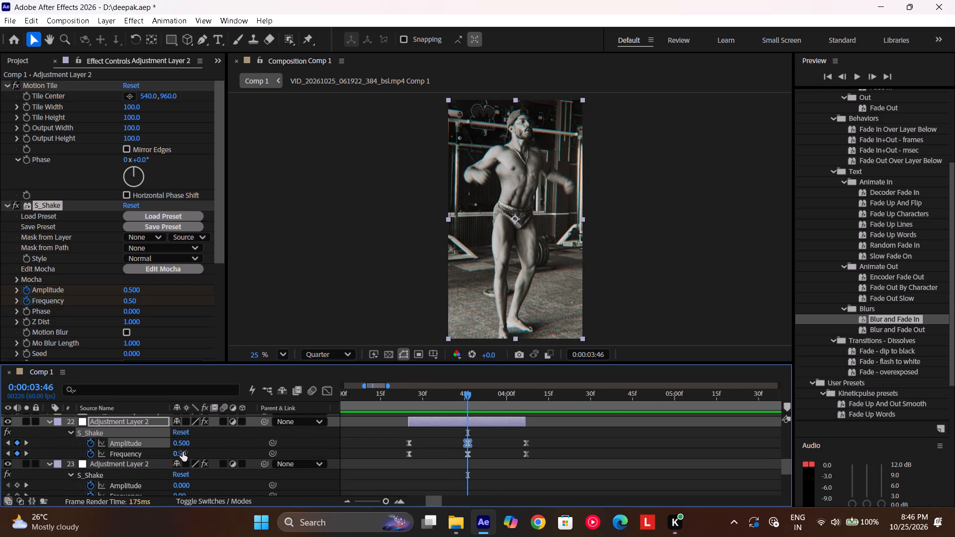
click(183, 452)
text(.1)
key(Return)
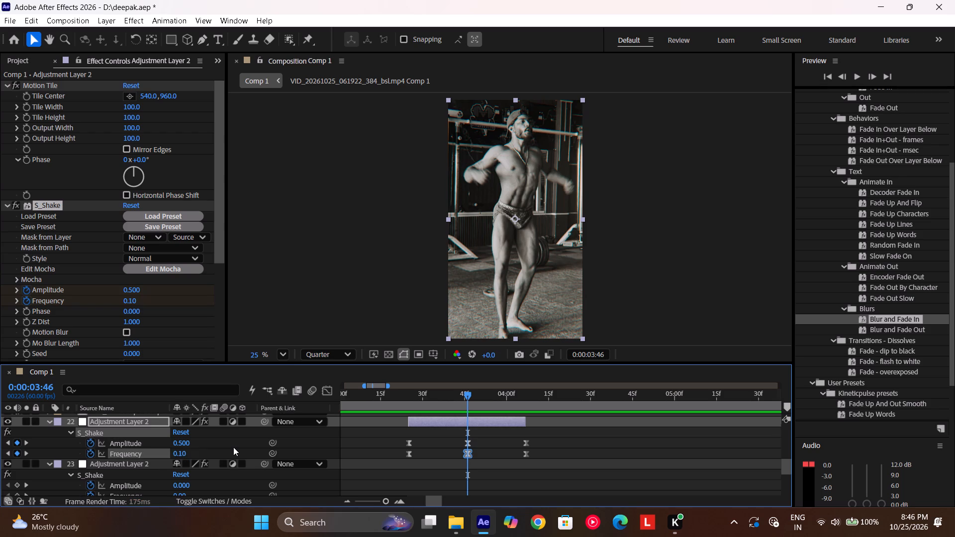
Scrub around the 0:00:03:46 cut and play Comp 1 from 0:00:03:04, 0:00:03:07, 0:00:02:26, 0:00:02:52 and 0:00:02:58 to judge the shake.
drag(460, 391, 450, 401)
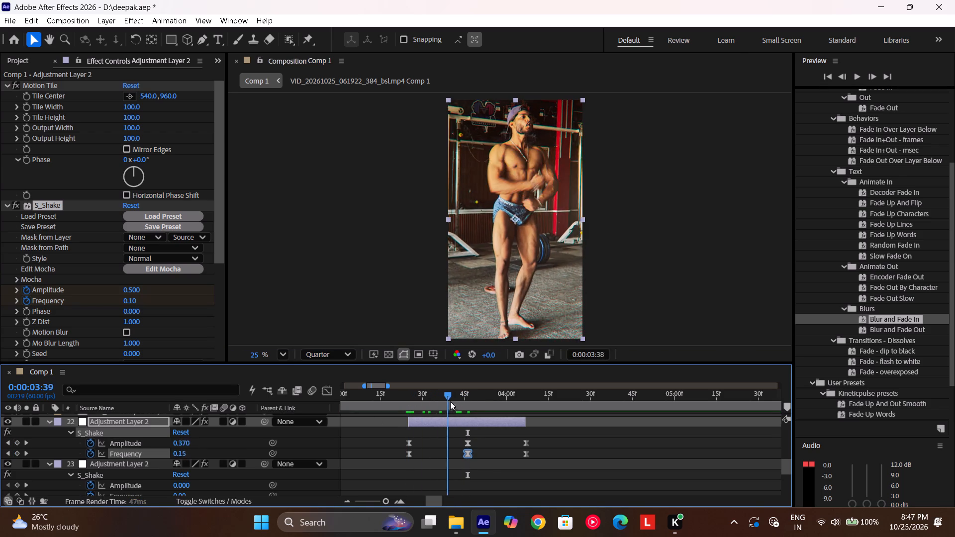
drag(450, 401, 475, 405)
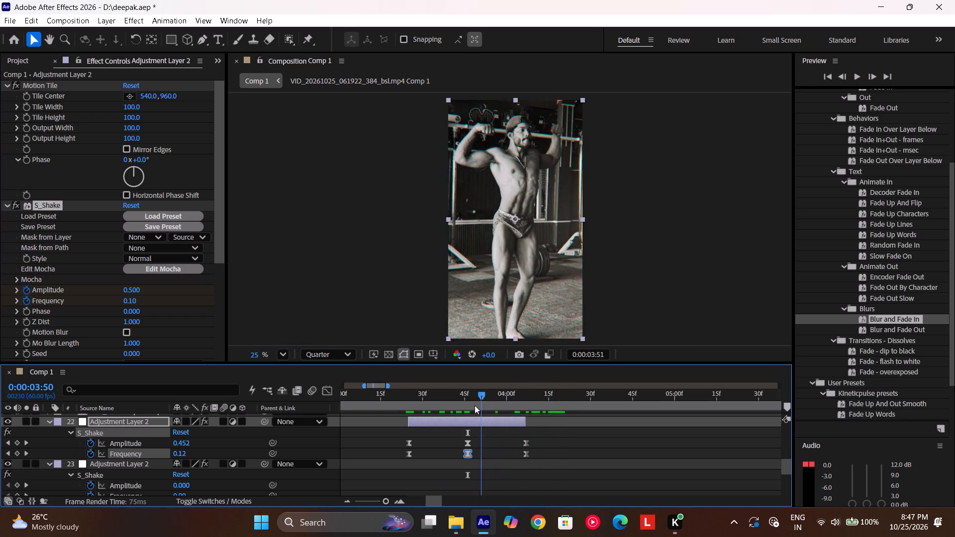
drag(475, 405, 347, 433)
key(space)
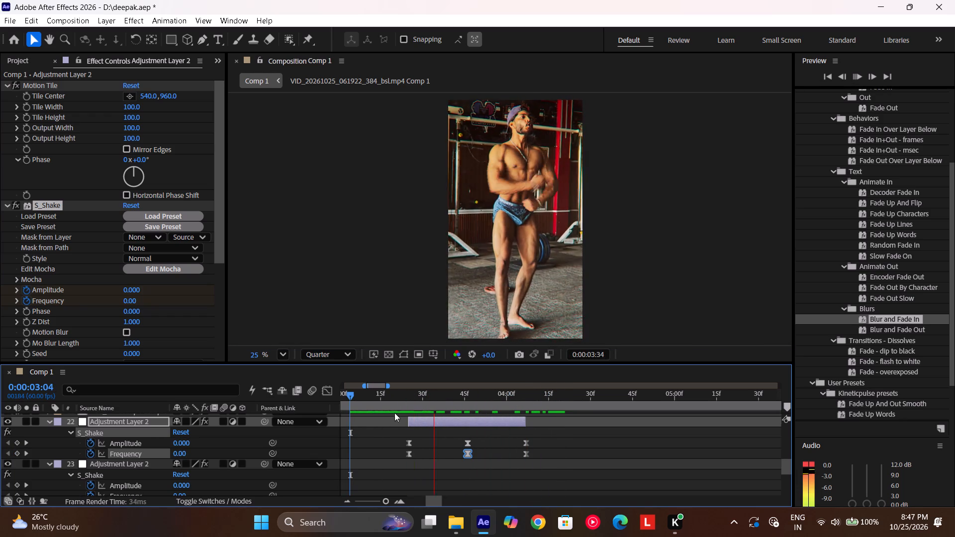
drag(499, 389, 357, 417)
key(space)
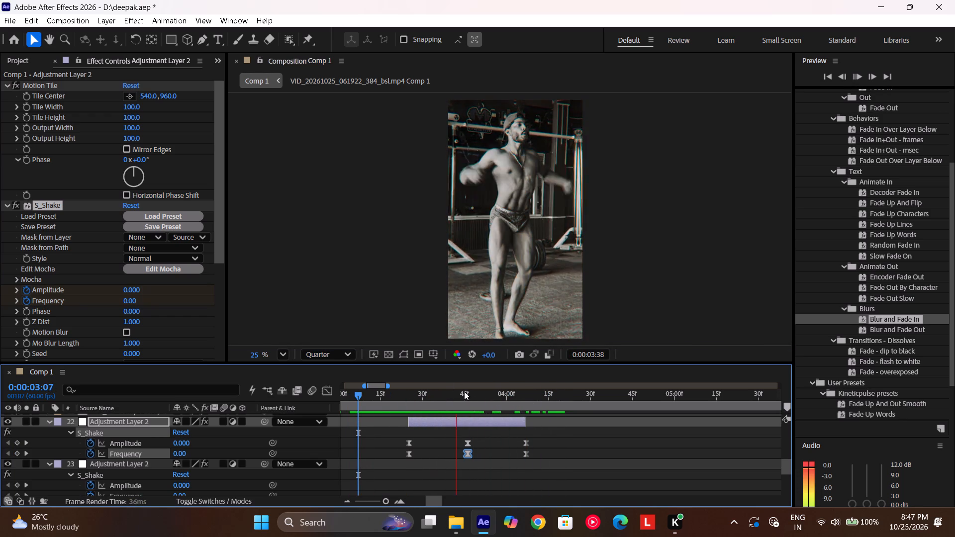
drag(465, 394, 330, 432)
key(space)
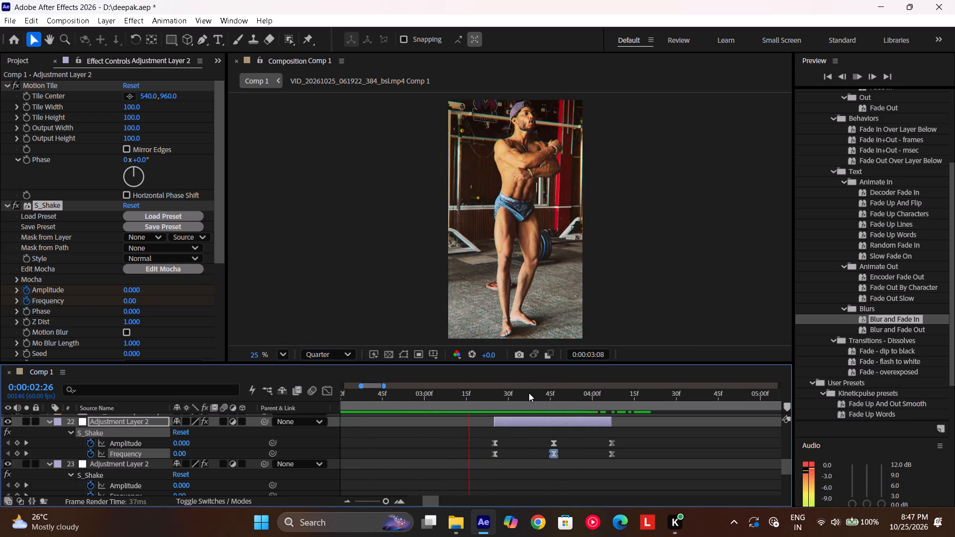
drag(529, 393, 401, 432)
key(space)
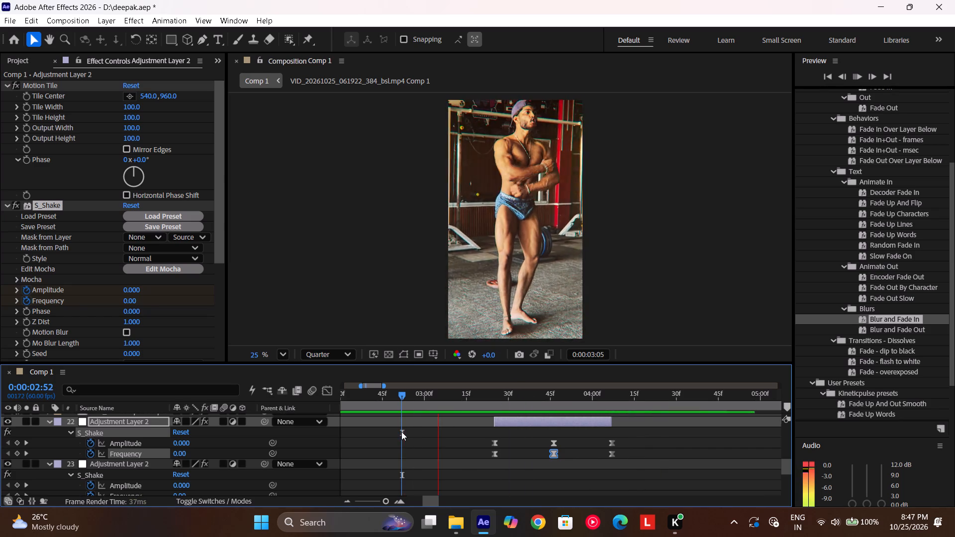
drag(583, 392, 560, 407)
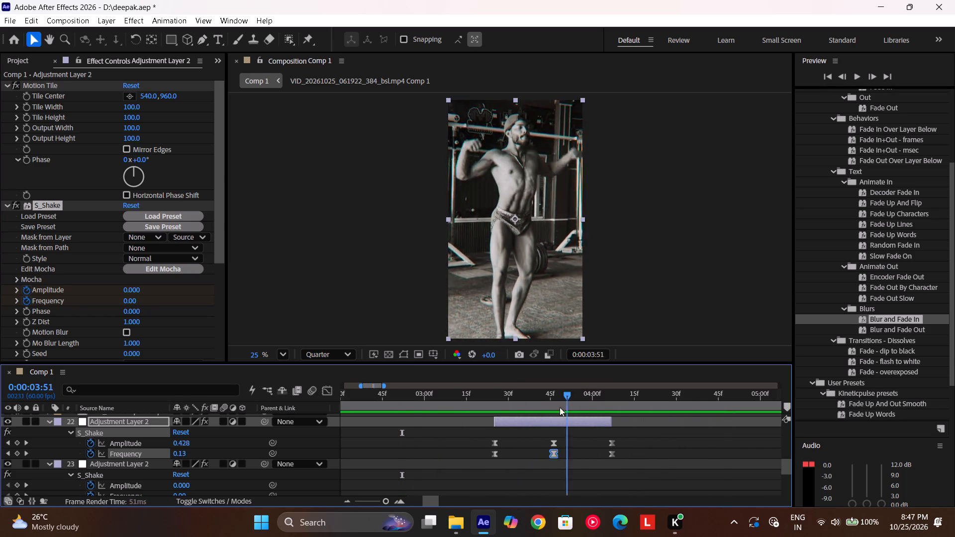
drag(560, 407, 420, 446)
key(space)
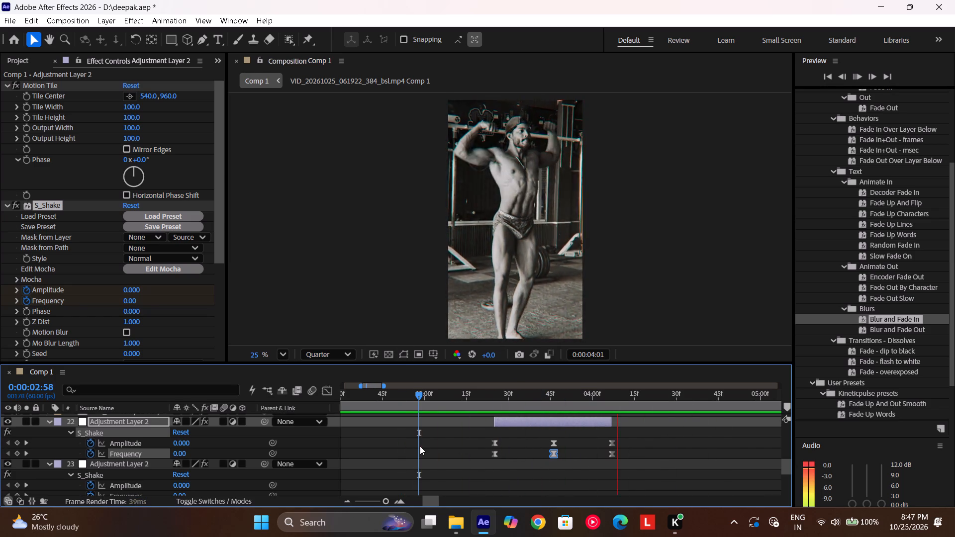
drag(590, 387, 562, 407)
drag(562, 407, 536, 412)
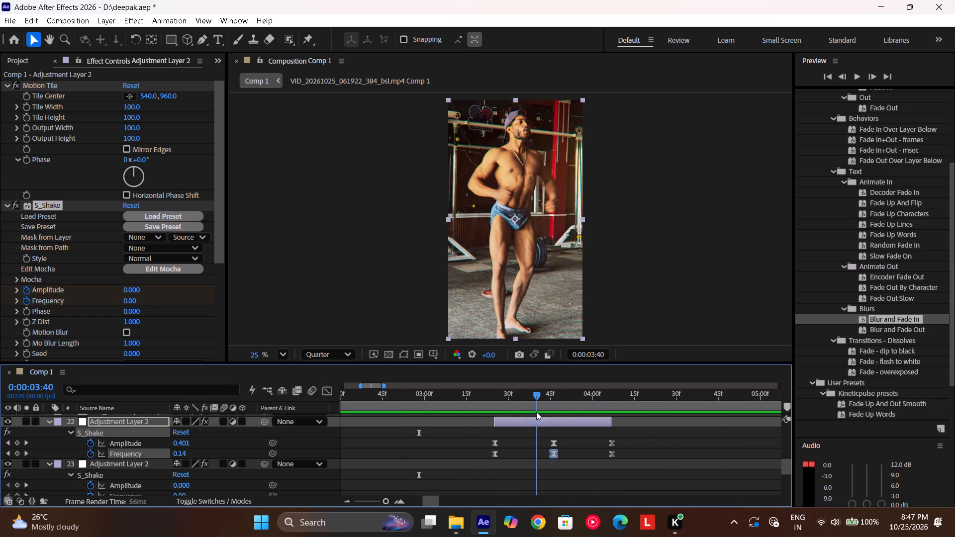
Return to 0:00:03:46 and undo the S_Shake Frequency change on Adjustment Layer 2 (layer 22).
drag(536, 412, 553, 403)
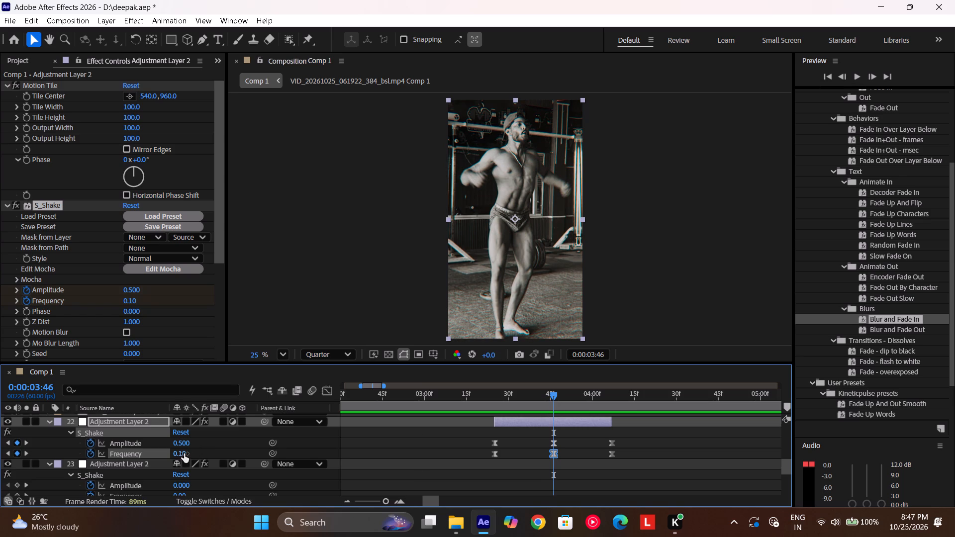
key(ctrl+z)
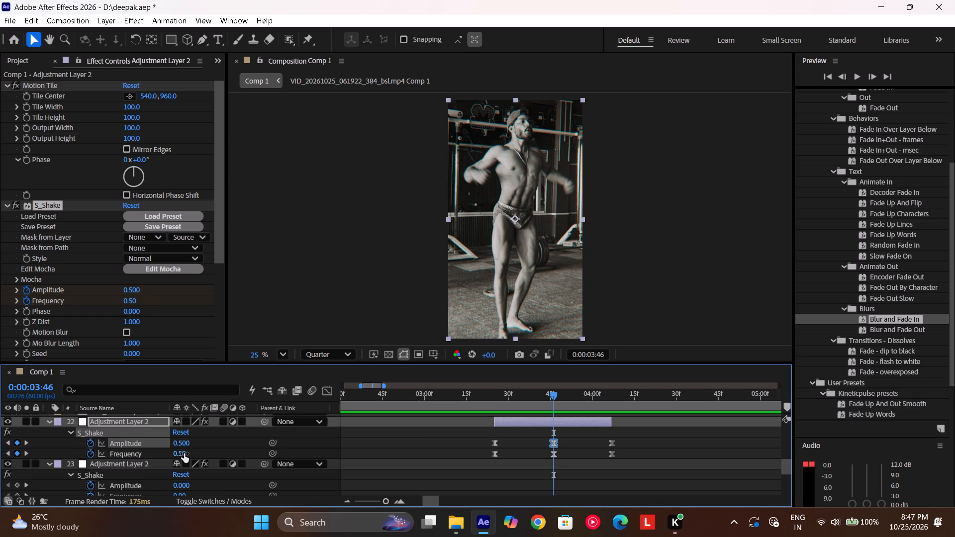
Set the S_Shake Amplitude of Adjustment Layer 2 (layer 22) to 1 at 0:00:03:46.
click(186, 443)
key(1)
key(Return)
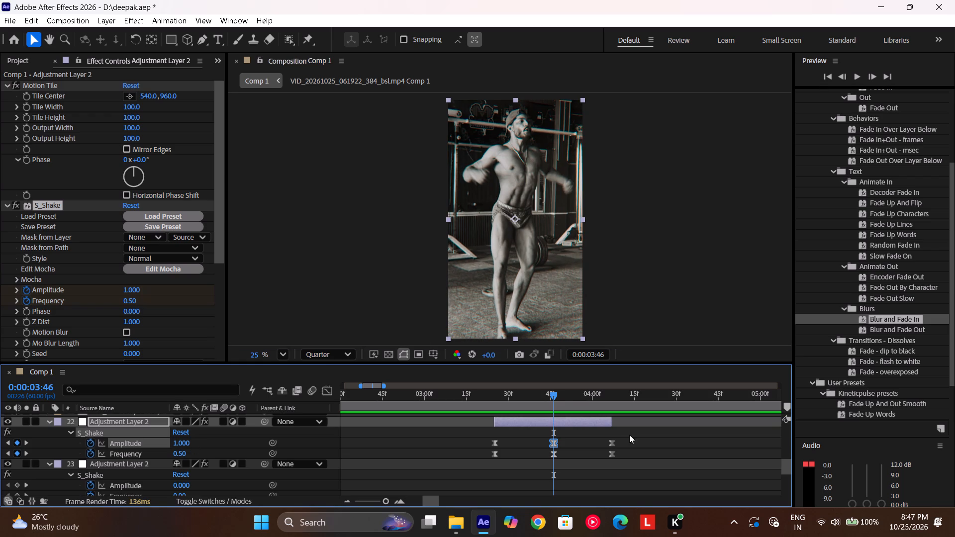
Play Comp 1 from 0:00:02:54 and 0:00:02:40 and scrub across the 0:00:03:46 cut to review the shake.
drag(549, 390, 558, 405)
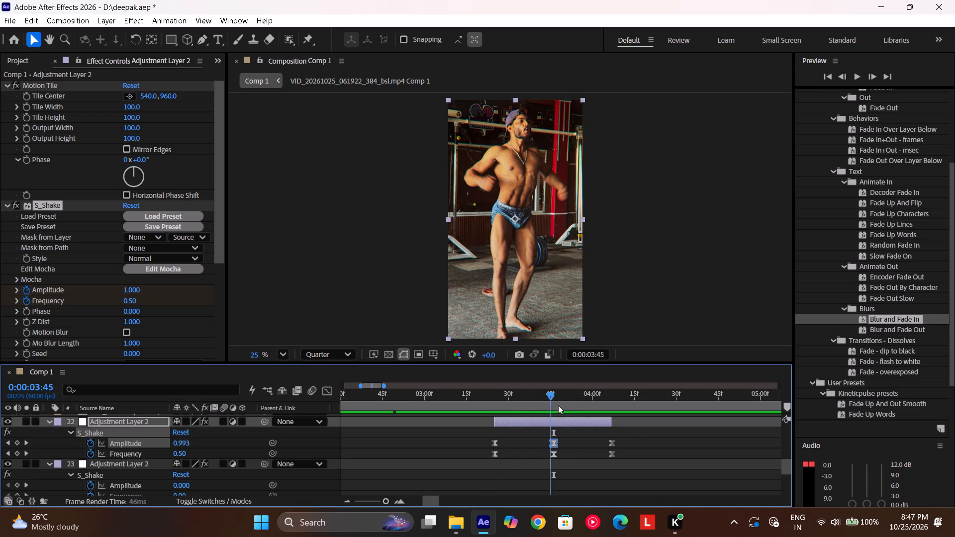
drag(558, 405, 400, 452)
key(space)
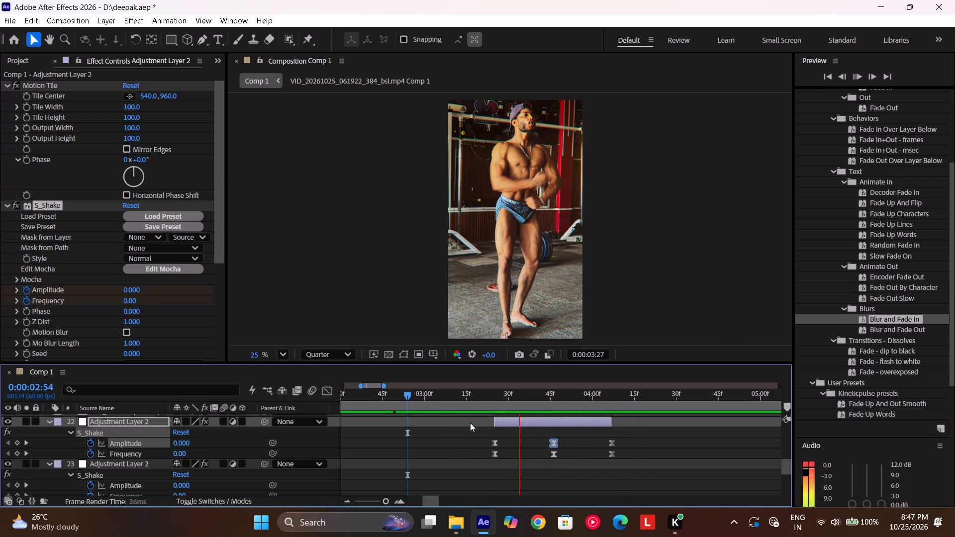
drag(568, 388, 509, 397)
drag(509, 397, 373, 426)
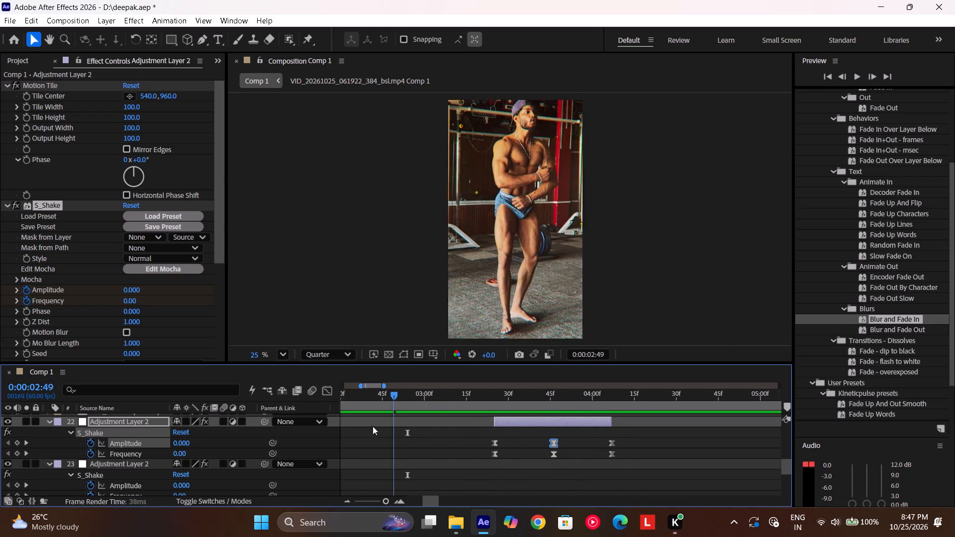
drag(373, 426, 369, 426)
key(space)
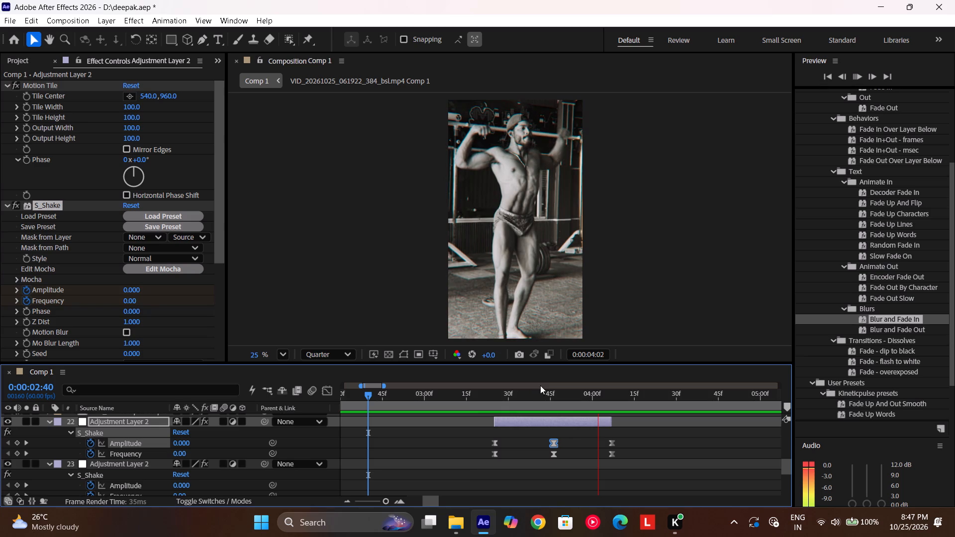
drag(542, 385, 525, 399)
drag(525, 399, 489, 415)
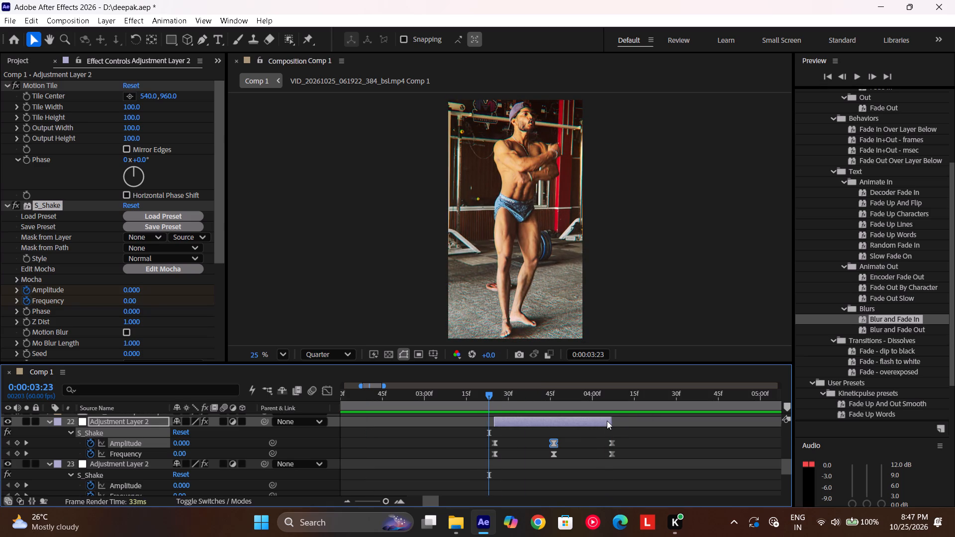
Time-stretch Adjustment Layer 2 (layer 22) to about 70 frames so its S_Shake keyframes spread out with it.
click(610, 421)
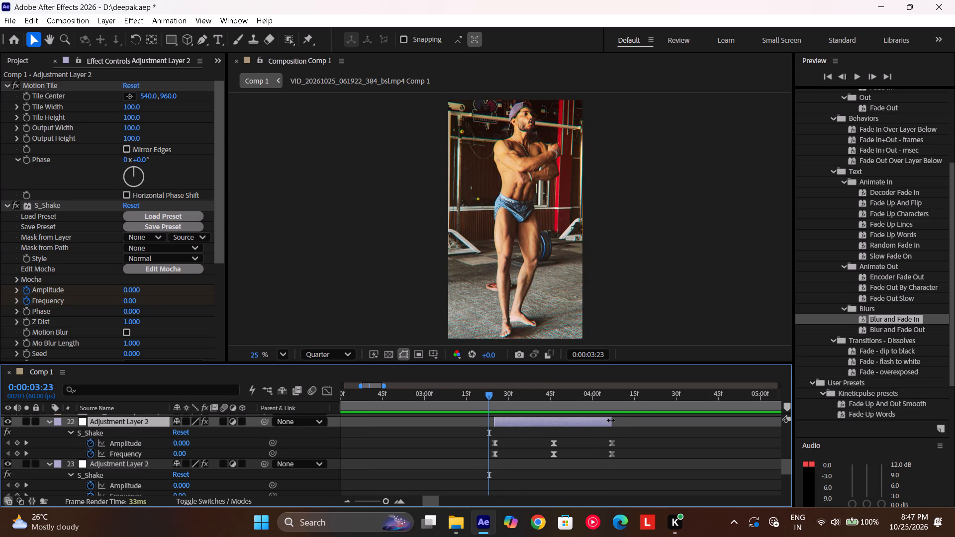
alt+drag(611, 420, 636, 421)
alt+drag(636, 421, 688, 419)
Shift Adjustment Layer 2 (layer 22) earlier so its middle S_Shake keyframes line up with the cut at 0:00:03:46.
drag(663, 421, 623, 423)
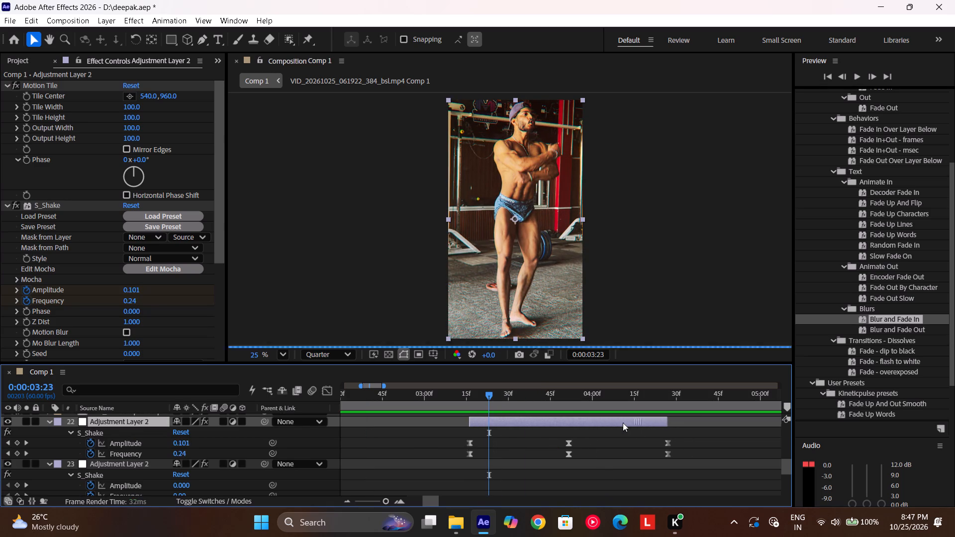
drag(623, 423, 587, 425)
scroll(520, 388, down, 1)
click(520, 388)
drag(520, 388, 540, 389)
drag(540, 389, 554, 400)
scroll(554, 400, up, 2)
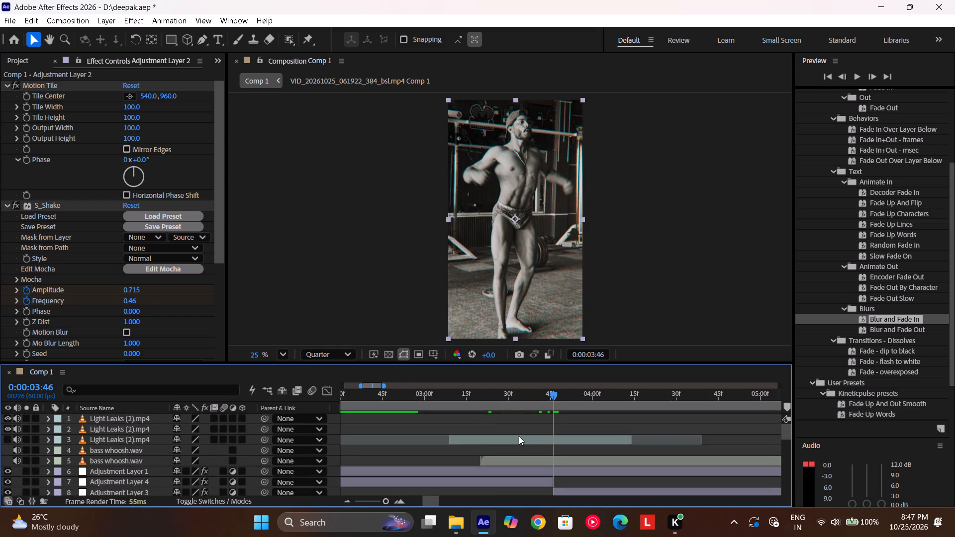
scroll(519, 437, down, 2)
drag(515, 435, 542, 435)
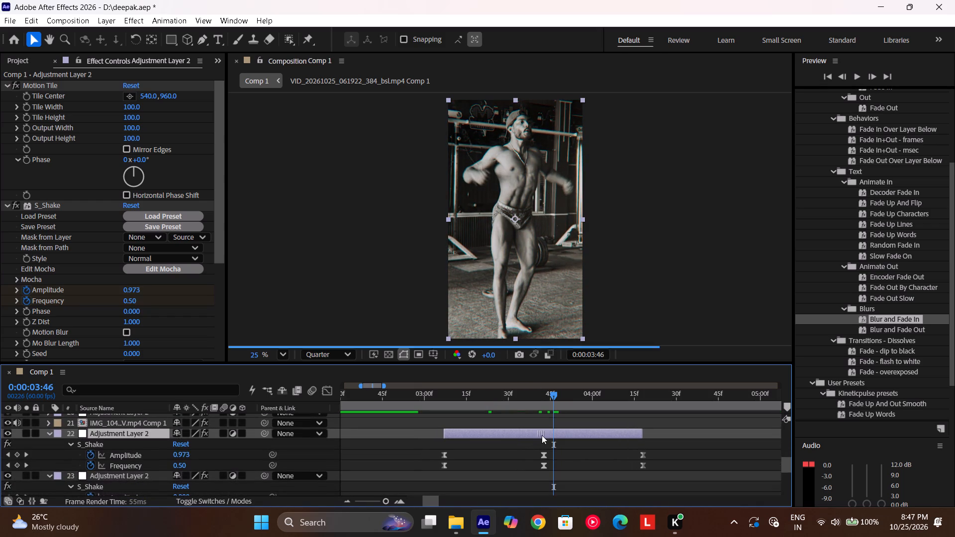
drag(542, 435, 548, 433)
click(548, 433)
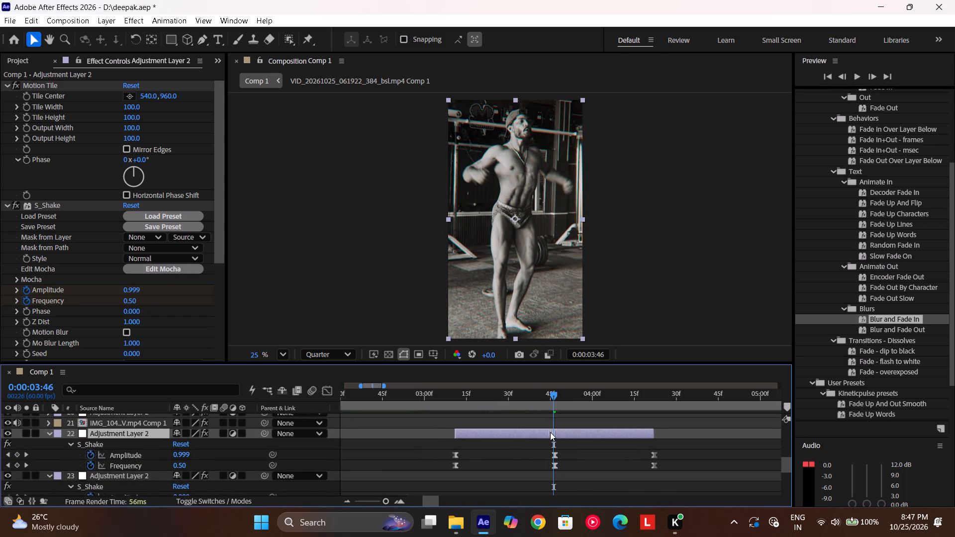
double_click(405, 502)
drag(667, 436, 651, 441)
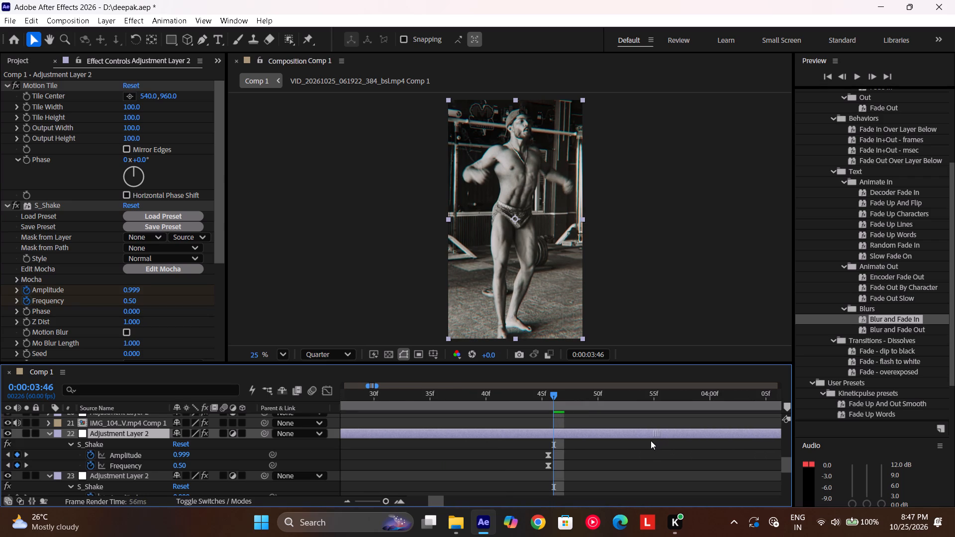
drag(651, 441, 659, 438)
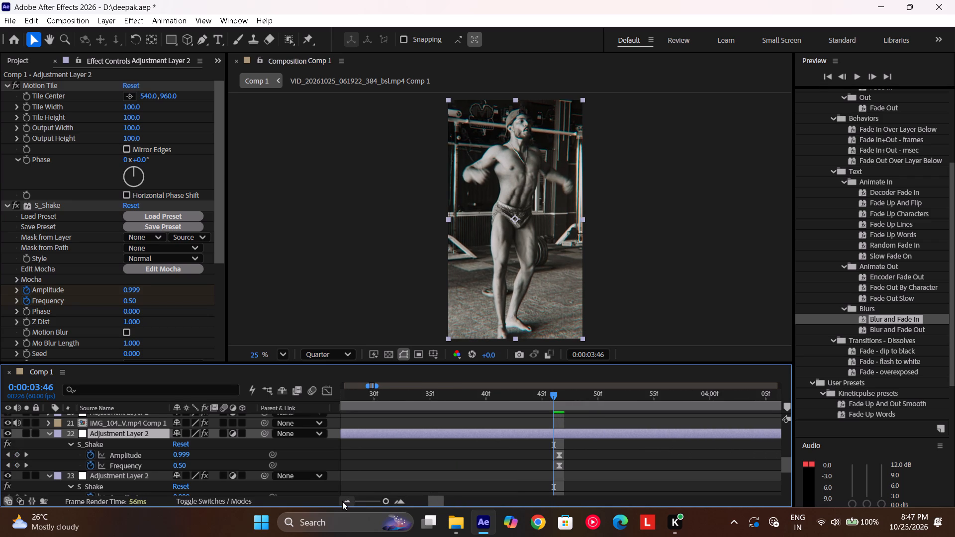
Play Comp 1 from several points between 0:00:01:52 and 0:00:02:45 to review the stretched shake across the 0:00:03:46 cut.
triple_click(342, 501)
drag(555, 394, 524, 408)
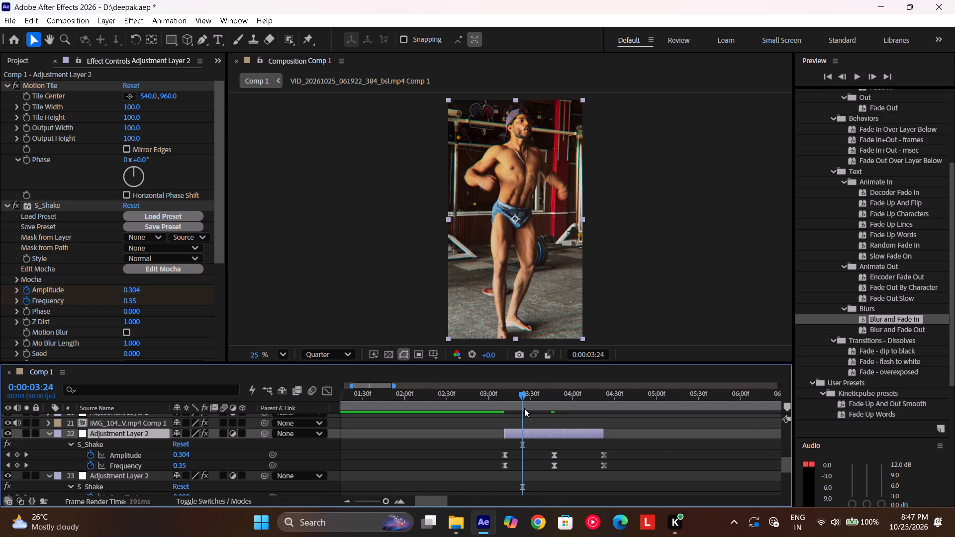
drag(524, 408, 516, 402)
drag(516, 402, 466, 419)
key(space)
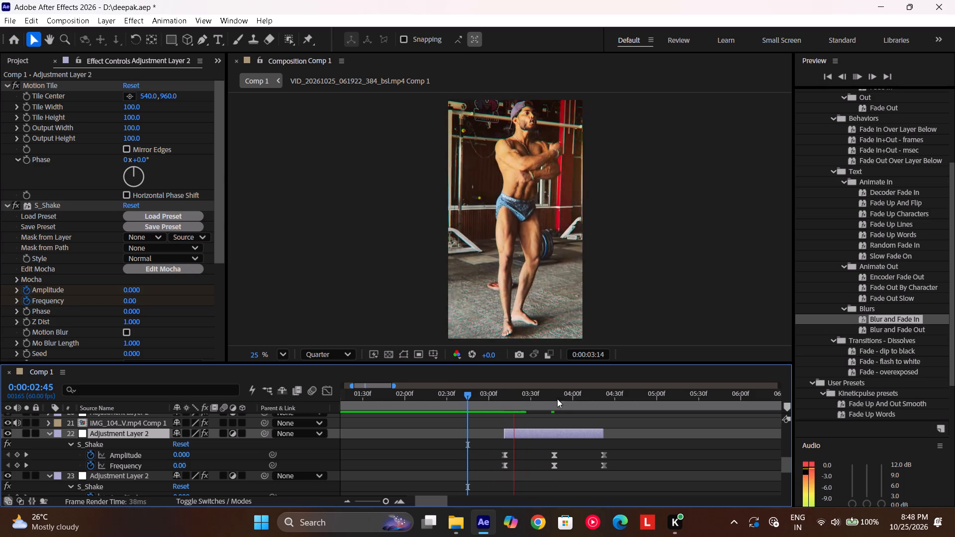
drag(565, 398, 450, 433)
key(space)
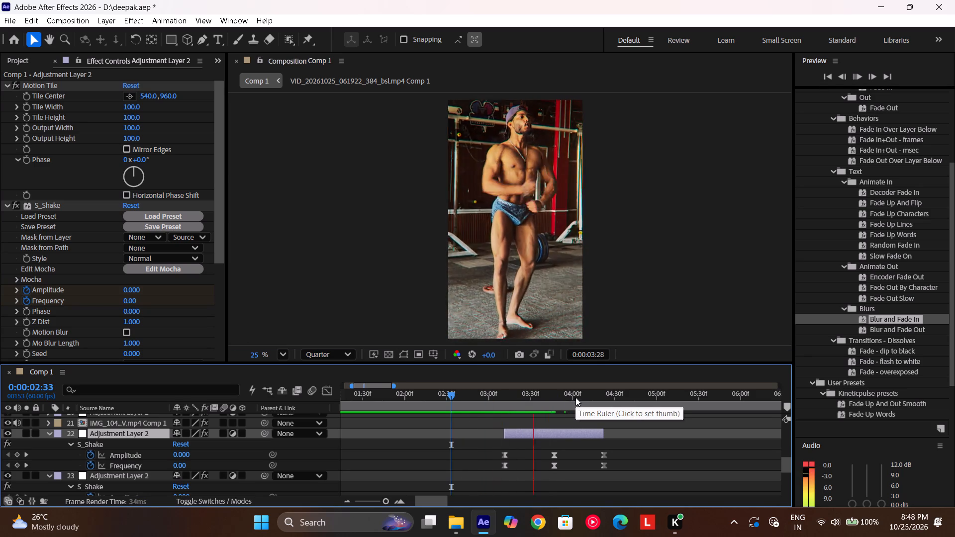
drag(575, 397, 442, 426)
key(space)
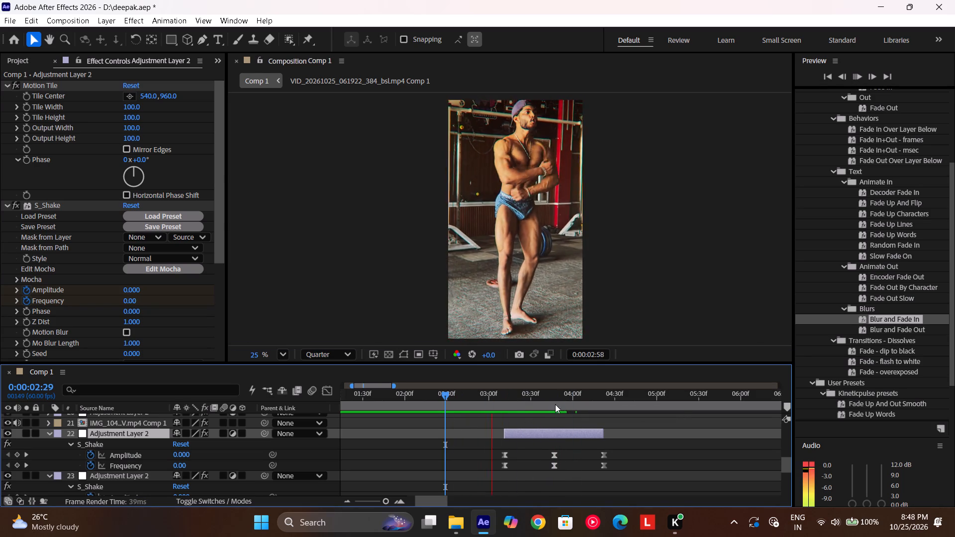
drag(561, 398, 467, 408)
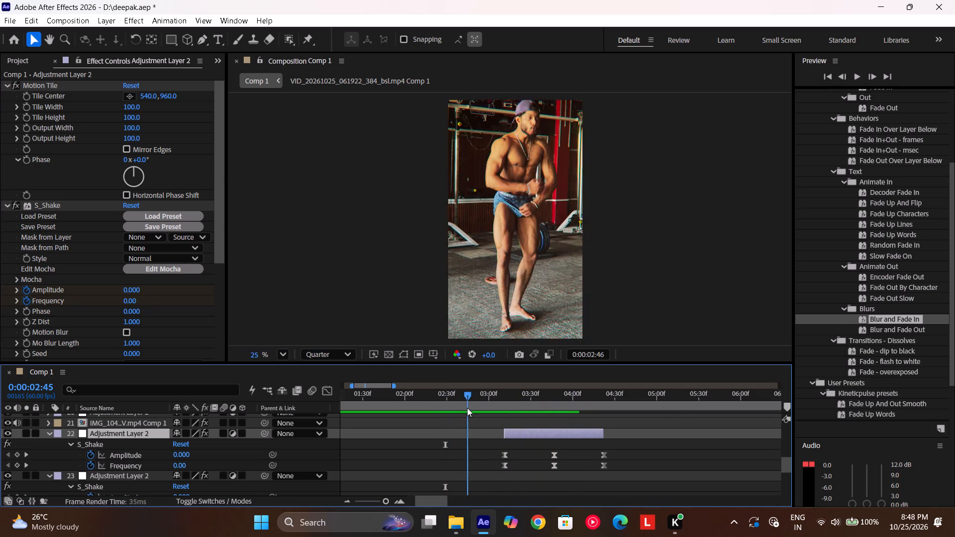
key(space)
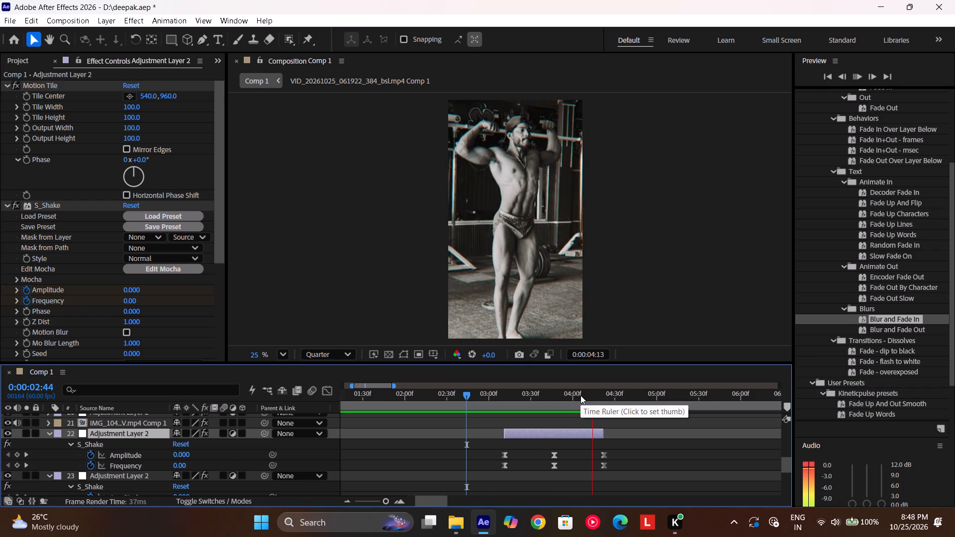
drag(580, 395, 393, 447)
key(space)
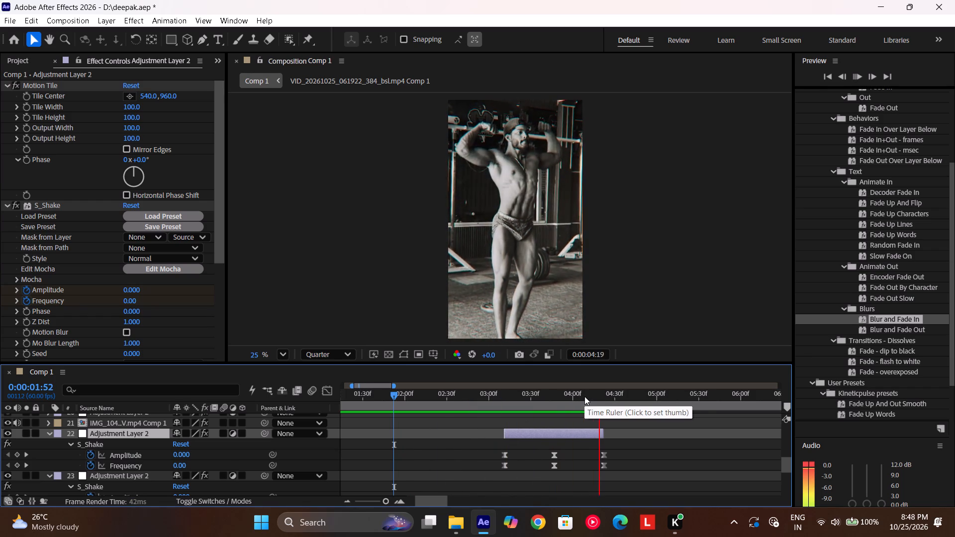
drag(584, 396, 449, 423)
key(space)
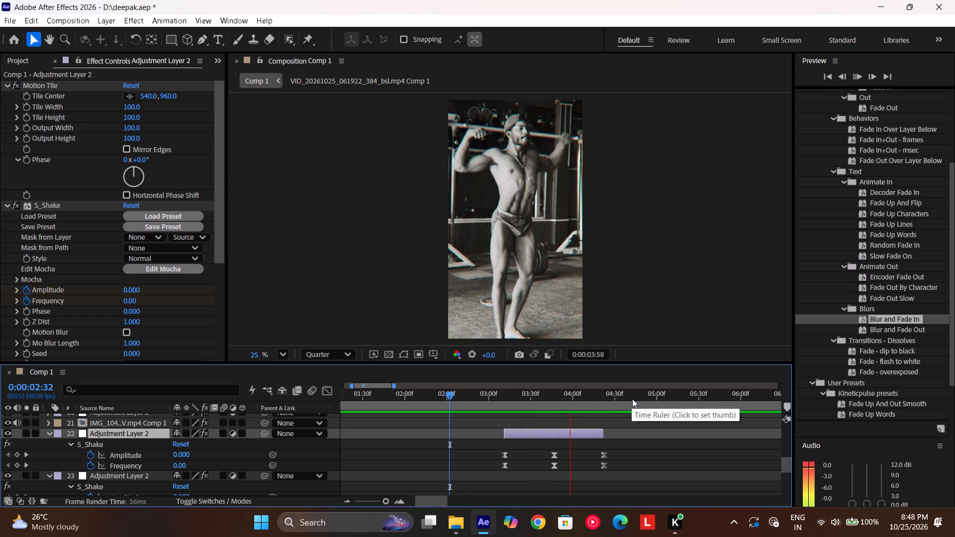
Scrub between 0:00:06:39 and 0:00:07:07 and play from 0:00:05:55 to examine the light leak transition over the clip change.
scroll(632, 399, left, 1)
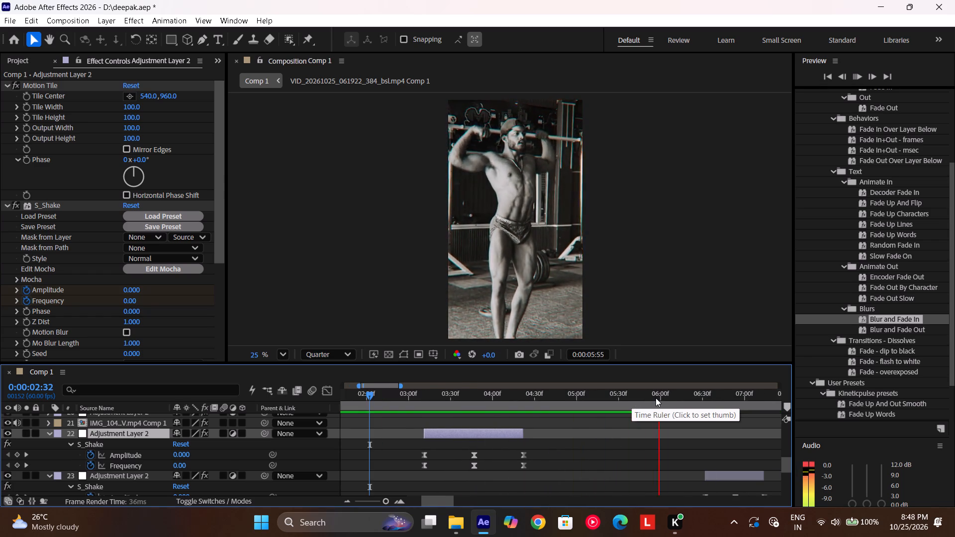
scroll(656, 398, left, 1)
drag(666, 397, 579, 430)
key(space)
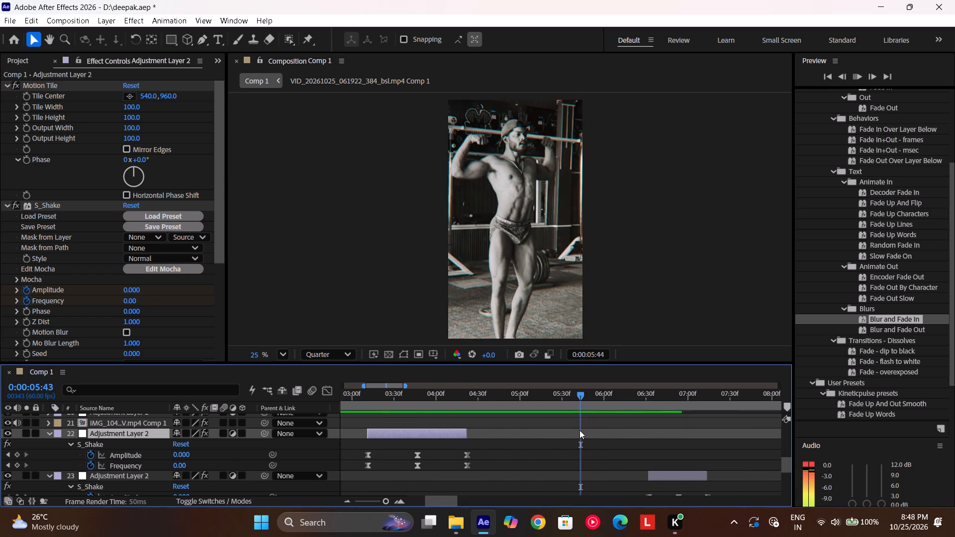
scroll(579, 430, left, 1)
drag(649, 404, 643, 406)
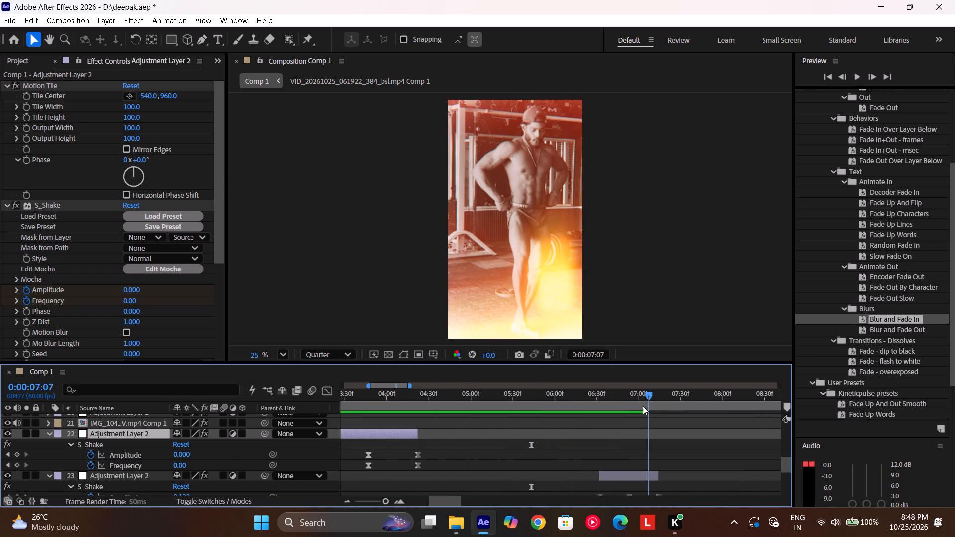
drag(643, 406, 634, 404)
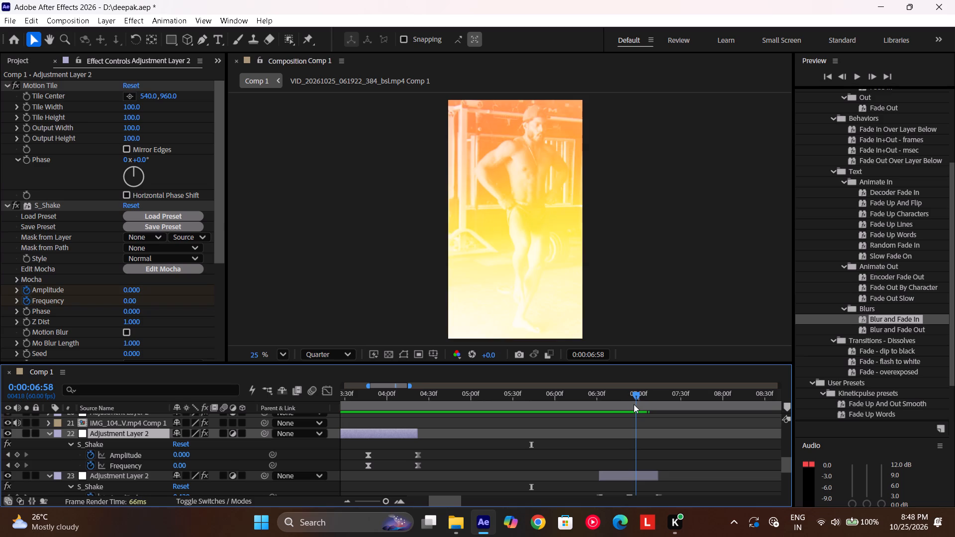
drag(634, 404, 609, 425)
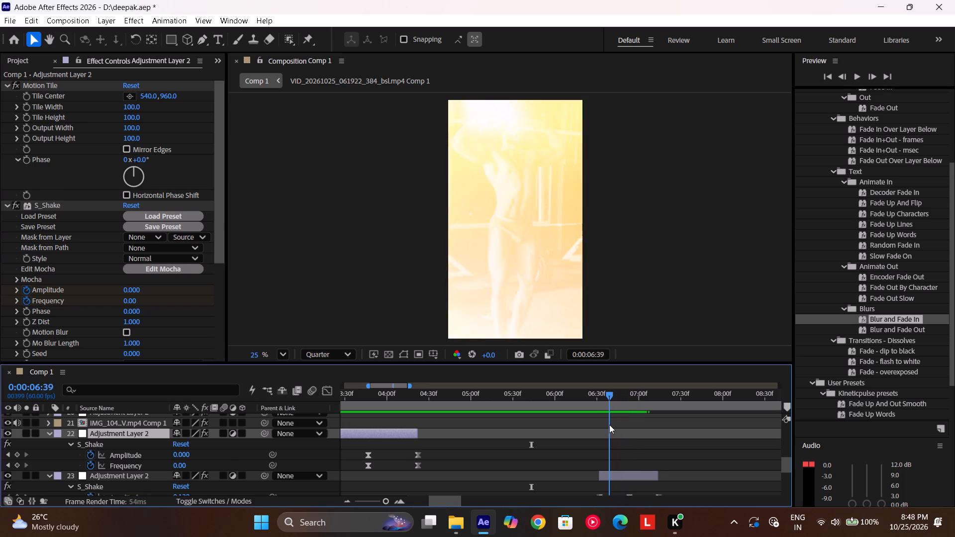
drag(609, 425, 636, 430)
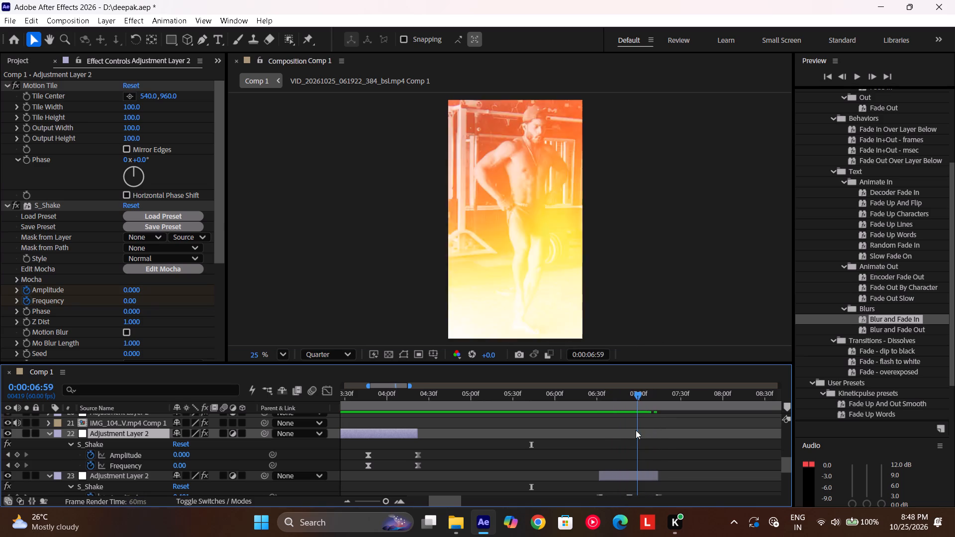
drag(636, 430, 627, 442)
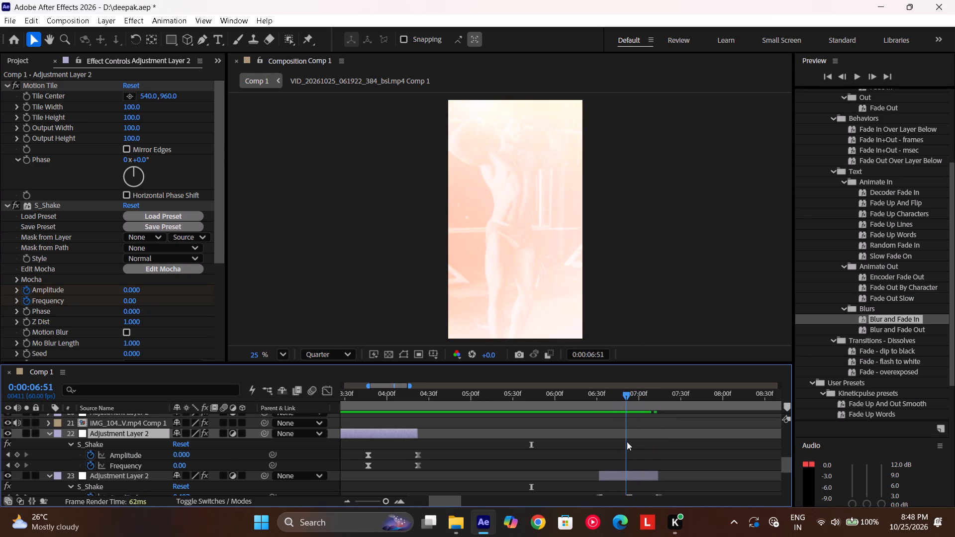
drag(627, 442, 628, 438)
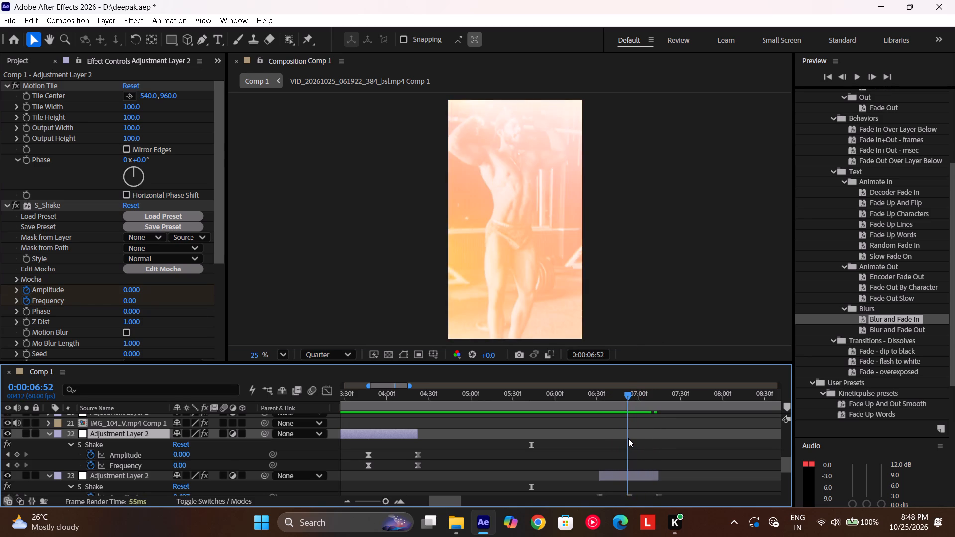
drag(628, 438, 547, 457)
key(space)
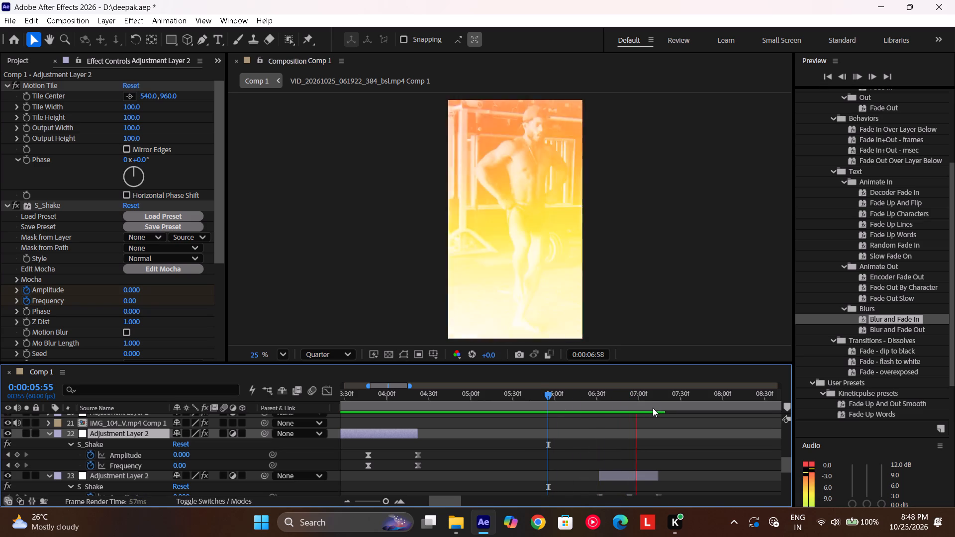
Play Comp 1 from 0:00:04:02 and 0:00:02:43 to review the shake and light leak transitions in sequence.
drag(653, 408, 389, 466)
key(space)
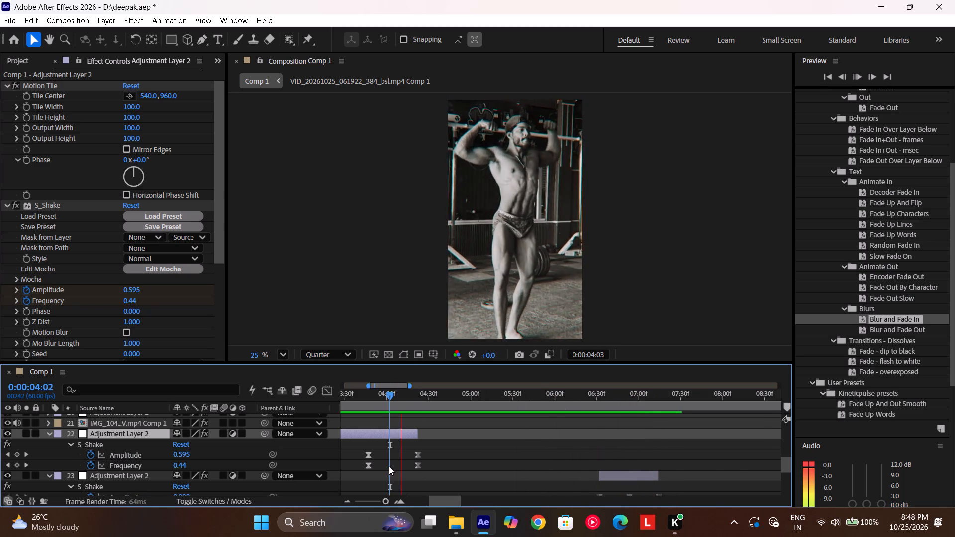
scroll(389, 466, right, 1)
drag(536, 401, 406, 432)
key(space)
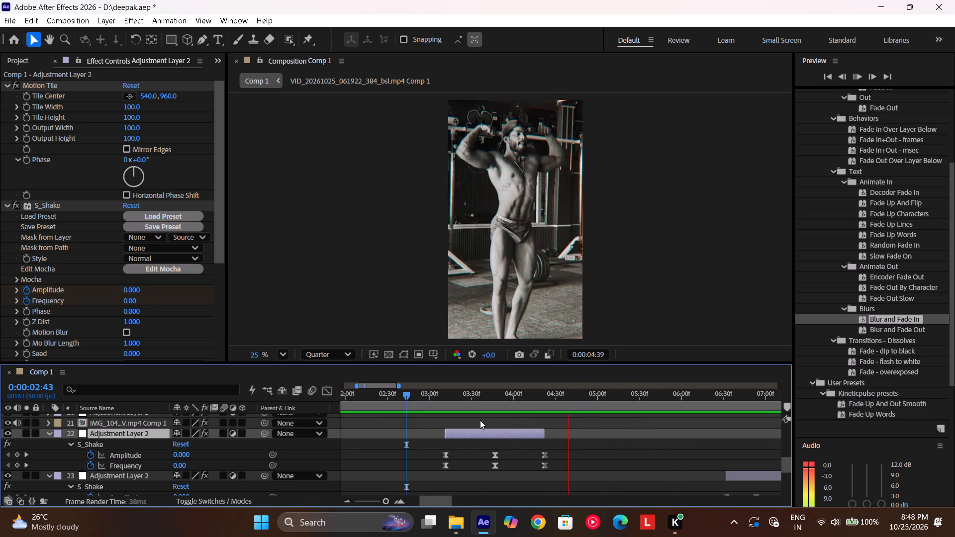
scroll(484, 420, left, 1)
scroll(602, 410, left, 2)
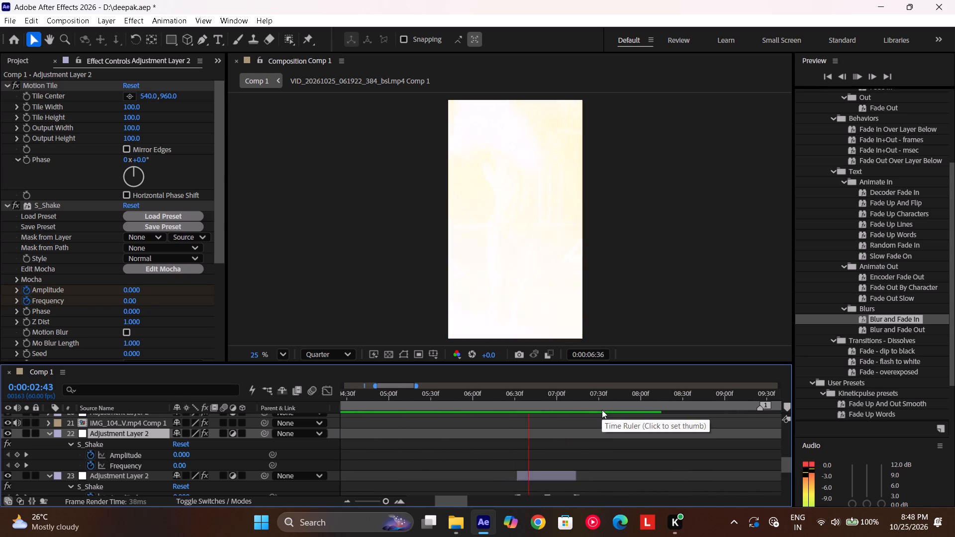
scroll(602, 410, left, 3)
scroll(602, 410, down, 1)
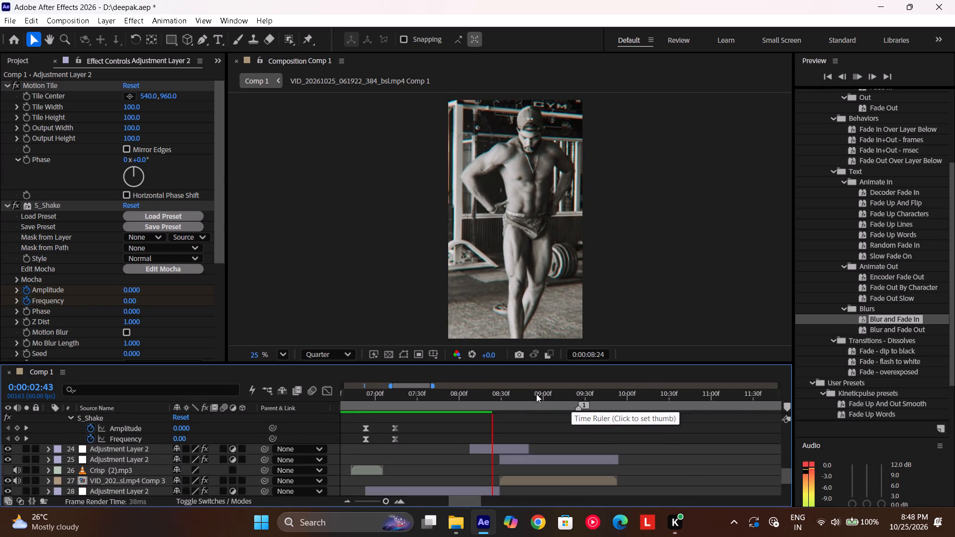
Play Comp 1 from 0:00:07:29 and 0:00:07:38 to check the cut near 0:00:08:30.
drag(536, 394, 416, 433)
key(space)
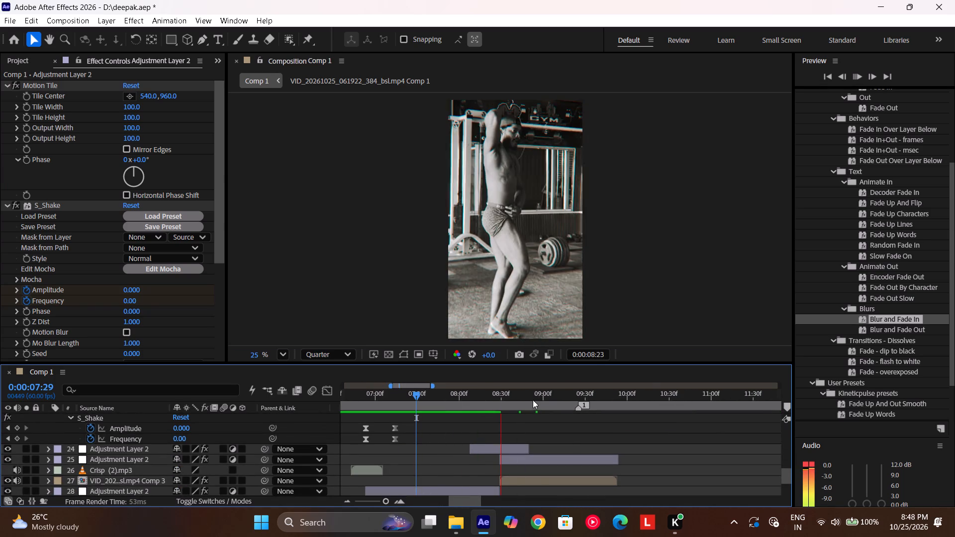
drag(533, 400, 429, 423)
key(space)
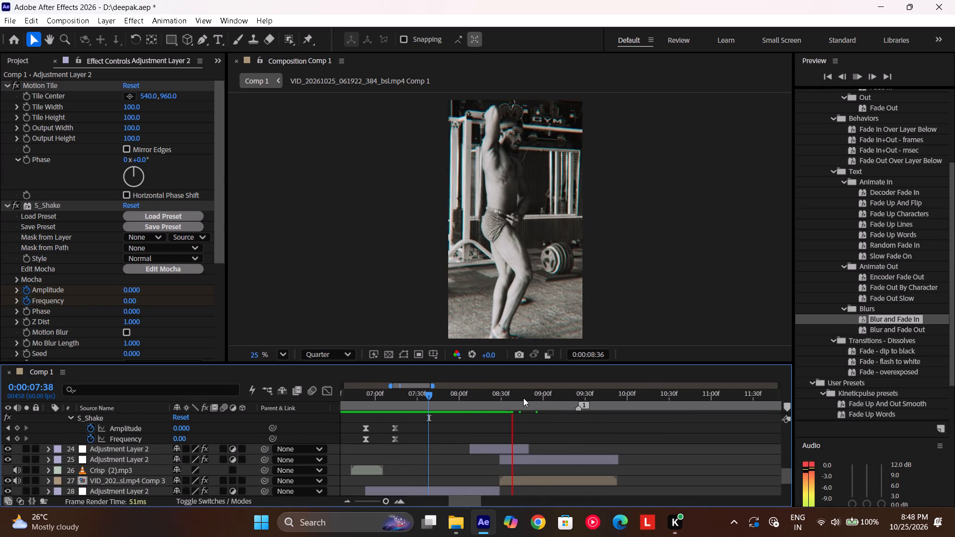
Play Comp 1 from 0:00:00:00 to review the opening clips and transitions in one pass.
drag(523, 398, 500, 435)
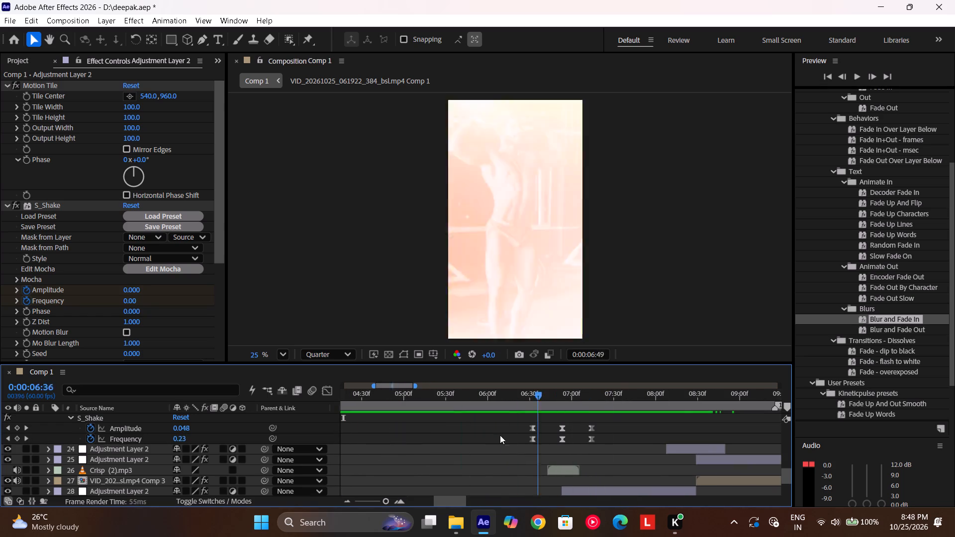
drag(500, 435, 244, 502)
key(space)
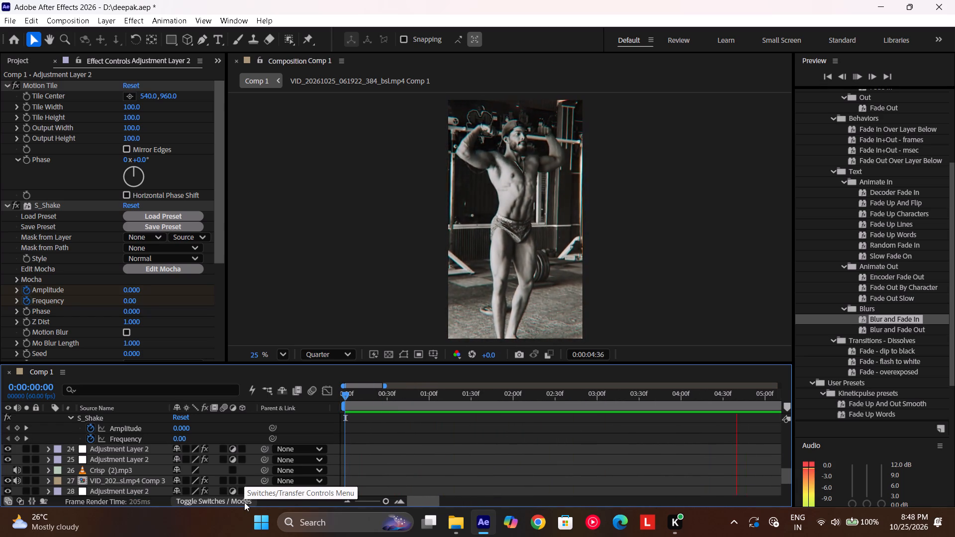
scroll(507, 450, up, 1)
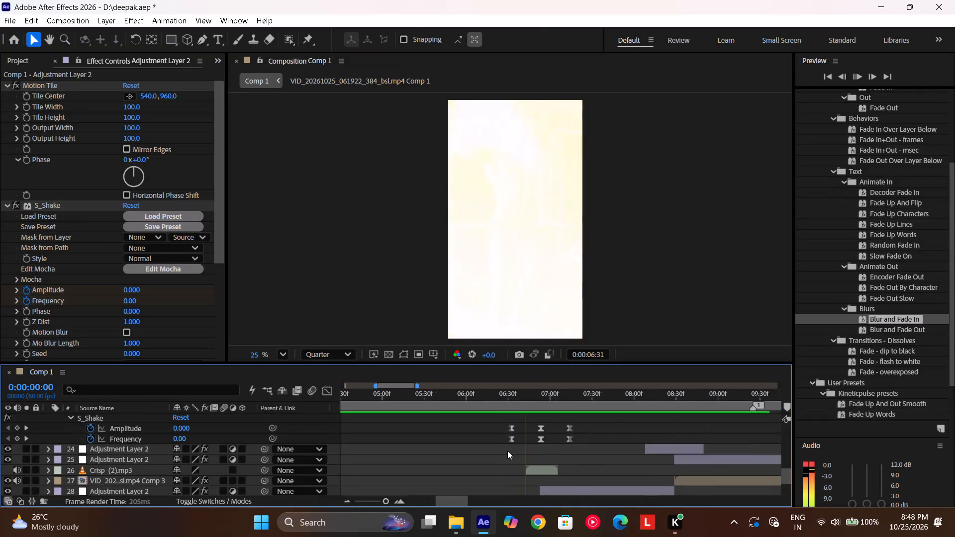
scroll(507, 450, up, 1)
scroll(507, 450, left, 1)
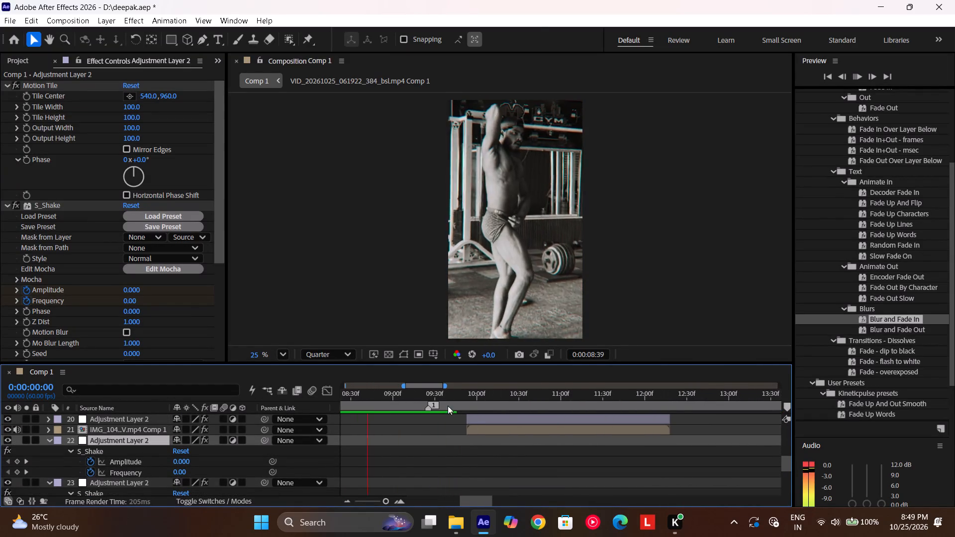
Play Comp 1 from 0:00:08:42, 0:00:09:42 and 0:00:09:02 to examine the clip change just before 0:00:10:00.
drag(458, 398, 368, 415)
key(space)
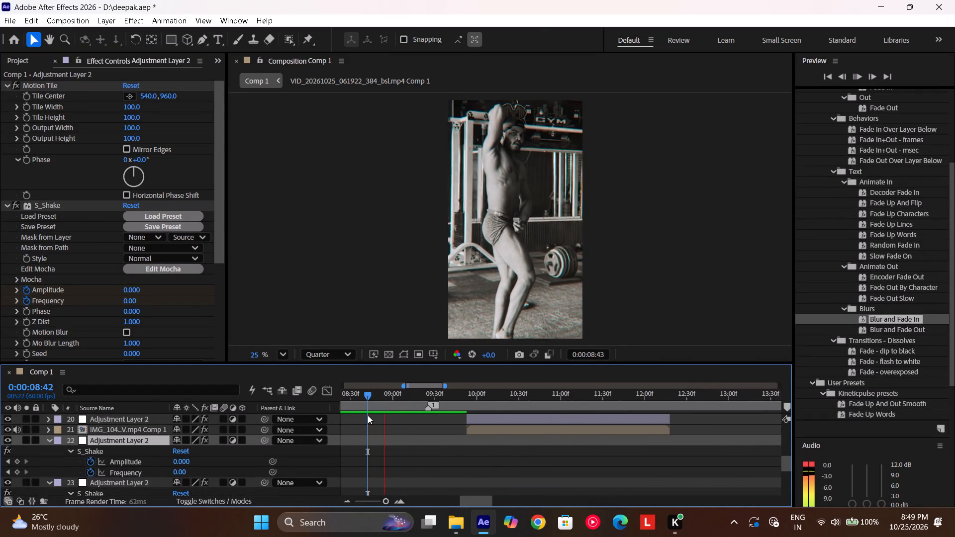
drag(494, 394, 362, 433)
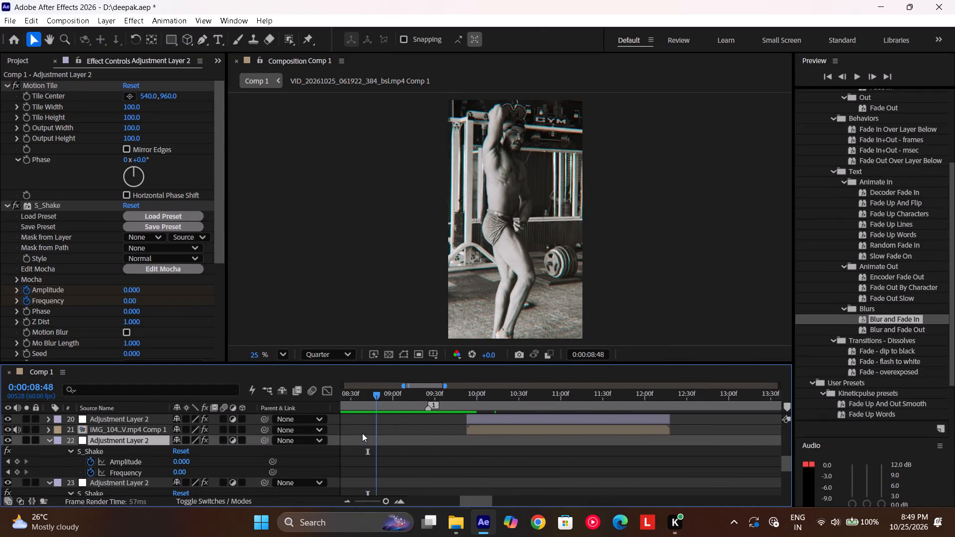
key(space)
drag(514, 385, 484, 392)
drag(484, 392, 451, 405)
scroll(451, 405, right, 2)
scroll(451, 405, up, 2)
key(space)
scroll(451, 405, left, 1)
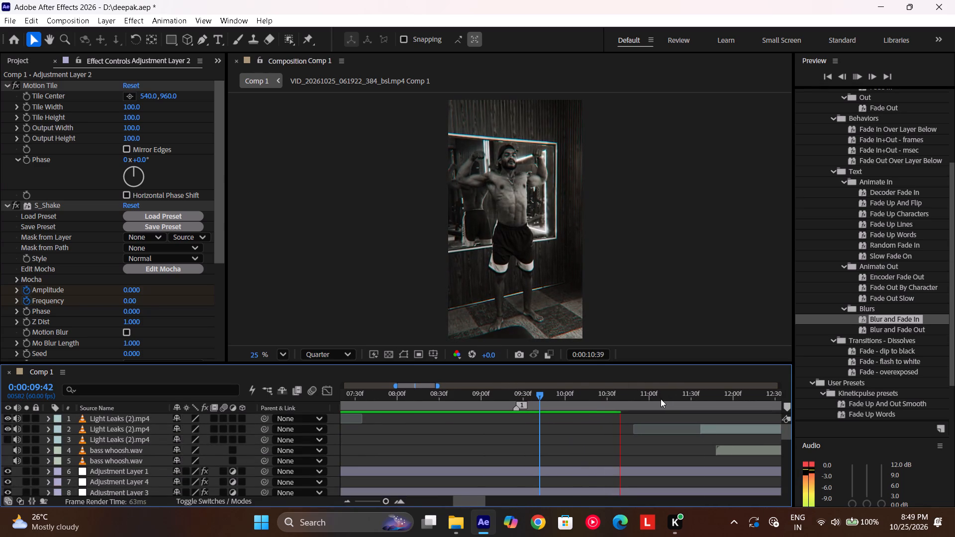
drag(661, 399, 484, 435)
key(space)
scroll(484, 435, left, 1)
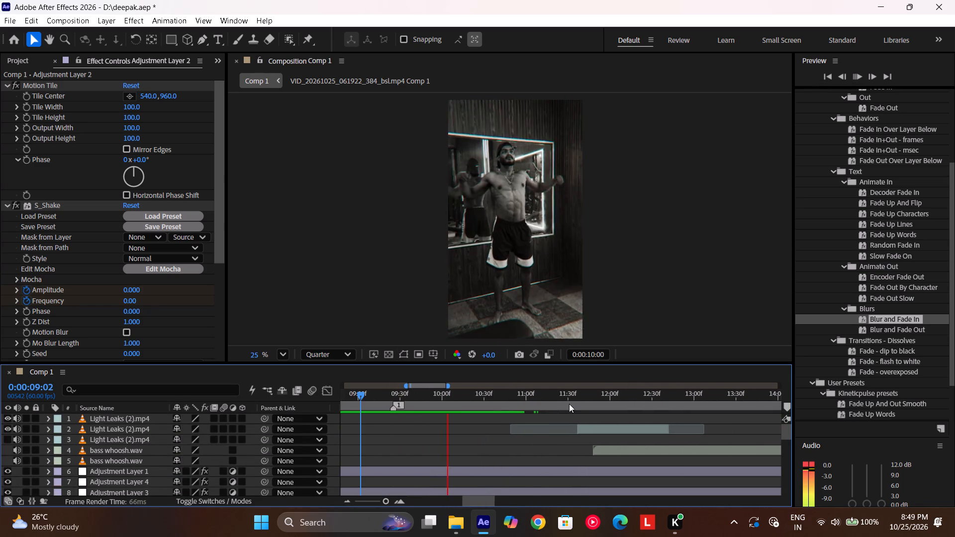
Play Comp 1 from 0:00:10:30, 0:00:09:40 and 0:00:10:41 to review the light leak transition around 0:00:12:00.
drag(572, 399, 483, 415)
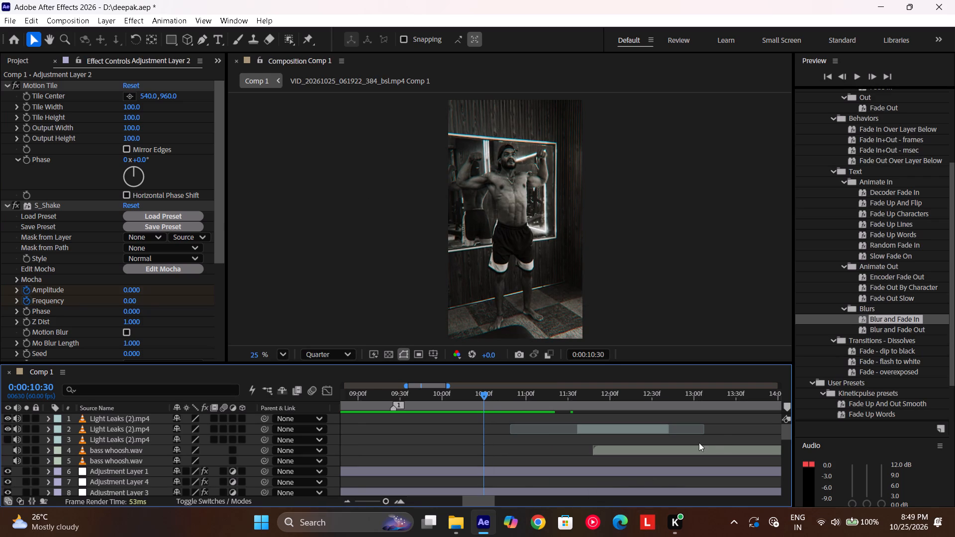
key(space)
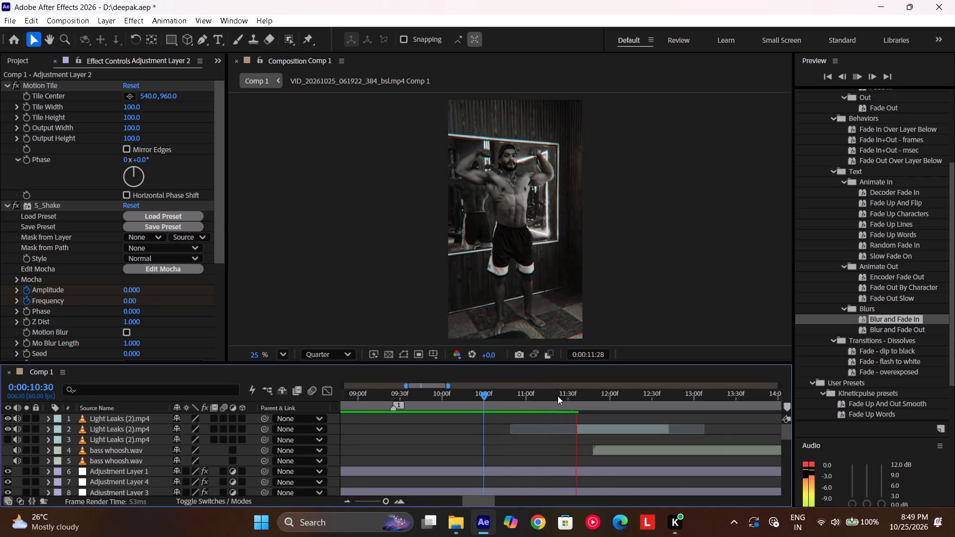
drag(558, 396, 414, 425)
key(space)
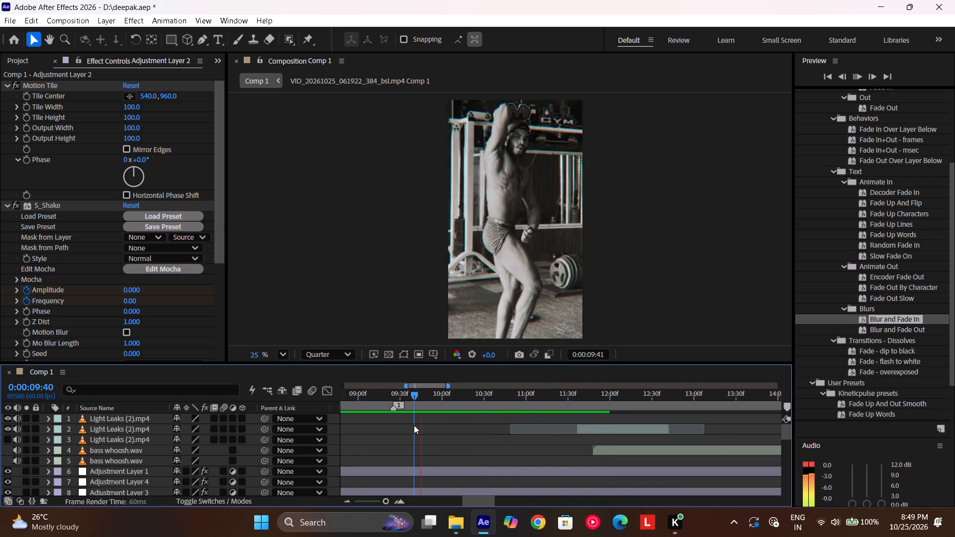
scroll(606, 415, left, 1)
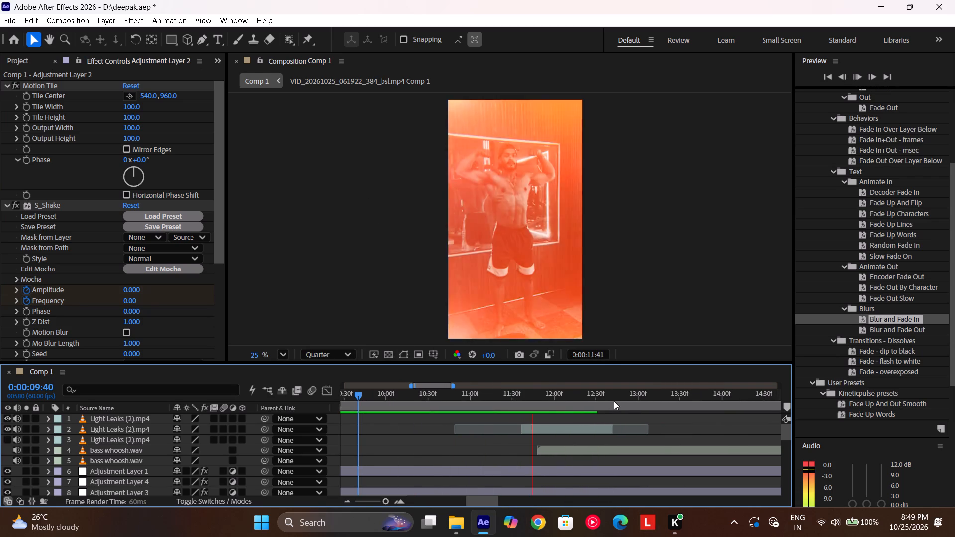
drag(614, 401, 442, 444)
key(space)
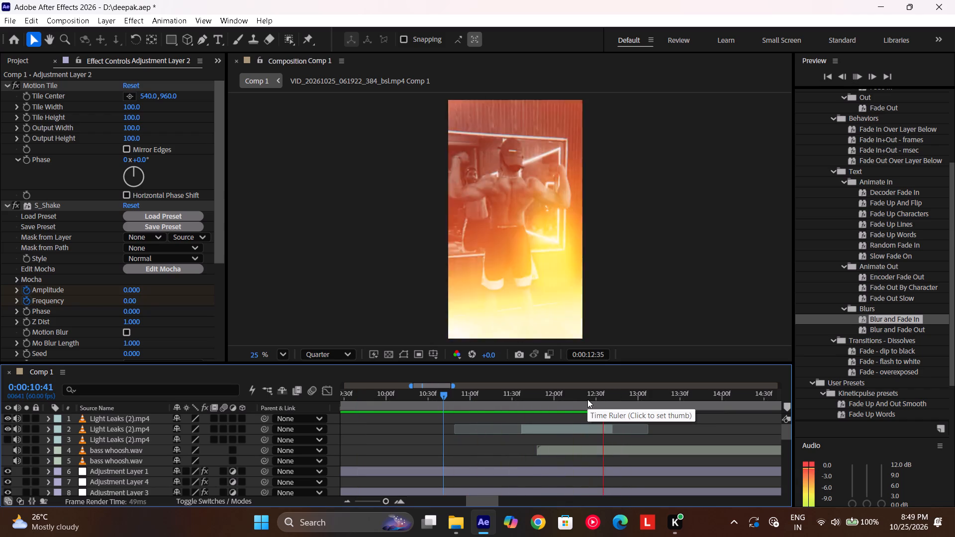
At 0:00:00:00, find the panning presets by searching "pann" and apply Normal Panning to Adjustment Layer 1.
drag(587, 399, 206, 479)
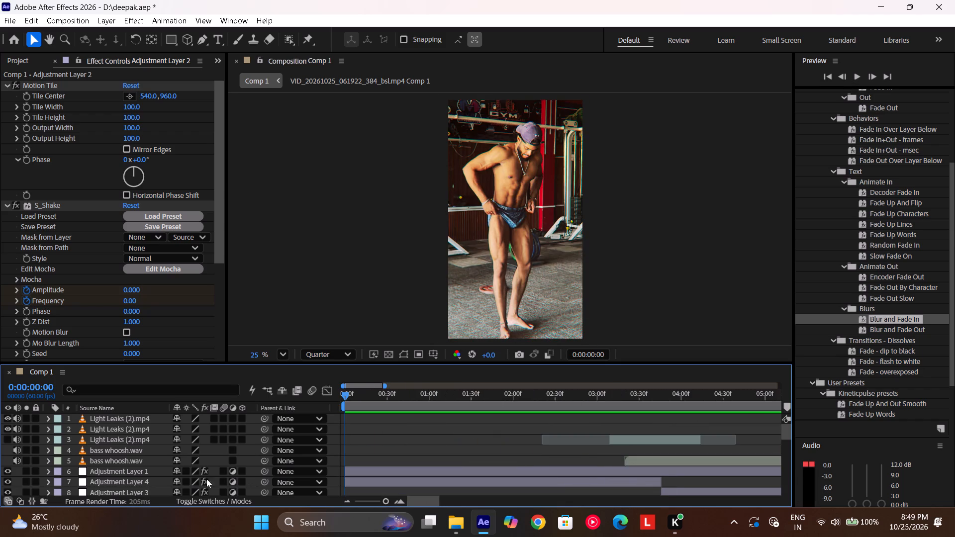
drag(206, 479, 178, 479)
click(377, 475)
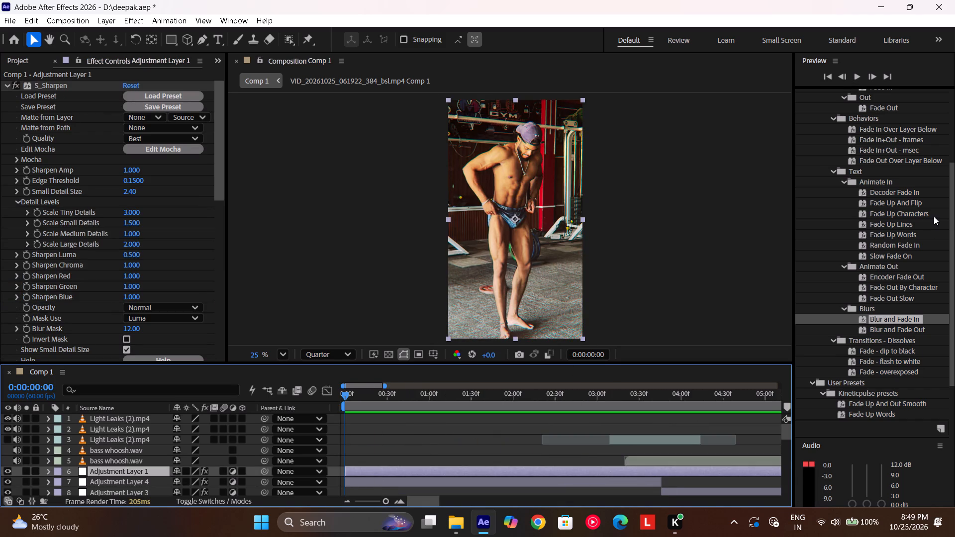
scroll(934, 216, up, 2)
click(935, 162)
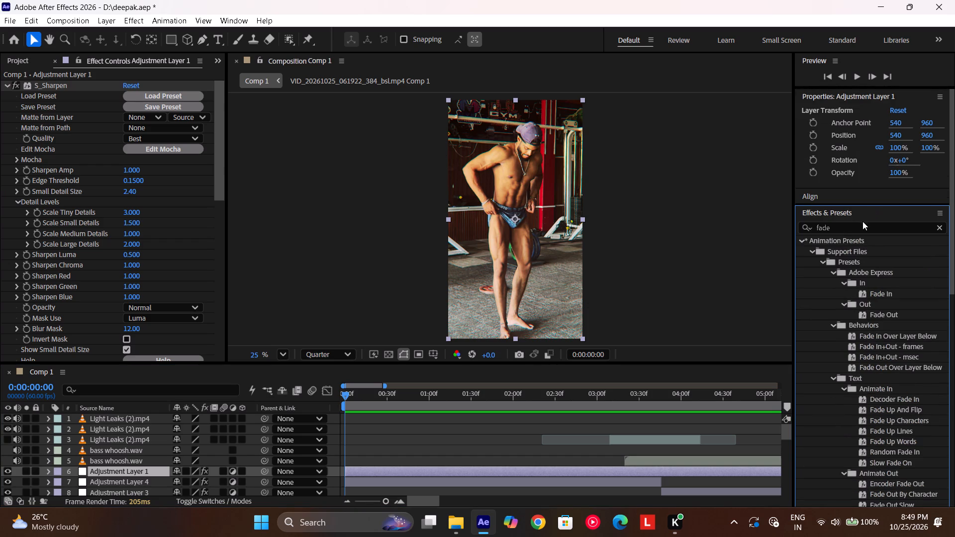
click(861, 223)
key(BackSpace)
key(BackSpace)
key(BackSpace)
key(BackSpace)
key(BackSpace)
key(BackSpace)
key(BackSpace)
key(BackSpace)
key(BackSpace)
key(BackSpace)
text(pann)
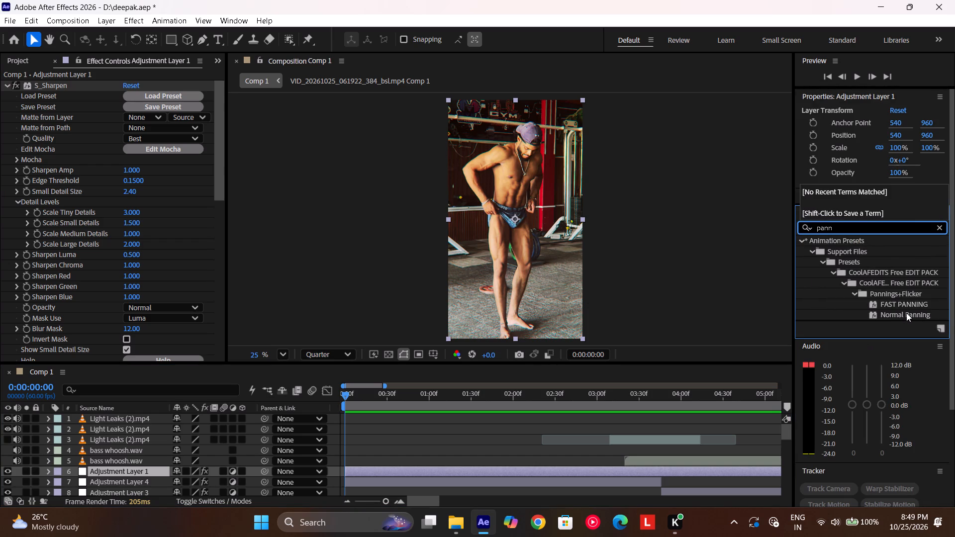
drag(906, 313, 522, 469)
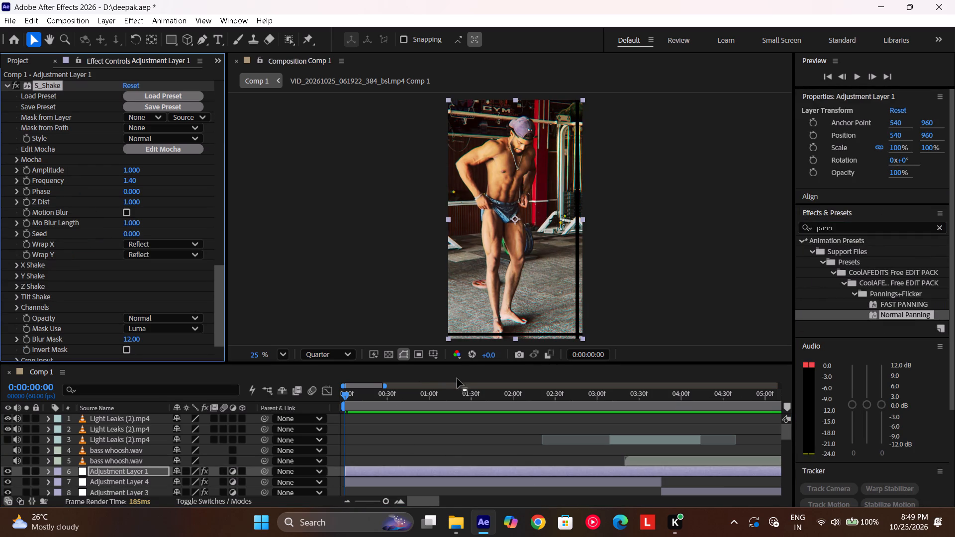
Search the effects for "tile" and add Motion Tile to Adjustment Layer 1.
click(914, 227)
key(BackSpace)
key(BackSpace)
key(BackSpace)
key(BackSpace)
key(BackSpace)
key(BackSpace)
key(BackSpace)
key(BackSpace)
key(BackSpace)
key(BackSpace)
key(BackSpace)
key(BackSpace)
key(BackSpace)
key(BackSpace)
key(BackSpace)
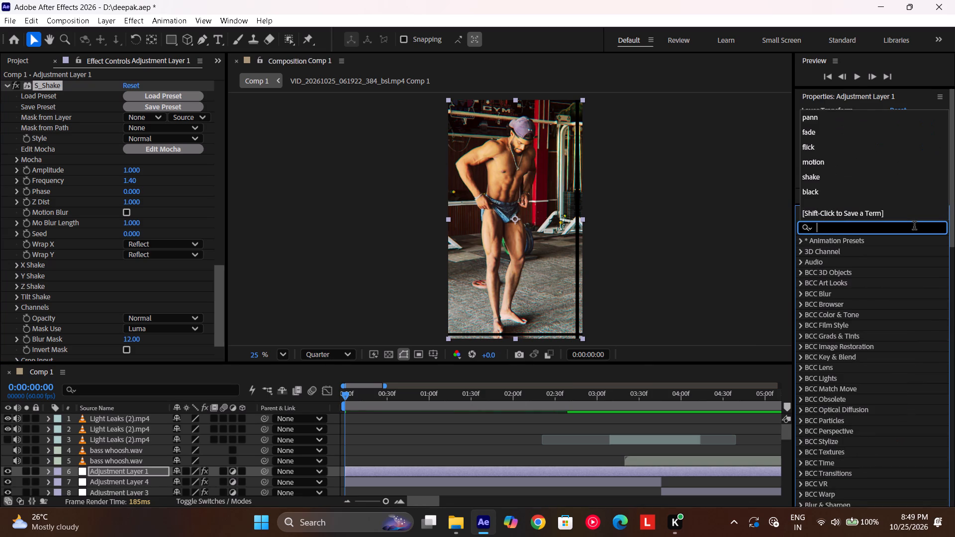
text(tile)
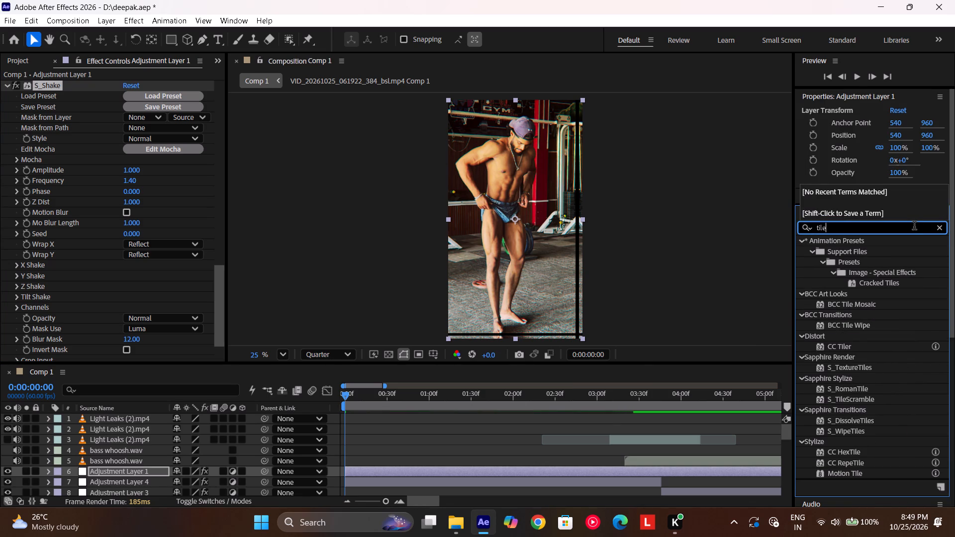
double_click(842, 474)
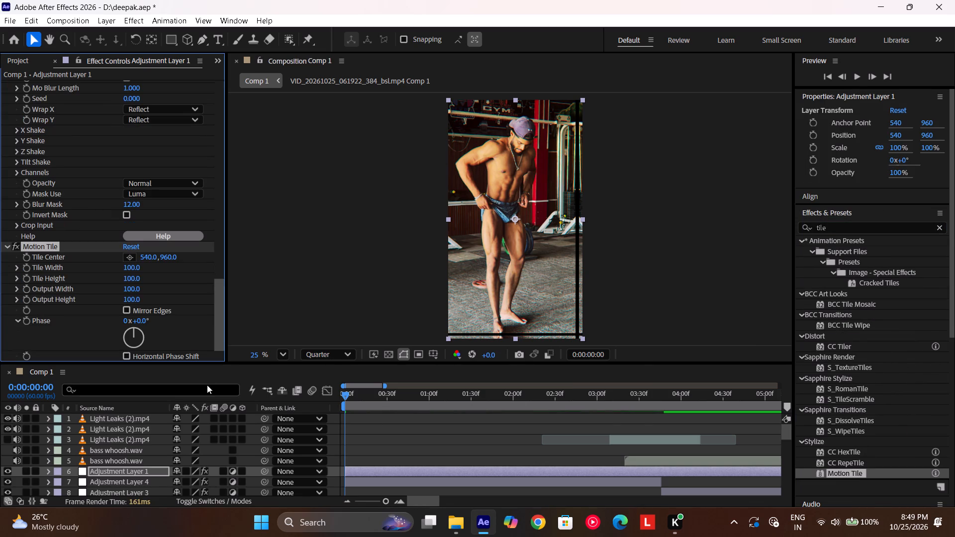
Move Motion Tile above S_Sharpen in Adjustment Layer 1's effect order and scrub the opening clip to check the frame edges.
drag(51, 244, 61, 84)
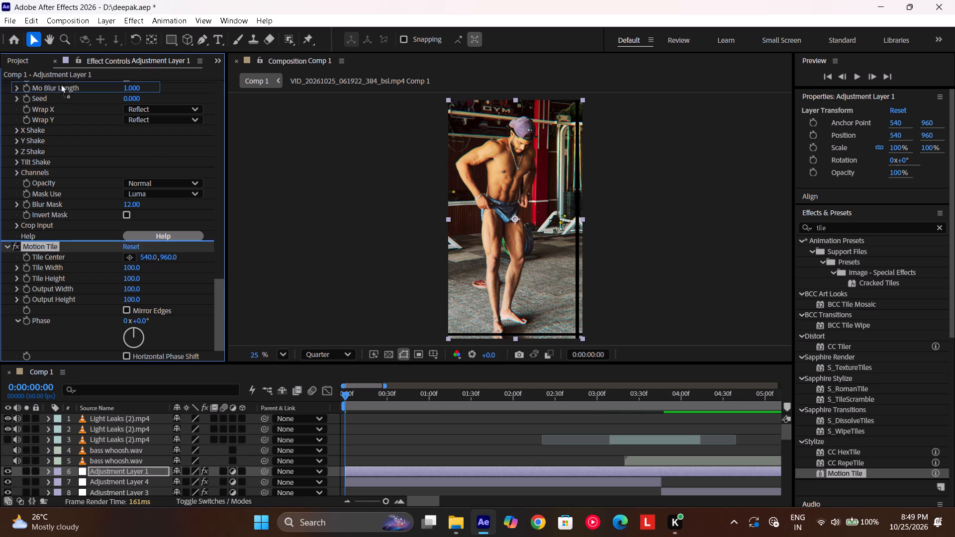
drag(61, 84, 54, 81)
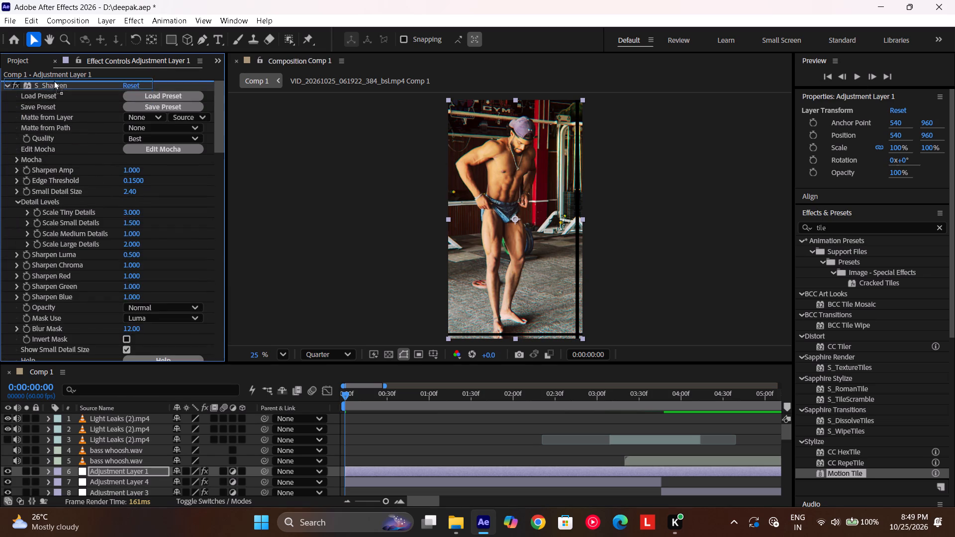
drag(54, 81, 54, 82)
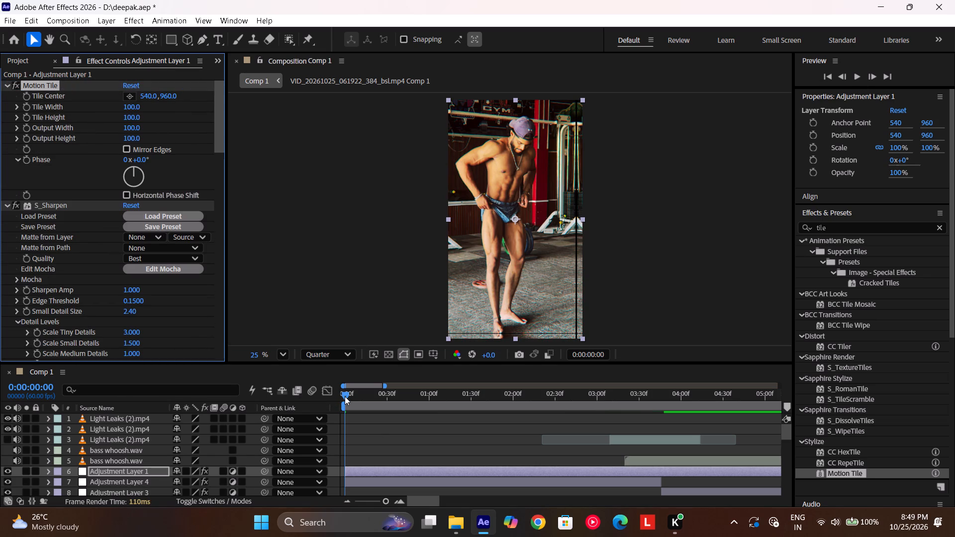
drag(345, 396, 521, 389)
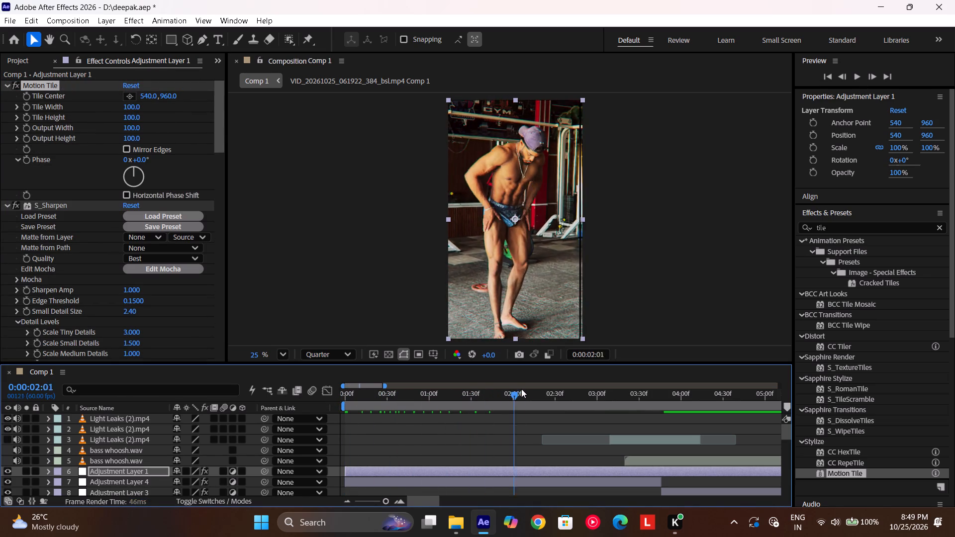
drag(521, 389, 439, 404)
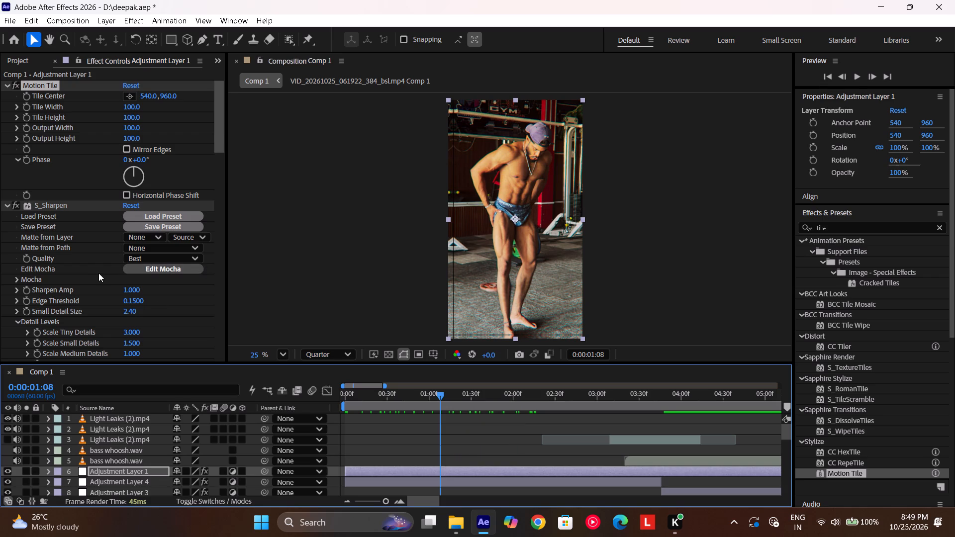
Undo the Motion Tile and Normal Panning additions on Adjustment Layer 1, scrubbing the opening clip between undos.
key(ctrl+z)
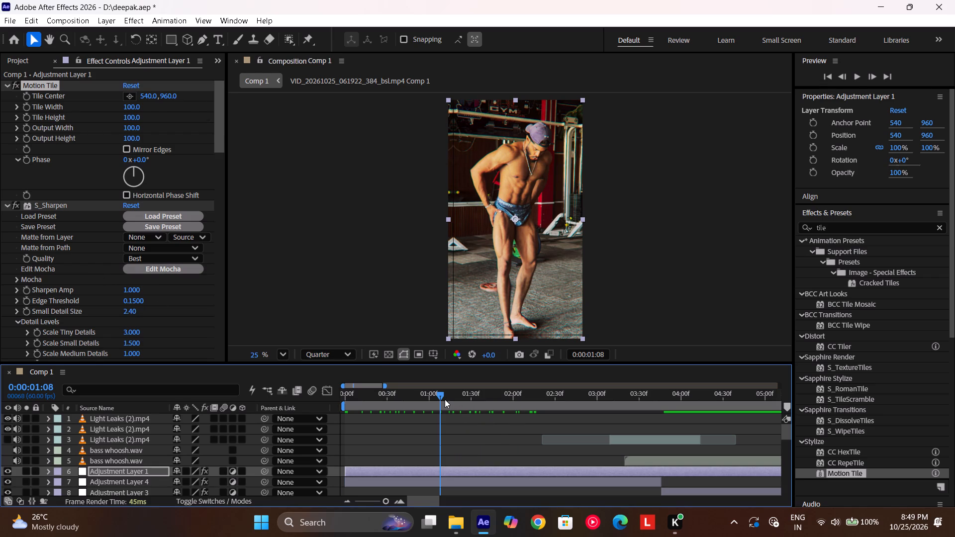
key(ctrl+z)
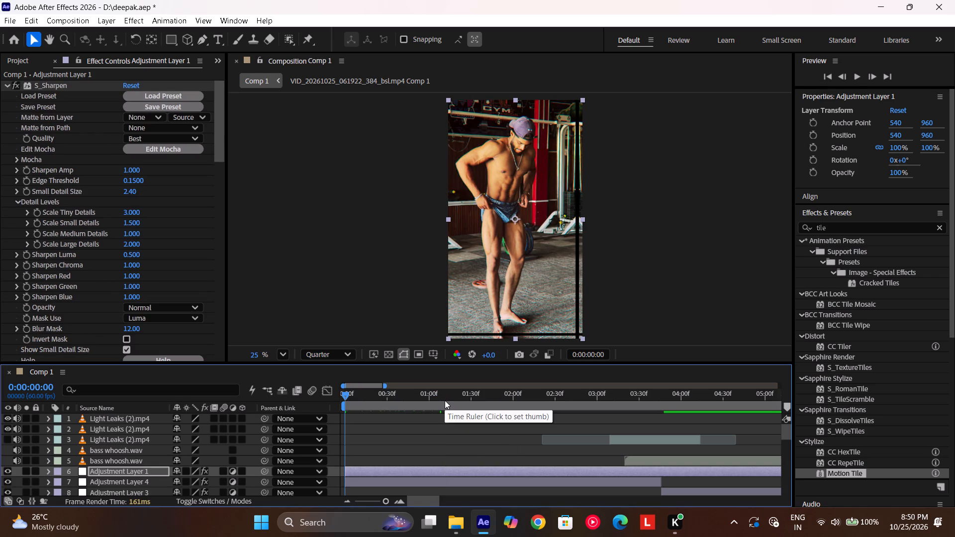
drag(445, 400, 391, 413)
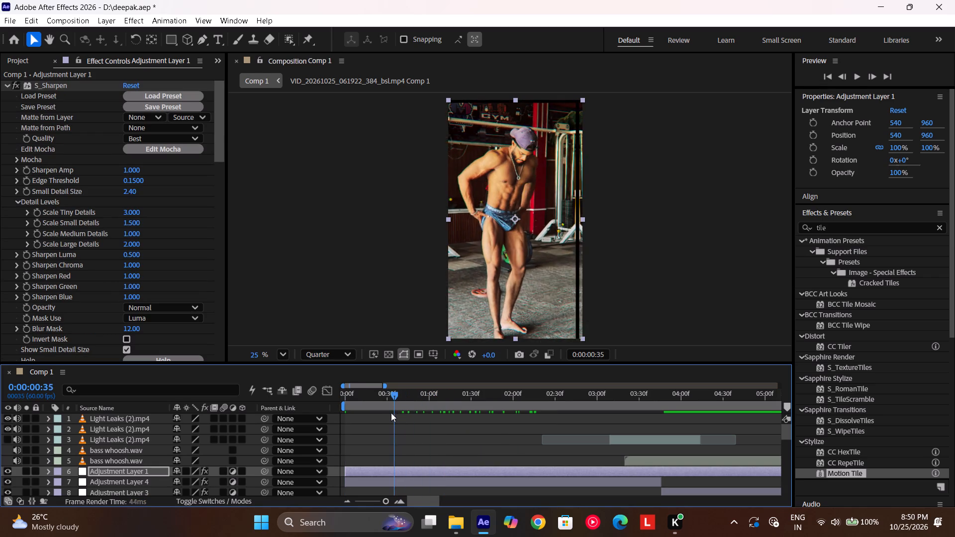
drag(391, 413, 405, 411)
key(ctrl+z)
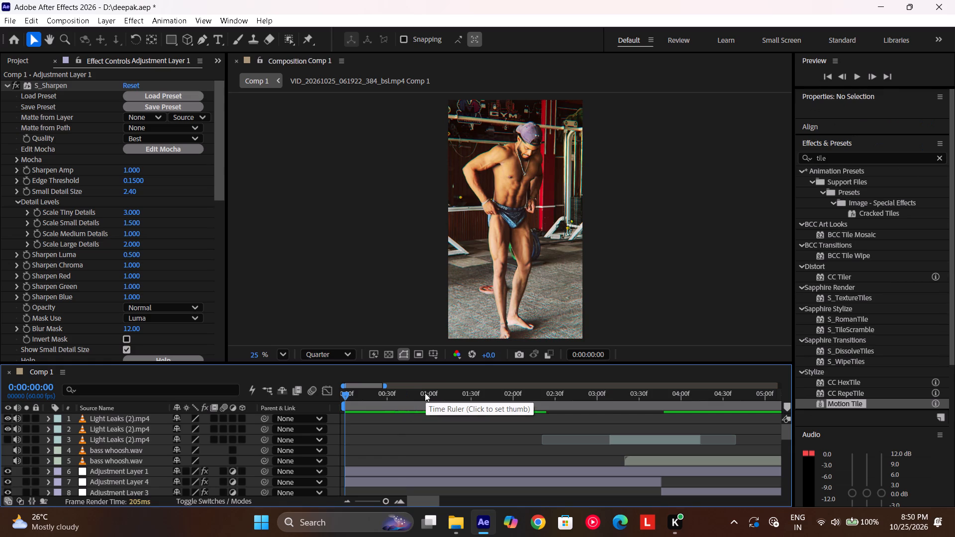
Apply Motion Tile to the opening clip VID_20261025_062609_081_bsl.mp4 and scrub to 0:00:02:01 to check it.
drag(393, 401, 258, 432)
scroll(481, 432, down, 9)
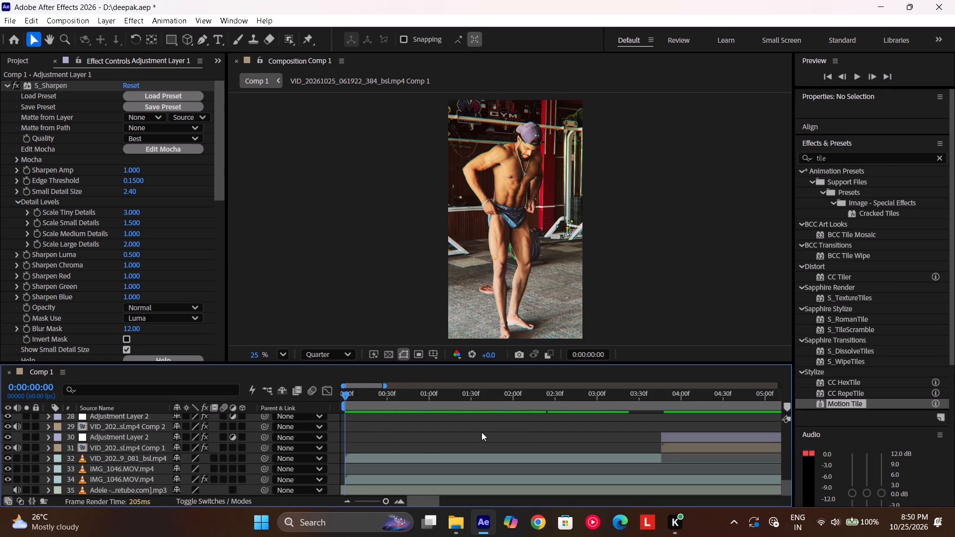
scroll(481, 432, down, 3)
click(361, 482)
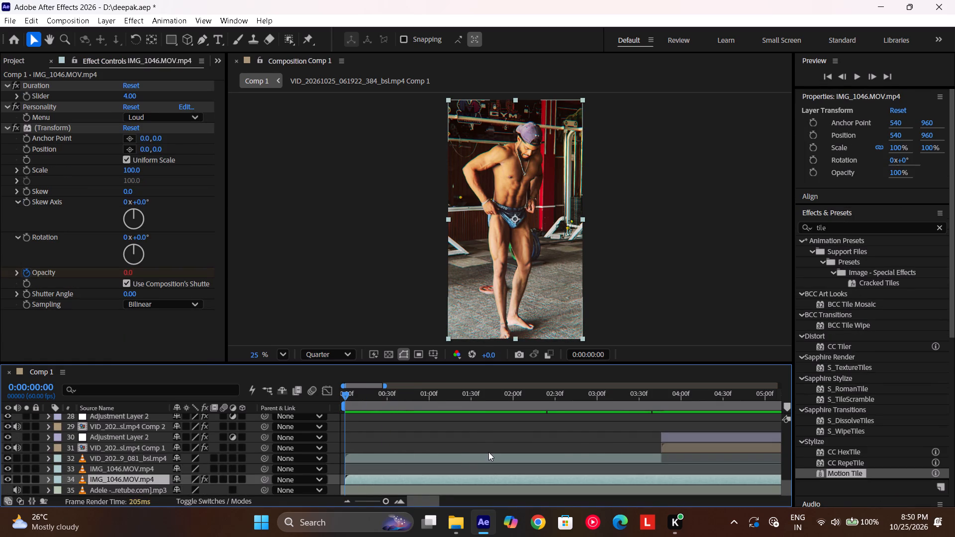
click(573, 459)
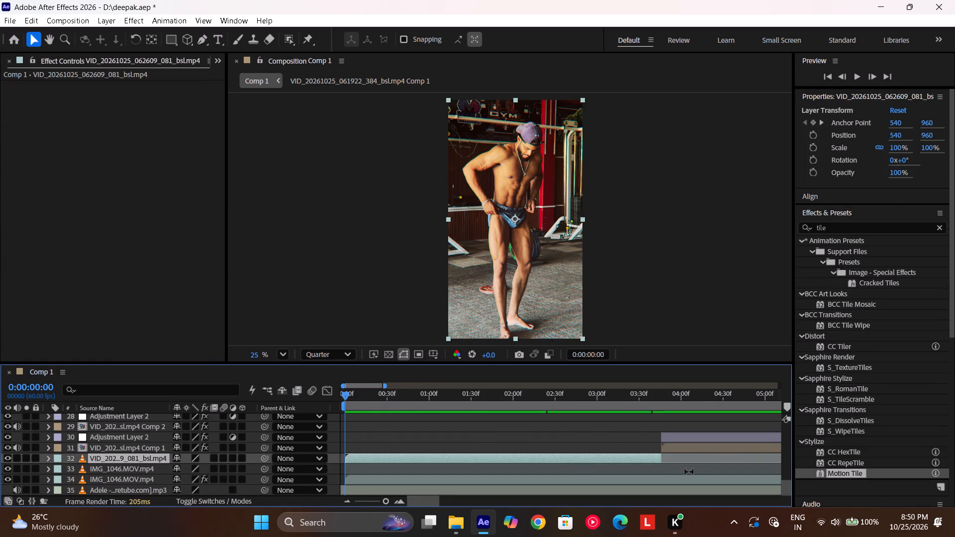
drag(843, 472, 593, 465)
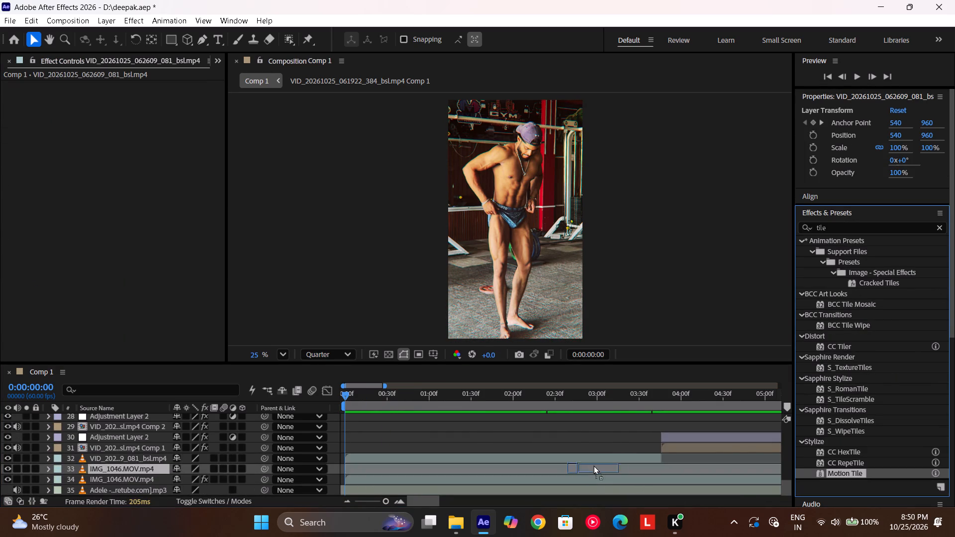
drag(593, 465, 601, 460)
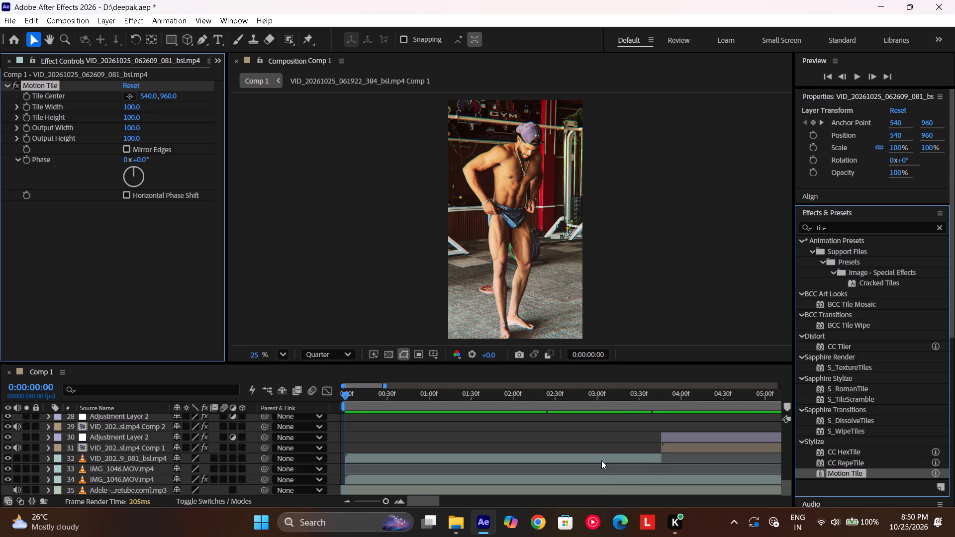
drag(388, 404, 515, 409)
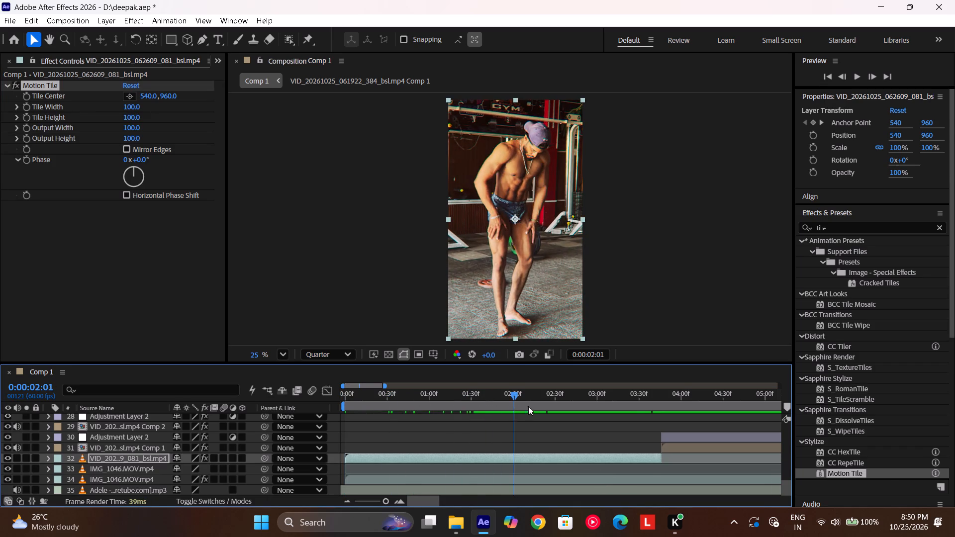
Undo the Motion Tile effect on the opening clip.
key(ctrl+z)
Search the effects for "pann", apply Normal Panning to Adjustment Layer 1 at 0:00:00:00, and scrub to 0:00:01:48 to check it.
scroll(634, 404, up, 3)
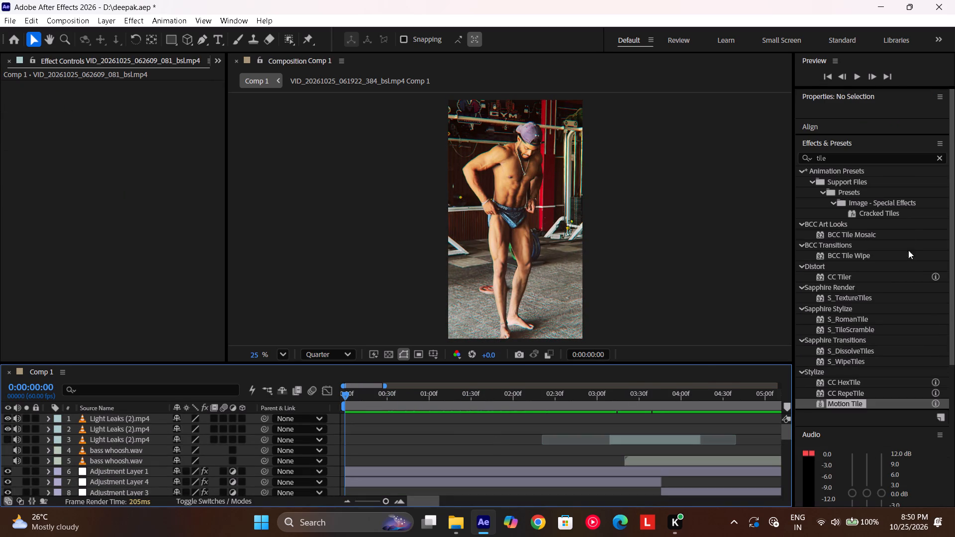
click(913, 152)
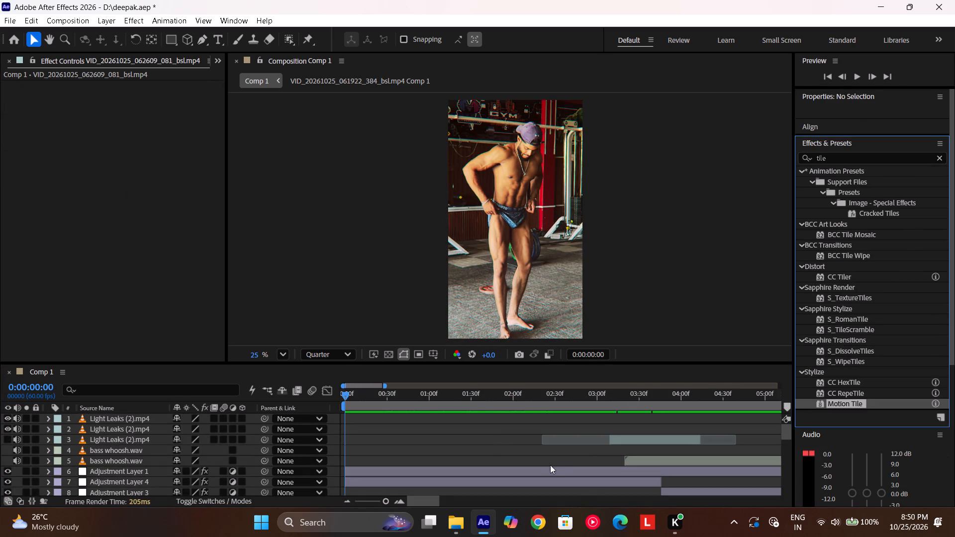
click(545, 470)
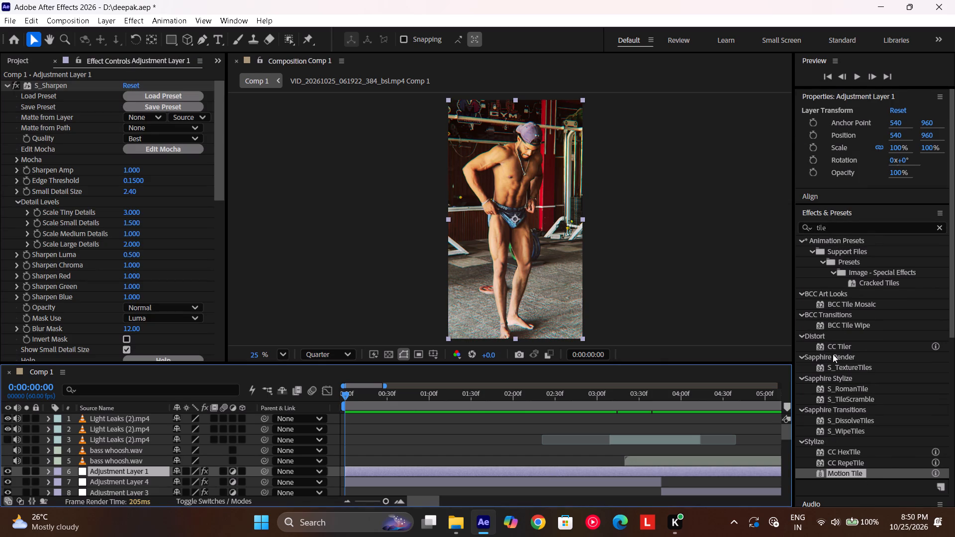
drag(836, 227, 717, 255)
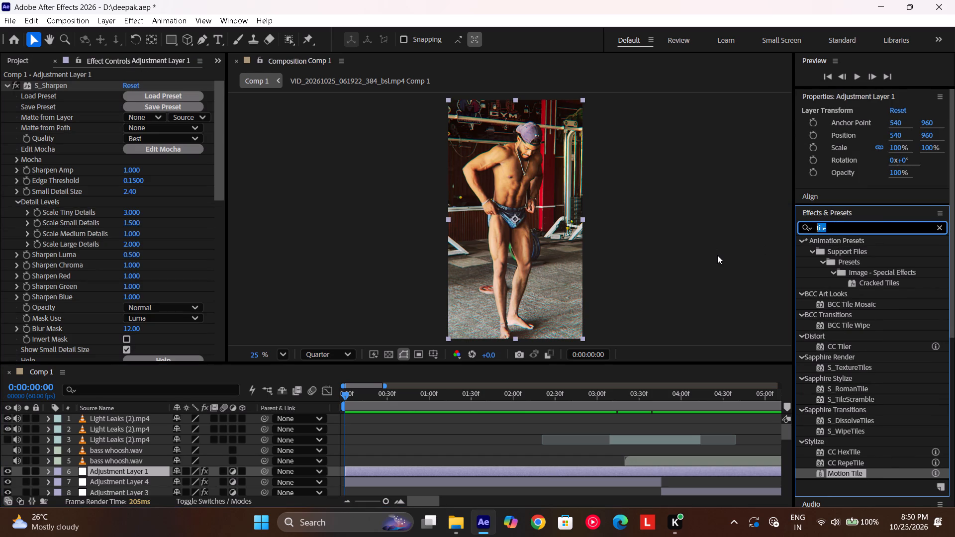
key(BackSpace)
text(pann)
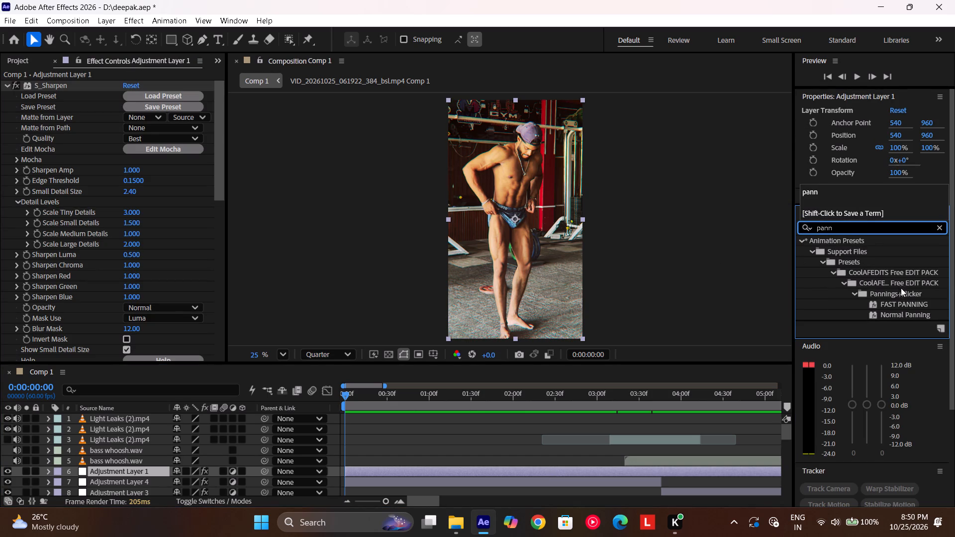
double_click(892, 318)
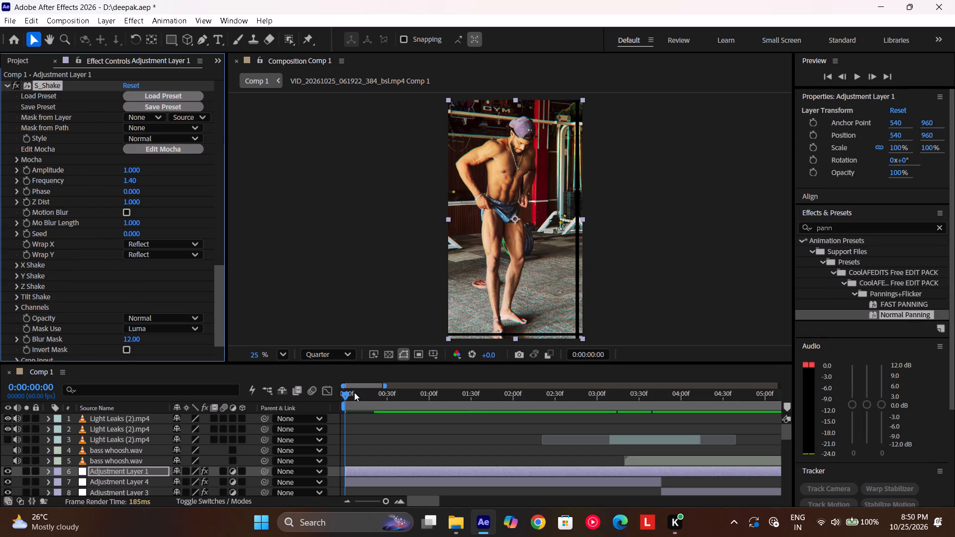
drag(351, 399, 489, 424)
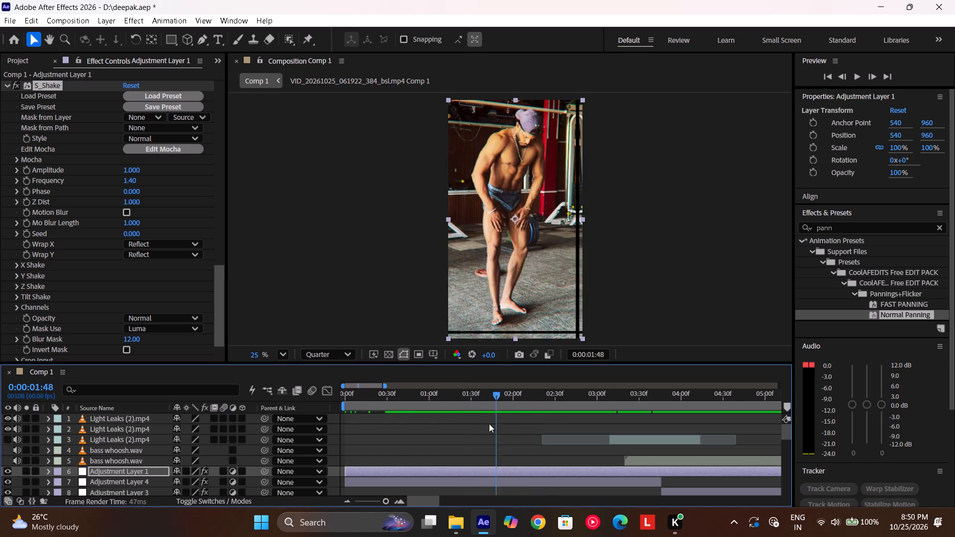
Scrub to 0:00:02:39 and delete the S_Shake effect added by the panning preset on Adjustment Layer 1.
drag(489, 424, 548, 430)
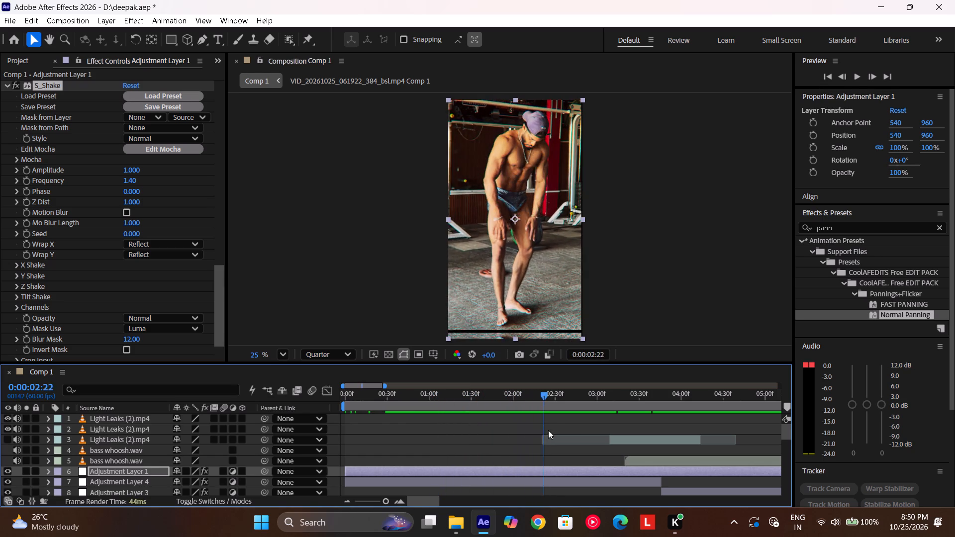
drag(548, 430, 568, 428)
key(BackSpace)
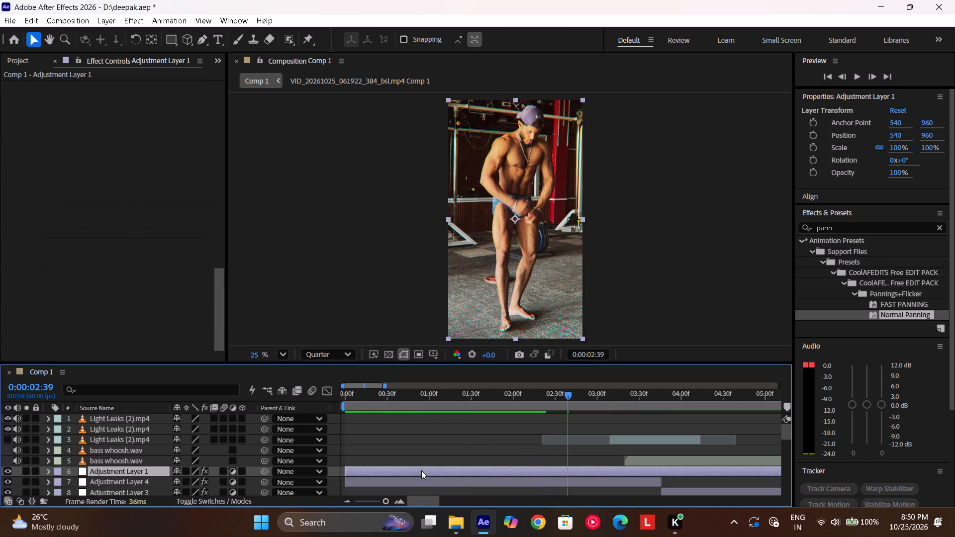
Search the effects for "shake" and apply Sapphire Distort's S_Shake to Adjustment Layer 1.
click(417, 471)
drag(846, 229, 755, 234)
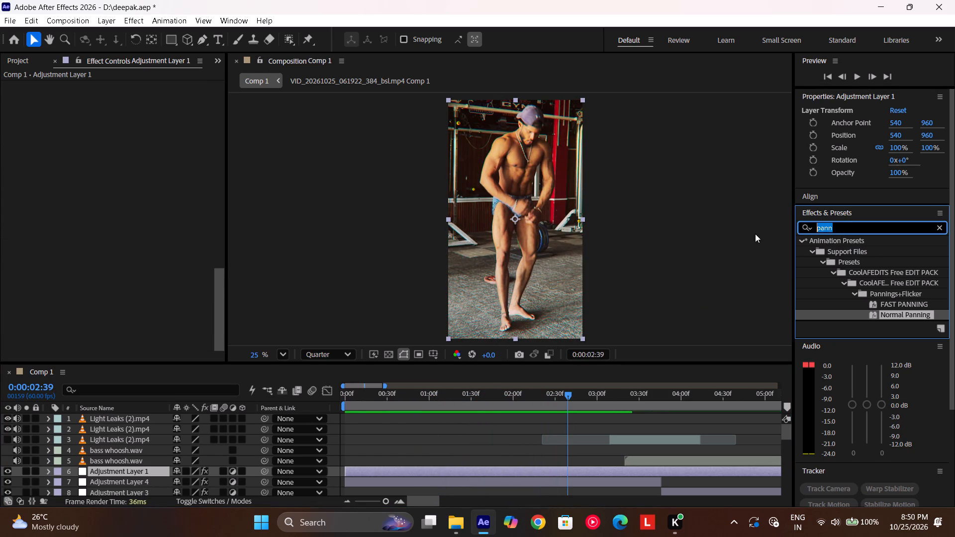
text(shake)
scroll(773, 334, down, 1)
scroll(909, 372, down, 1)
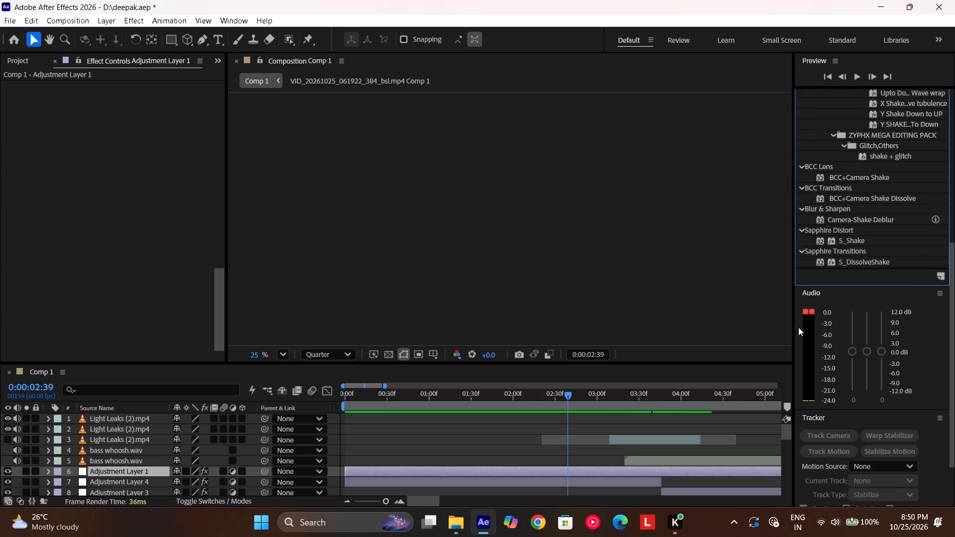
scroll(488, 140, up, 1)
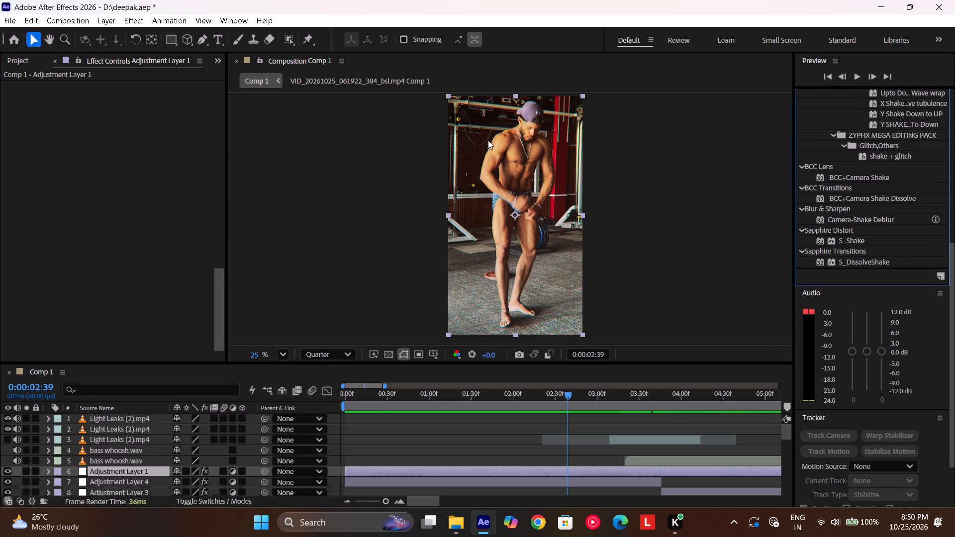
scroll(488, 140, up, 1)
double_click(854, 238)
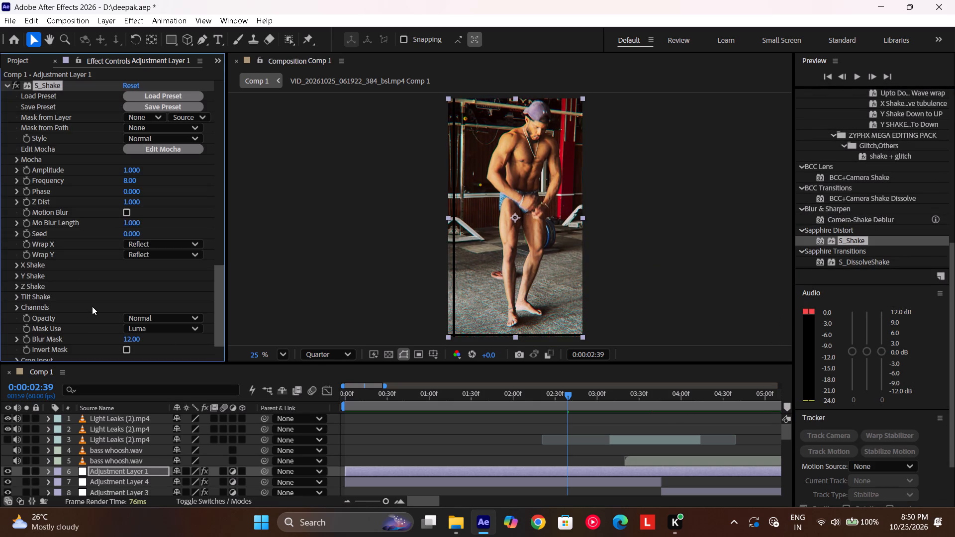
Set the S_Shake Amplitude to 1.2 and Frequency to 0.5 on Adjustment Layer 1.
click(135, 170)
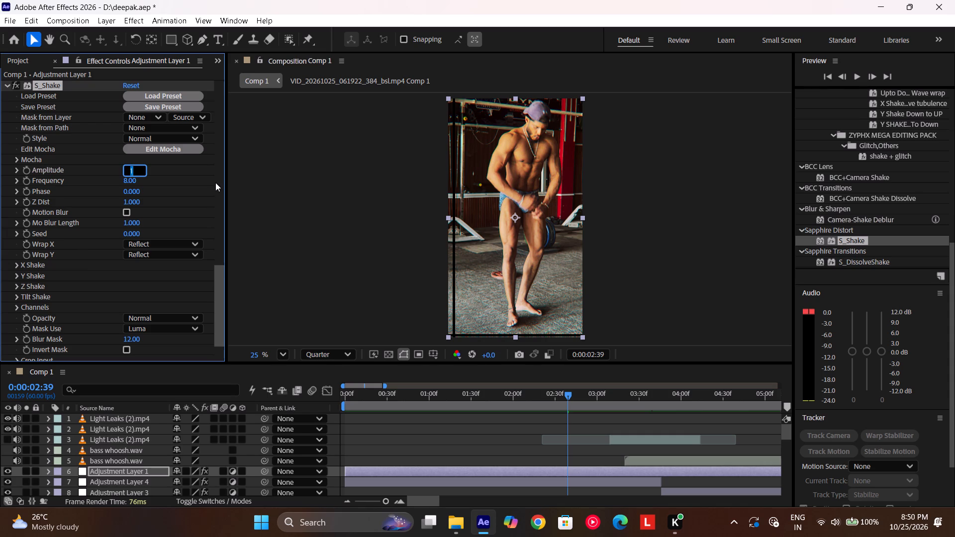
text(1.2)
key(Return)
click(127, 181)
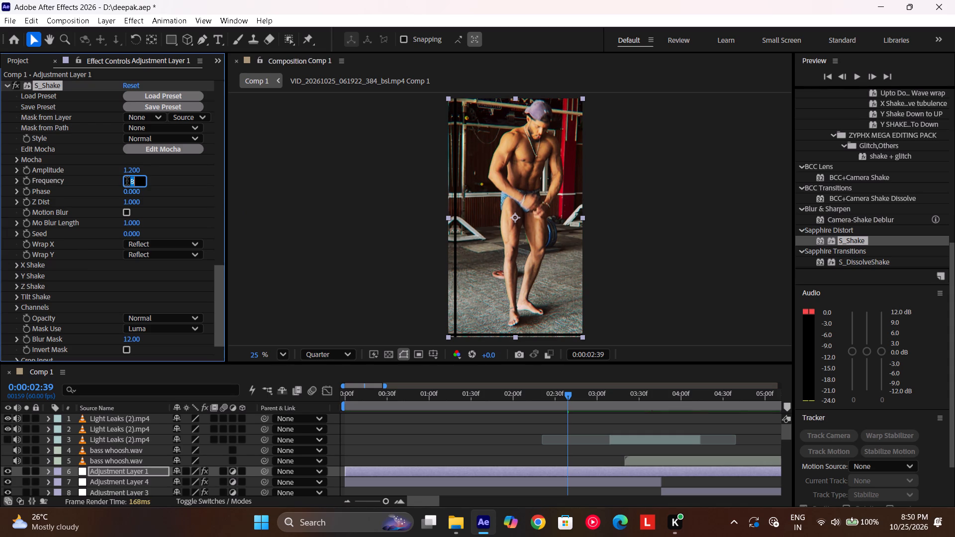
key(period)
key(5)
key(Return)
Set S_Shake's X Rand Amp to 55 and Y Rand Amp to 45.
scroll(101, 224, down, 4)
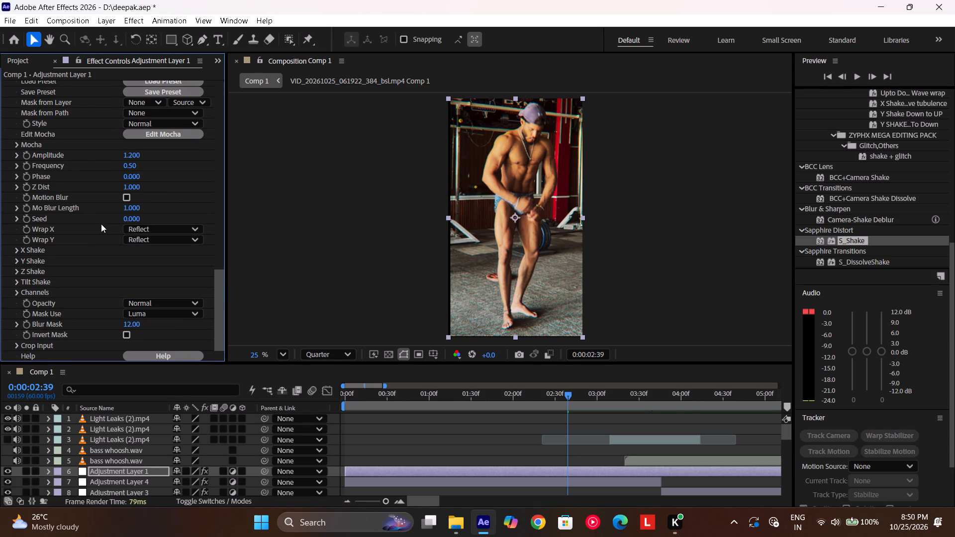
click(18, 250)
click(134, 261)
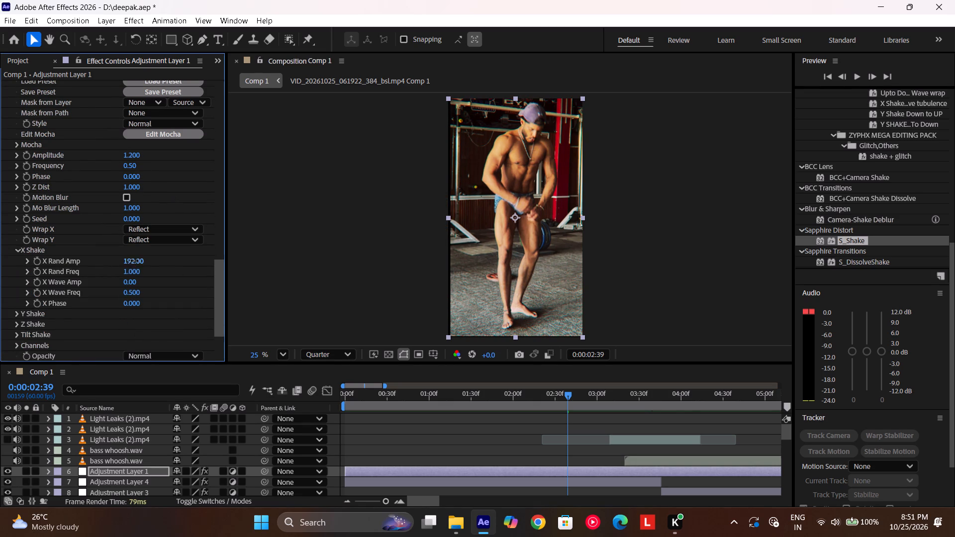
text(55)
key(Return)
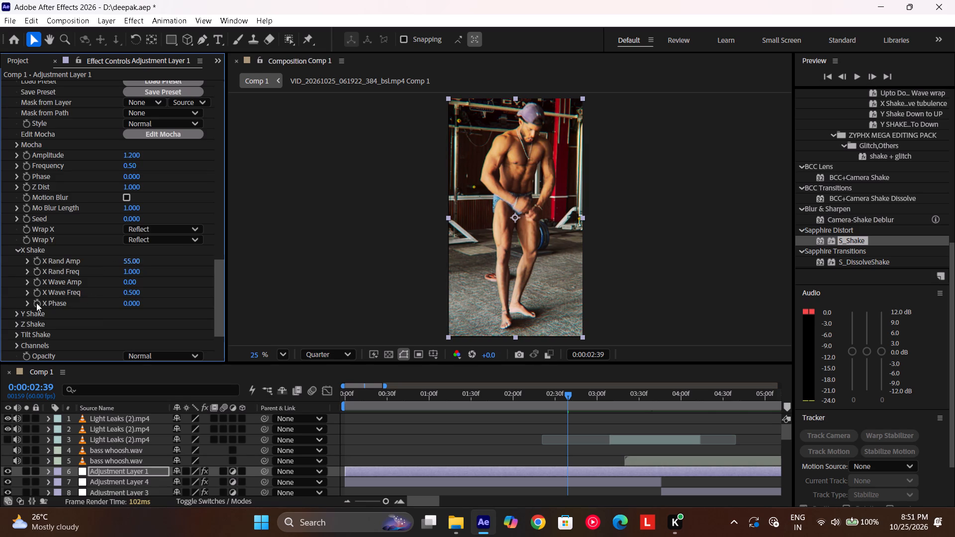
click(15, 315)
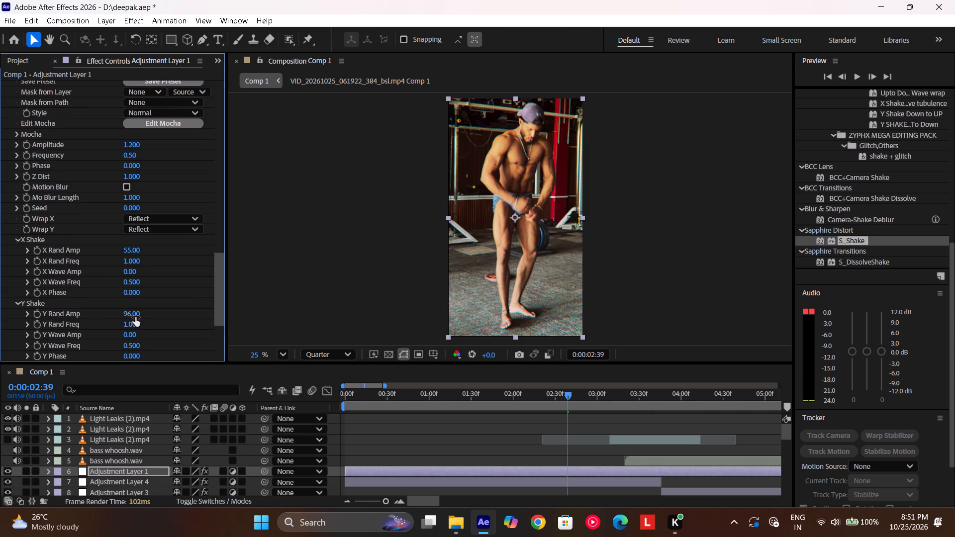
click(133, 313)
text(45)
key(Return)
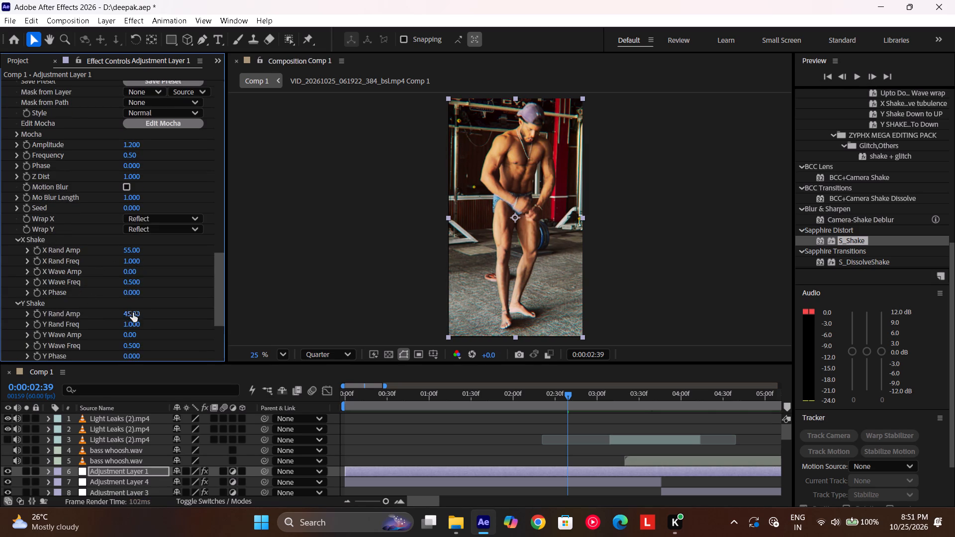
Set S_Shake's Z Rand Amp to 30, expand the Tilt Shake settings, and scrub the montage back to 0:00:00:00 to check the motion.
scroll(133, 313, down, 3)
click(18, 274)
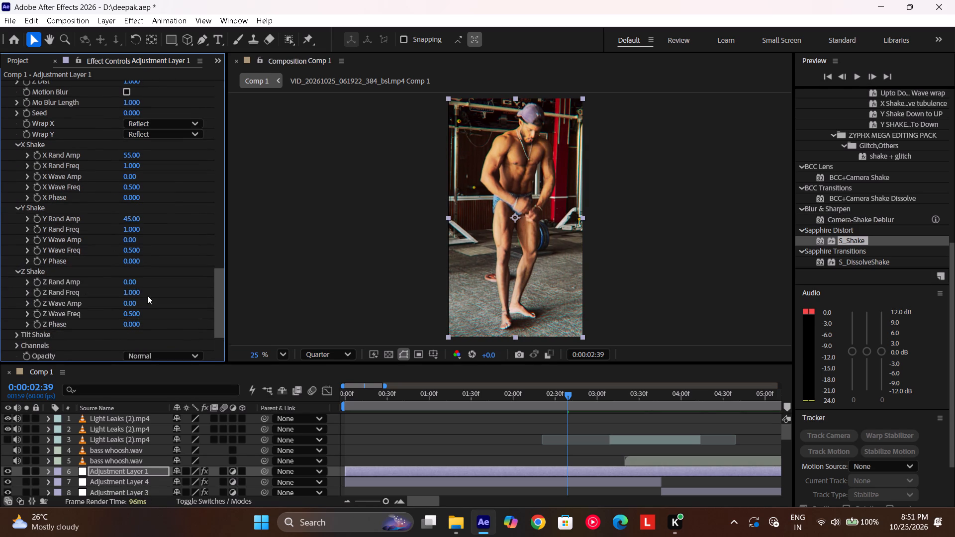
click(132, 282)
text(30)
key(Return)
scroll(132, 282, down, 1)
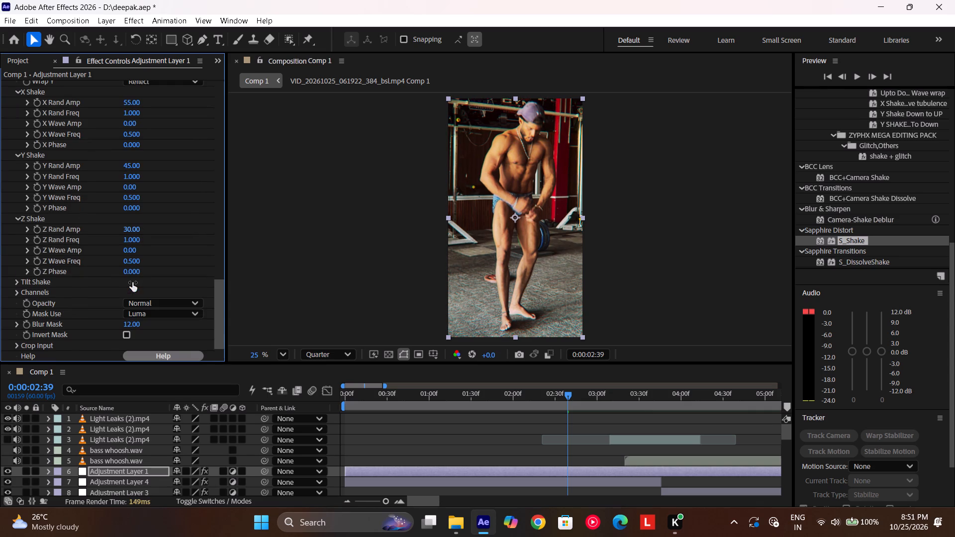
scroll(132, 282, down, 1)
click(18, 284)
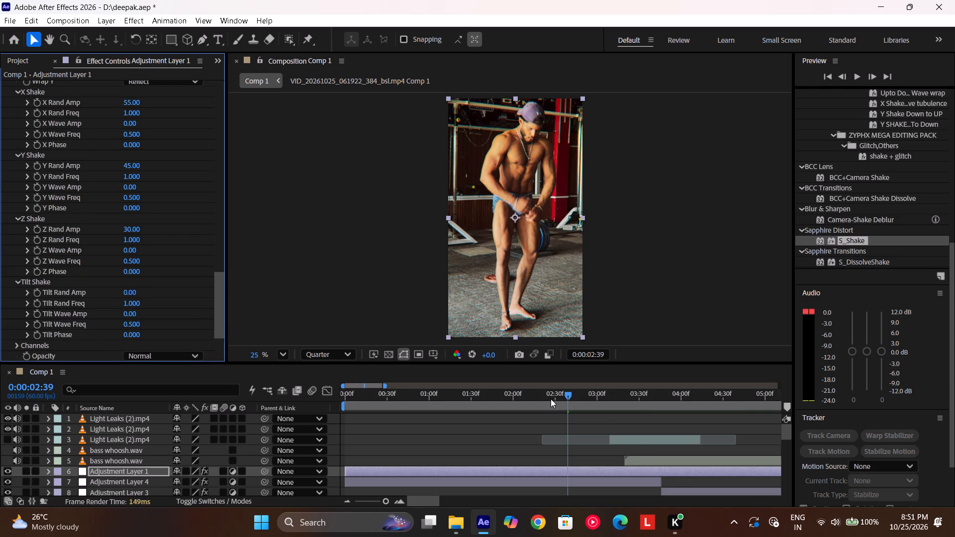
drag(551, 399, 353, 458)
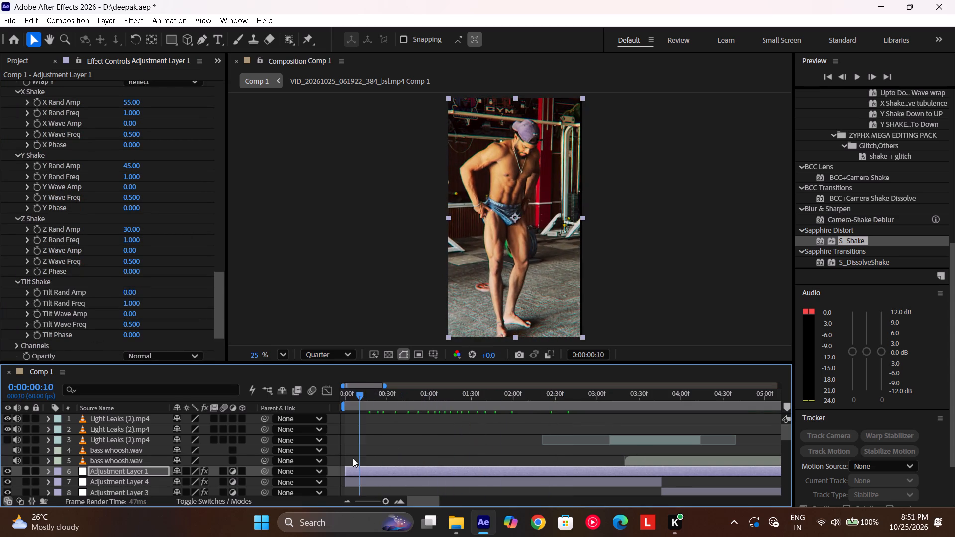
drag(353, 458, 717, 406)
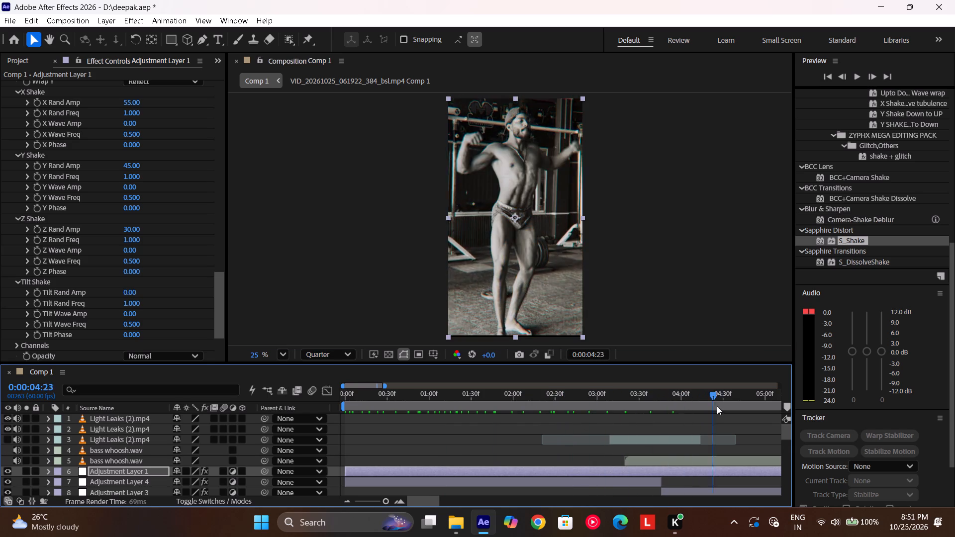
drag(717, 406, 299, 470)
Move S_Shake to the top of the effect stack on Adjustment Layer 1, above the sharpening, gradient and Looks effects.
scroll(104, 244, up, 6)
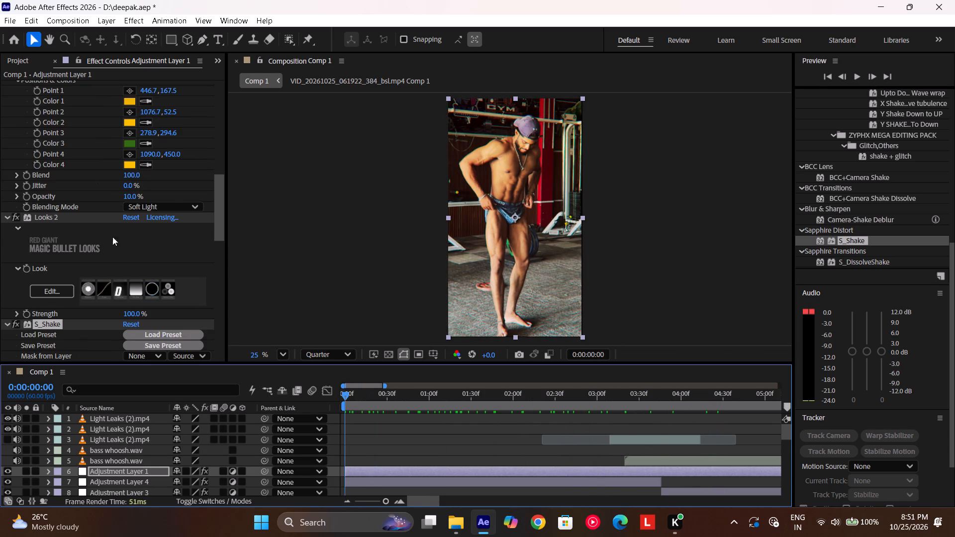
scroll(176, 212, down, 1)
scroll(113, 259, up, 4)
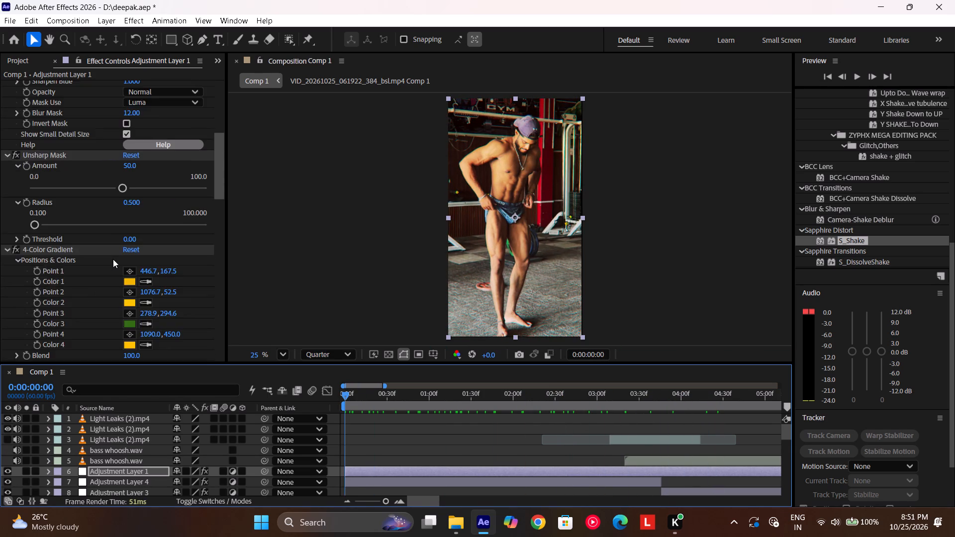
scroll(113, 259, up, 13)
scroll(113, 259, down, 11)
scroll(113, 259, up, 5)
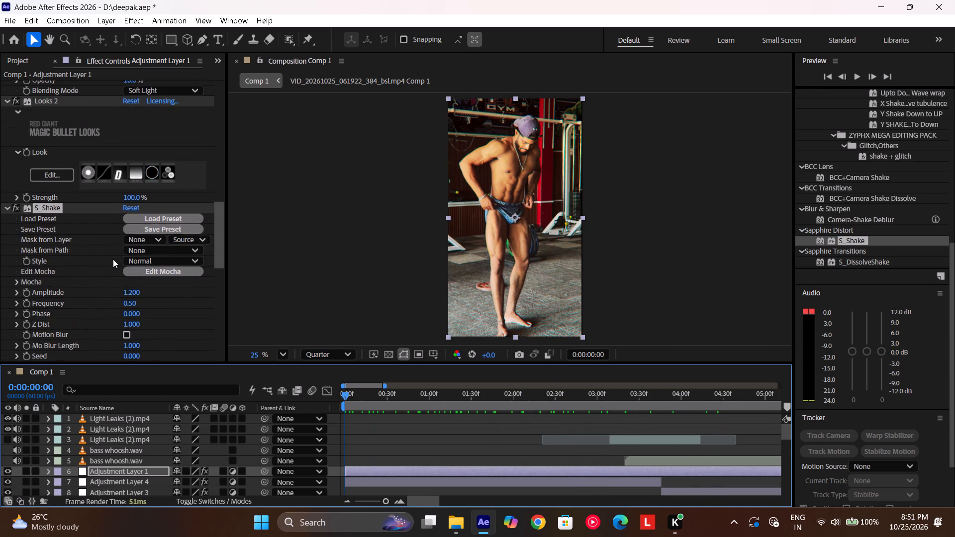
drag(44, 208, 39, 145)
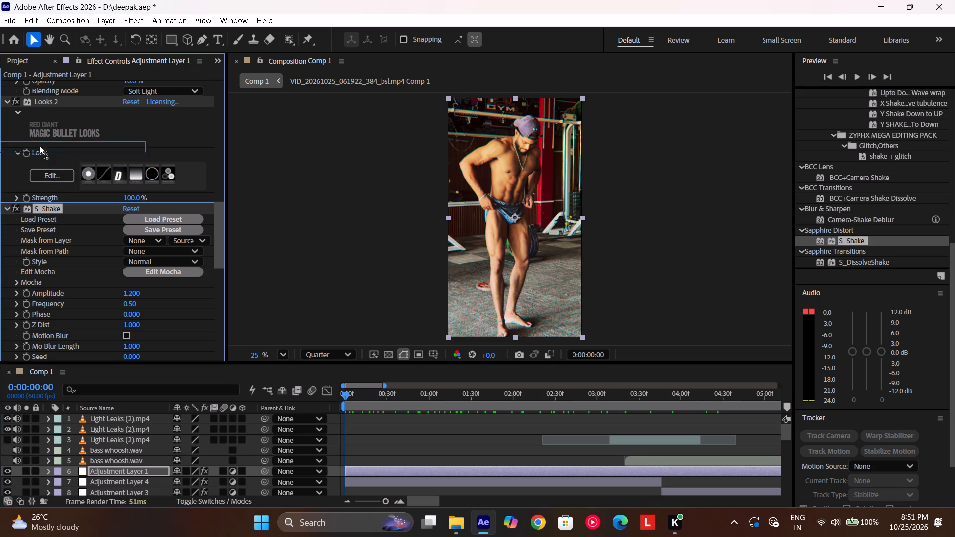
drag(39, 145, 38, 84)
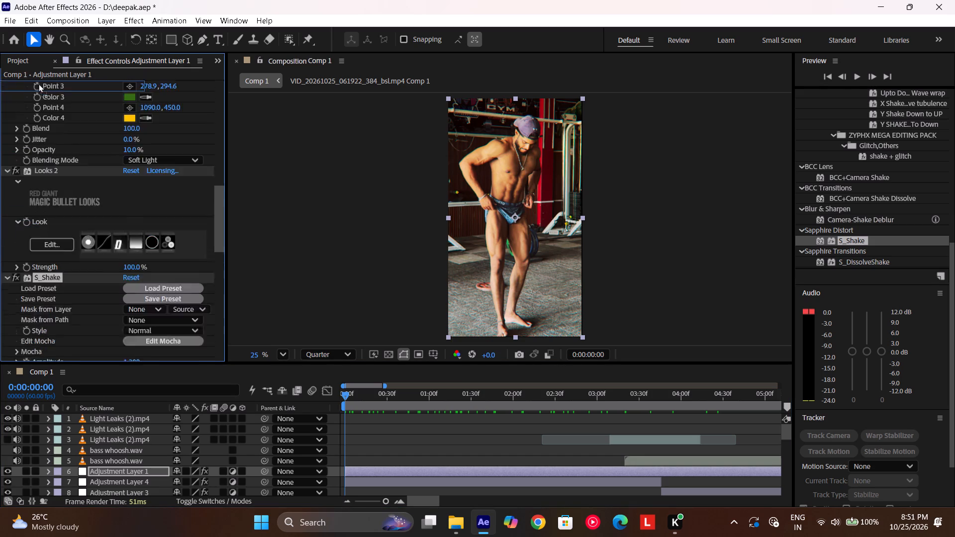
drag(38, 84, 39, 82)
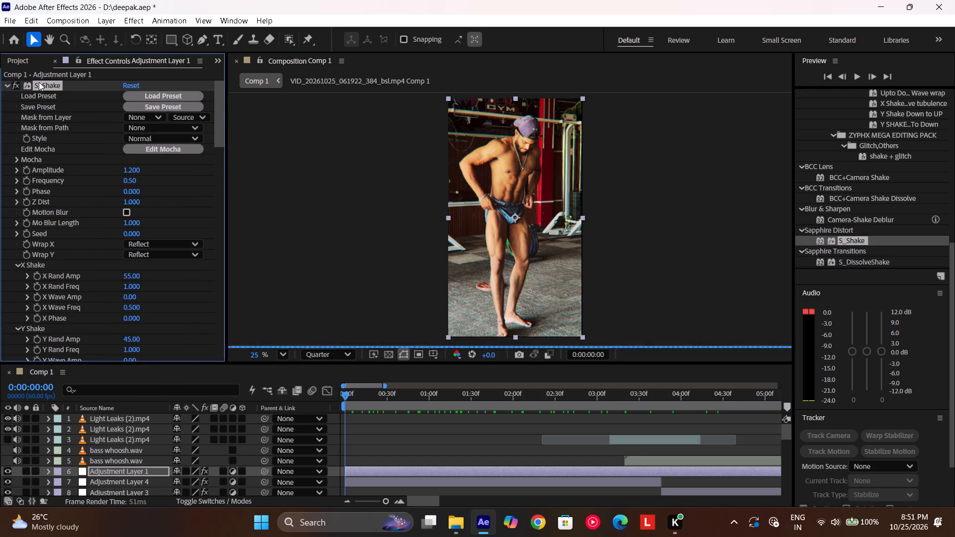
Scrub and play back the montage from the start to examine the shake motion and frame edges, finishing at 0:00:00:00.
drag(351, 397, 469, 395)
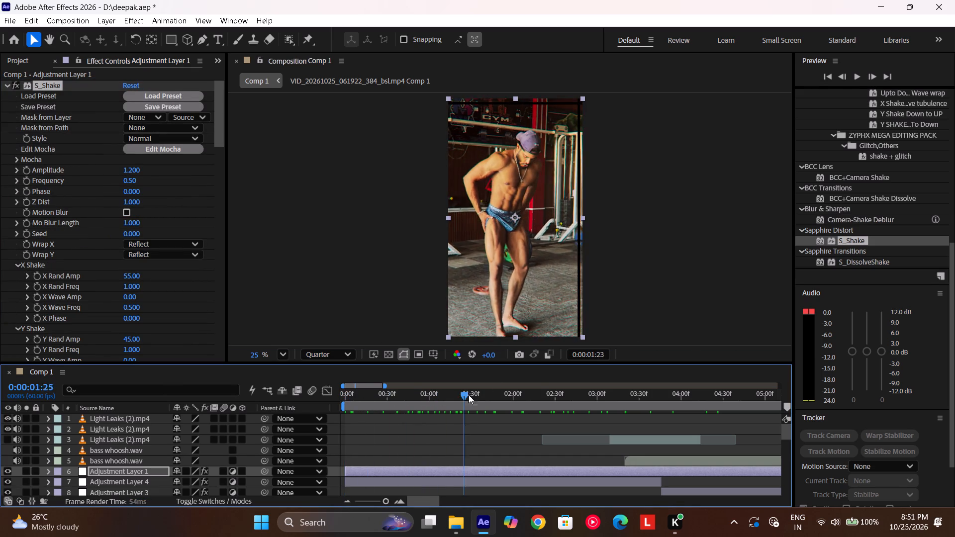
drag(469, 395, 693, 380)
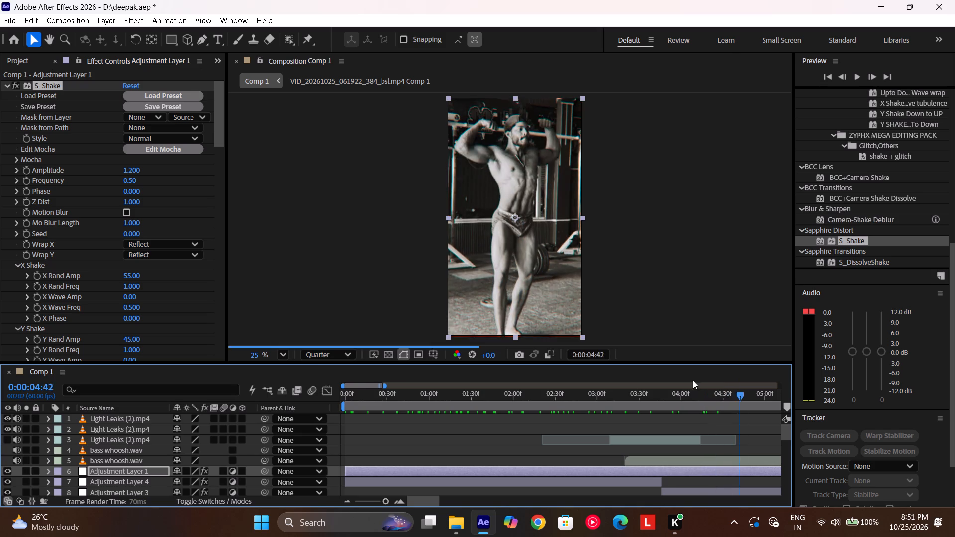
drag(693, 380, 177, 470)
key(space)
drag(434, 401, 265, 429)
key(space)
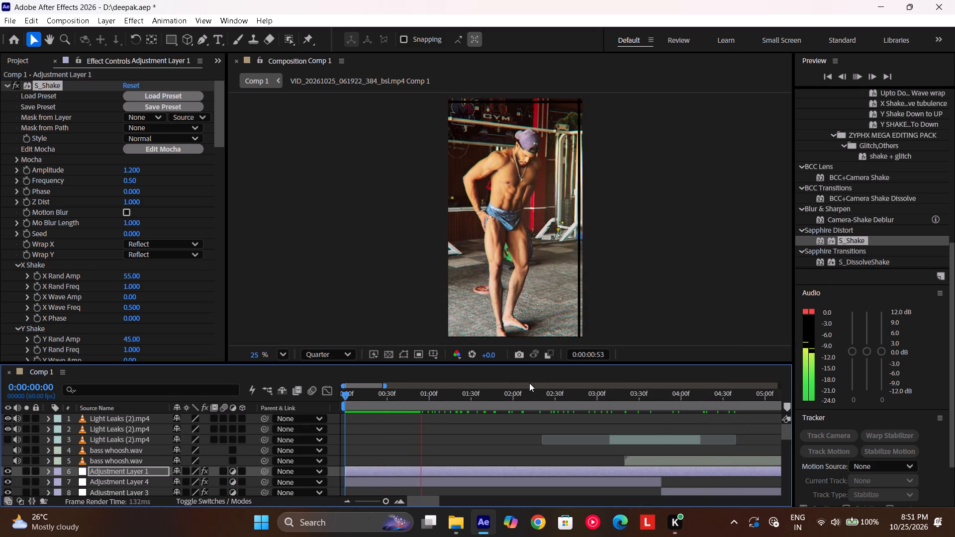
drag(511, 392, 332, 408)
key(space)
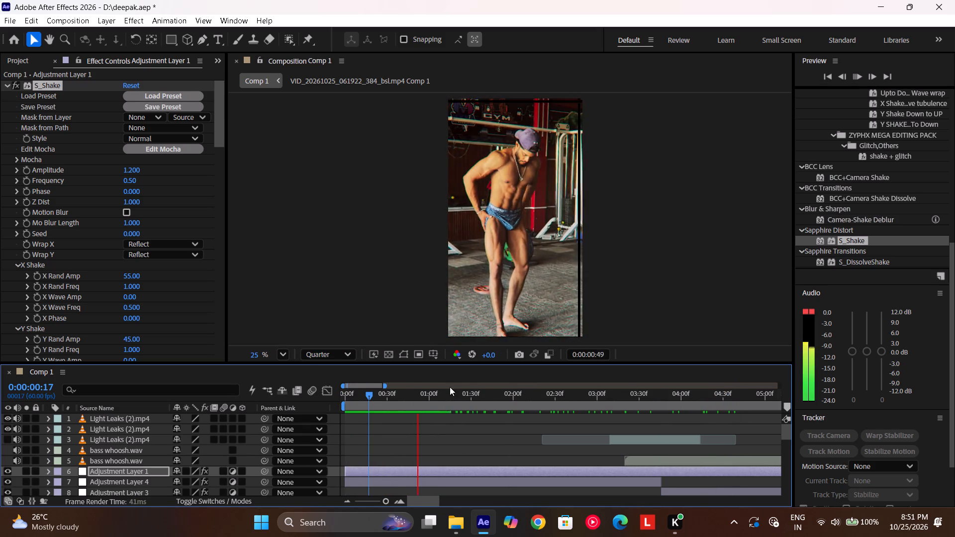
drag(500, 398, 527, 407)
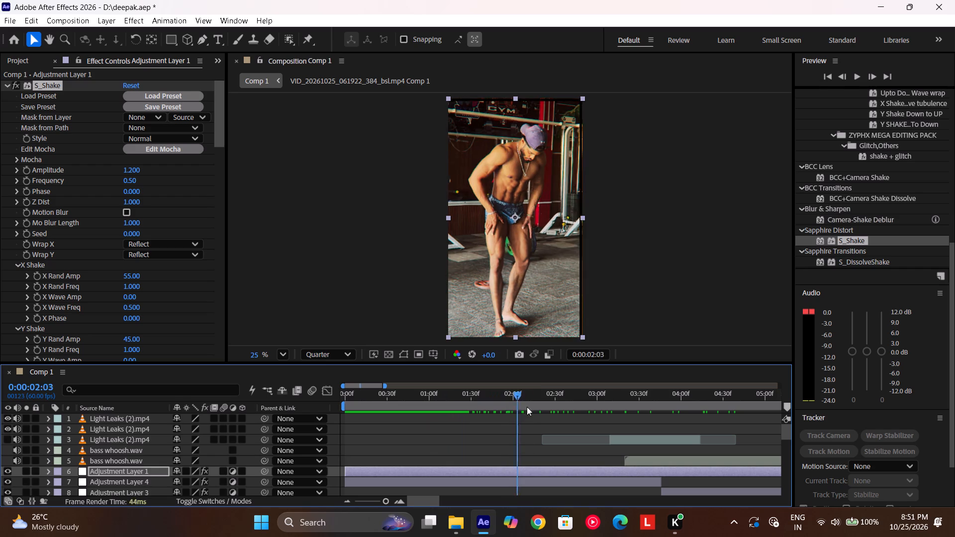
drag(527, 407, 751, 391)
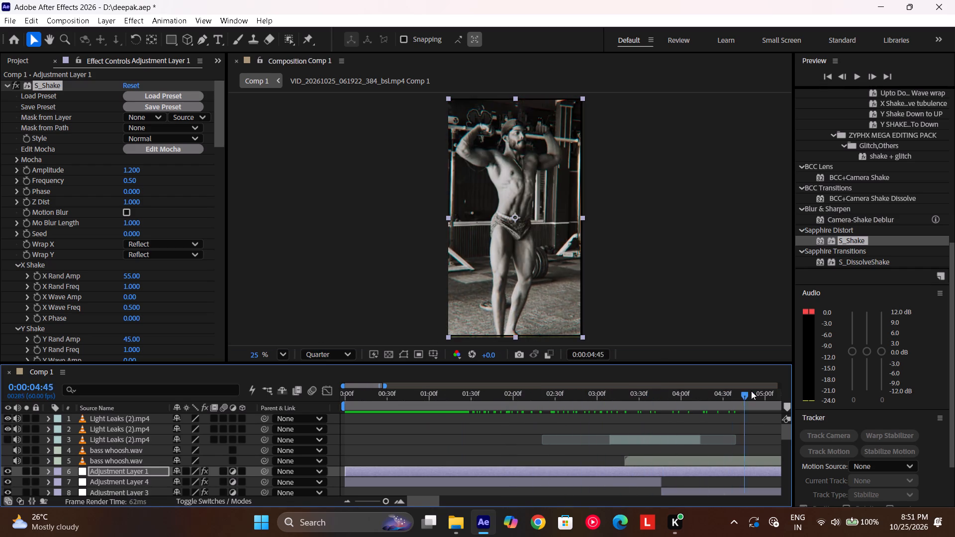
drag(751, 391, 102, 496)
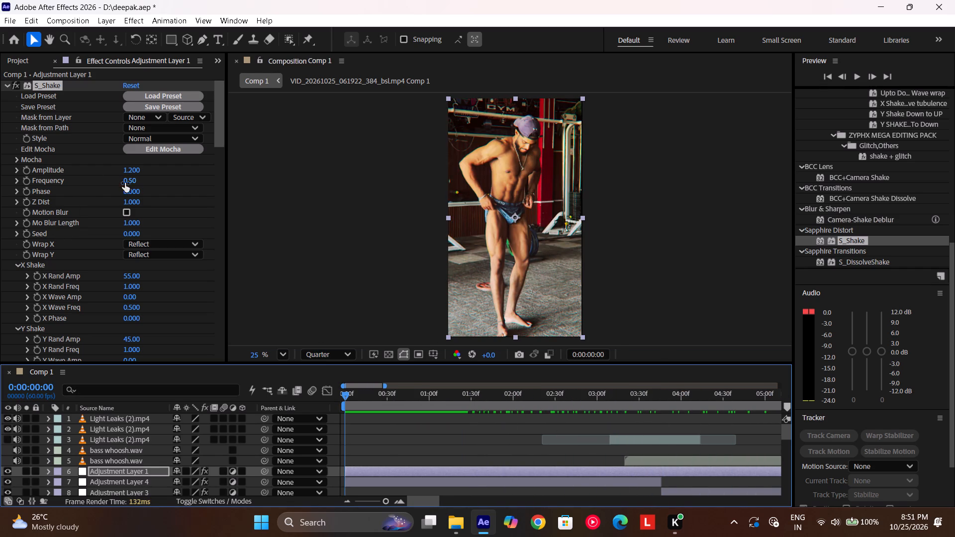
Set the S_Shake Frequency to 2 and scrub the opening clip to check it, returning to 0:00:00:00.
click(129, 181)
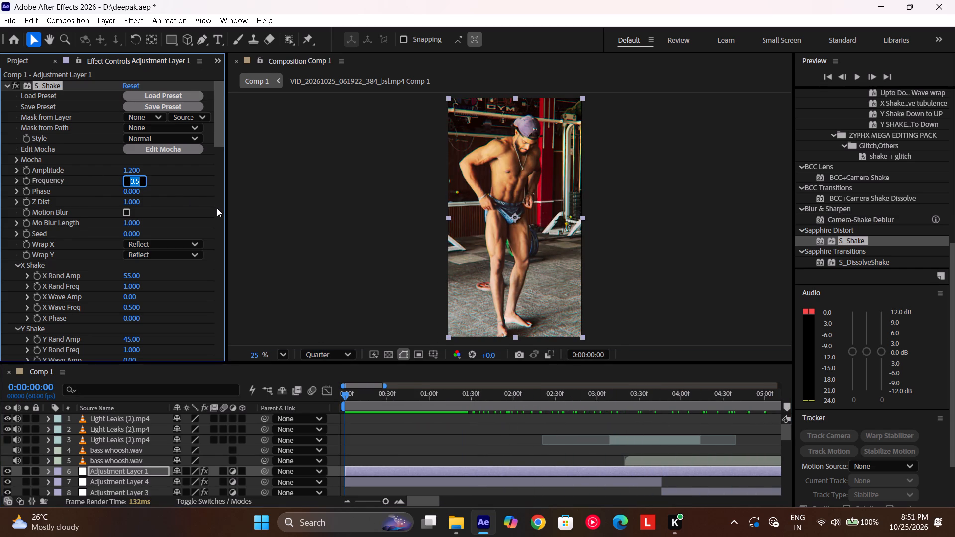
text(2.)
text(.5)
key(Return)
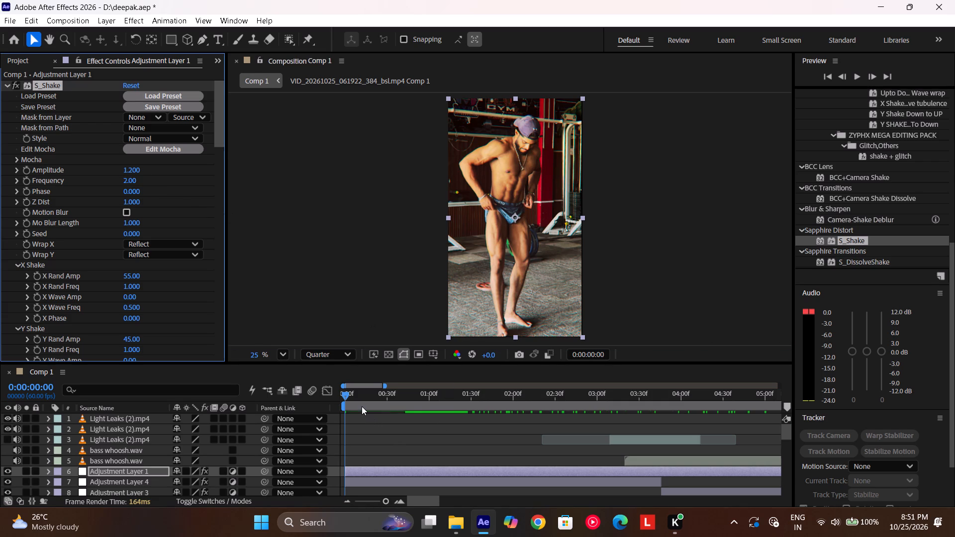
drag(362, 406, 512, 392)
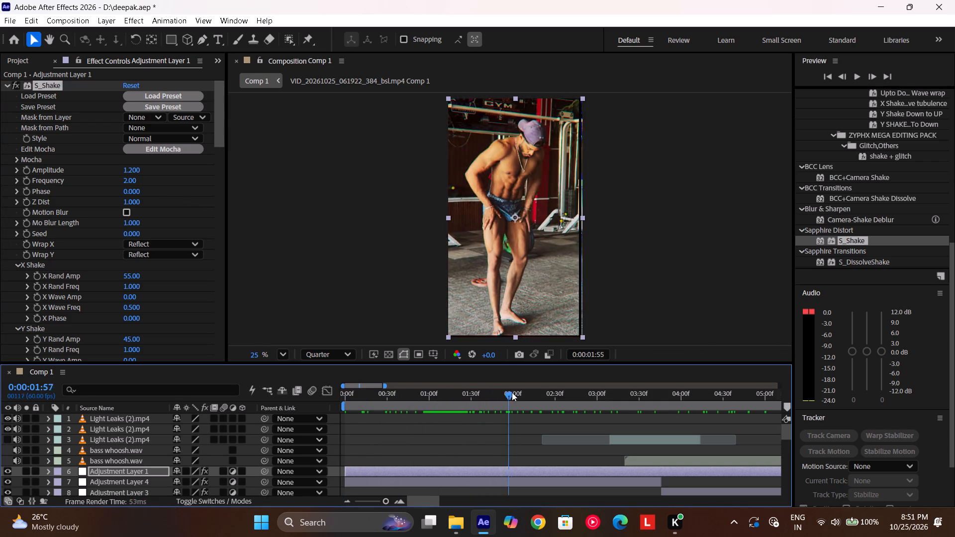
drag(512, 392, 123, 465)
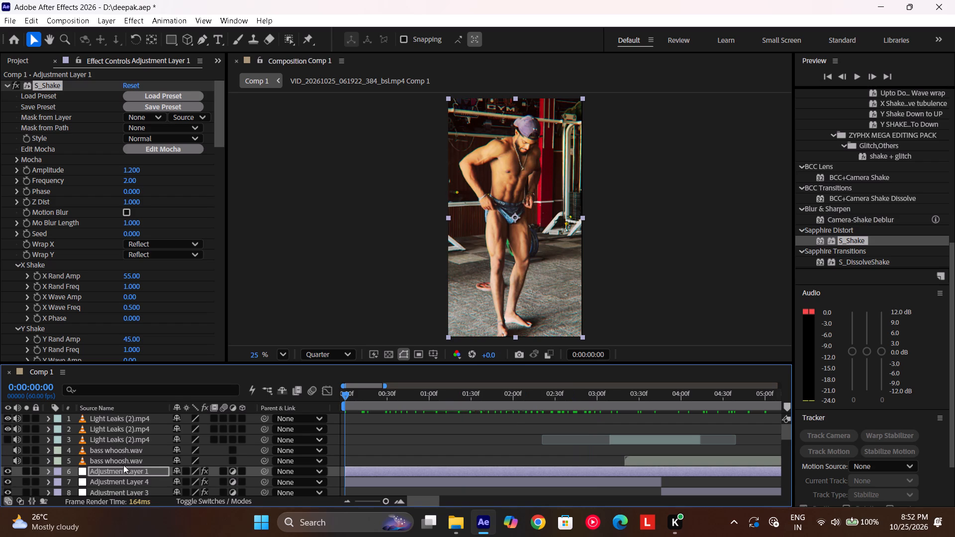
Save the project.
key(ctrl+s)
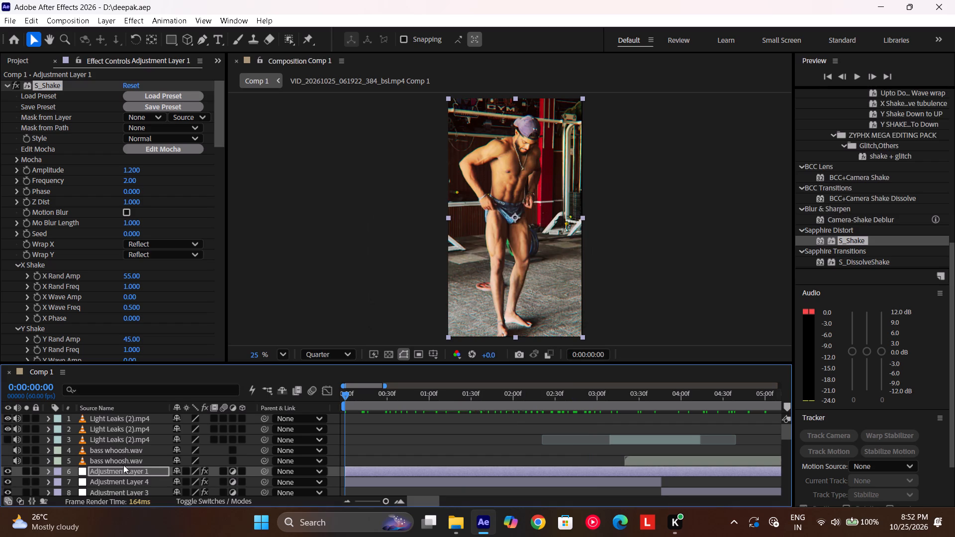
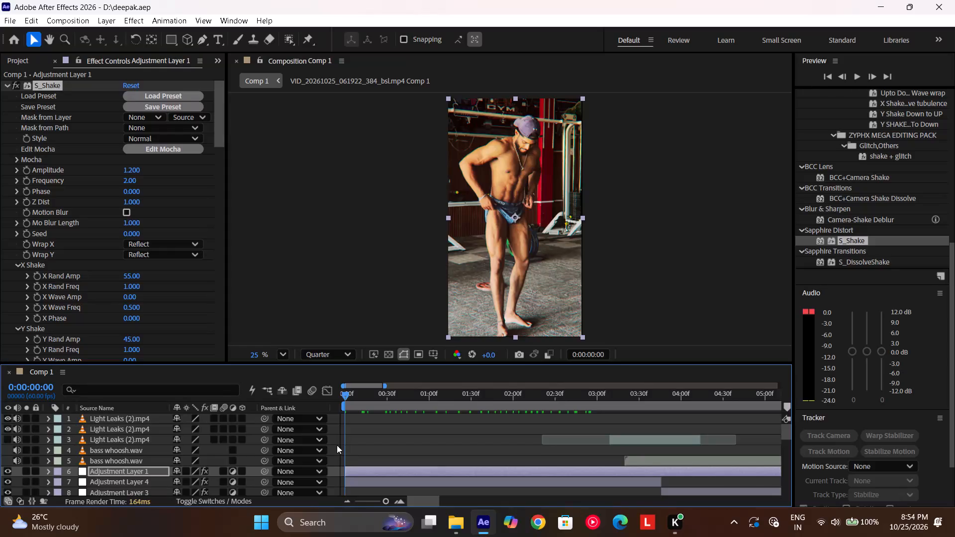
Scrub and play back the opening seconds of Comp 1 to examine the S_Shake motion and the frame edges.
drag(367, 398, 543, 408)
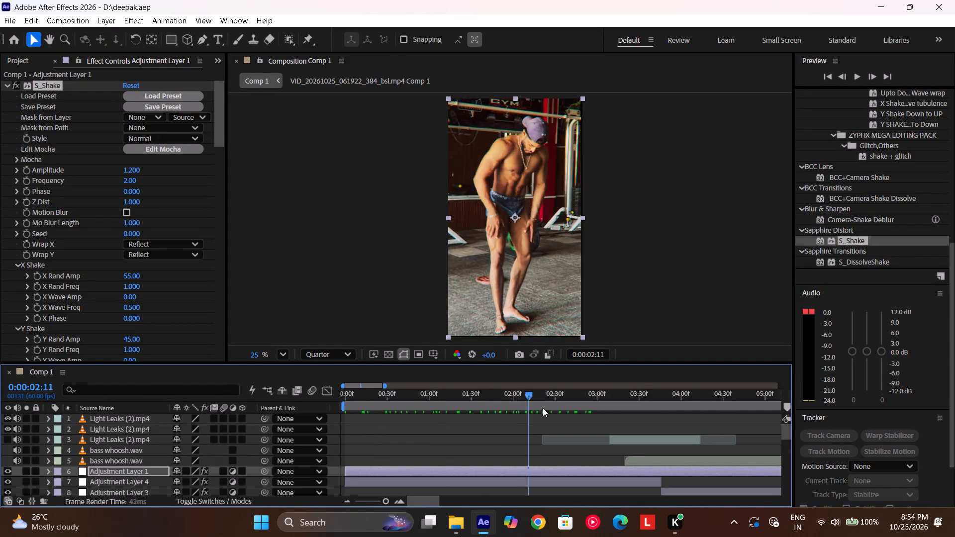
drag(543, 408, 393, 412)
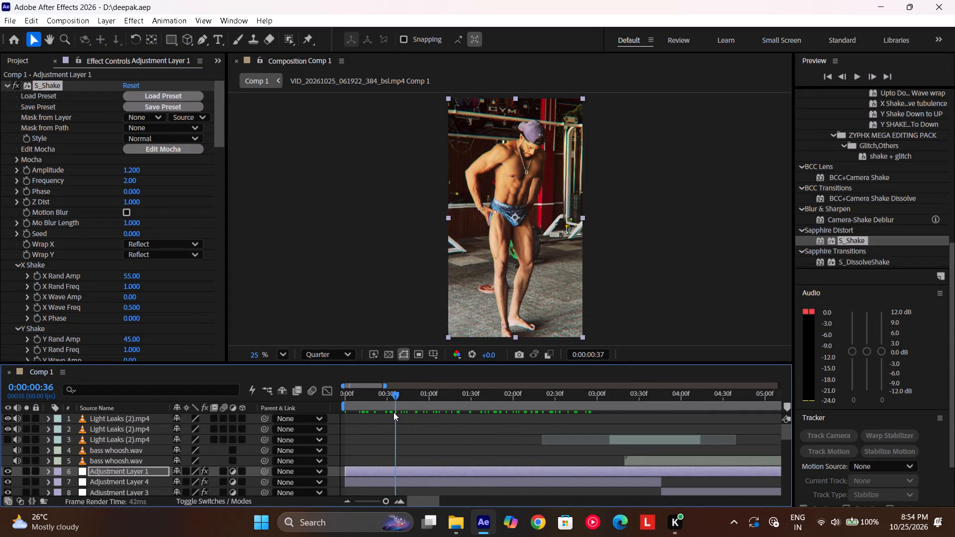
drag(393, 412, 753, 417)
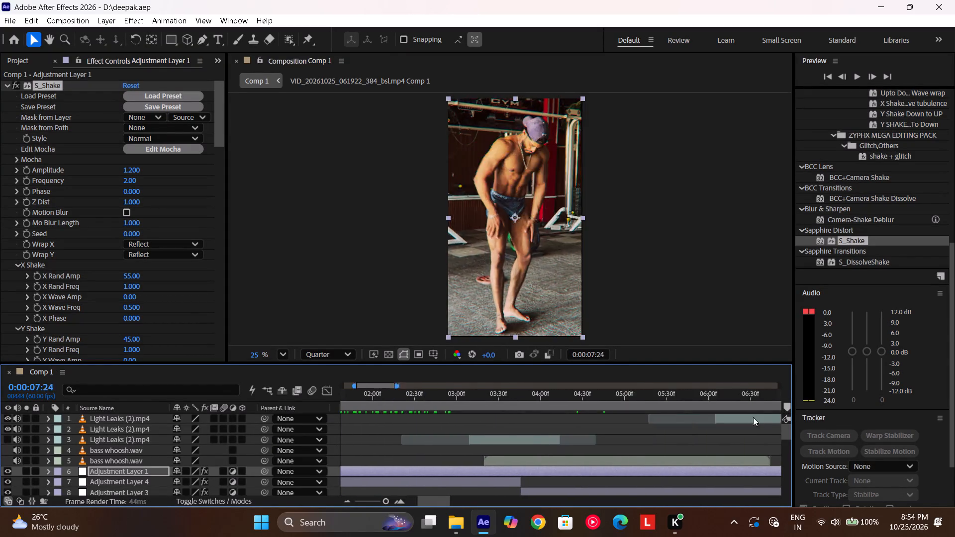
drag(753, 417, 528, 448)
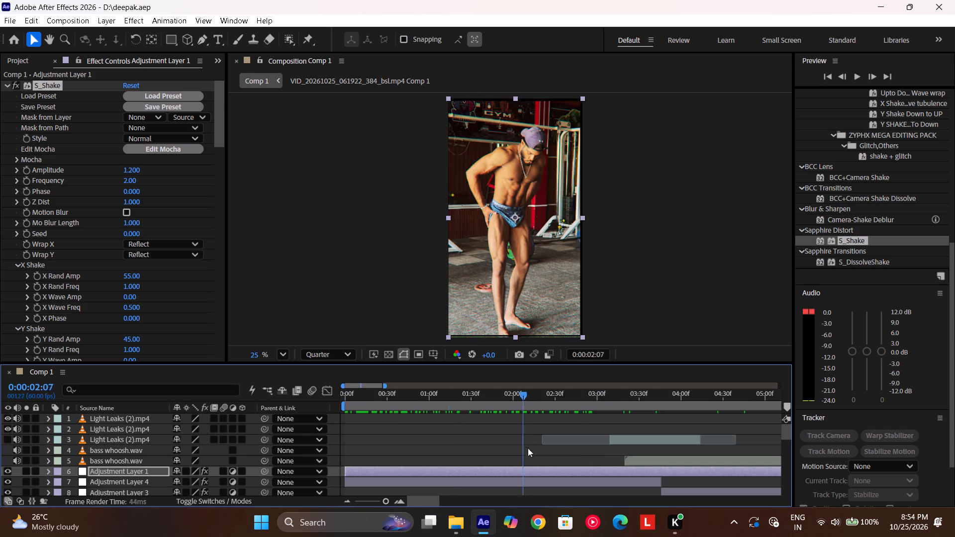
drag(528, 448, 512, 412)
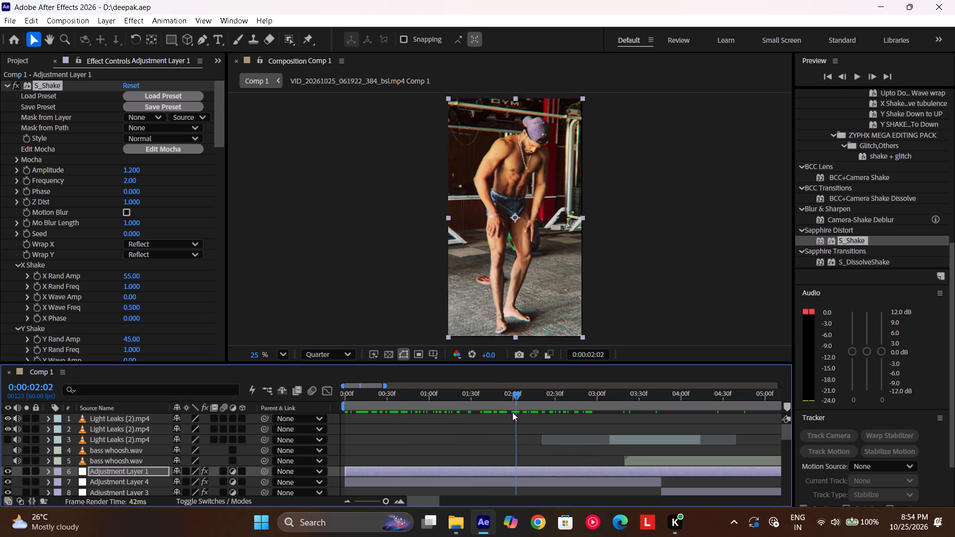
drag(512, 412, 368, 489)
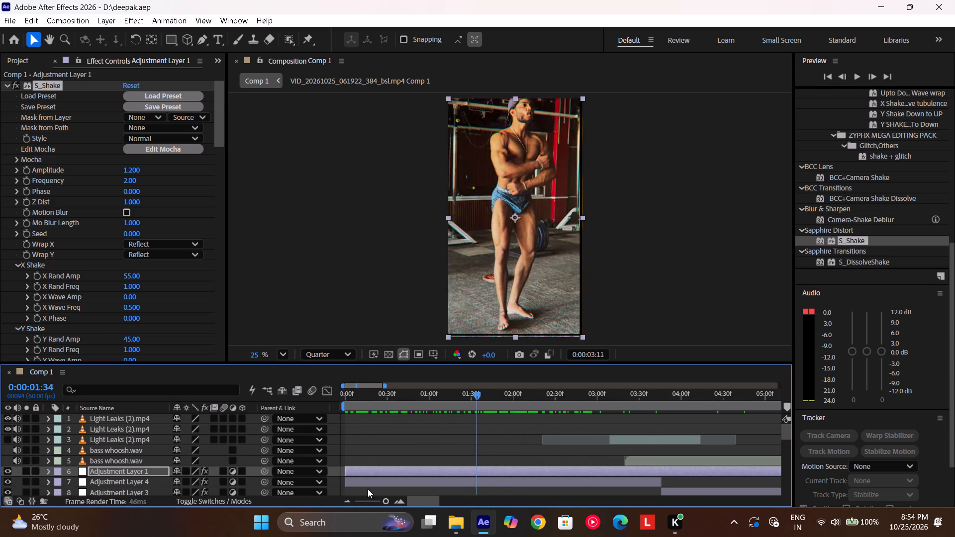
drag(368, 489, 364, 451)
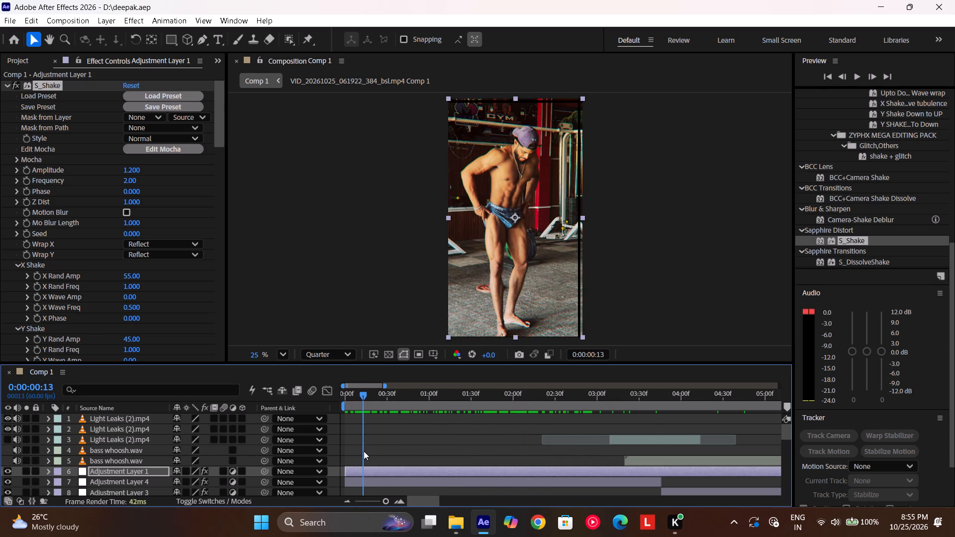
drag(364, 451, 362, 451)
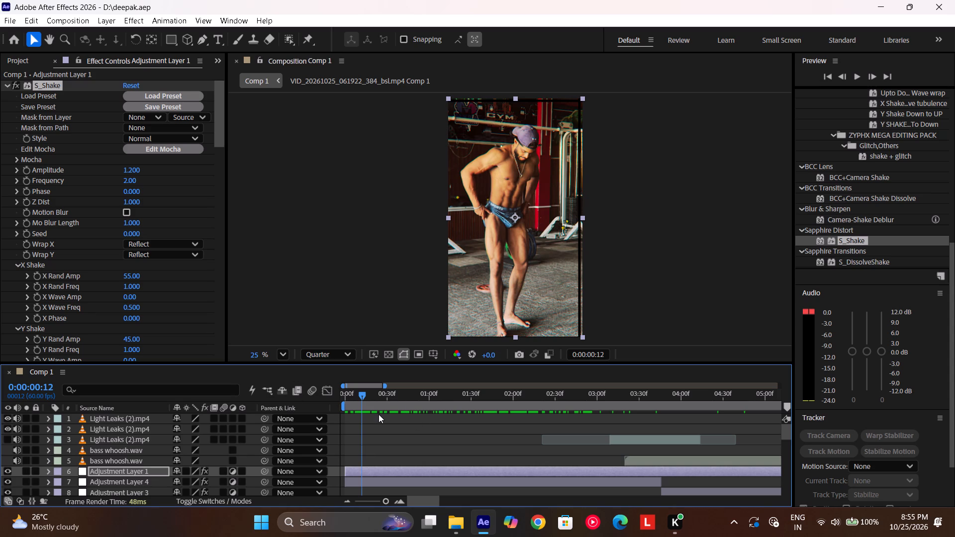
drag(375, 407, 276, 397)
key(space)
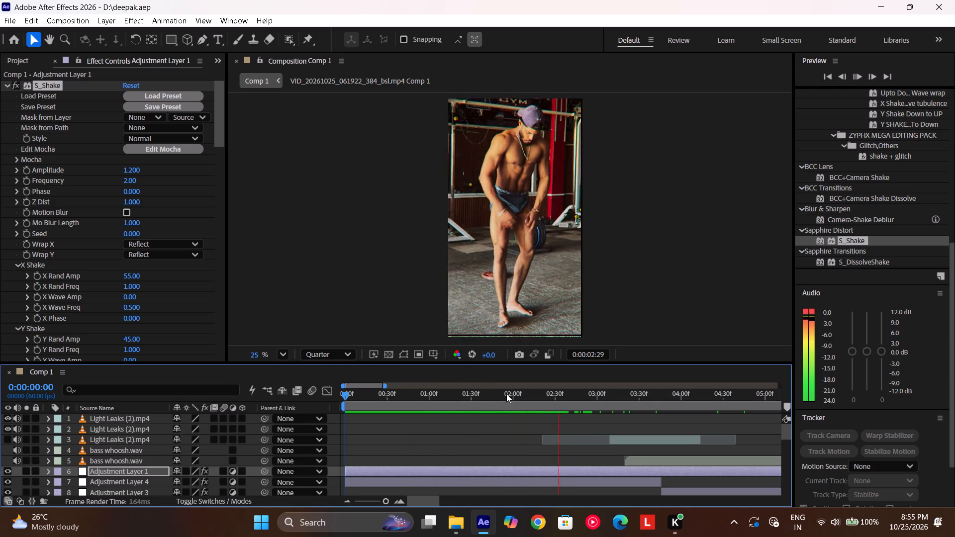
drag(515, 393, 338, 427)
key(space)
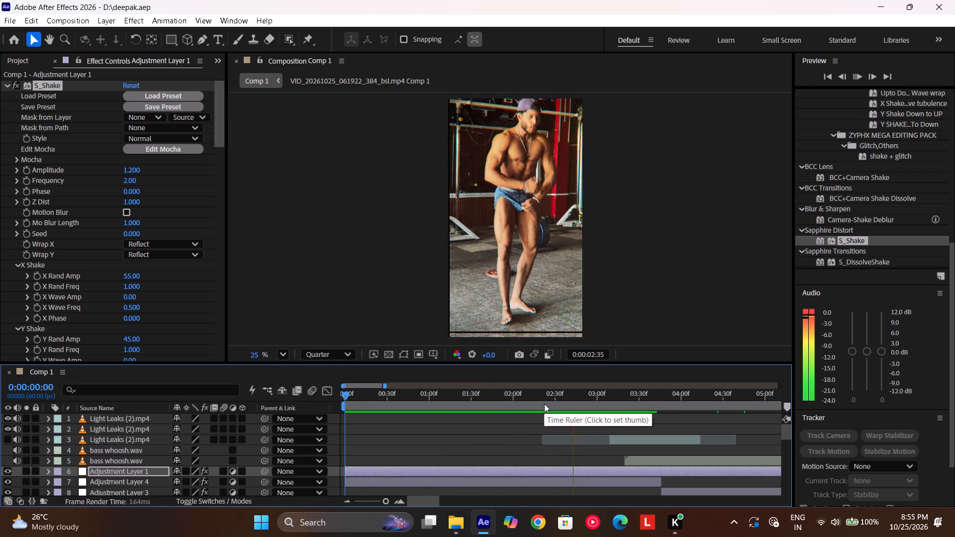
drag(544, 404, 229, 458)
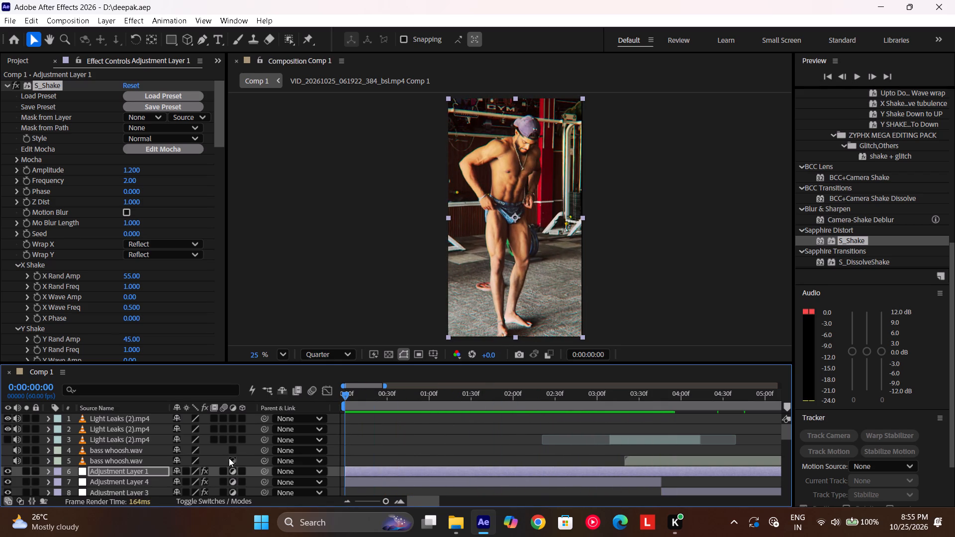
Search the effects for "moti" and apply Motion Tile to Adjustment Layer 1, placed above S_Shake.
scroll(51, 161, up, 7)
scroll(95, 185, up, 6)
scroll(902, 245, up, 6)
click(940, 226)
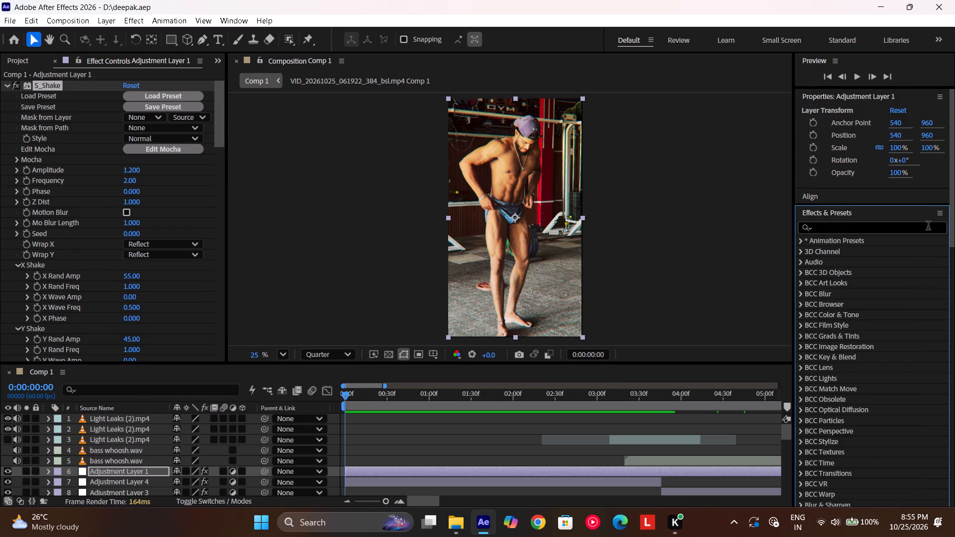
click(920, 228)
text(moti)
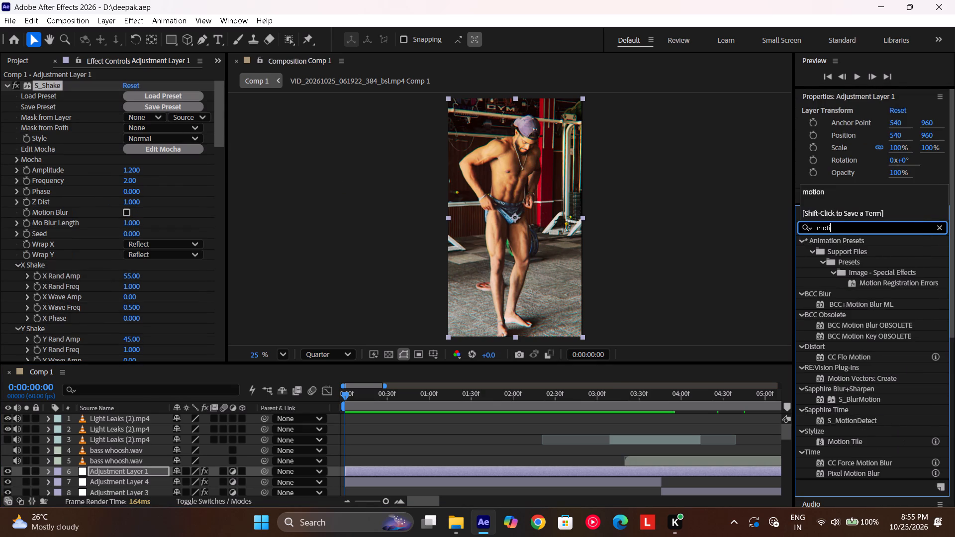
drag(843, 442, 112, 112)
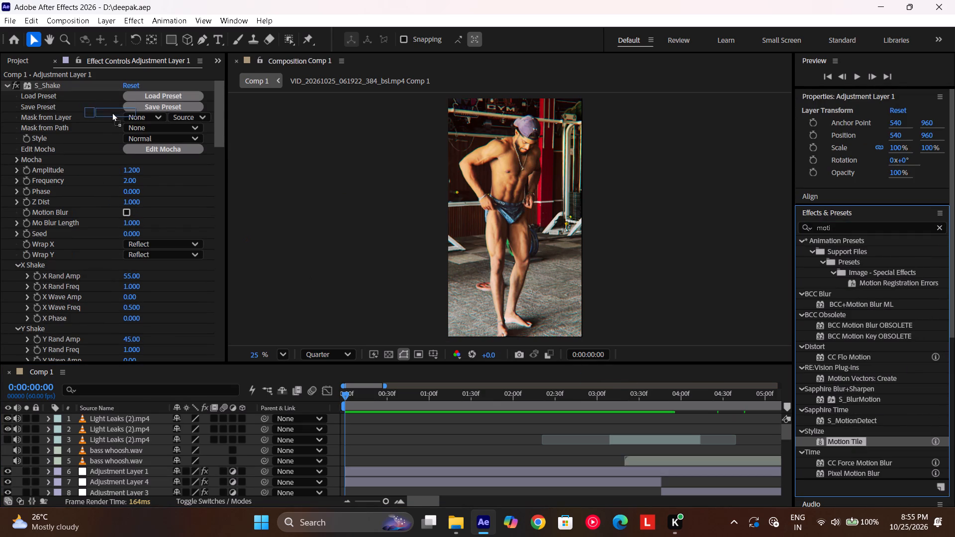
drag(112, 112, 103, 85)
Play back and scrub the opening of Comp 1 from the start to check the shake with Motion Tile applied.
key(space)
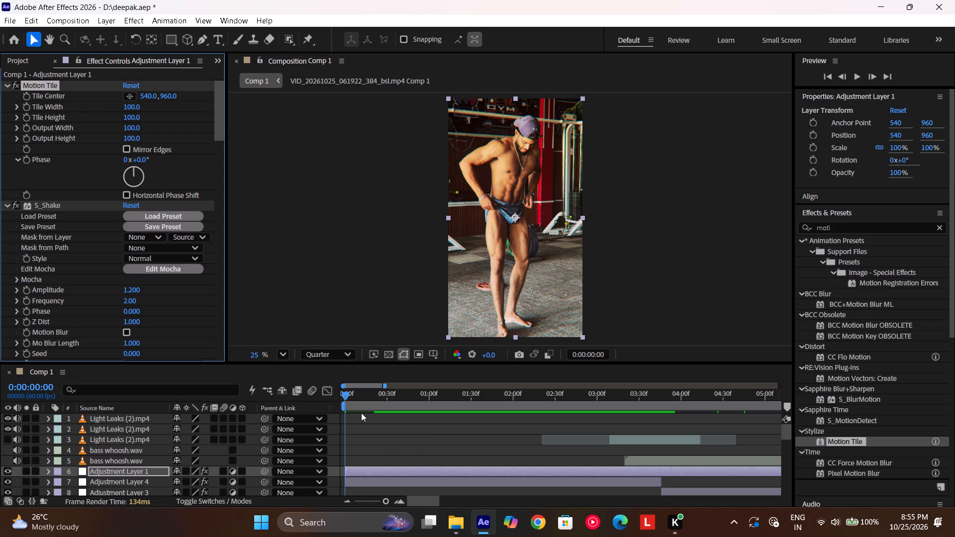
drag(397, 403, 200, 421)
key(space)
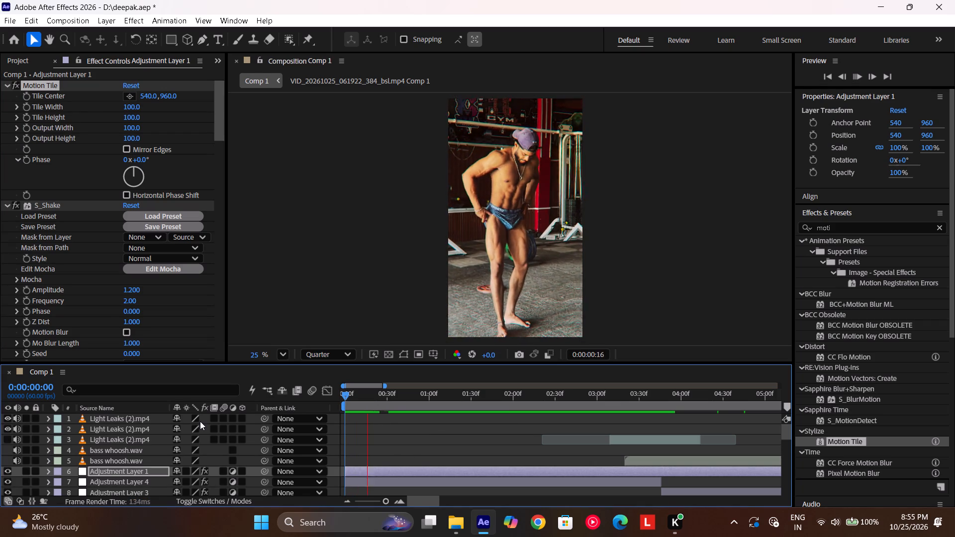
drag(474, 396, 168, 448)
key(space)
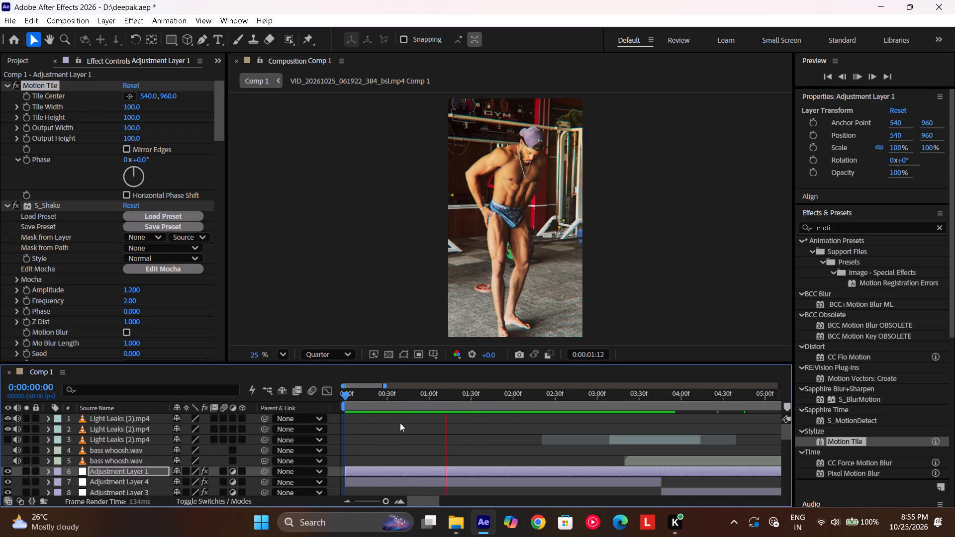
drag(467, 397, 91, 464)
key(space)
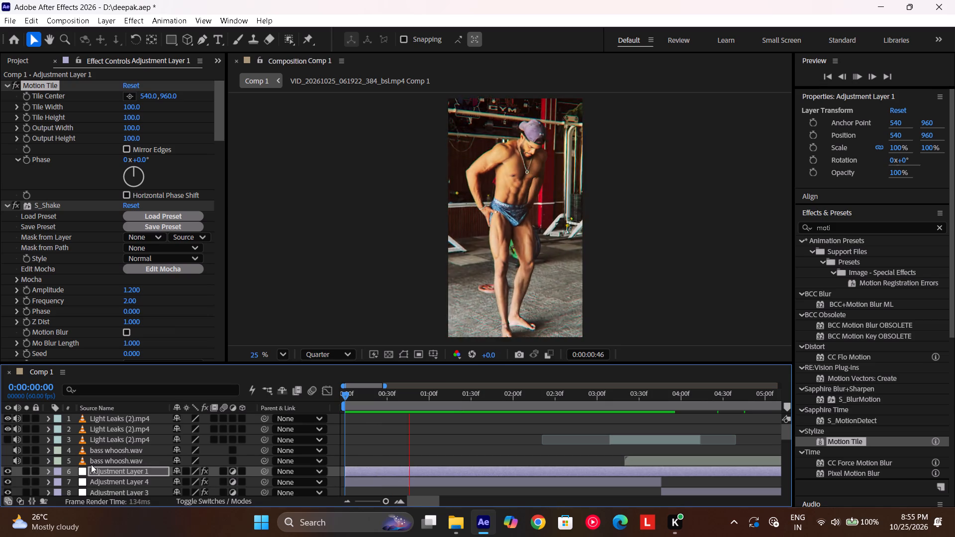
drag(520, 397, 452, 422)
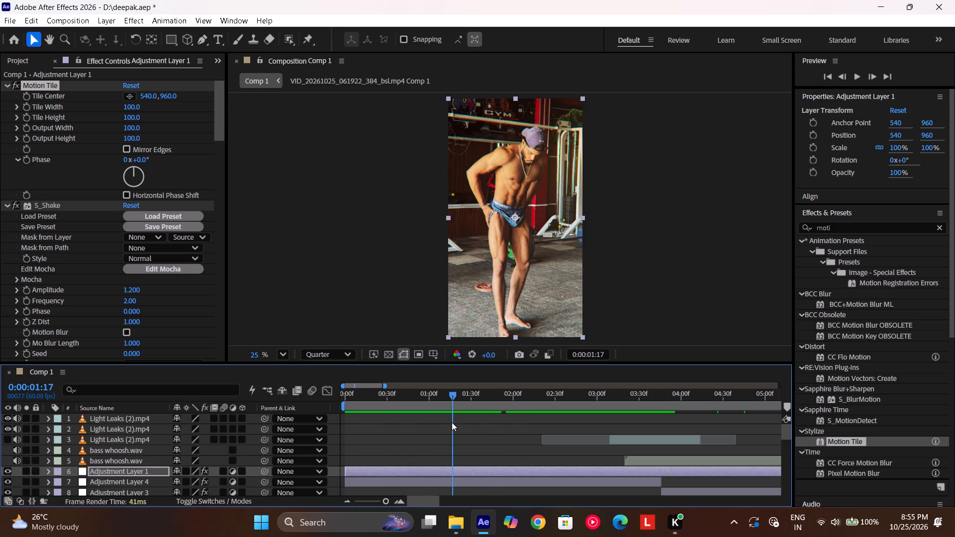
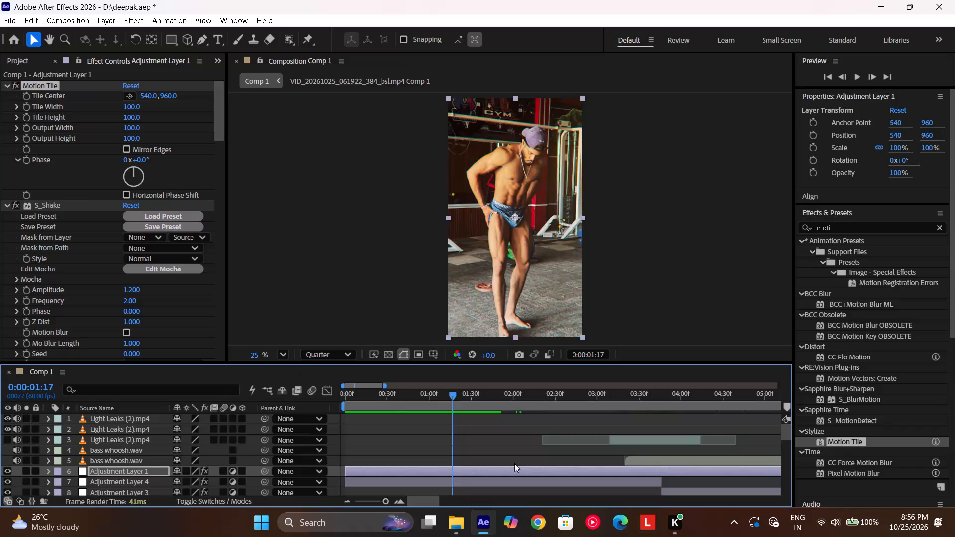
Set S_Shake's Amplitude to 0.5 and Frequency to 2.1 on Adjustment Layer 1.
click(447, 472)
click(133, 288)
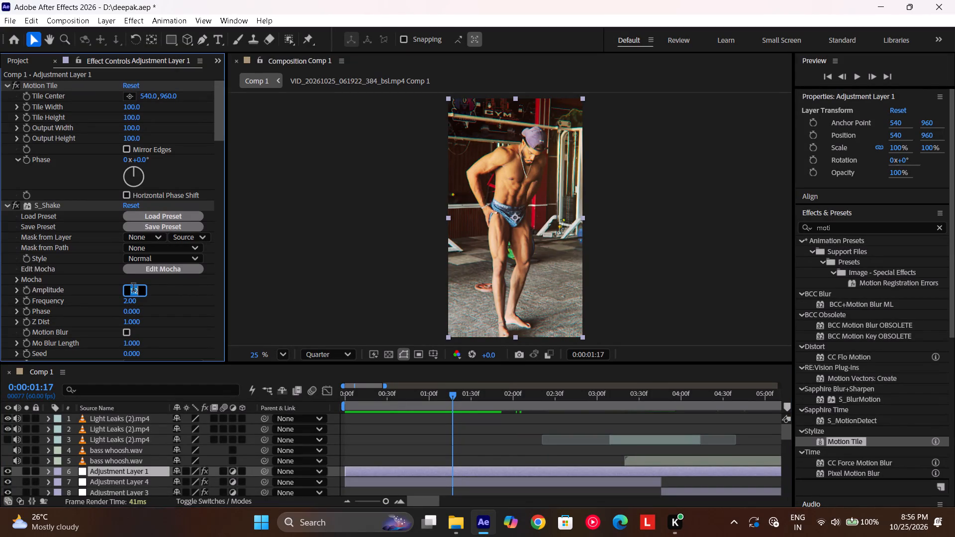
text(.5)
key(Return)
click(125, 301)
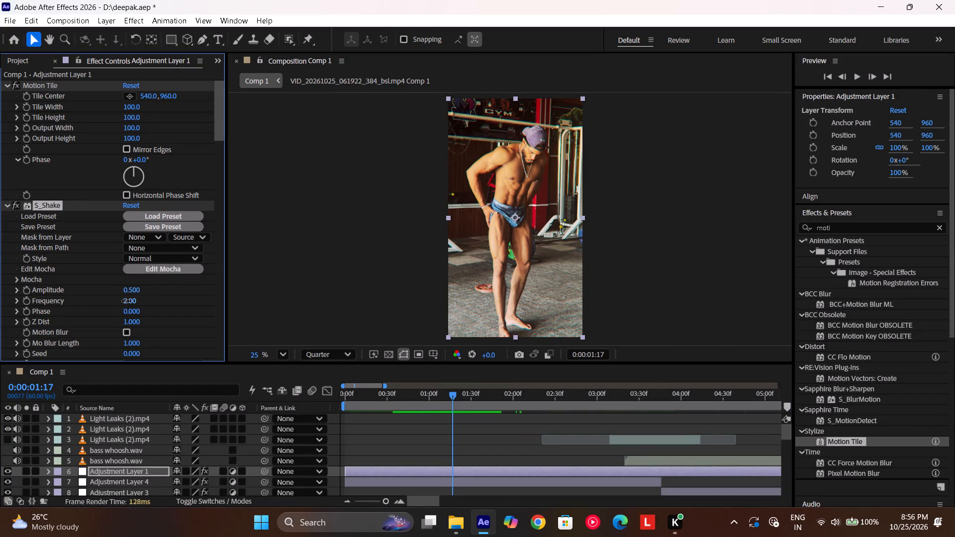
text(2.1)
key(Return)
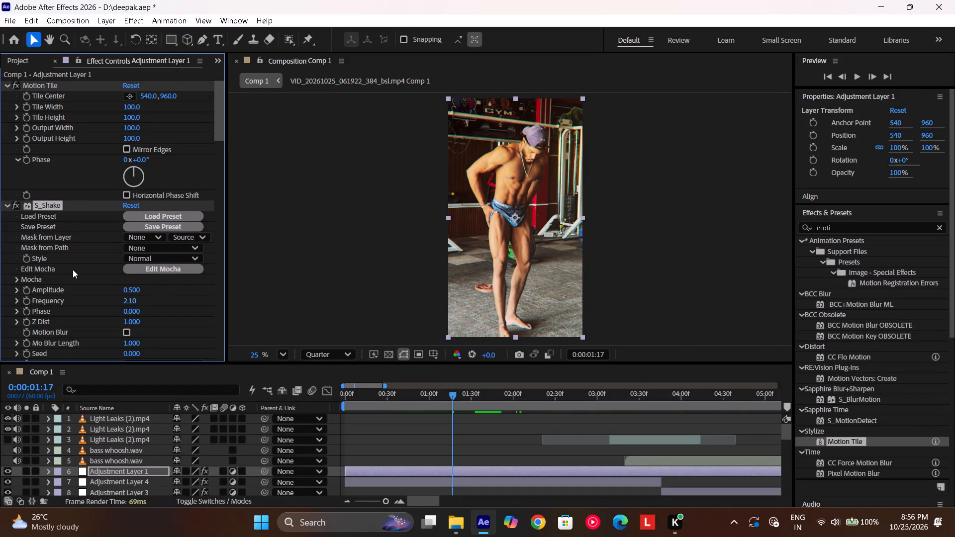
Set S_Shake's X Rand Amp to 45 and Y Rand Amp to 55.
scroll(75, 273, down, 2)
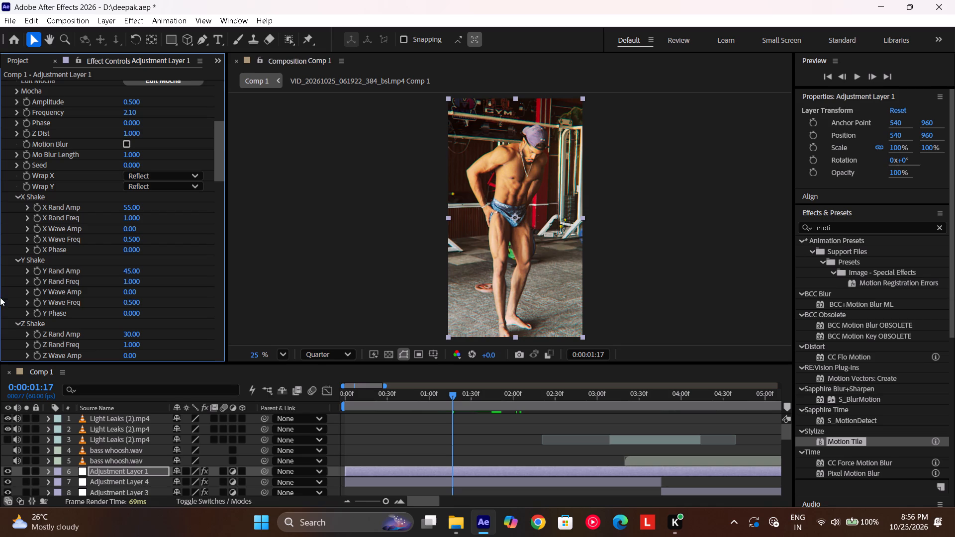
click(134, 206)
text(45)
key(Return)
click(130, 268)
text(55)
key(Return)
Play back the opening of Comp 1 repeatedly from the start to examine the adjusted shake.
drag(445, 401, 397, 407)
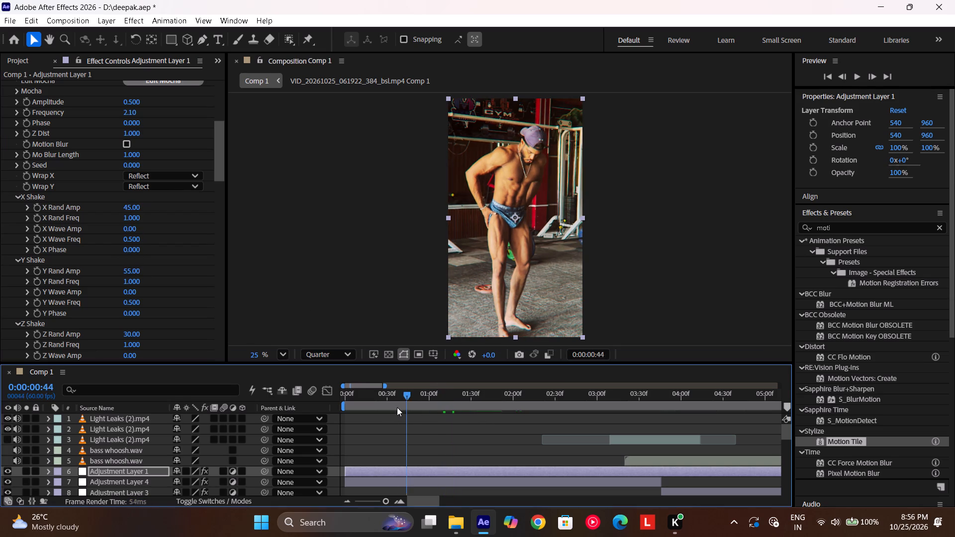
drag(397, 407, 242, 431)
key(space)
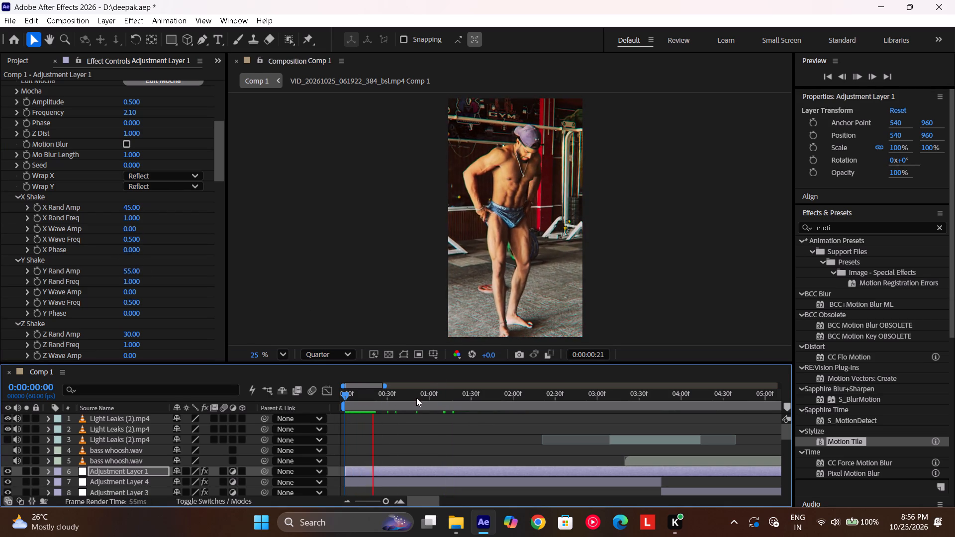
drag(416, 398, 247, 416)
key(space)
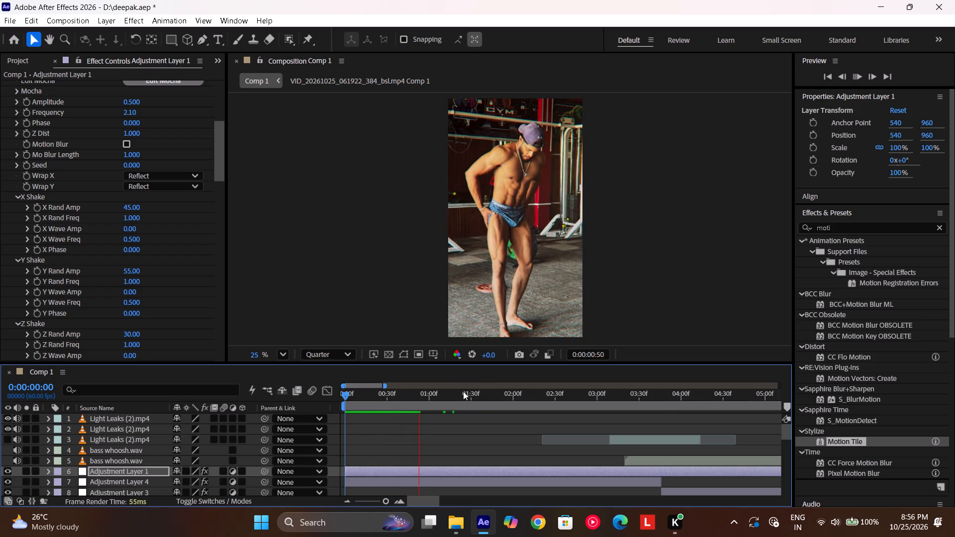
drag(463, 391, 172, 432)
key(space)
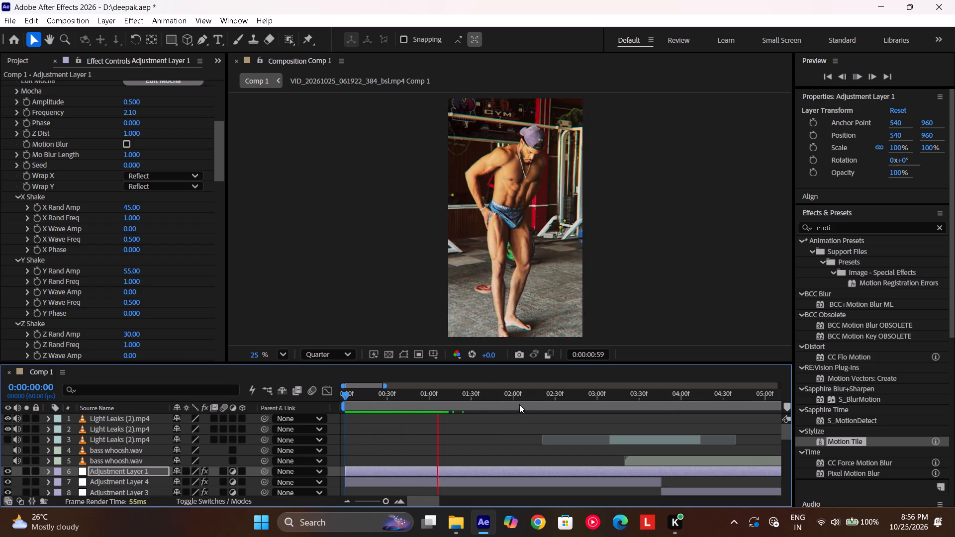
drag(508, 401, 205, 460)
key(space)
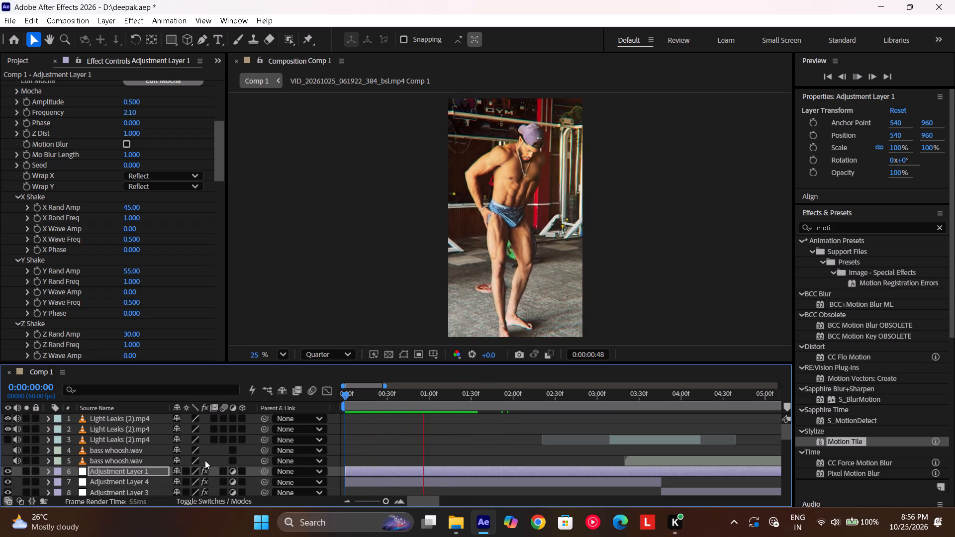
drag(508, 399, 151, 469)
key(space)
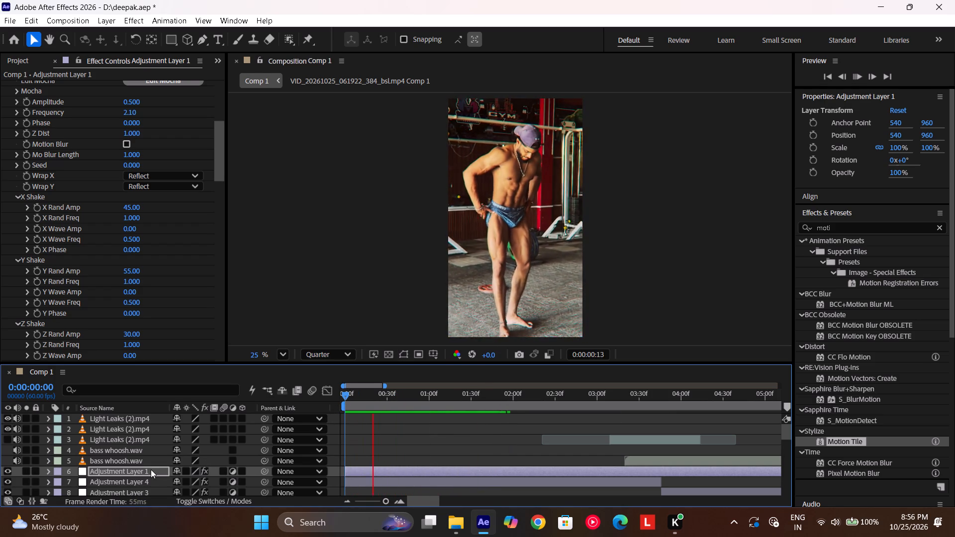
Replay Comp 1 from about 1 to 3 seconds to examine the shake motion there.
scroll(490, 447, left, 1)
drag(504, 397, 383, 418)
key(space)
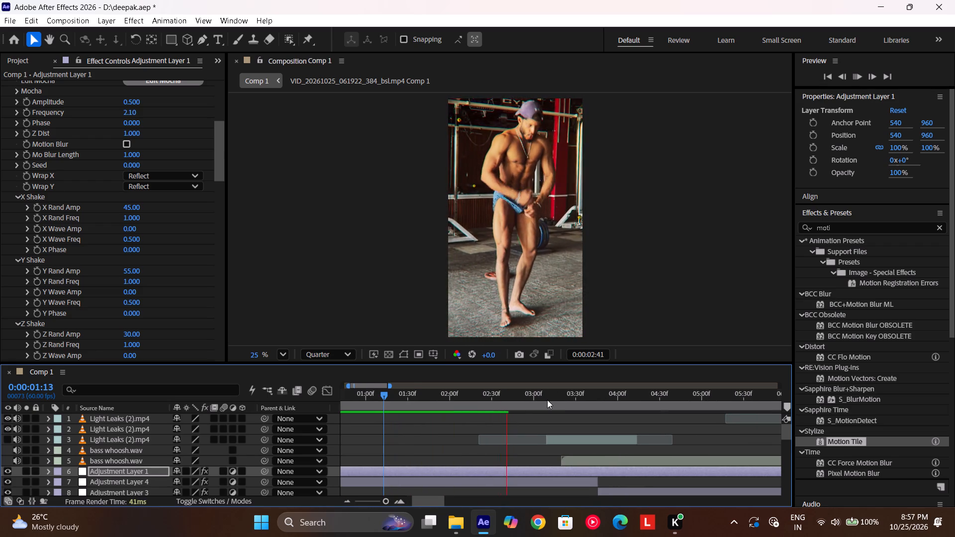
drag(547, 400, 398, 432)
key(space)
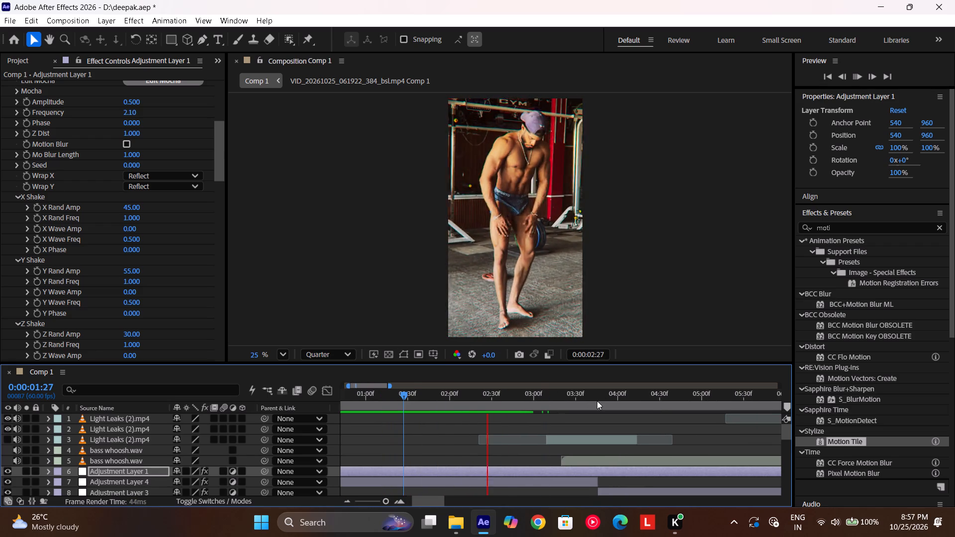
drag(597, 401, 467, 420)
key(space)
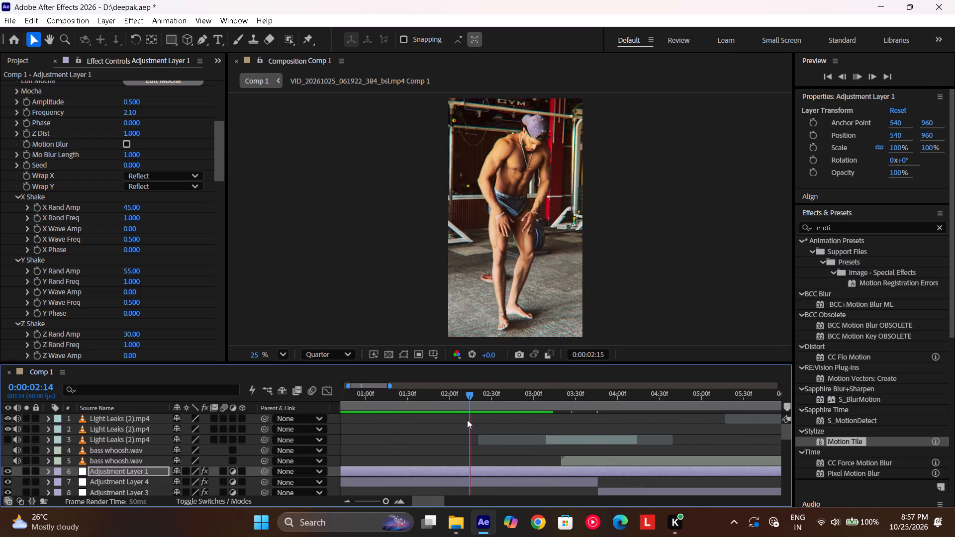
drag(611, 405, 477, 426)
key(space)
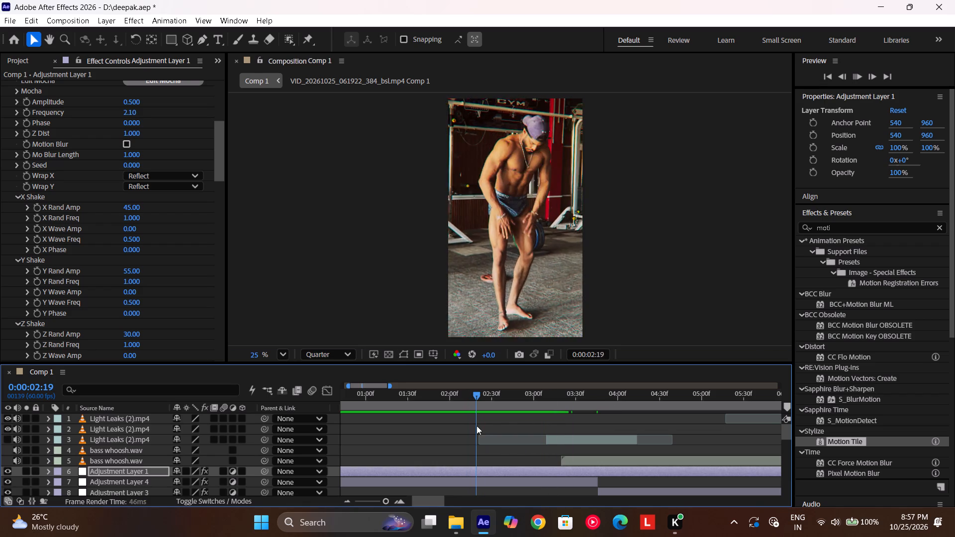
Scrub and replay Comp 1 between about 2 and 4 seconds to examine the shake around the change to black and white.
drag(604, 399, 527, 417)
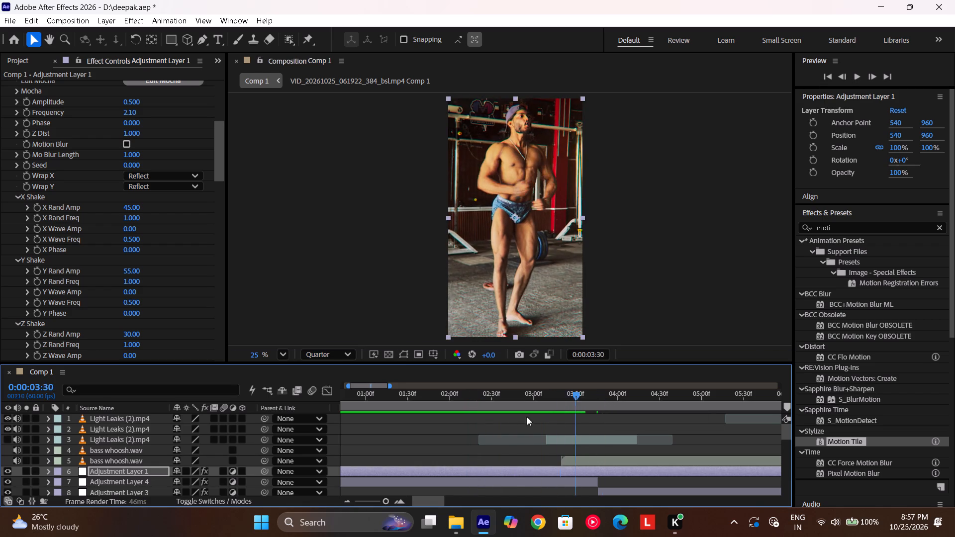
drag(527, 417, 466, 430)
key(space)
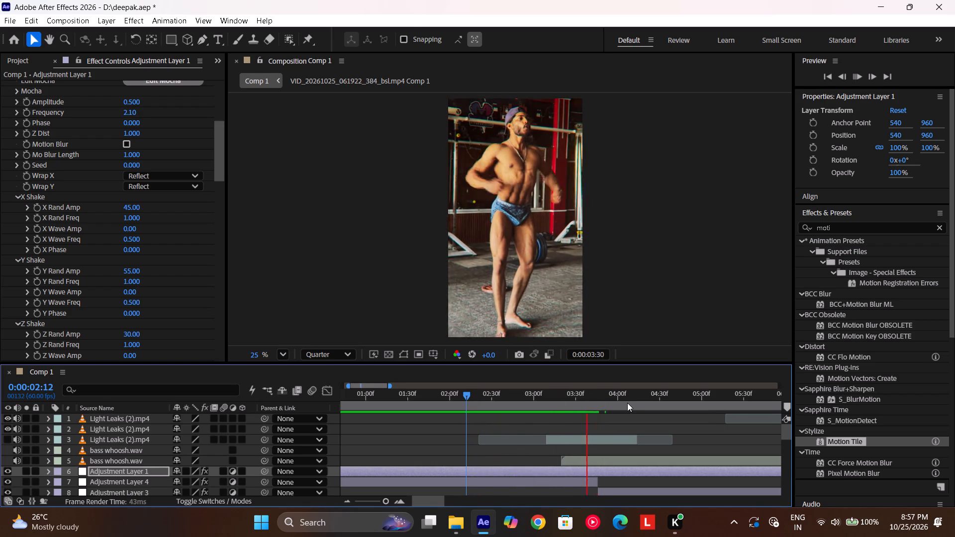
drag(627, 403, 519, 423)
key(space)
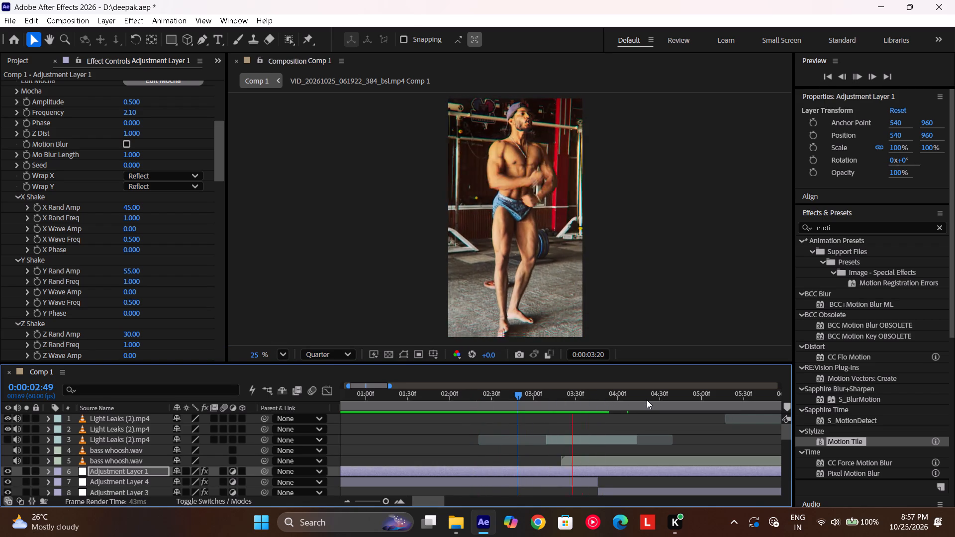
drag(647, 400, 520, 429)
key(space)
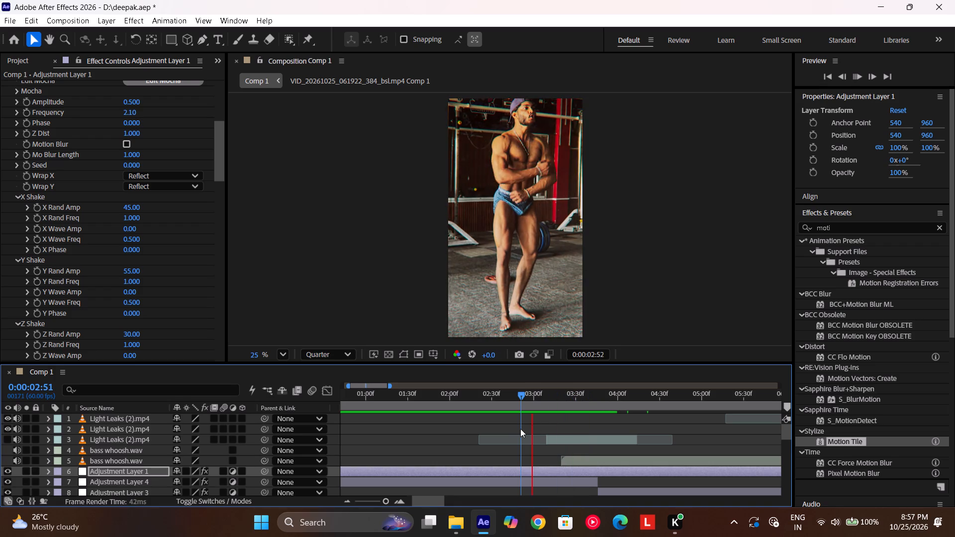
drag(605, 401, 545, 412)
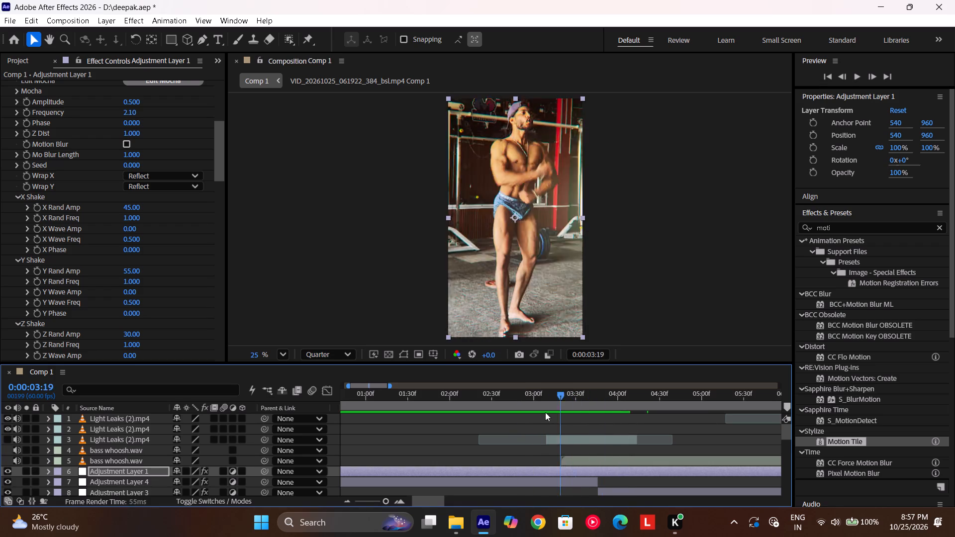
drag(545, 412, 572, 424)
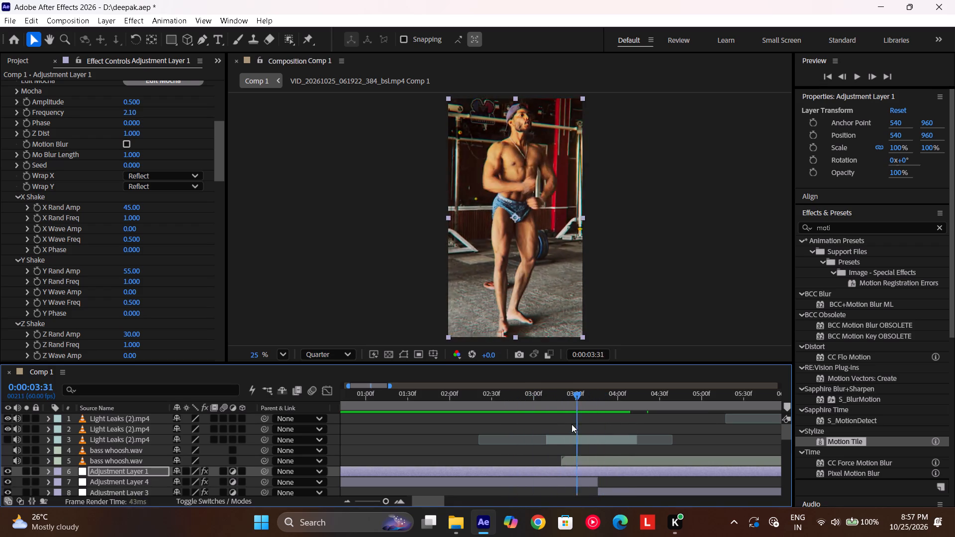
drag(572, 424, 521, 432)
key(space)
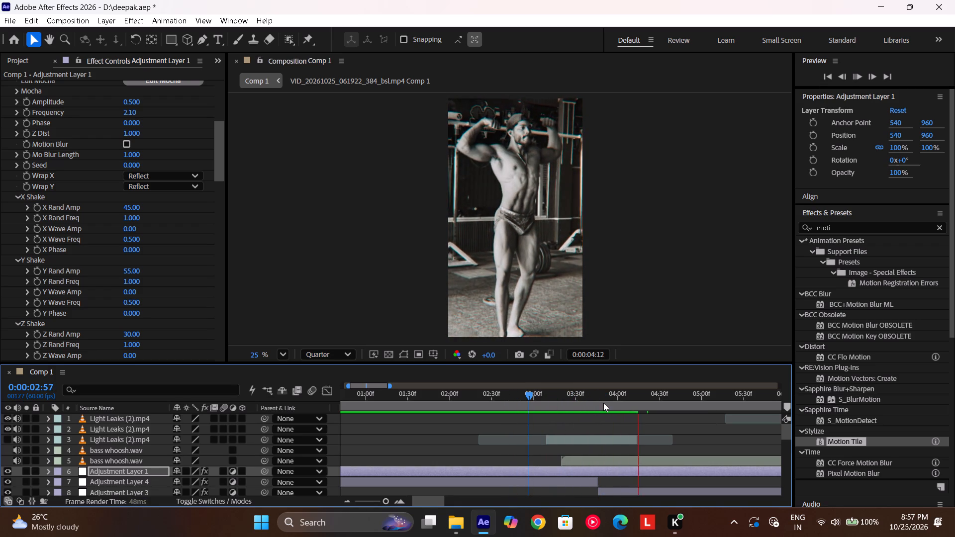
drag(603, 403, 470, 431)
key(space)
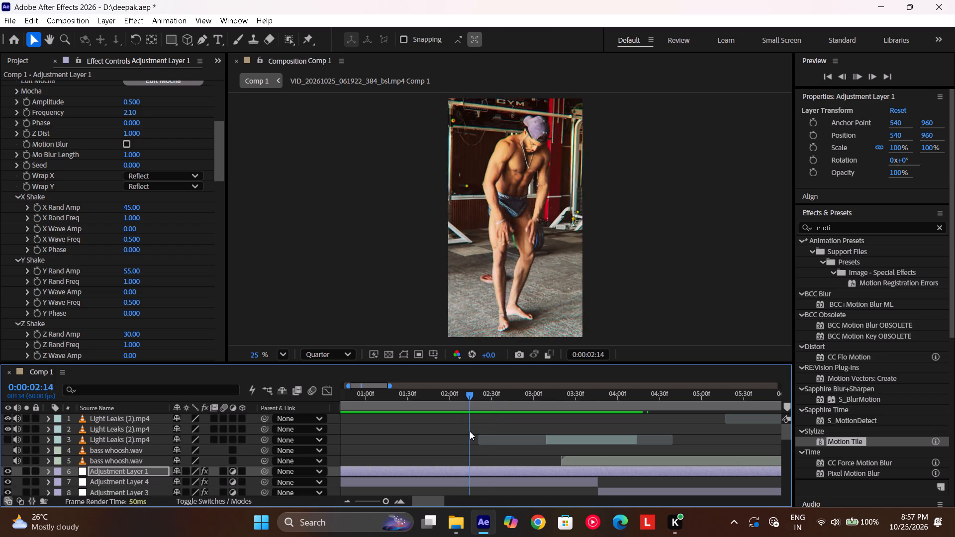
scroll(649, 433, left, 1)
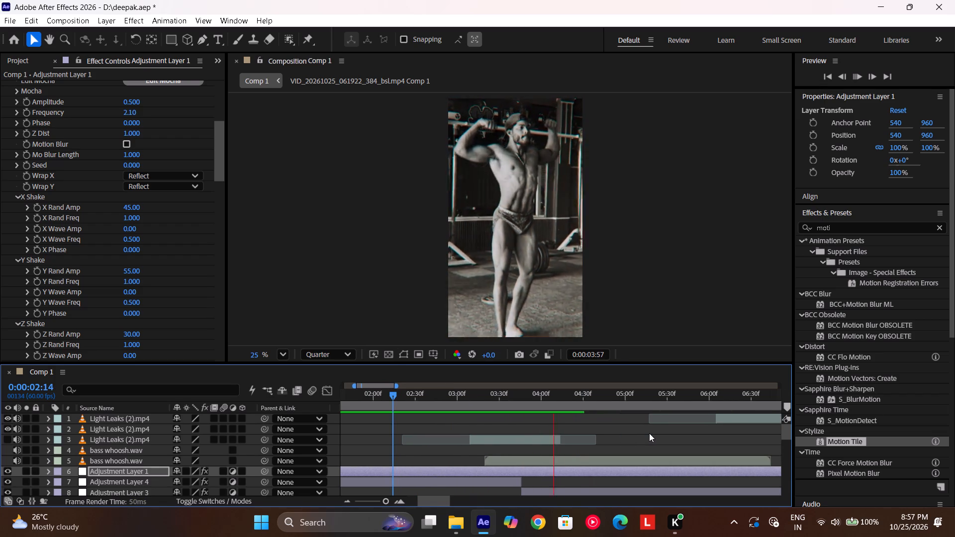
drag(606, 403, 483, 421)
key(space)
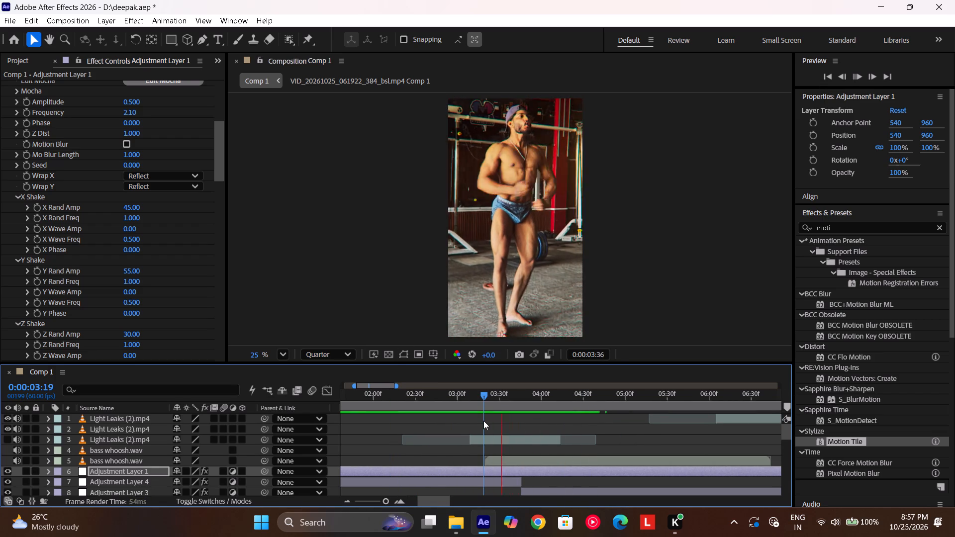
scroll(584, 419, left, 1)
drag(638, 398, 349, 427)
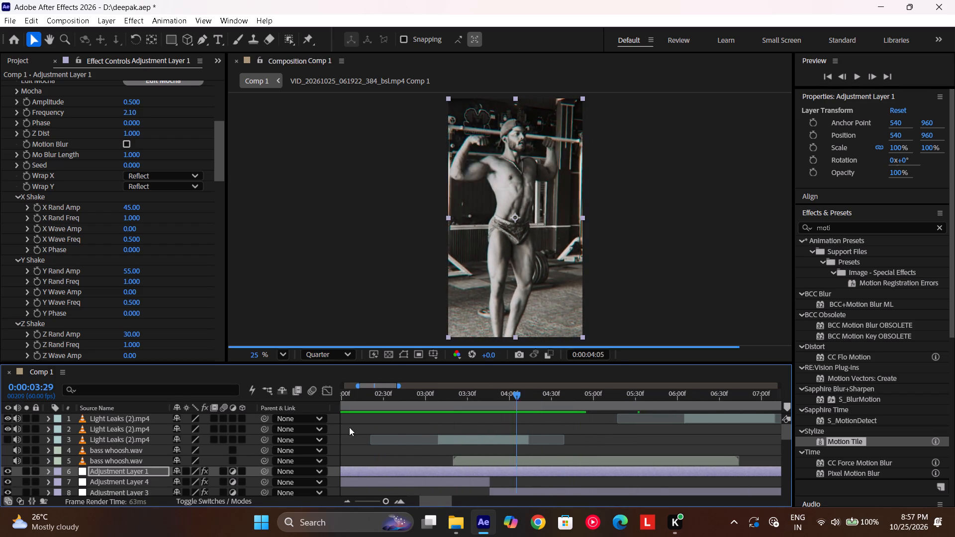
Play Comp 1 through from the start to review the shake across both the colour and black-and-white sections.
drag(349, 427, 248, 457)
key(space)
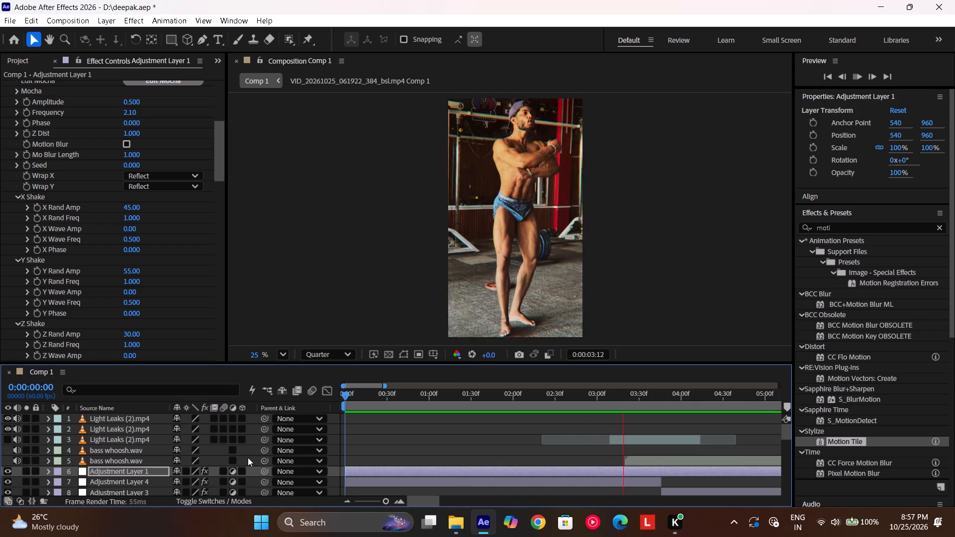
scroll(560, 447, left, 2)
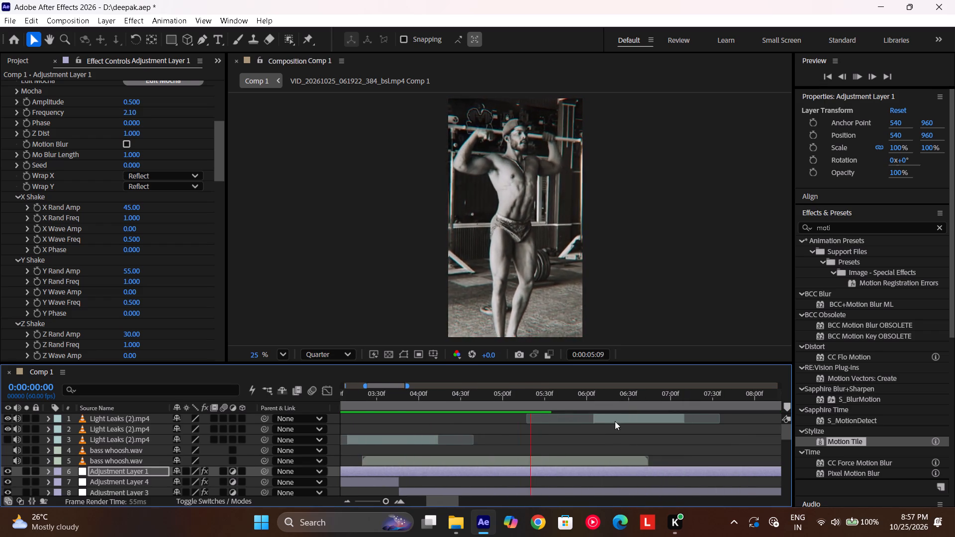
drag(623, 401, 171, 521)
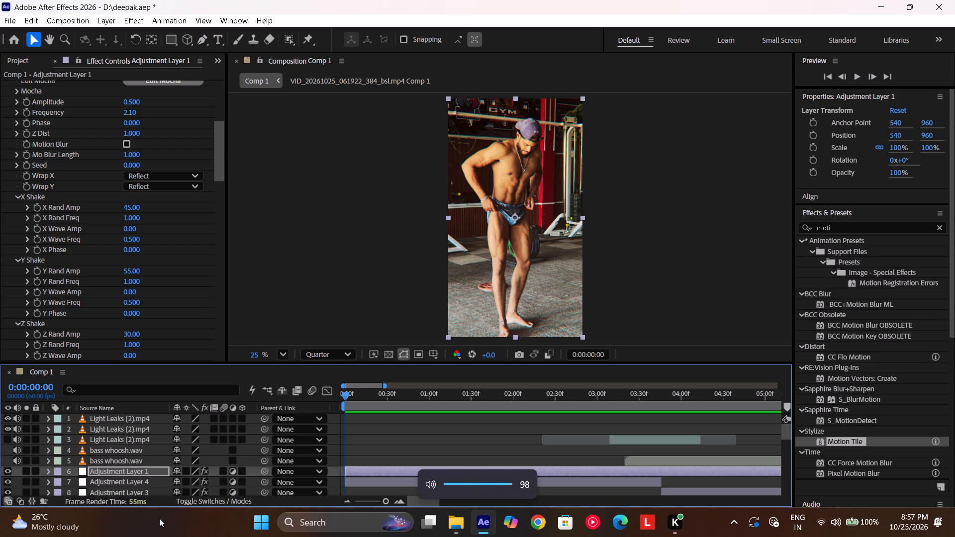
key(space)
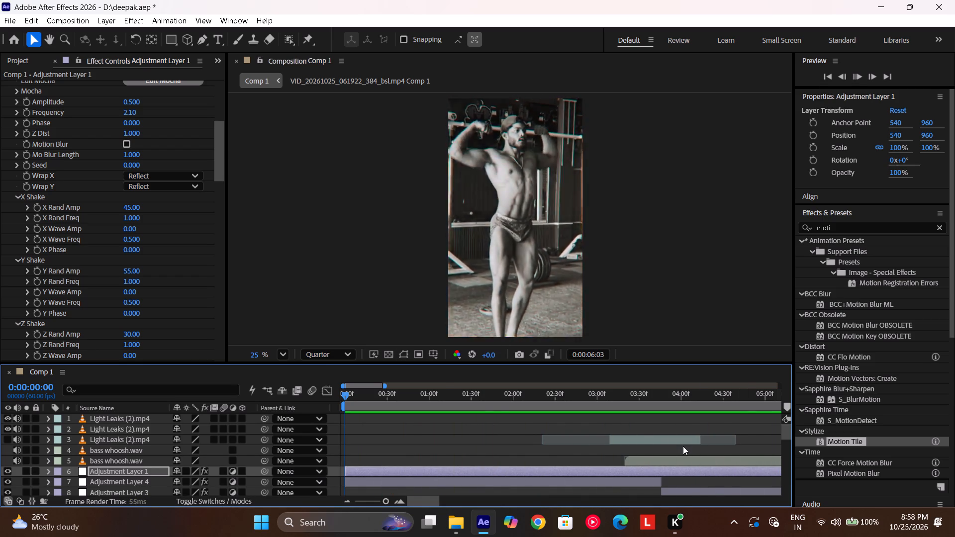
Scrub back from about 5 seconds and play from 0:00:02:33 to review the shake through the black-and-white section.
scroll(683, 446, left, 2)
drag(650, 400, 445, 412)
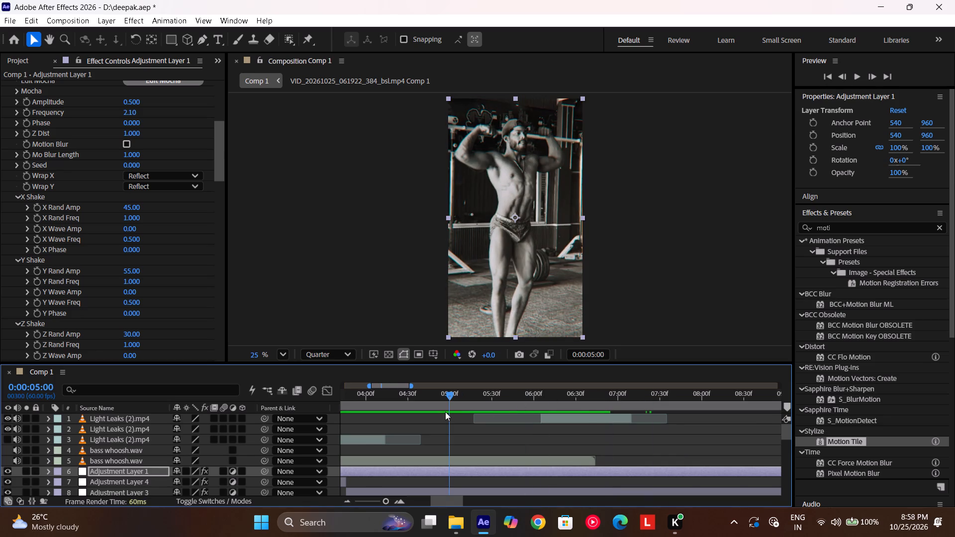
key(space)
key(space)
drag(559, 396, 328, 445)
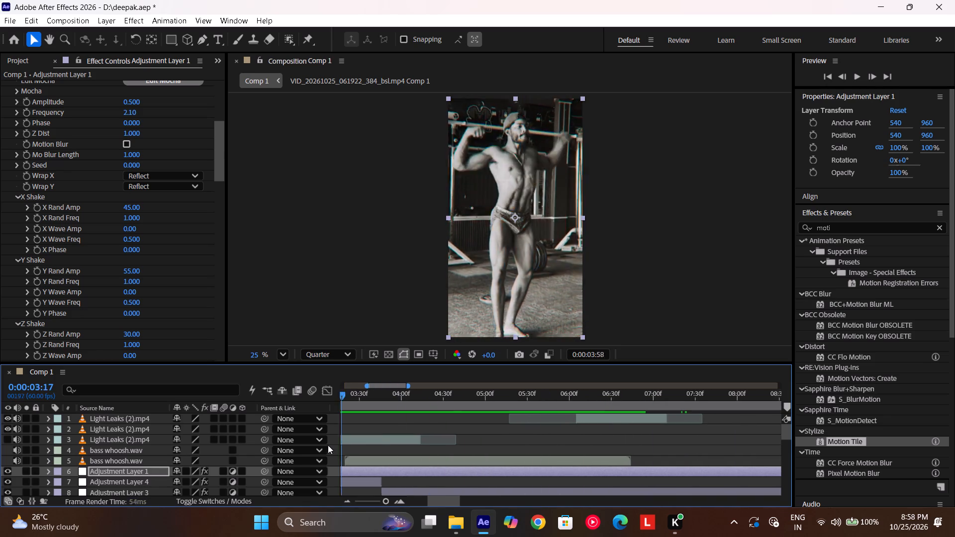
drag(328, 445, 327, 445)
key(space)
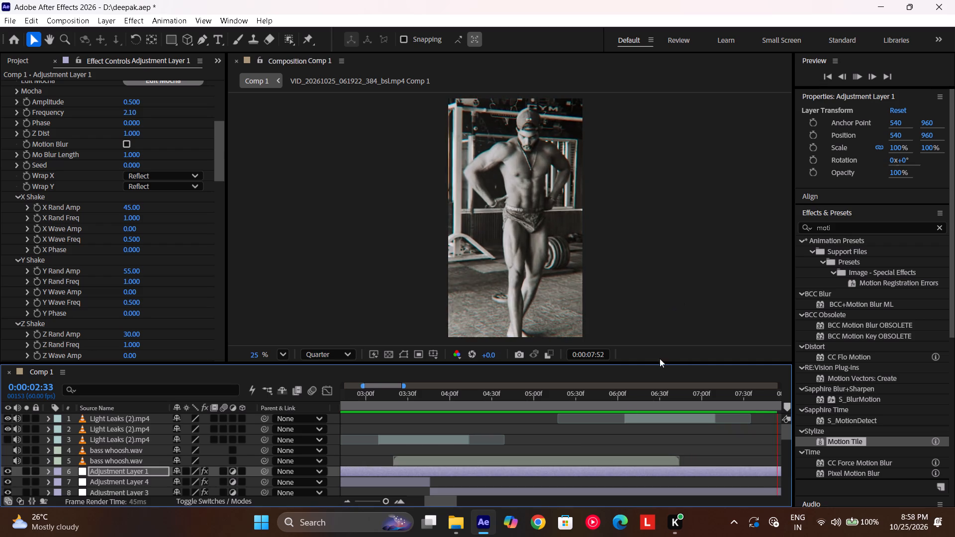
Scrub Comp 1 between about 3 and 4 seconds to inspect the change from colour to black and white.
scroll(577, 441, left, 2)
drag(584, 406, 319, 426)
scroll(430, 416, right, 2)
scroll(430, 416, up, 1)
scroll(430, 416, right, 1)
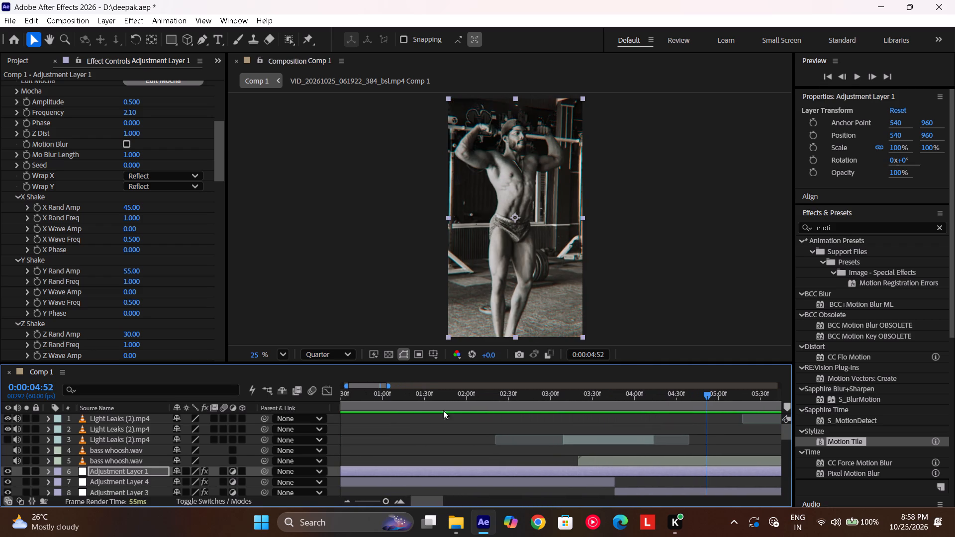
drag(558, 390, 550, 408)
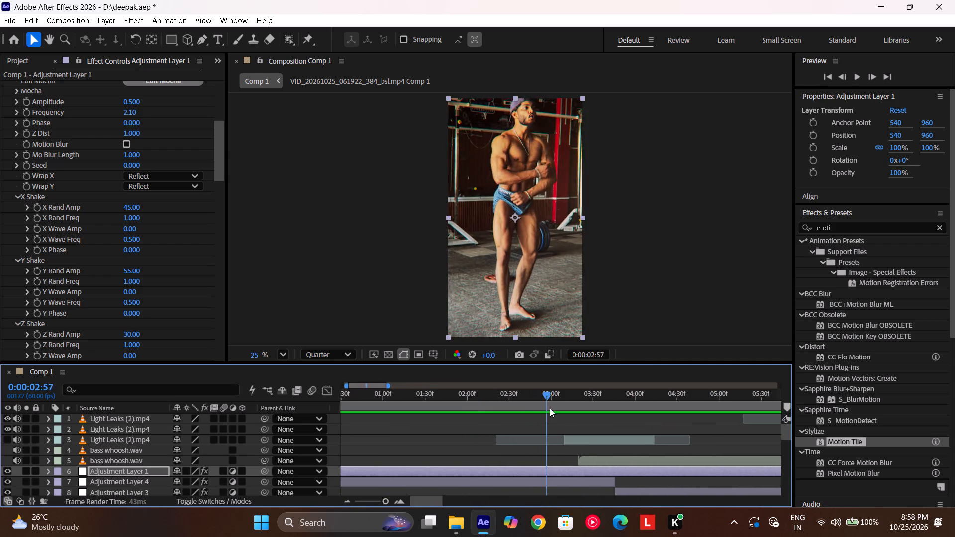
drag(550, 408, 646, 396)
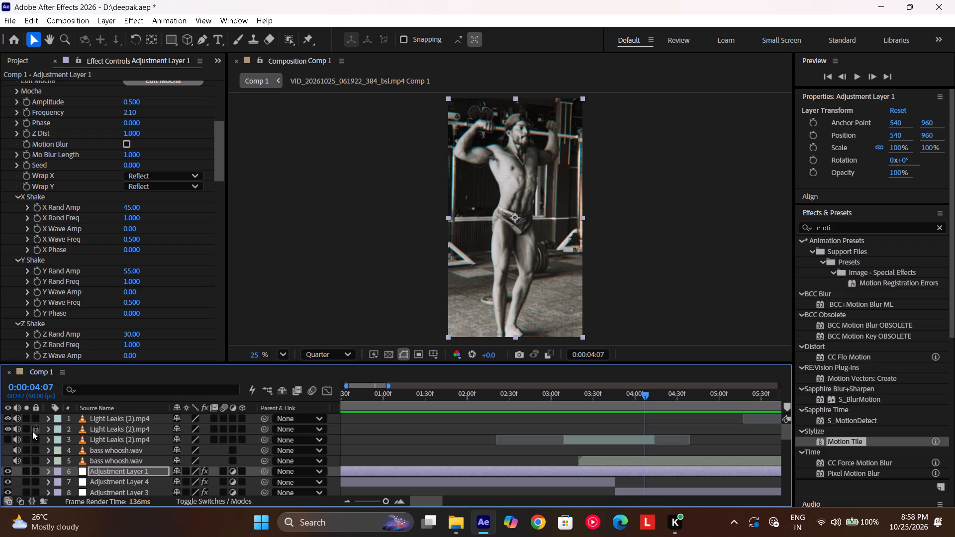
Turn the visibility of the third layer, Light Leaks (2).mp4, back on in Comp 1.
click(6, 441)
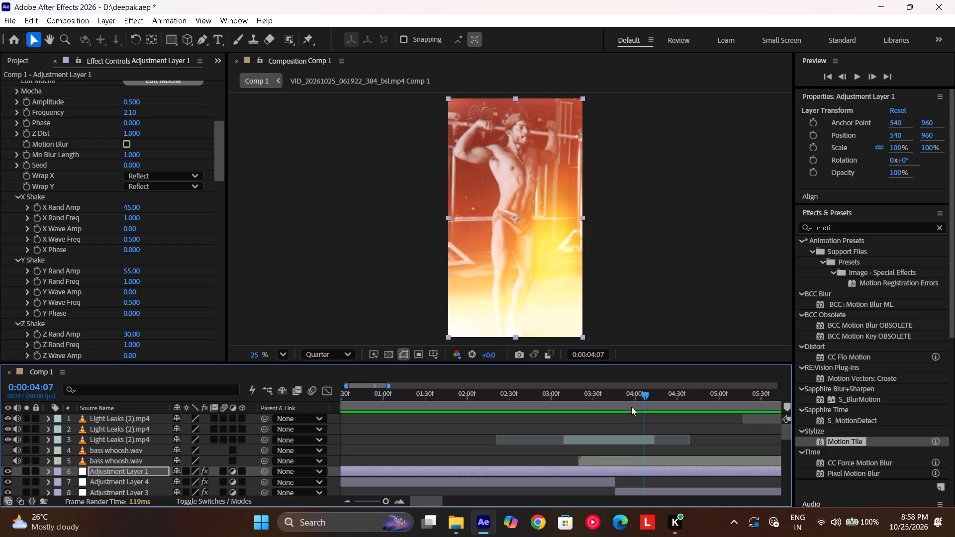
Scrub and play Comp 1 between about 2 and 4 seconds to examine the light leak over the change to black and white.
drag(625, 400, 493, 428)
key(space)
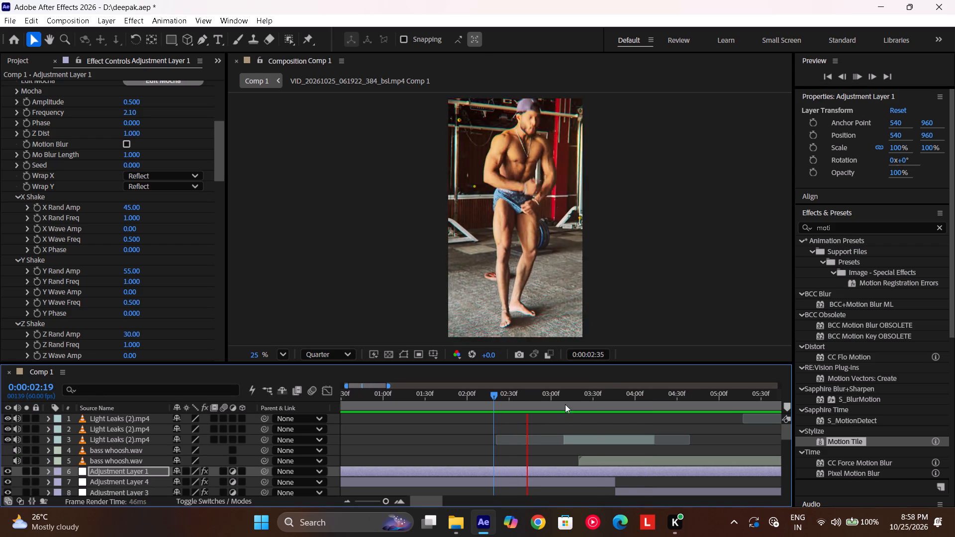
drag(579, 400, 515, 410)
key(space)
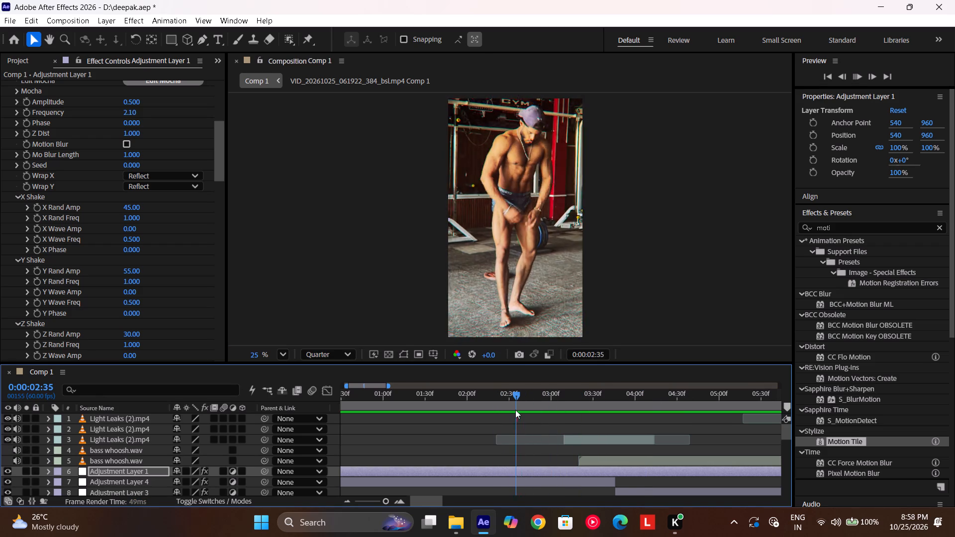
drag(585, 400, 547, 409)
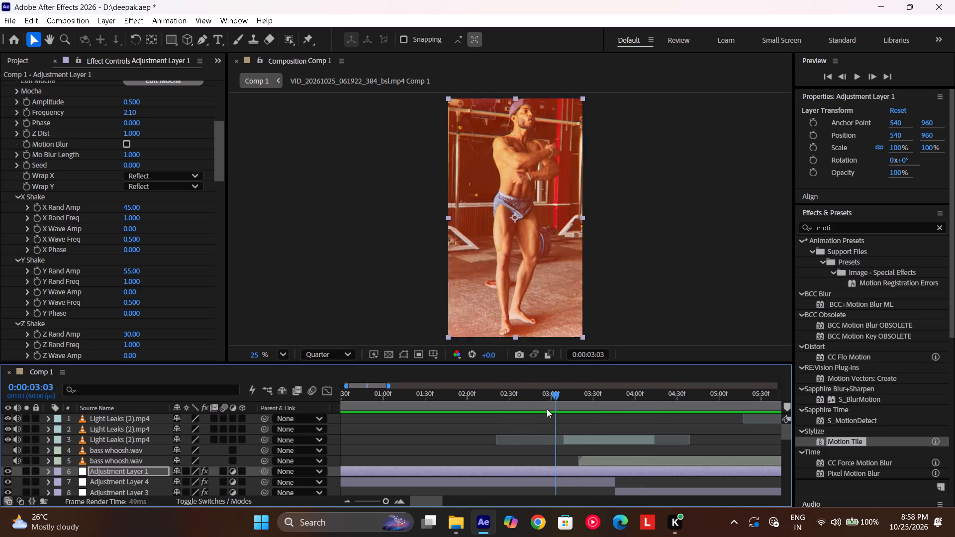
drag(547, 409, 595, 407)
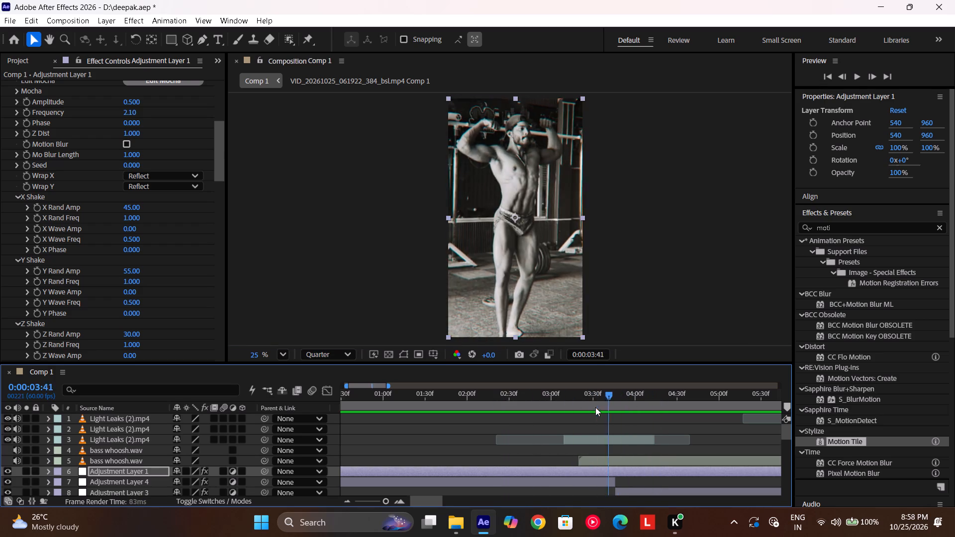
drag(595, 407, 592, 408)
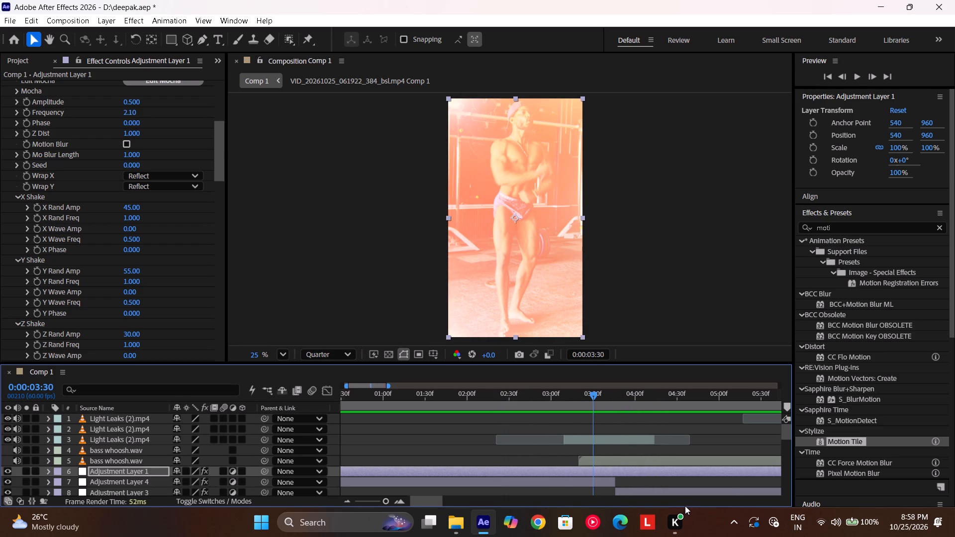
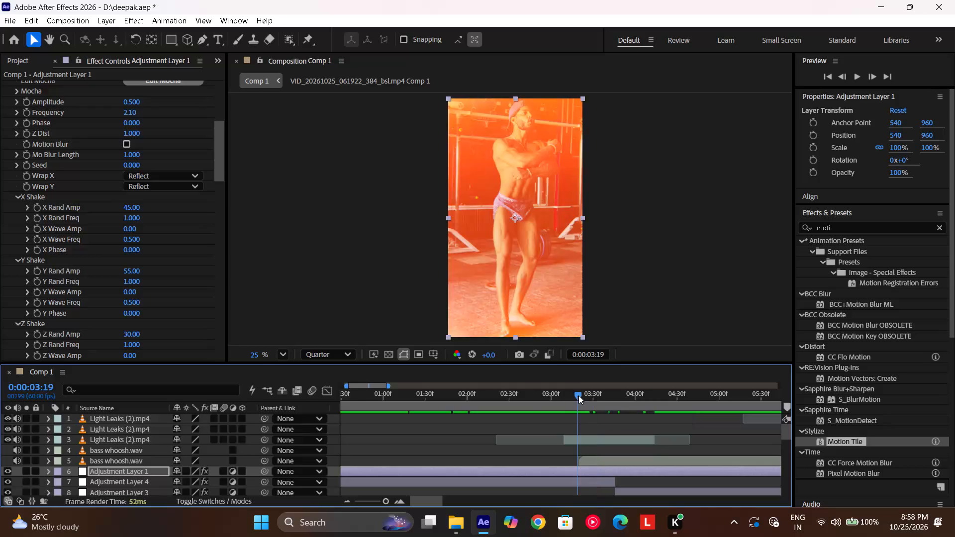
Play Comp 1 repeatedly from about 1 to 5 seconds to review the shake and light leaks through the black-and-white section.
key(space)
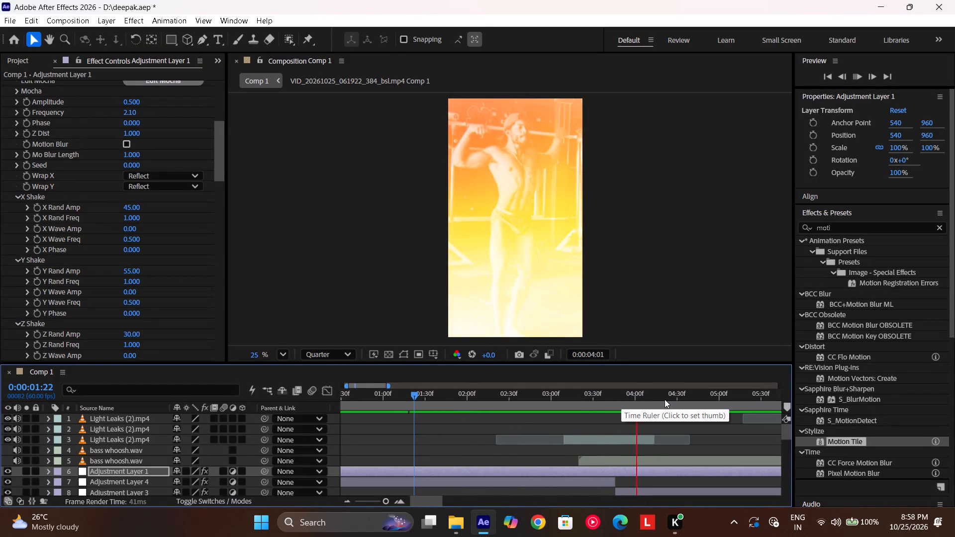
drag(665, 399, 454, 438)
key(space)
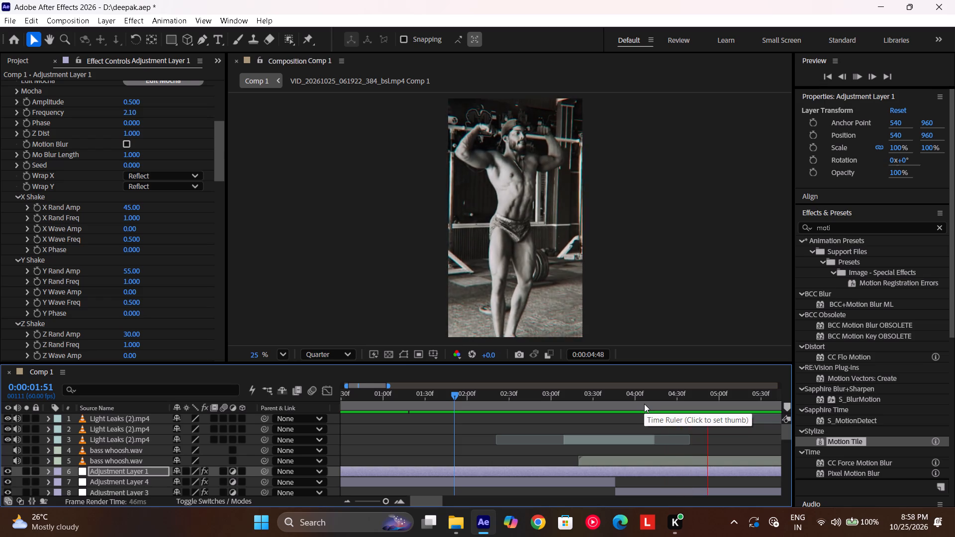
drag(644, 404, 467, 425)
key(space)
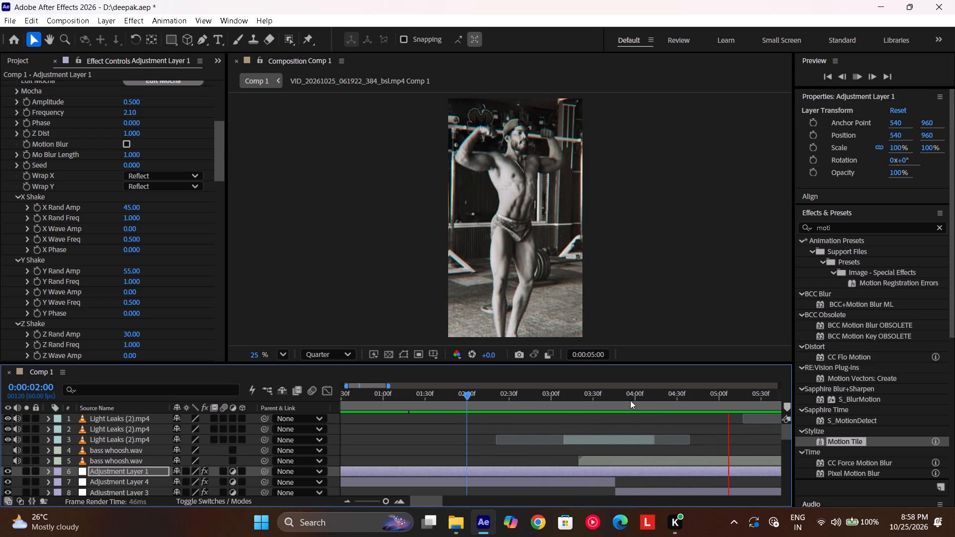
scroll(630, 400, left, 1)
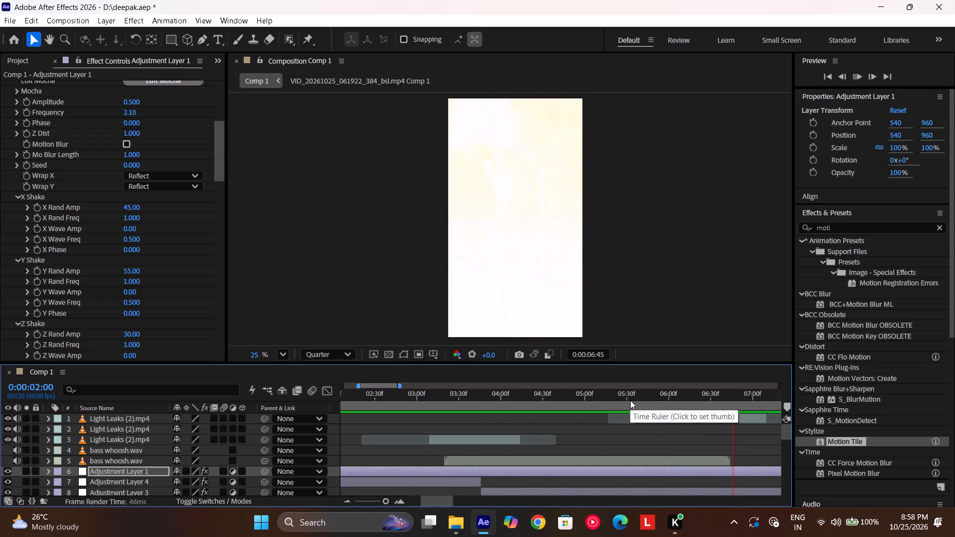
drag(630, 400, 558, 411)
key(space)
scroll(558, 411, left, 1)
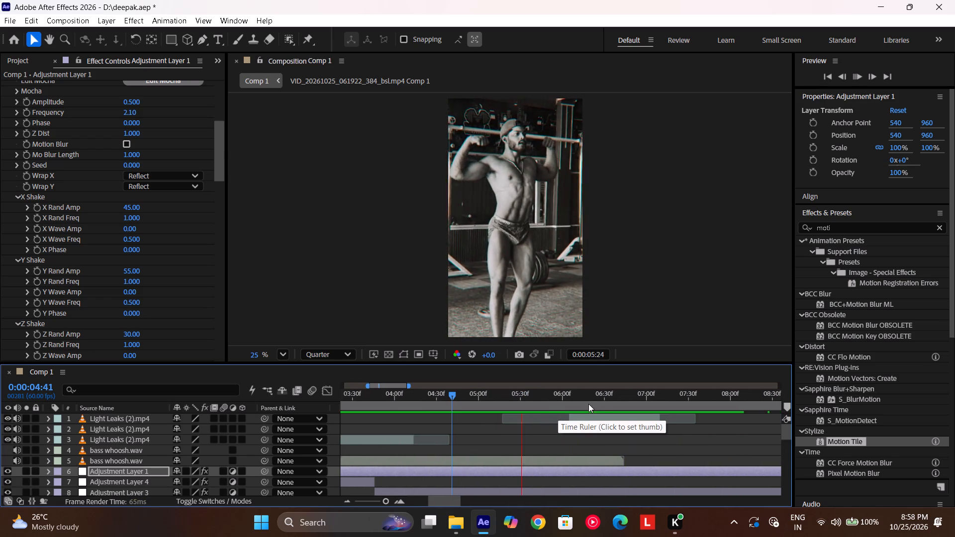
scroll(600, 403, left, 1)
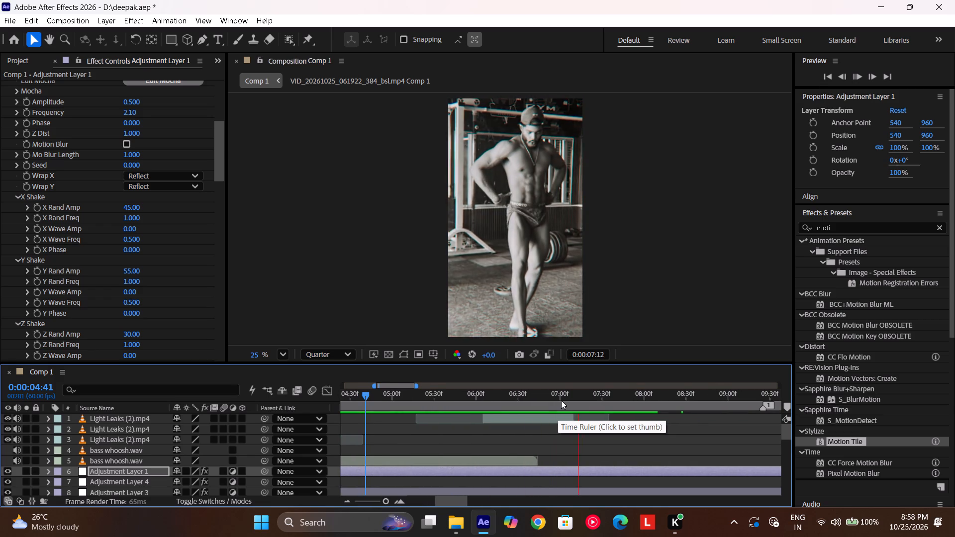
drag(561, 400, 539, 401)
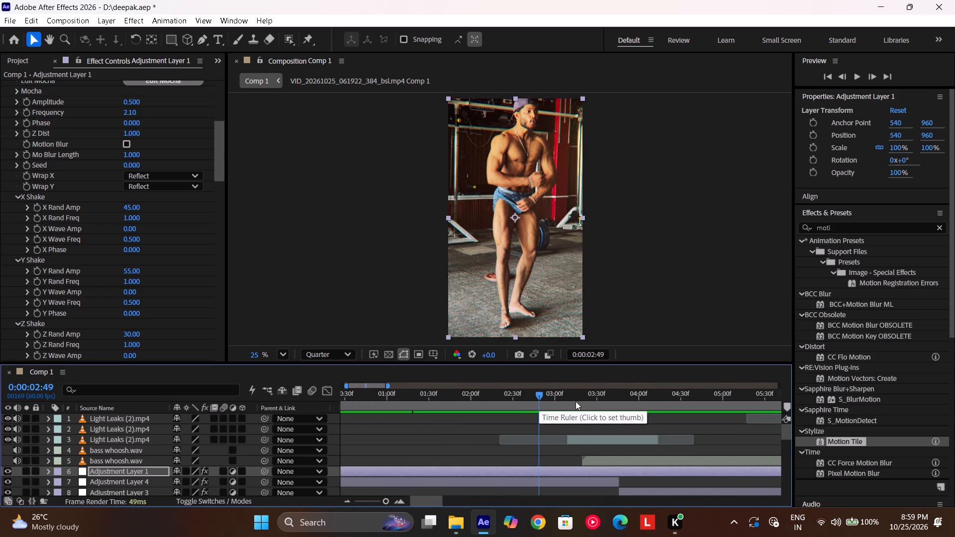
Play Comp 1 from 0:00:00:00 to review the whole edit, and return the playhead to the start.
drag(540, 399, 141, 476)
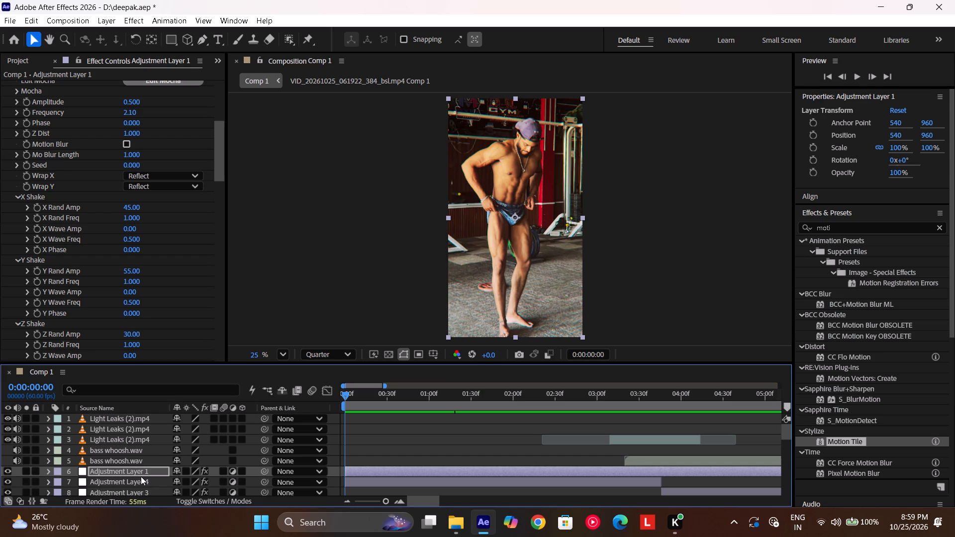
key(space)
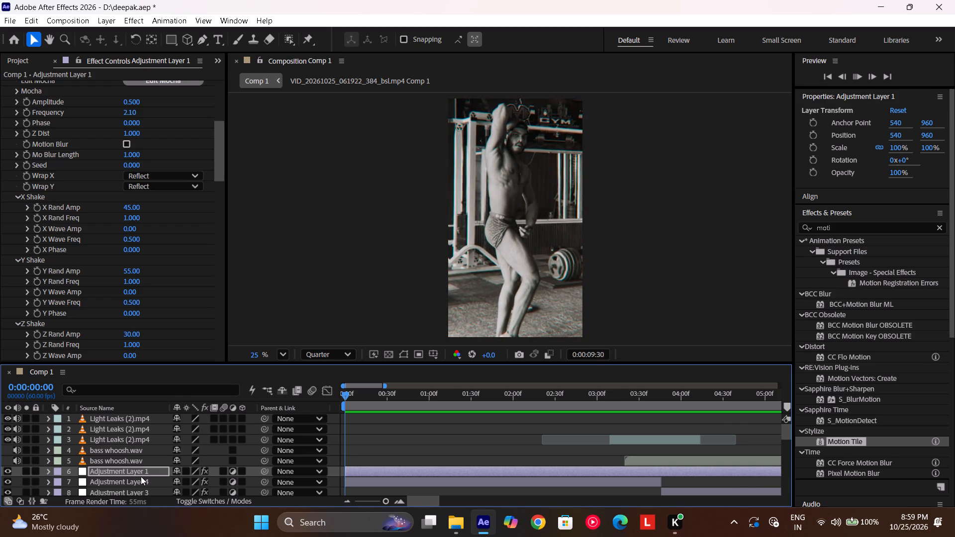
drag(382, 399, 280, 402)
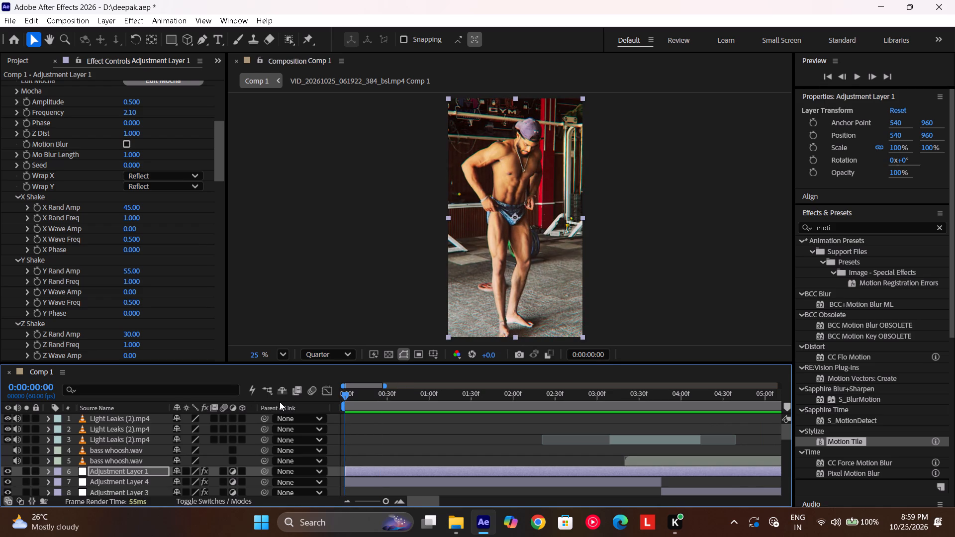
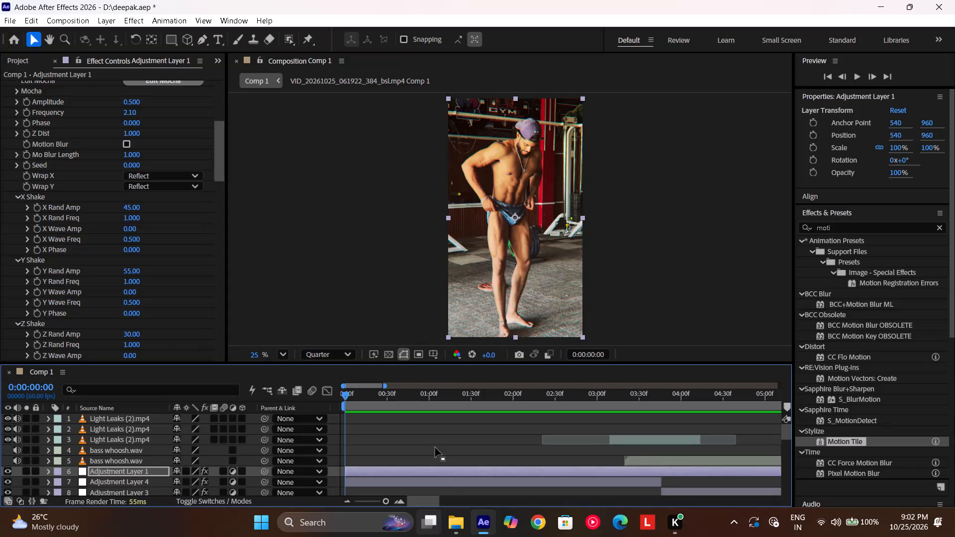
Play Comp 1 from 0:00:00:00 to review the shake, light leaks and black-and-white section through about 9 seconds.
drag(425, 405, 540, 406)
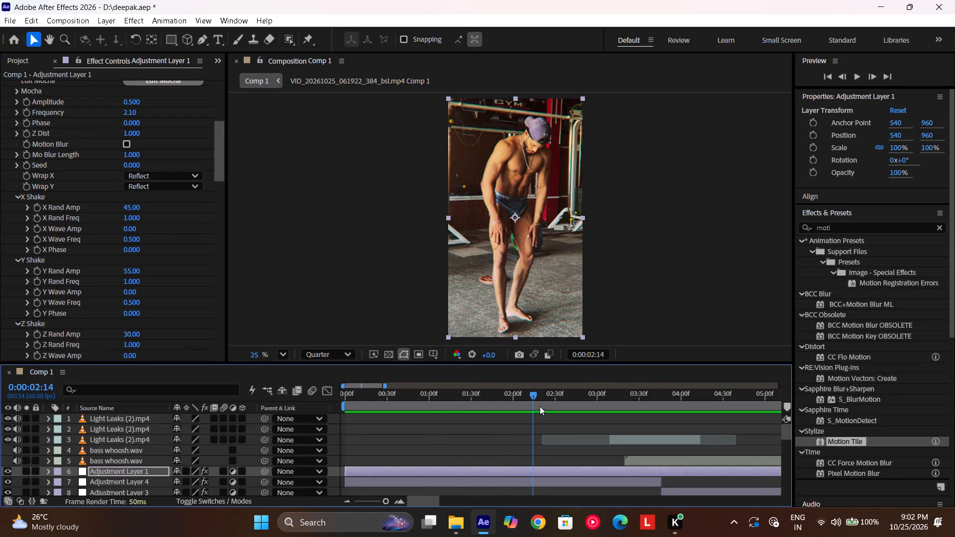
drag(540, 406, 58, 421)
key(space)
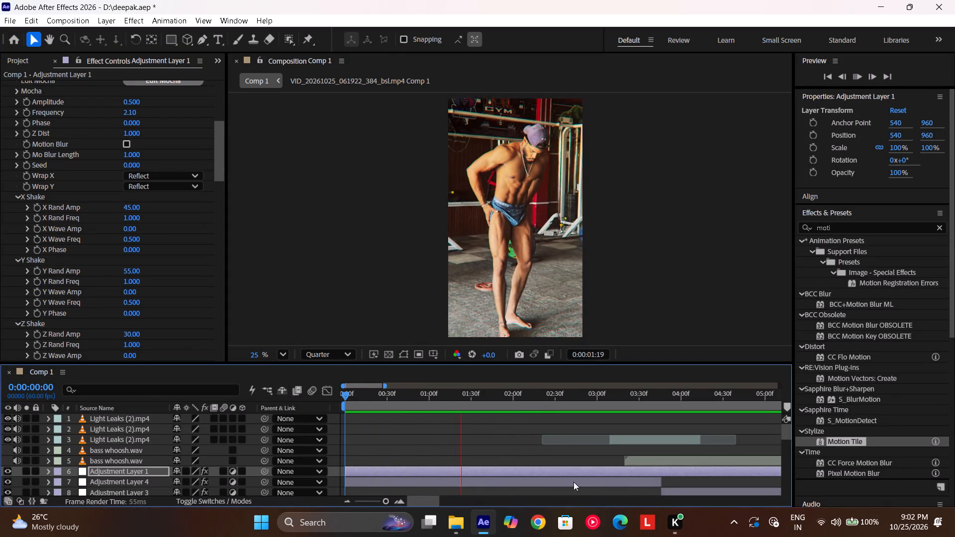
scroll(489, 448, left, 2)
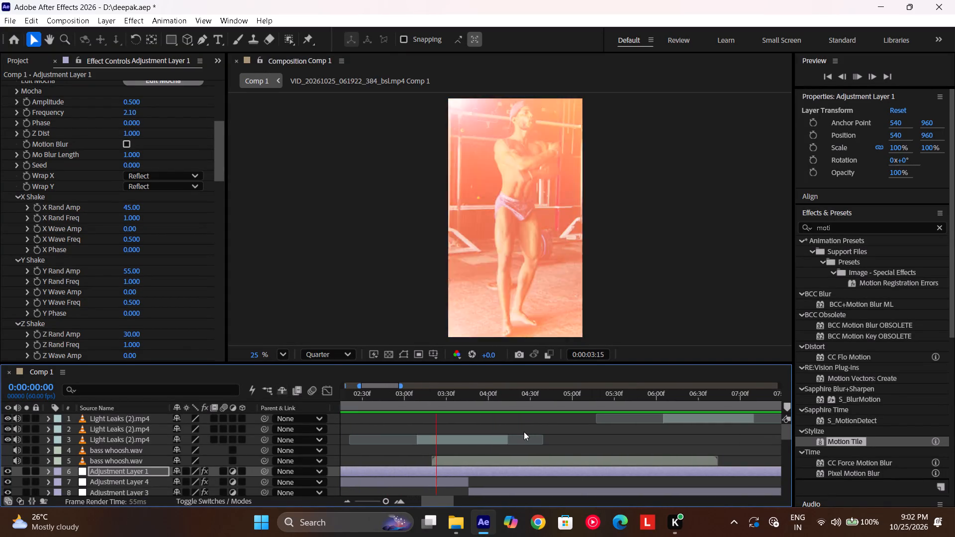
scroll(524, 432, left, 2)
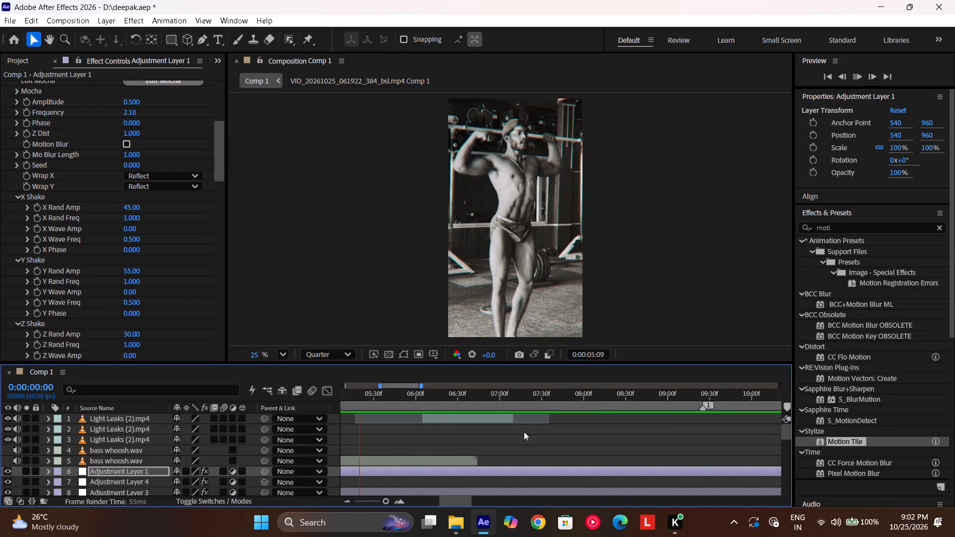
scroll(524, 432, left, 2)
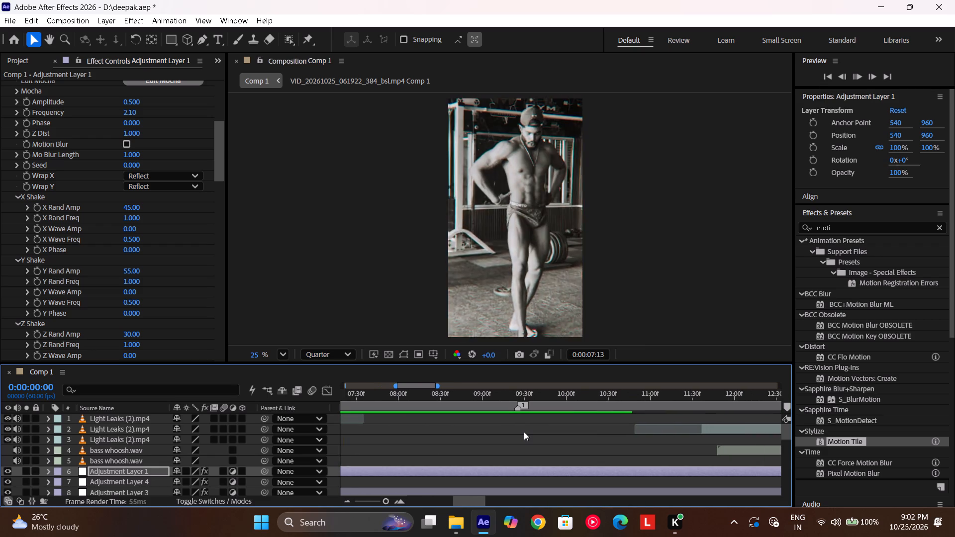
scroll(563, 436, left, 1)
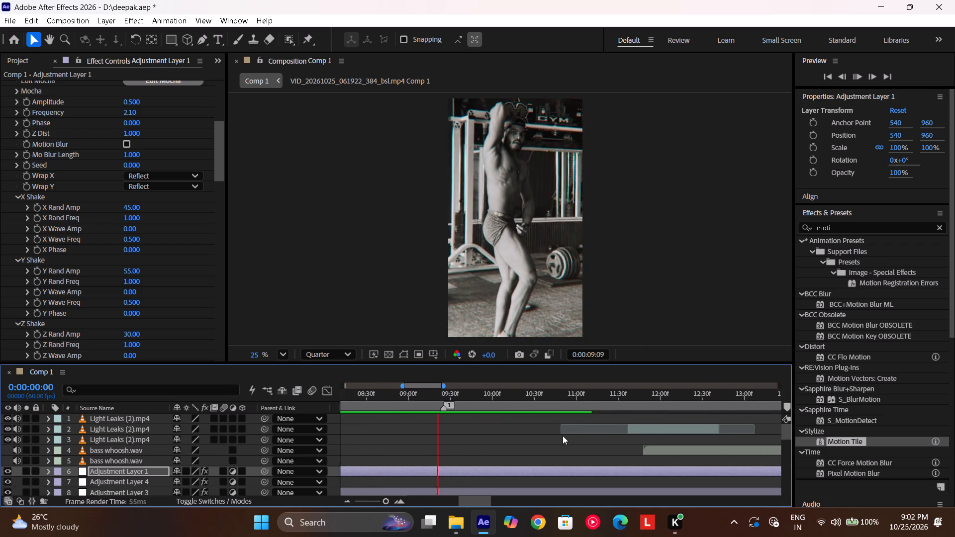
Play Comp 1 from 0:00:10:00 to review the black-and-white mirror clip leading up to the next light leak.
scroll(563, 436, left, 1)
drag(542, 397, 427, 430)
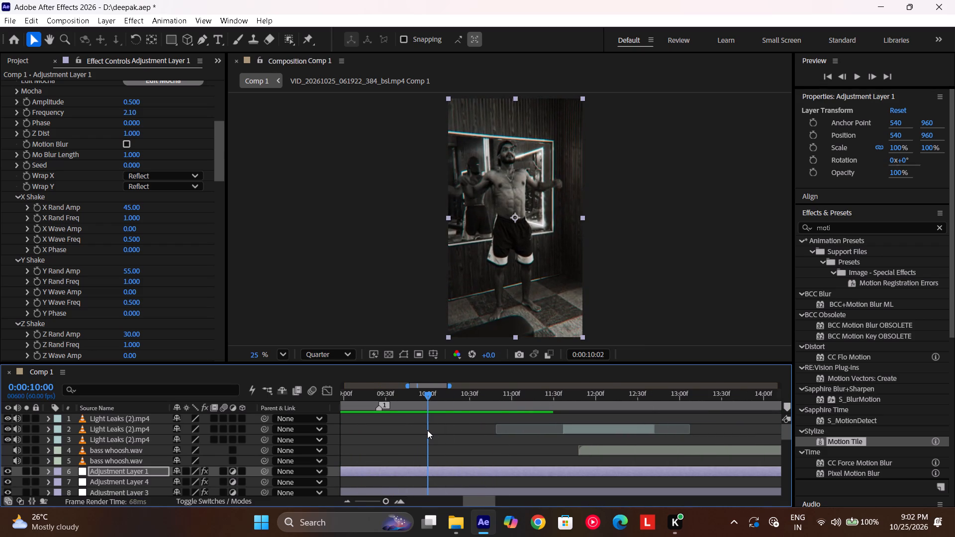
key(space)
double_click(514, 405)
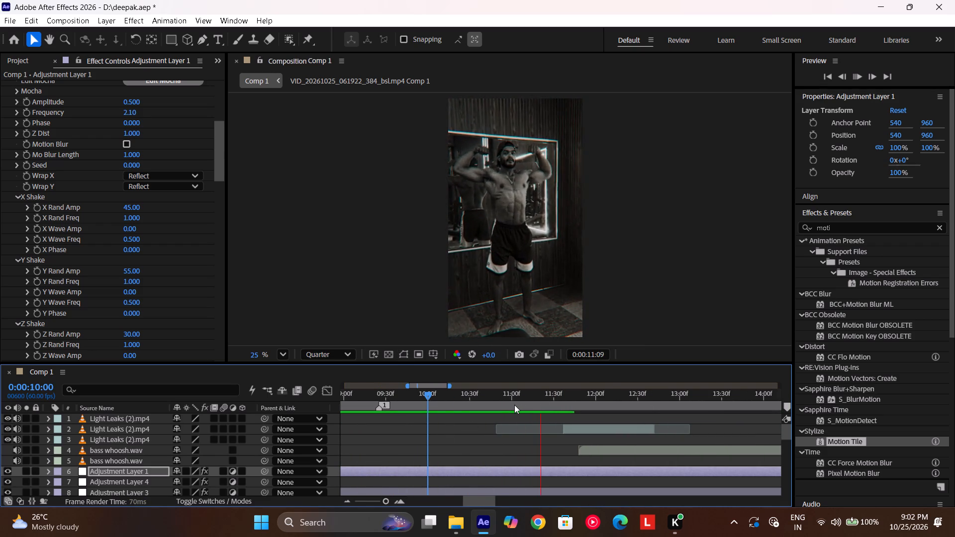
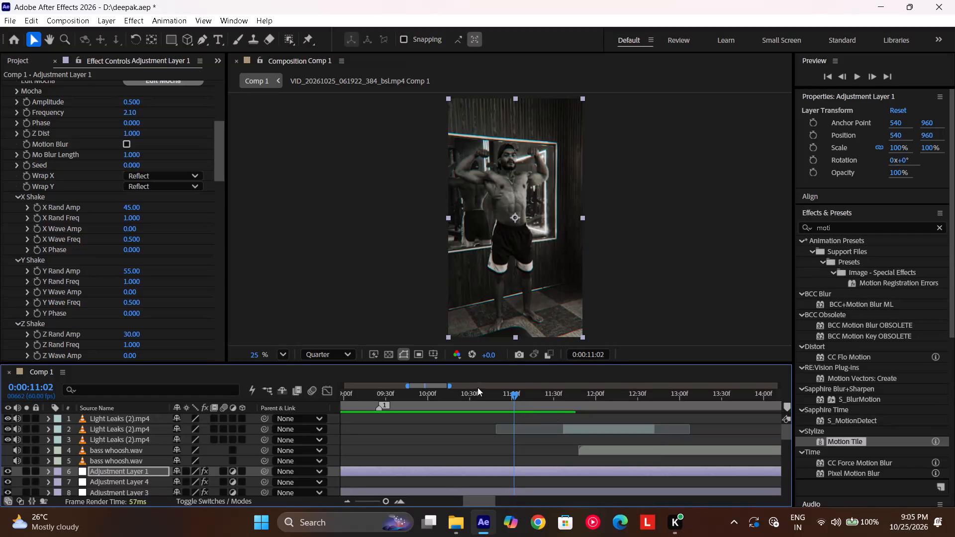
Play Comp 1 from 0:00:00:00 through about 12 seconds to review the edit, then park the playhead at 0:00:12:18 on the light leak.
drag(477, 387, 452, 396)
drag(452, 396, 131, 447)
key(space)
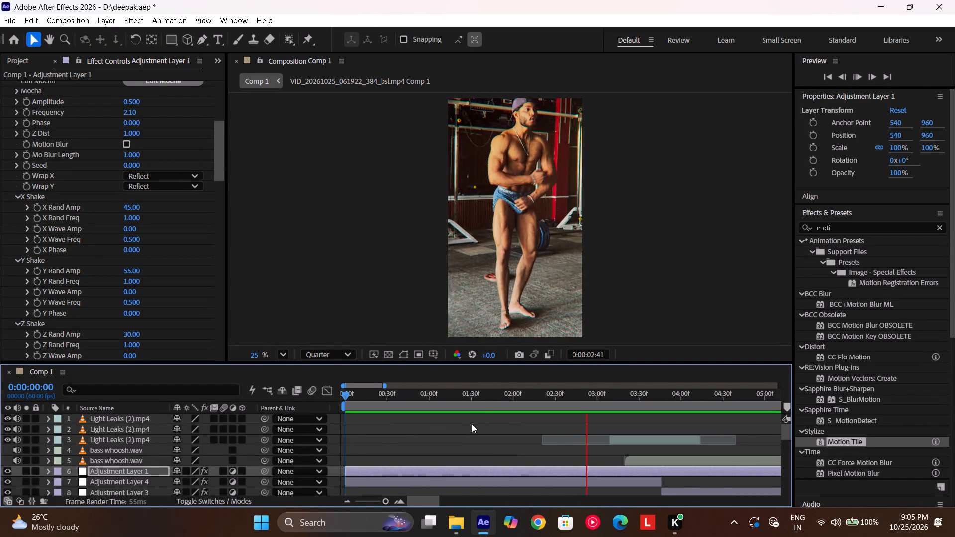
scroll(568, 425, left, 3)
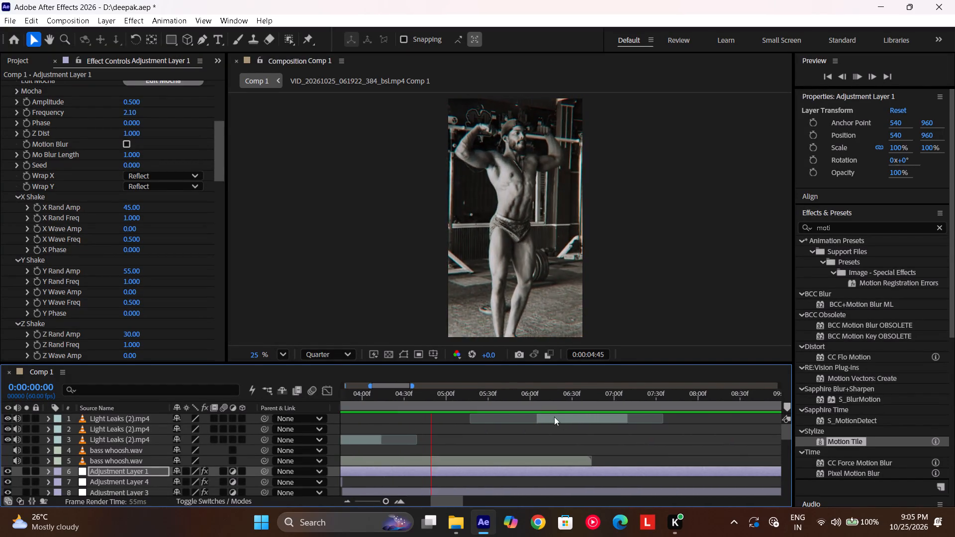
scroll(559, 406, left, 2)
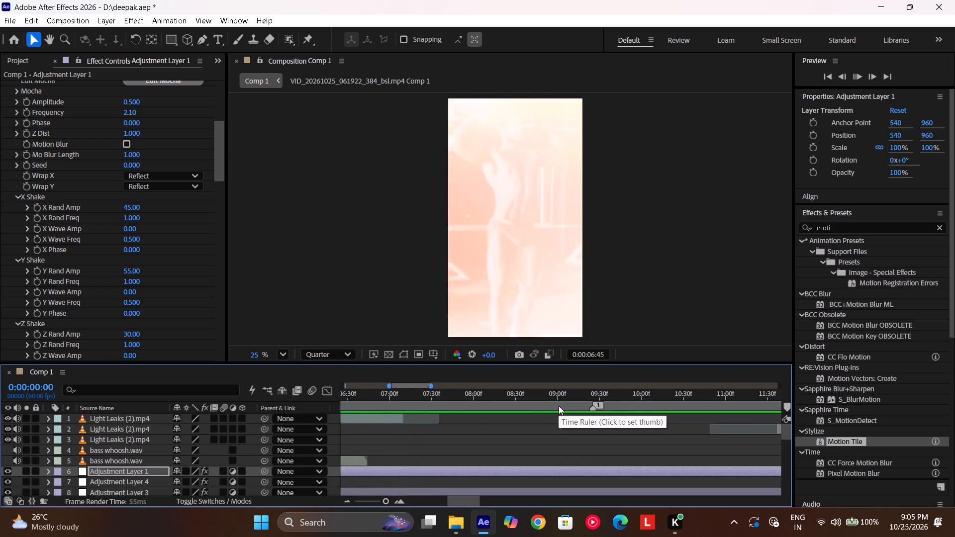
scroll(559, 406, left, 2)
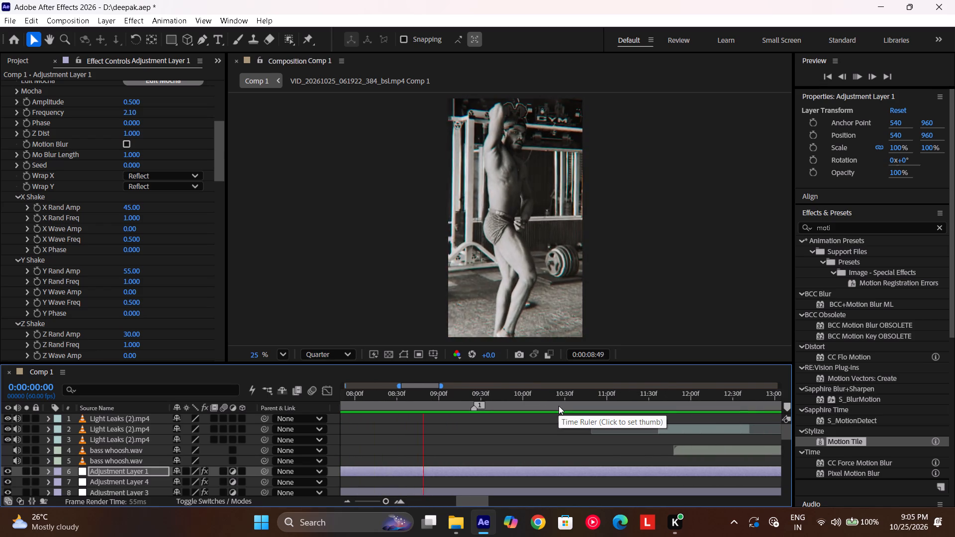
scroll(559, 406, left, 2)
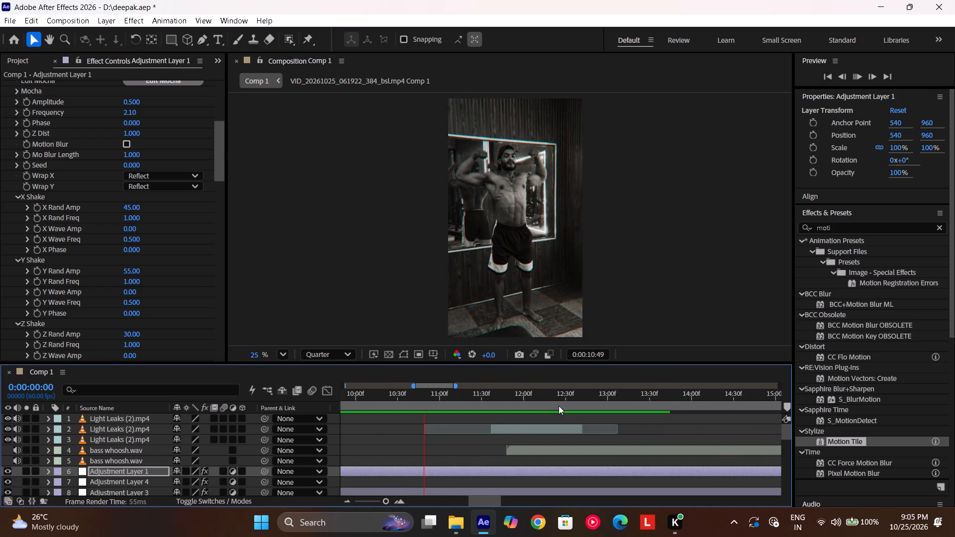
scroll(570, 405, left, 1)
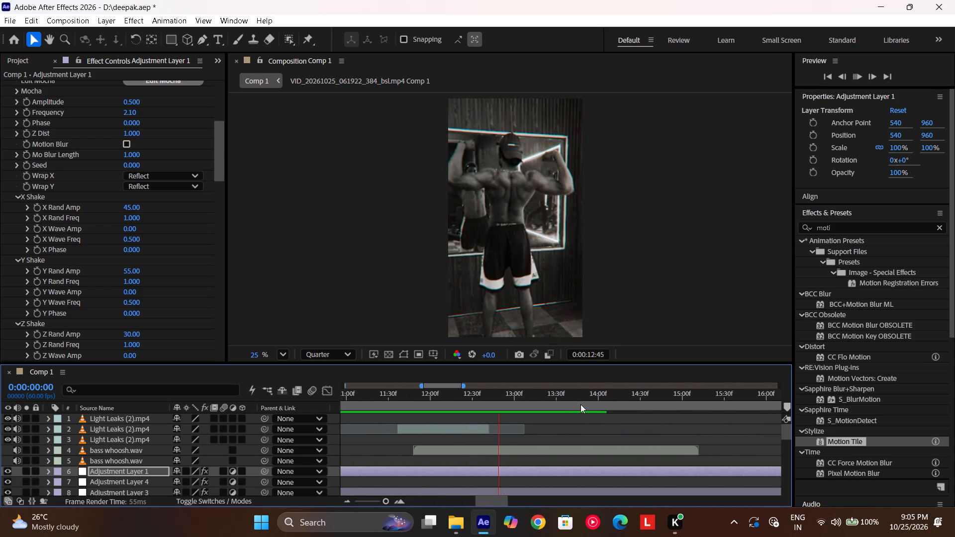
drag(581, 404, 455, 423)
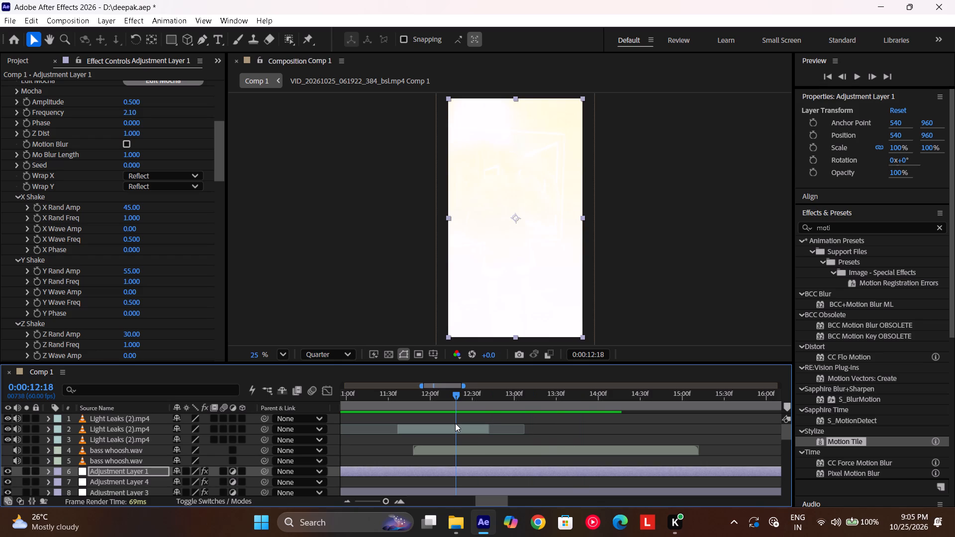
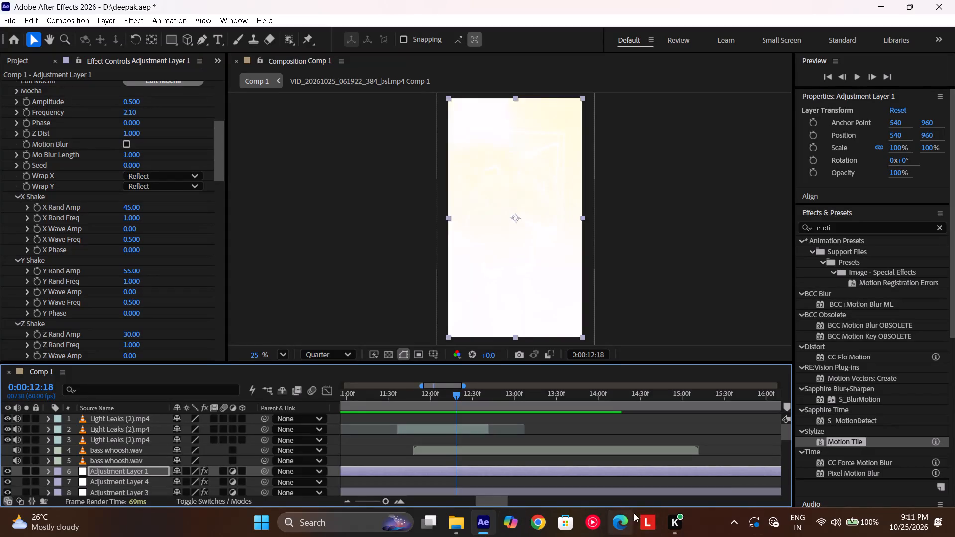
Switch to Microsoft Edge, open YouTube and search for "im better im stronger im smarter".
click(624, 523)
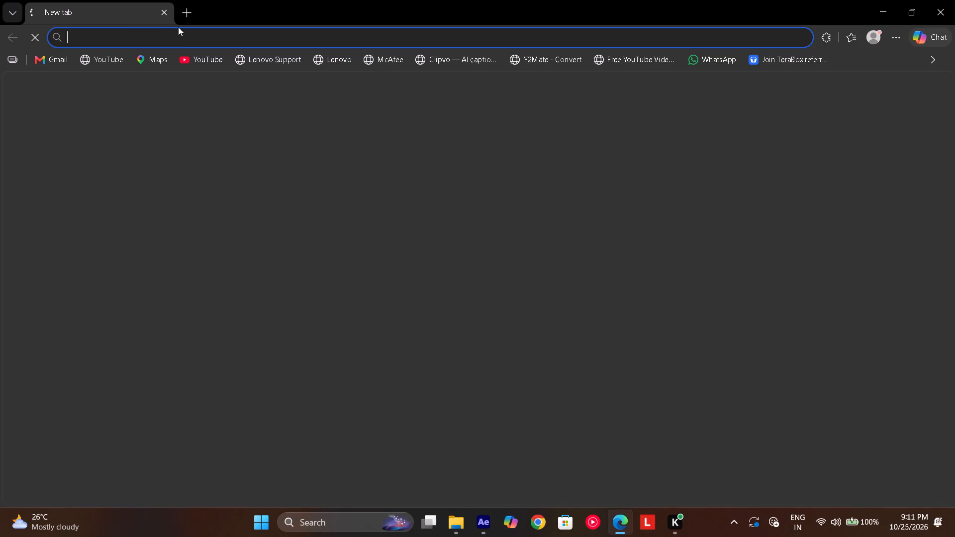
click(194, 65)
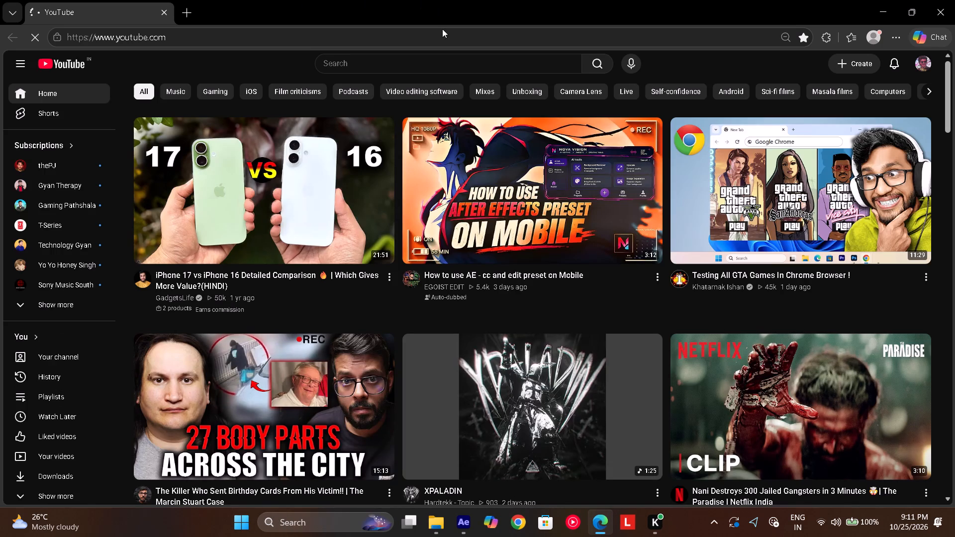
click(400, 60)
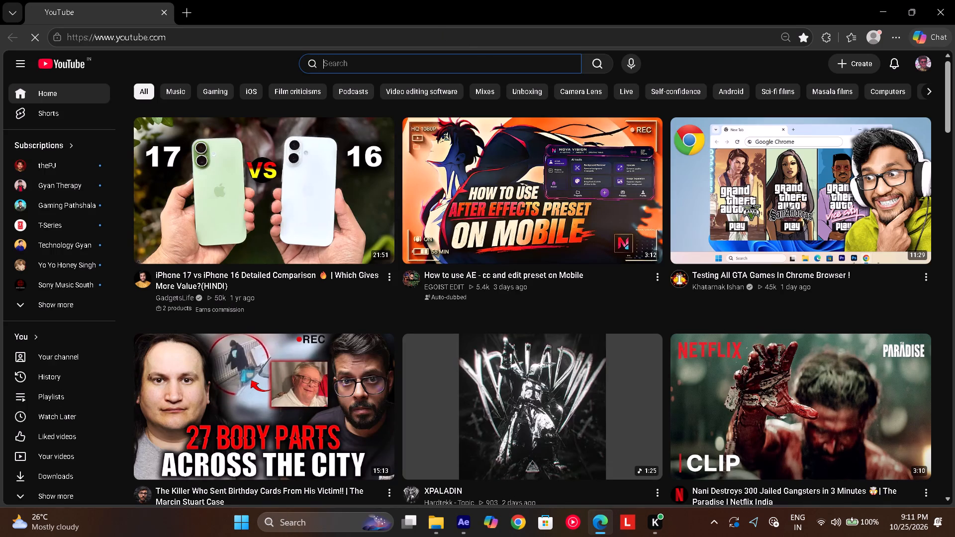
text(i)
key(space)
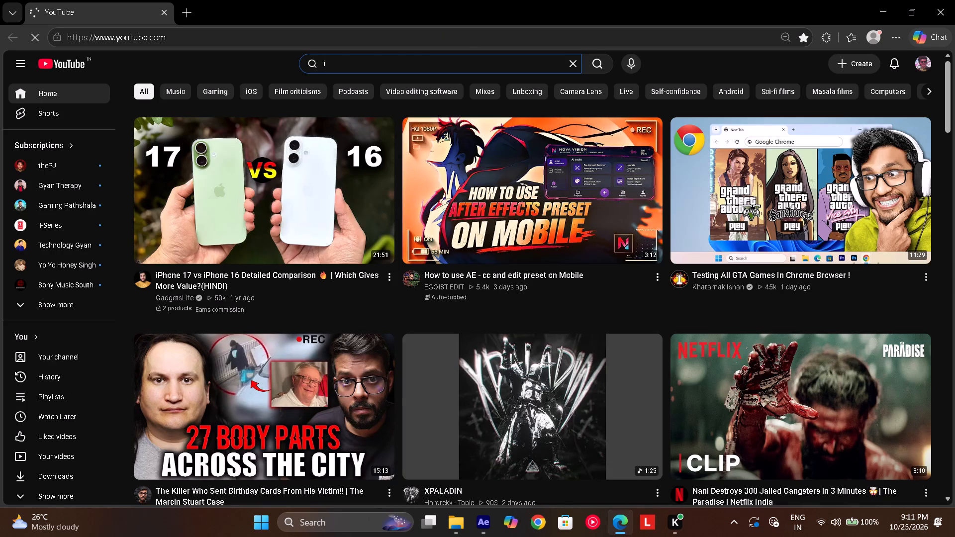
key(BackSpace)
key(BackSpace)
key(BackSpace)
key(BackSpace)
key(BackSpace)
key(BackSpace)
key(BackSpace)
key(BackSpace)
text(im bett)
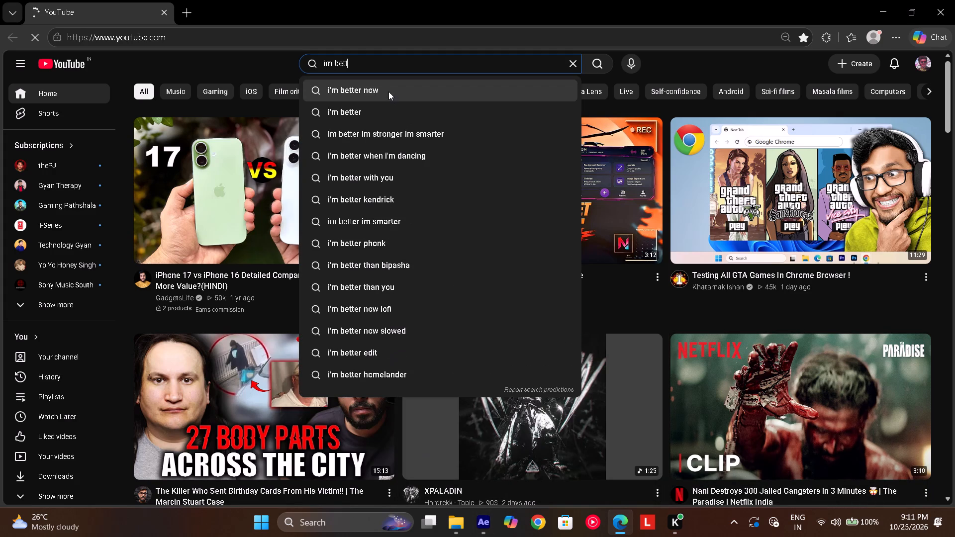
click(385, 134)
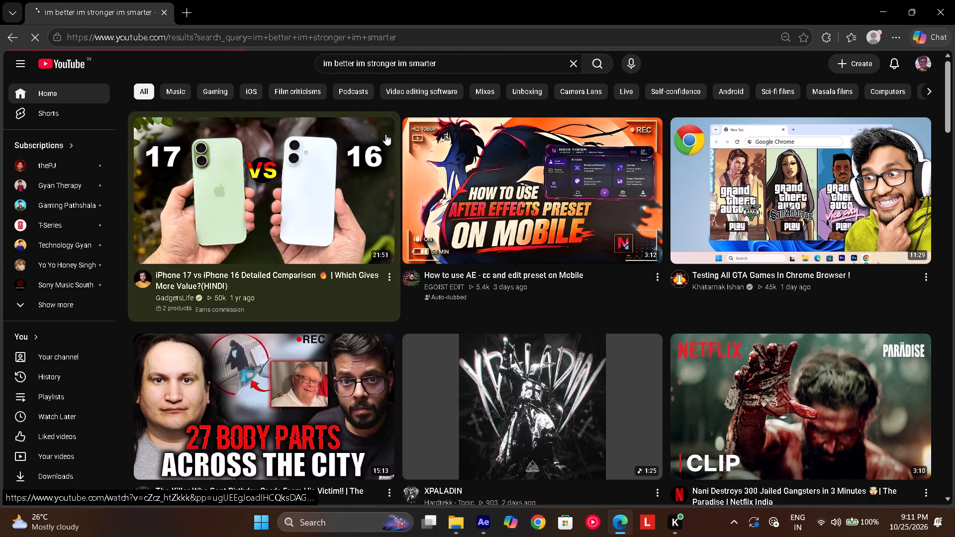
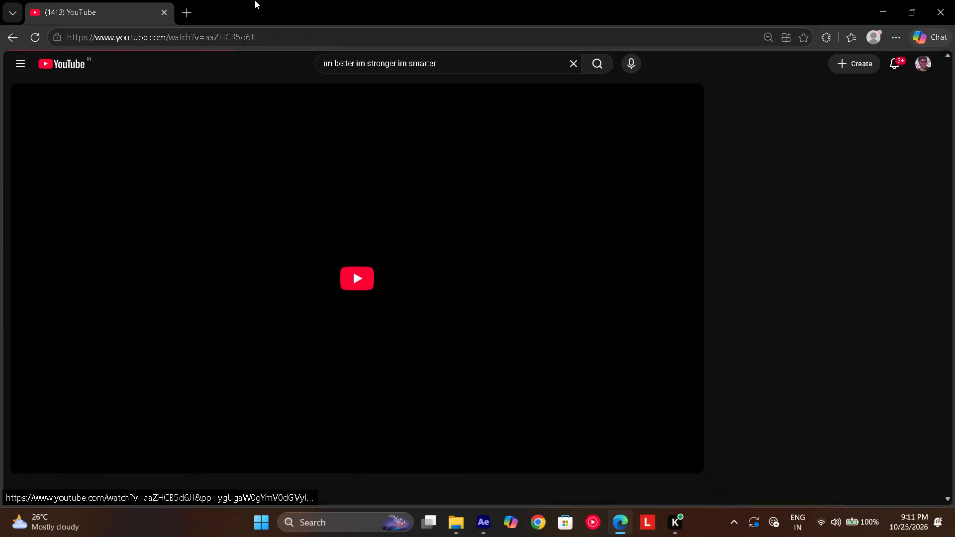
Copy the web address of the opened "I'm stronger, I'm smarter, I'm better... I AM BETTER!!!" video.
click(293, 37)
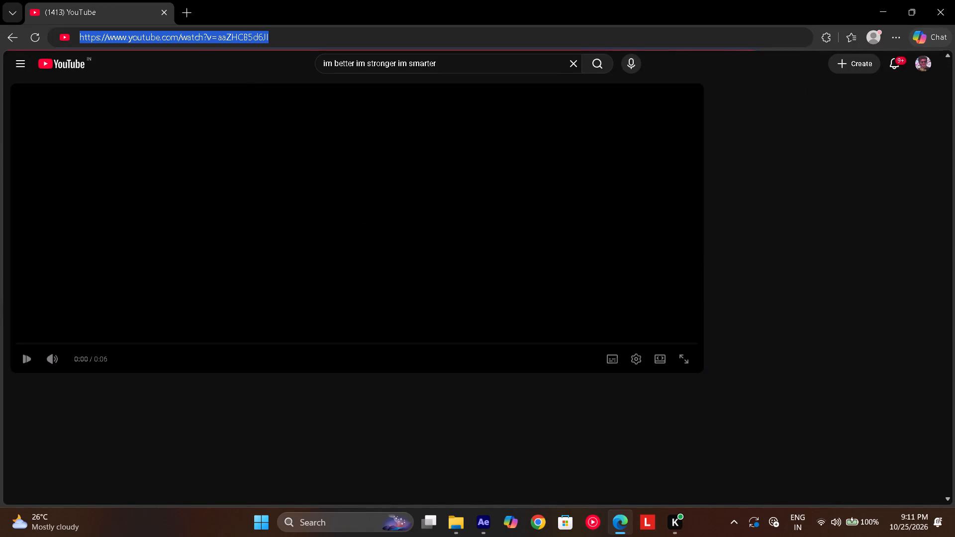
key(ctrl+c)
Search the web for "youtube video downloader mp3" in a new tab and close the YouTube video's tab.
click(189, 13)
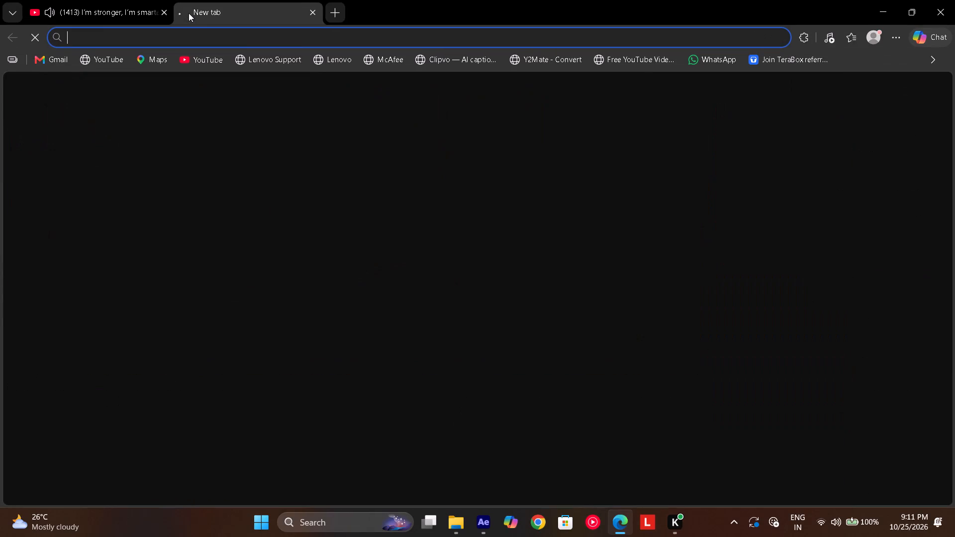
click(205, 35)
click(157, 86)
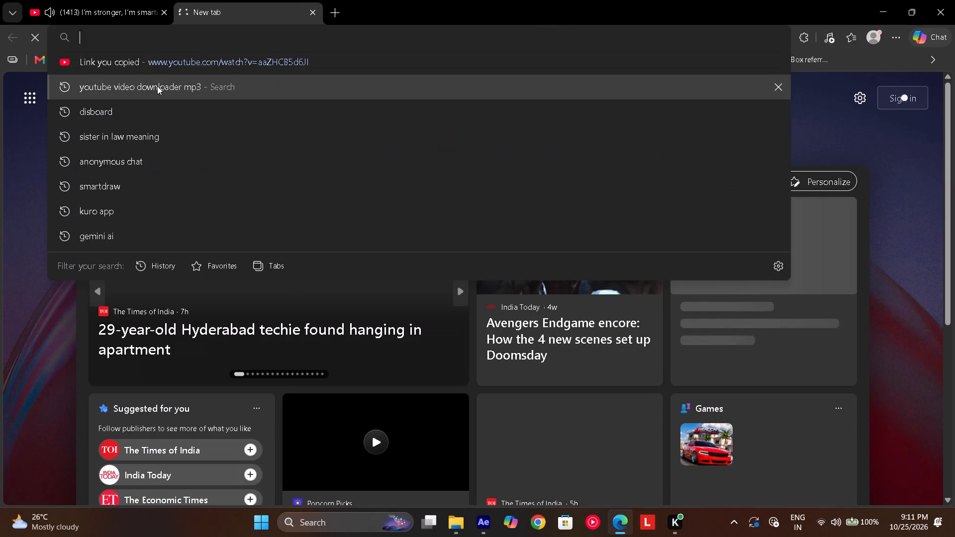
click(136, 0)
scroll(313, 172, up, 1)
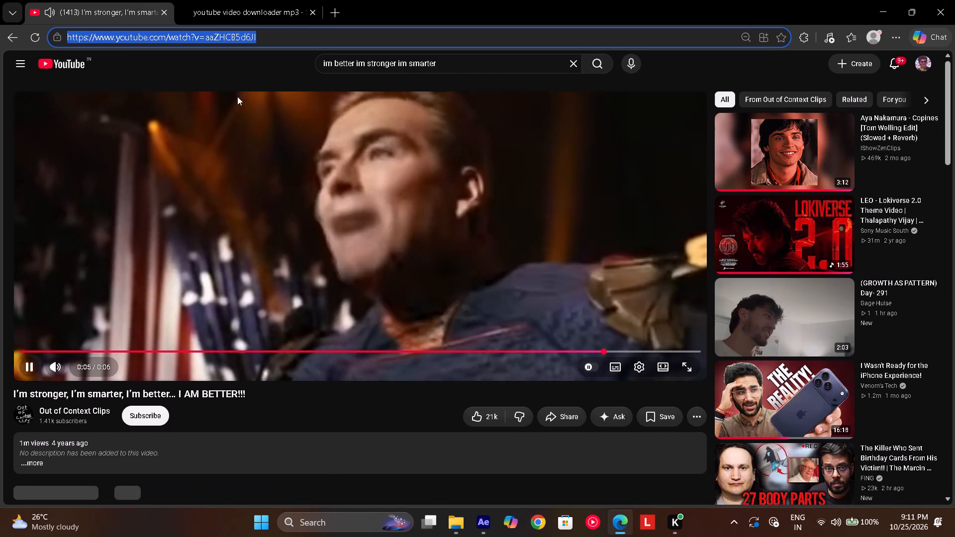
click(165, 13)
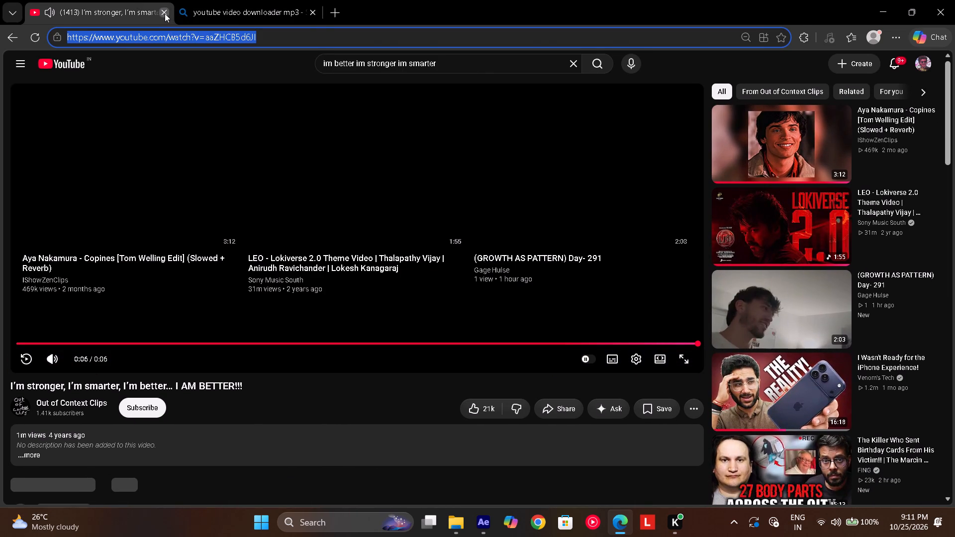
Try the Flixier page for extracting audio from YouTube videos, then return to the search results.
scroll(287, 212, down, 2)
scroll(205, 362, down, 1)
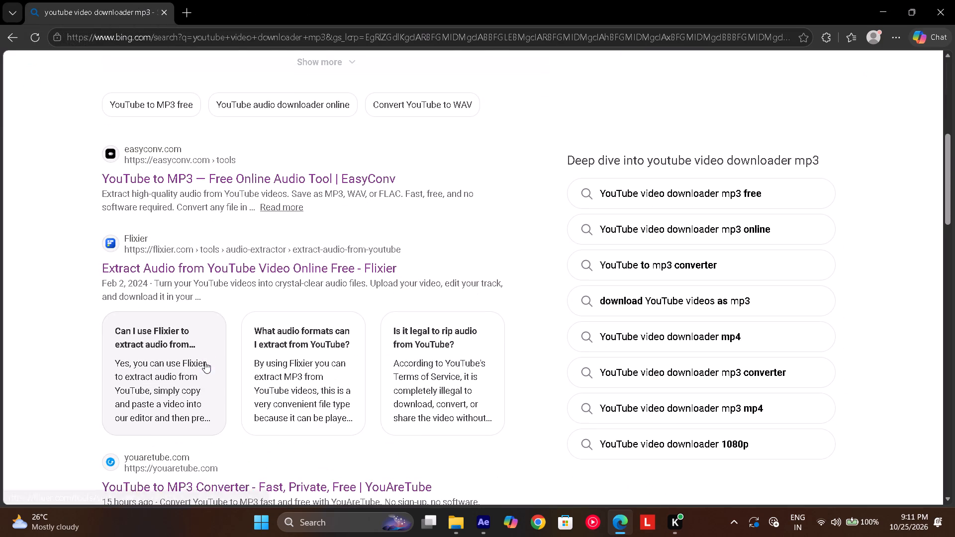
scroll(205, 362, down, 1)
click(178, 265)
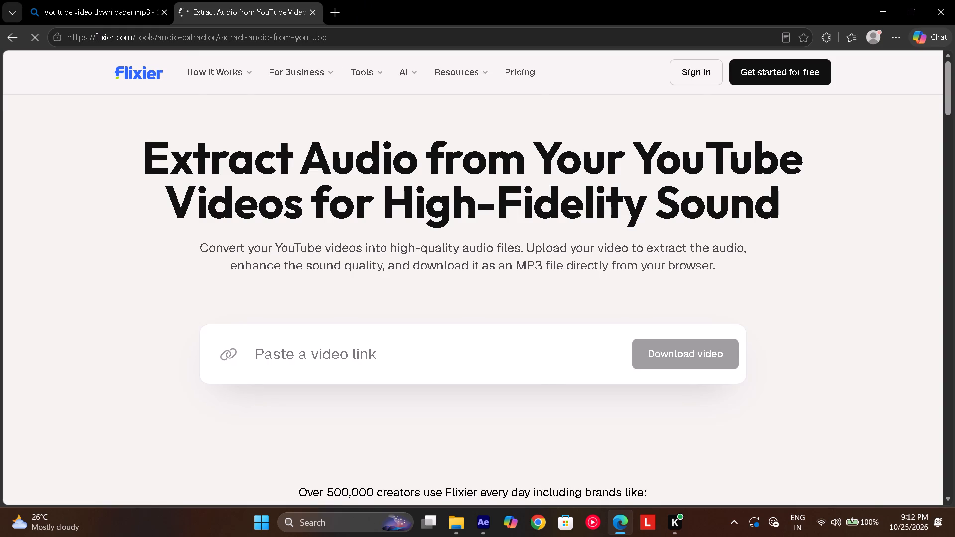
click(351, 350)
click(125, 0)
Open the YouAreTube YouTube to MP3 converter from the search results and close the Flixier tab.
scroll(240, 364, down, 1)
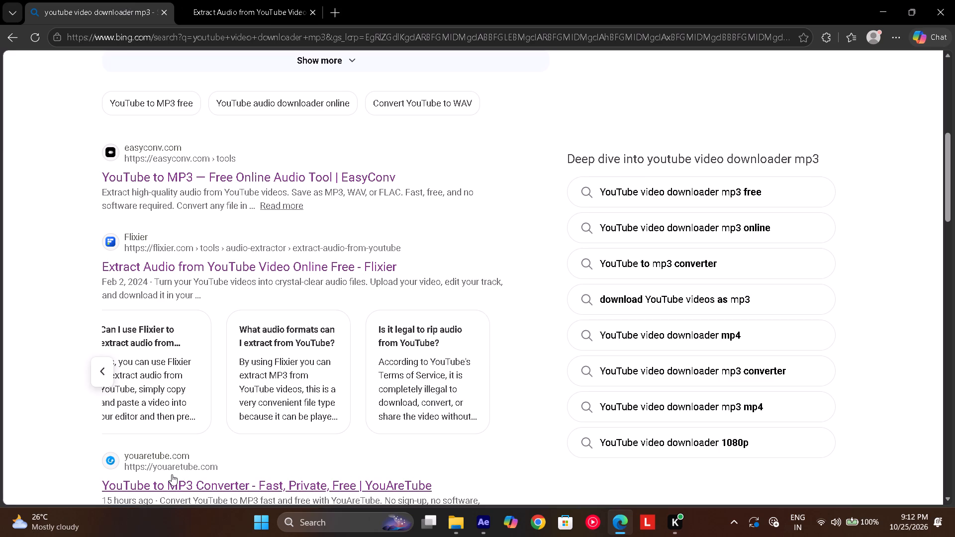
click(171, 475)
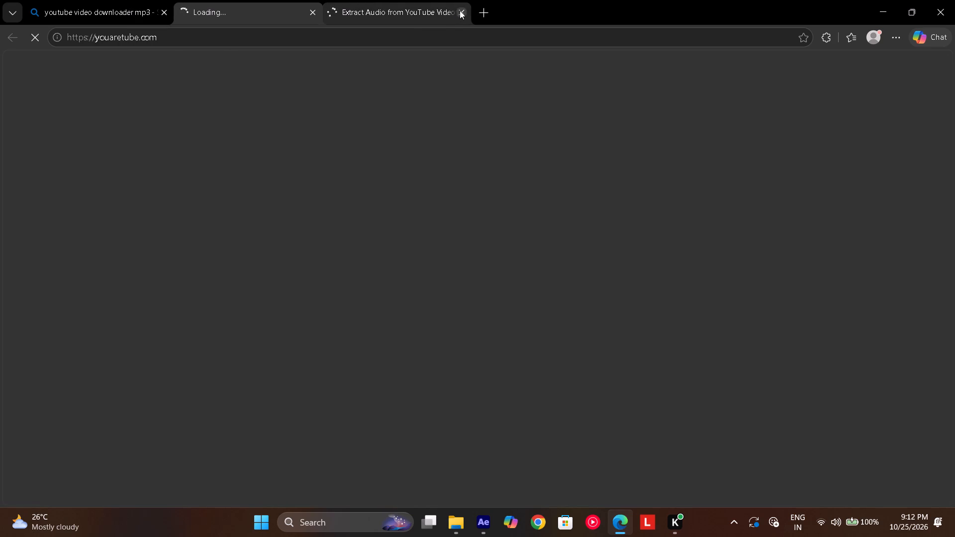
click(460, 10)
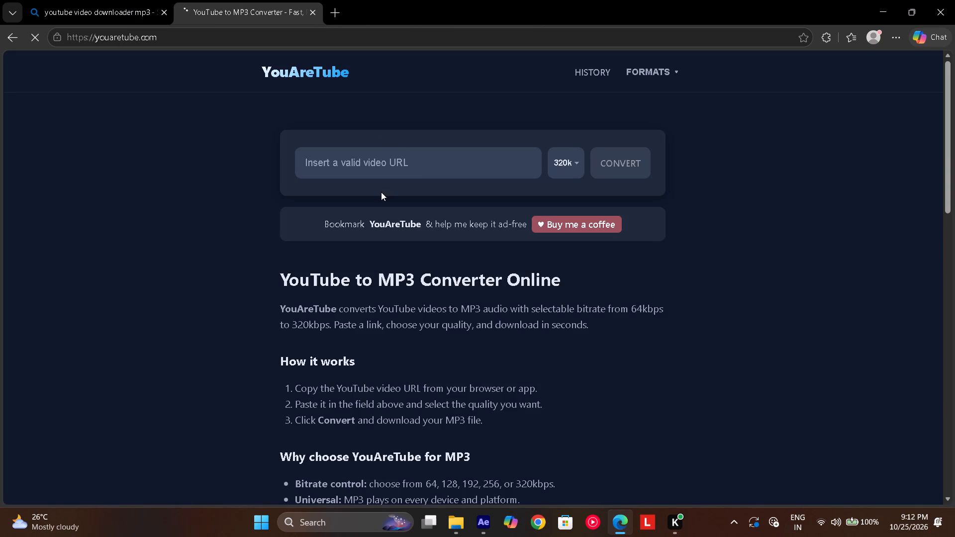
Paste the copied video link into the YouAreTube converter and start the MP3 conversion.
drag(380, 194, 363, 174)
click(363, 174)
key(ctrl+c)
key(ctrl+v)
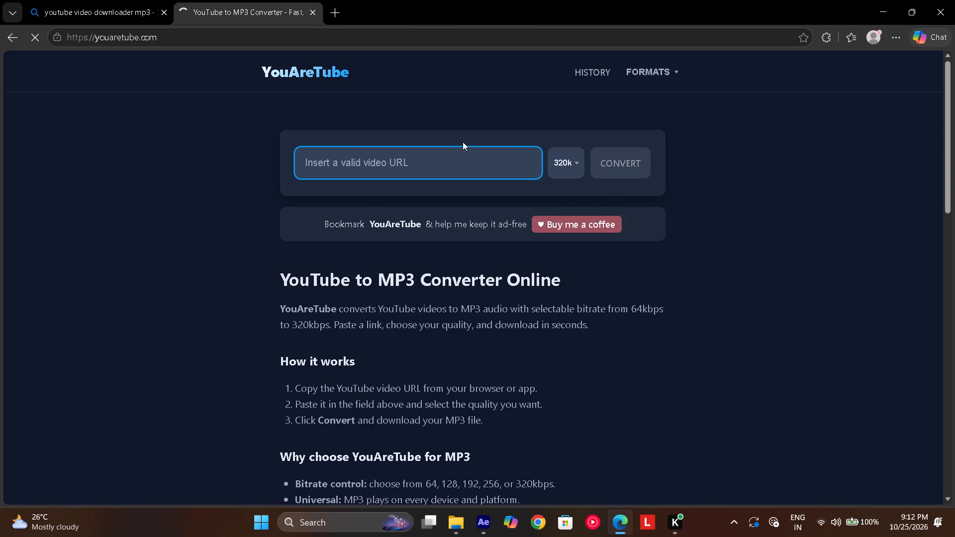
click(617, 165)
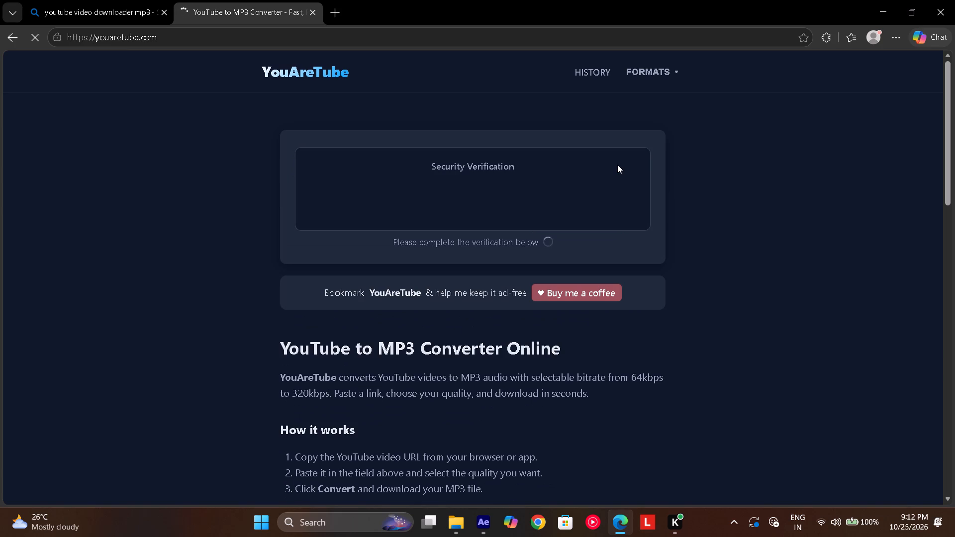
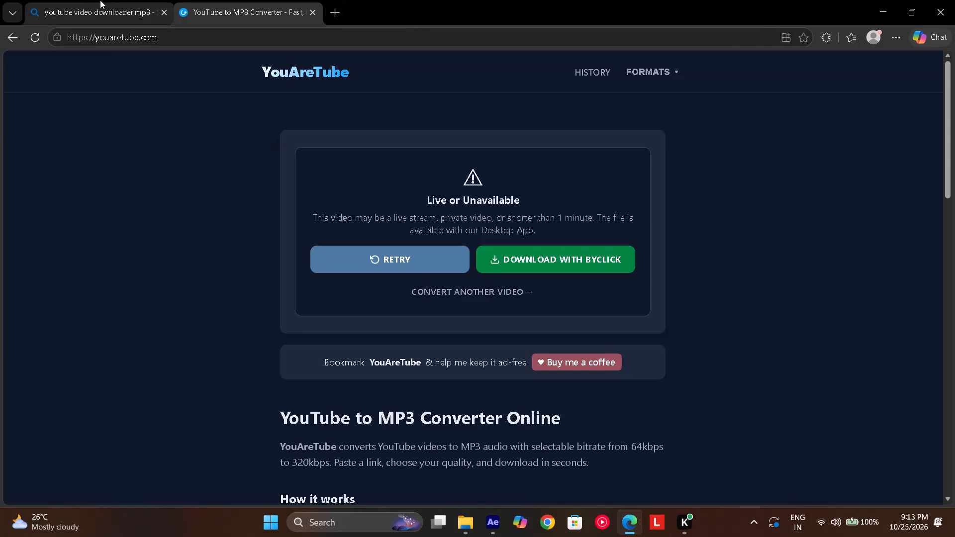
Open YouTube in the web search results tab and search it for "i can do this all day captain america".
click(111, 0)
click(166, 31)
key(y)
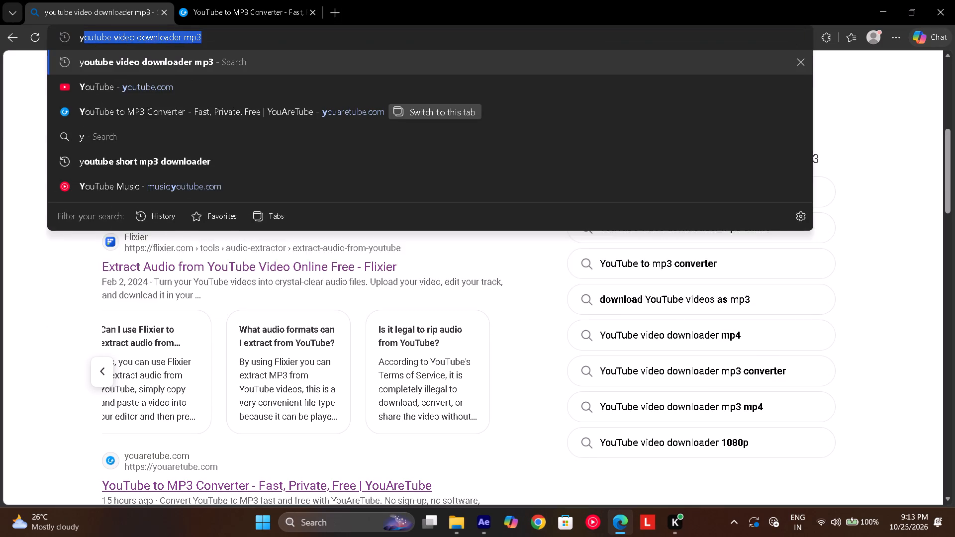
click(108, 86)
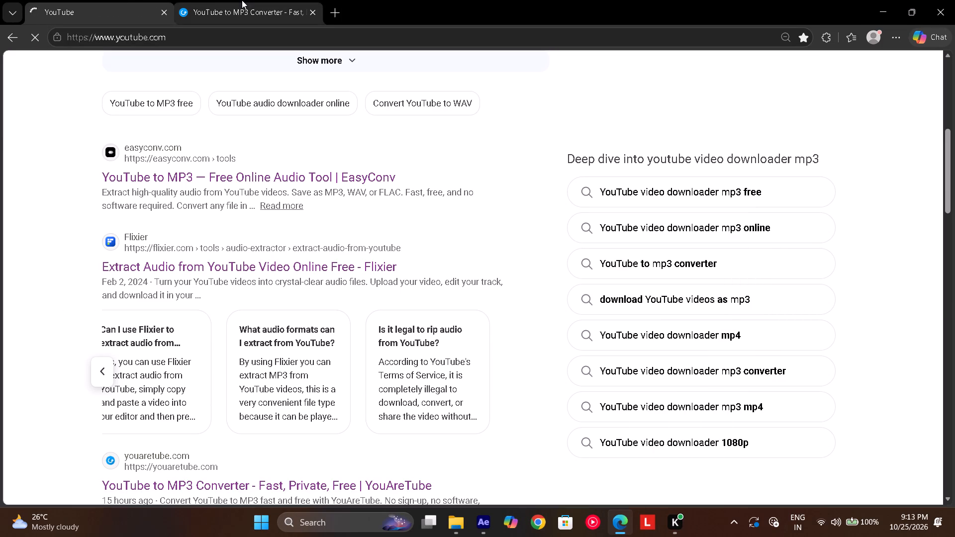
click(391, 61)
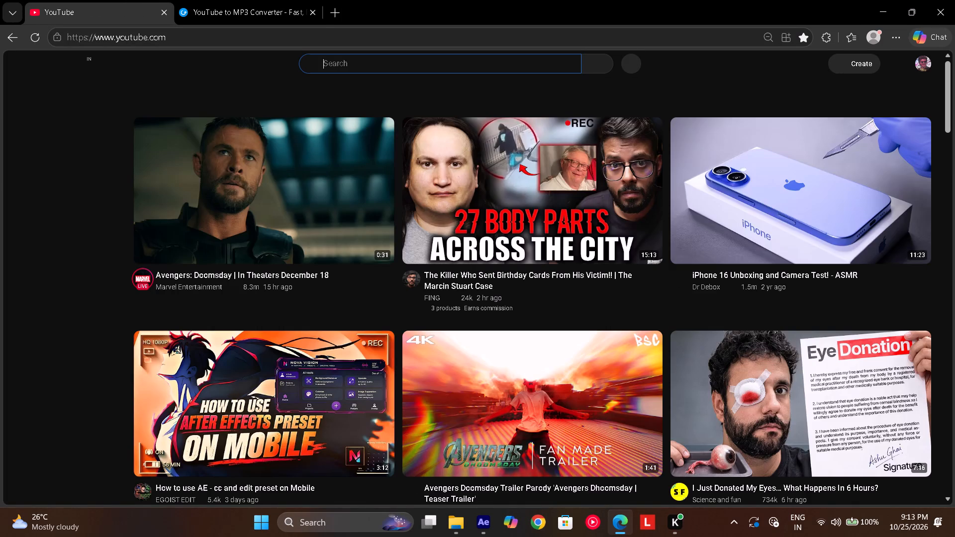
click(393, 64)
text(i can do)
key(space)
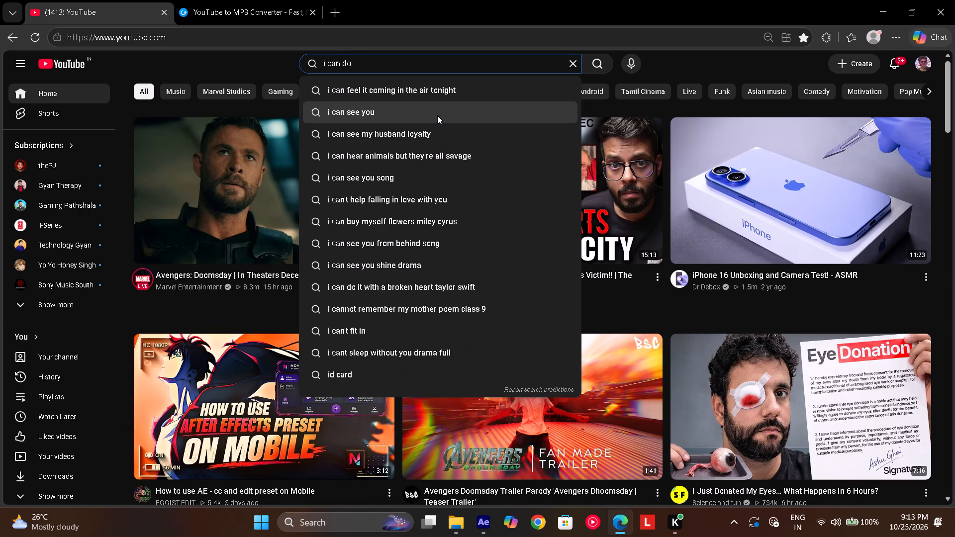
text(this)
key(space)
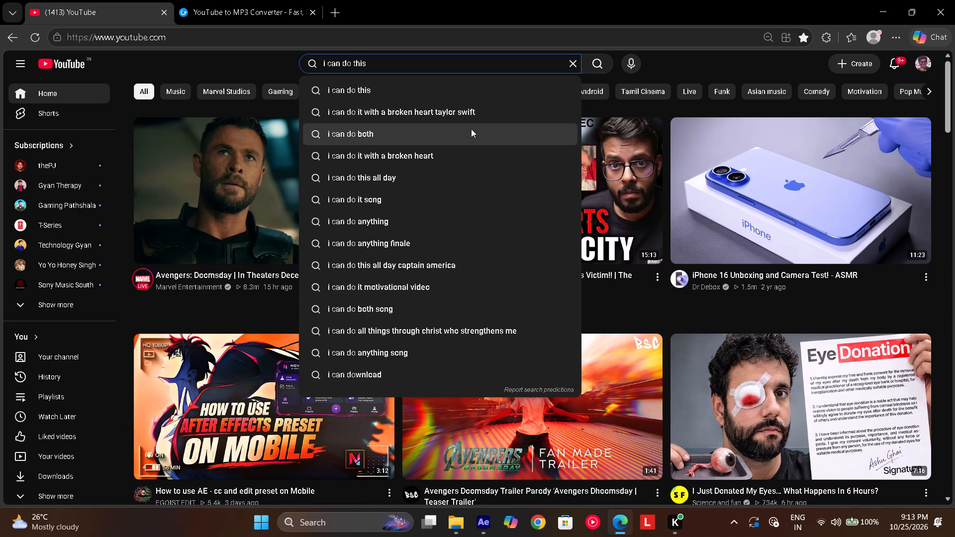
key(a)
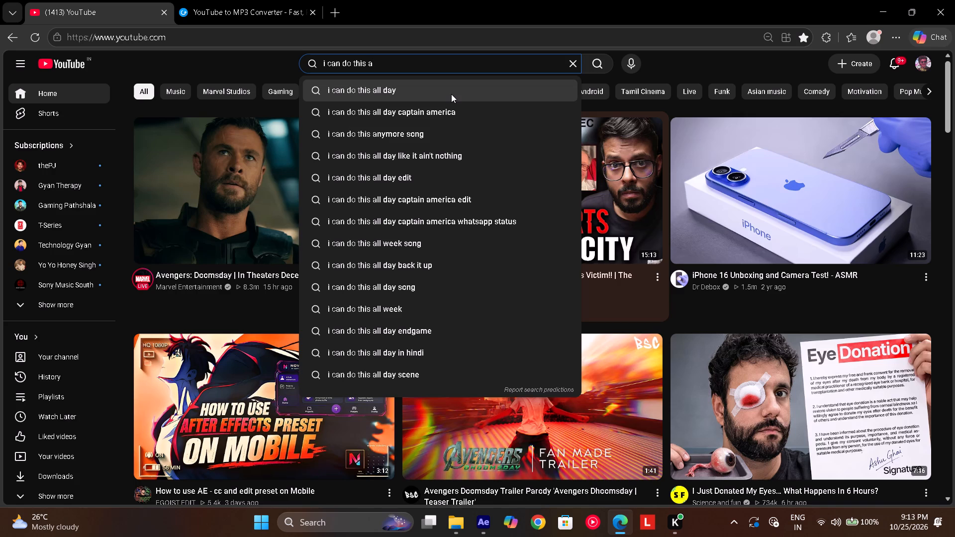
click(419, 116)
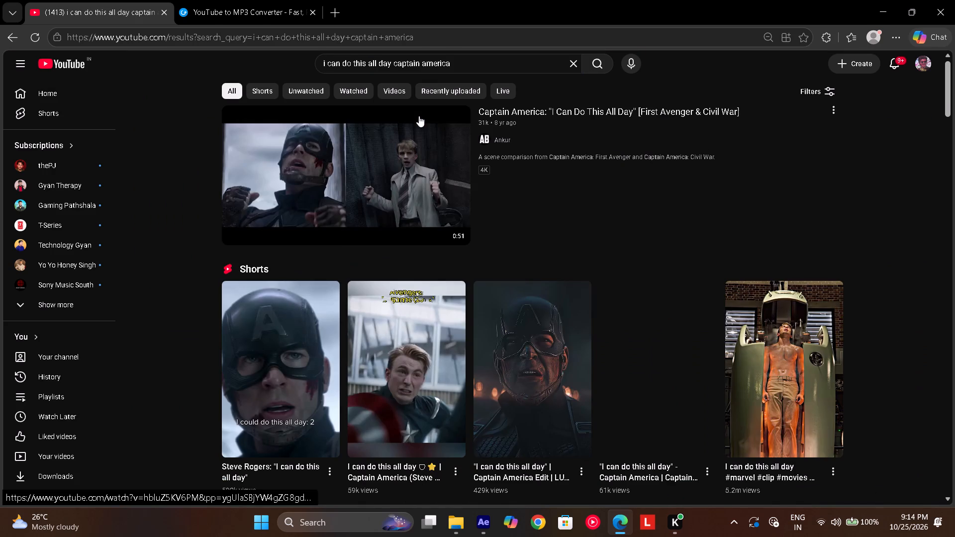
Preview the Captain America "I Can Do This All Day" [First Avenger & Civil War] video and return to the YouTube results.
click(315, 187)
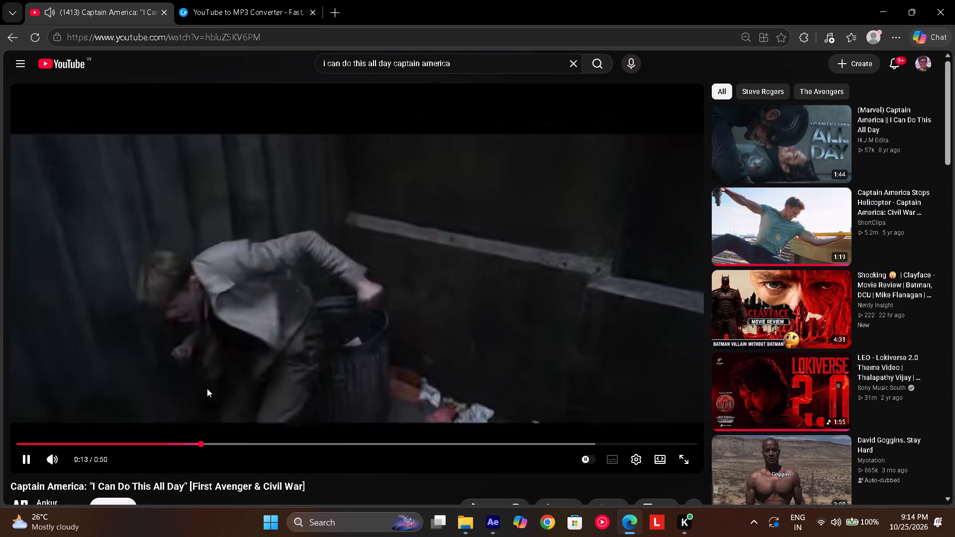
click(9, 35)
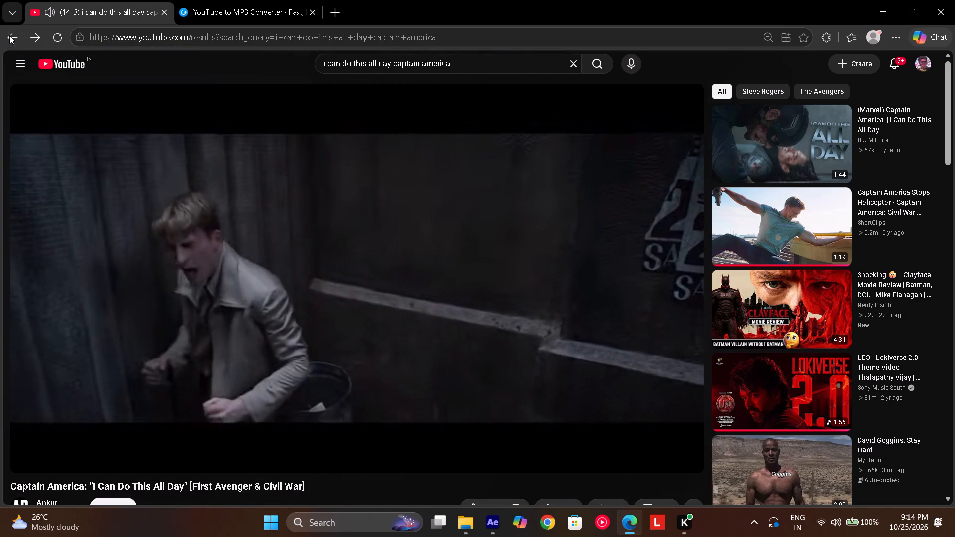
Open the Short Steve Rogers: "I can do this all day" from the YouTube results and copy its link.
scroll(108, 227, down, 4)
scroll(179, 280, down, 3)
scroll(186, 265, up, 2)
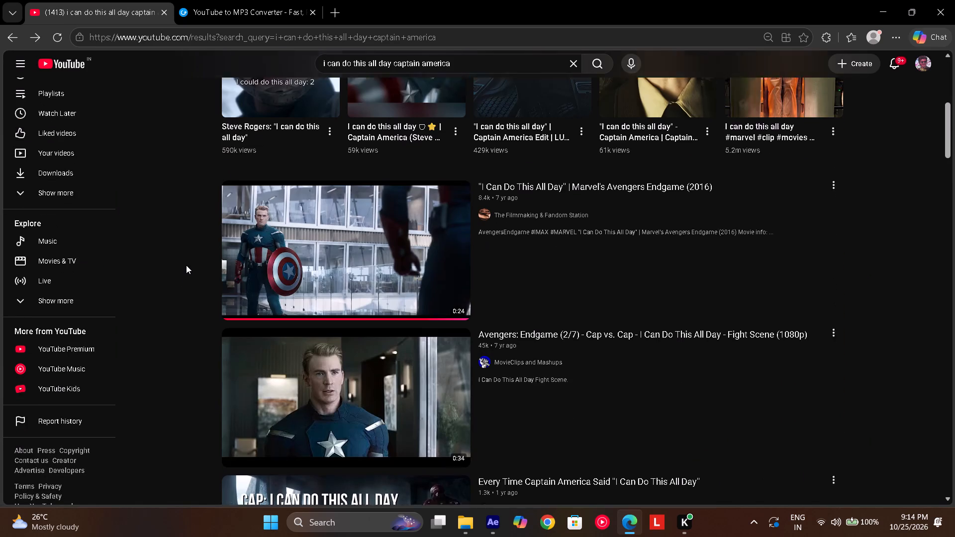
scroll(186, 265, up, 1)
click(278, 146)
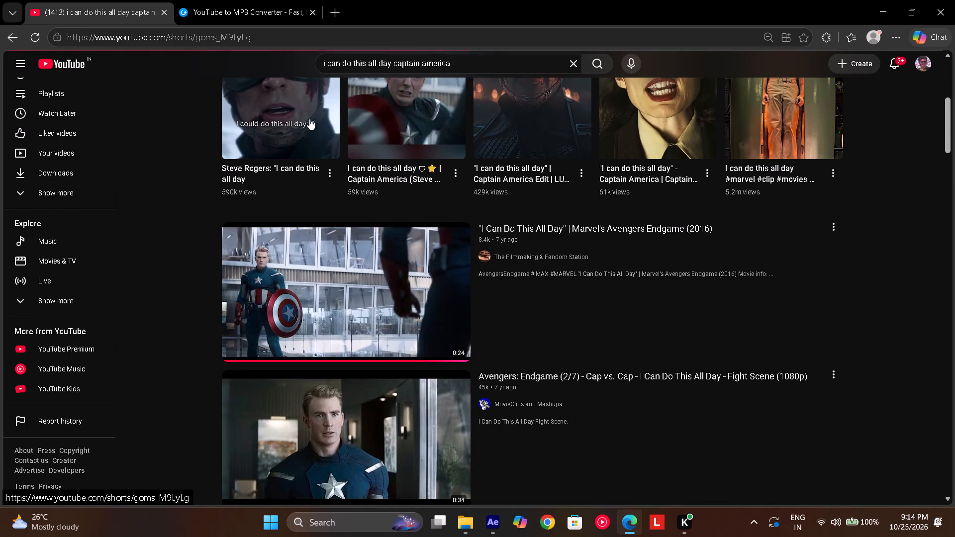
click(307, 34)
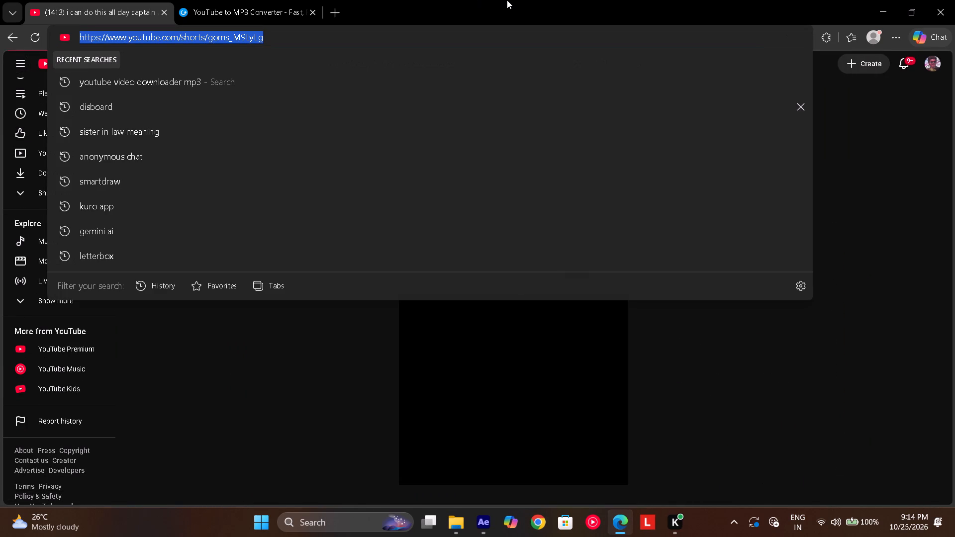
key(ctrl+c)
click(434, 0)
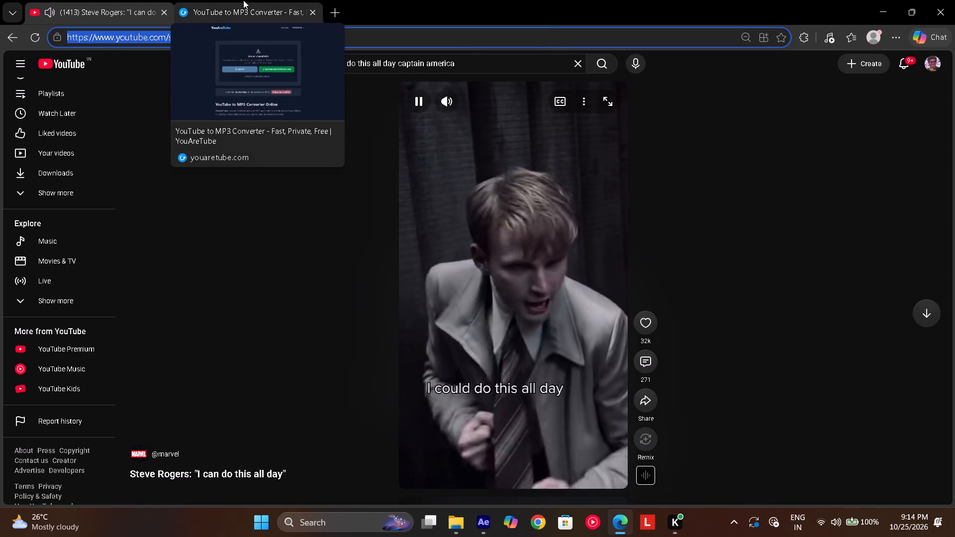
Preview part of the Steve Rogers Short and leave it paused.
click(243, 0)
click(98, 0)
click(466, 294)
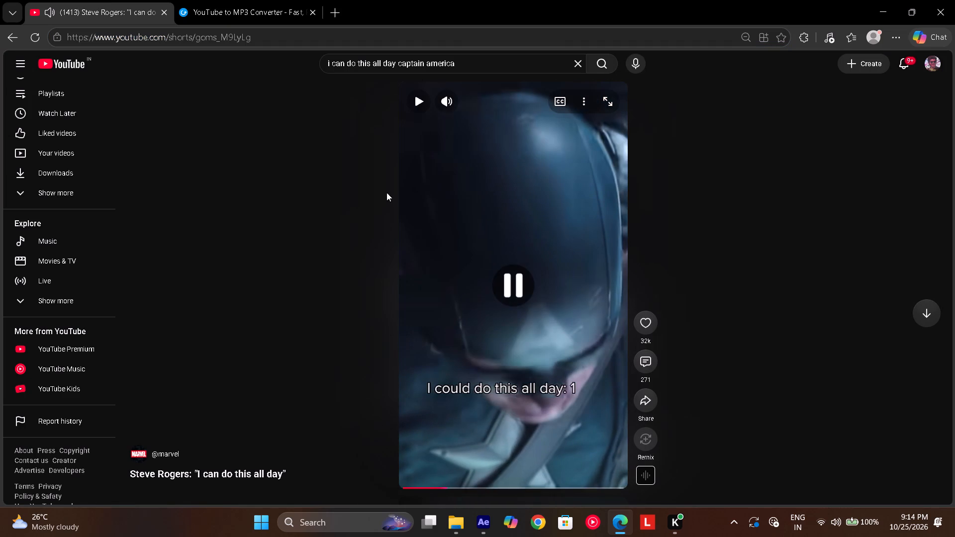
click(540, 297)
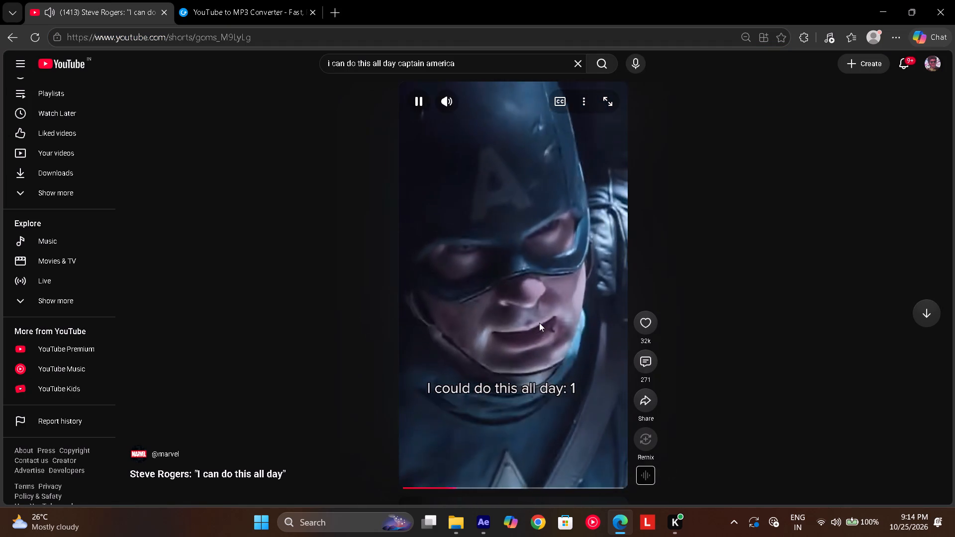
click(563, 311)
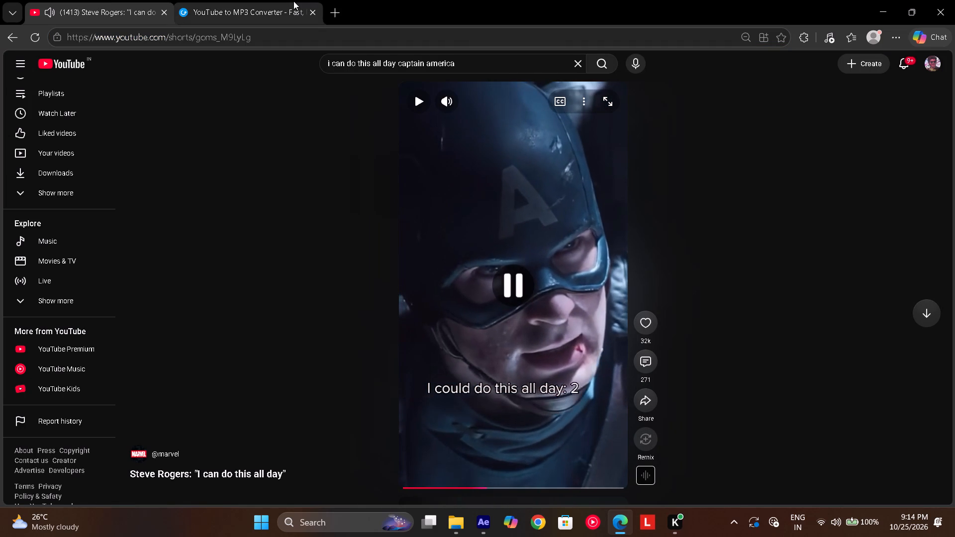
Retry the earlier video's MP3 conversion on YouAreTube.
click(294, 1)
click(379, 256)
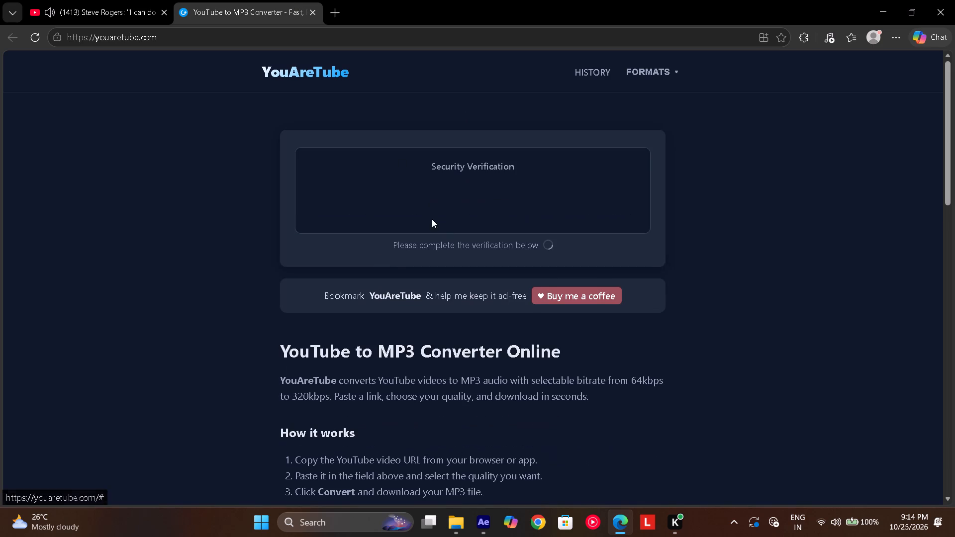
Search the web for "youtube video downloader mp3 shorts" in the YouAreTube tab.
click(334, 38)
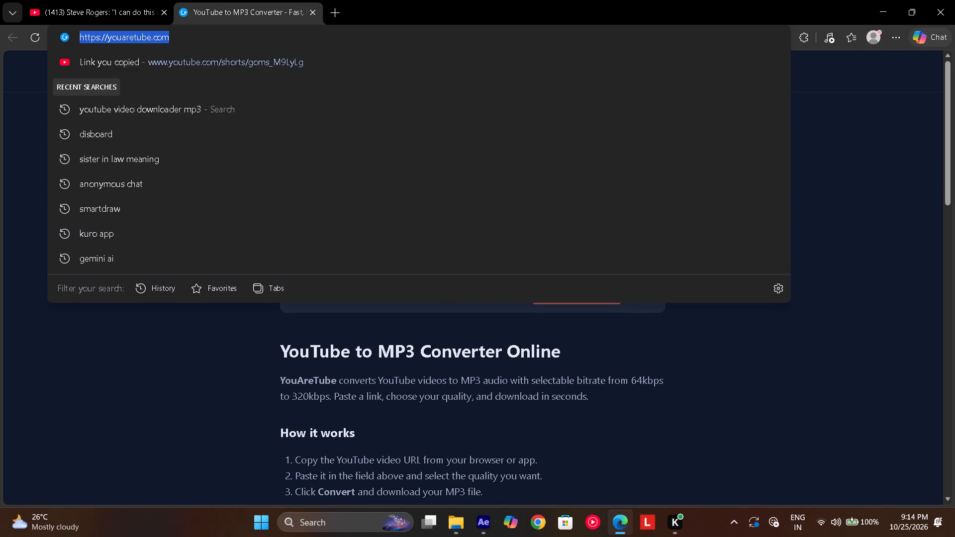
text(you)
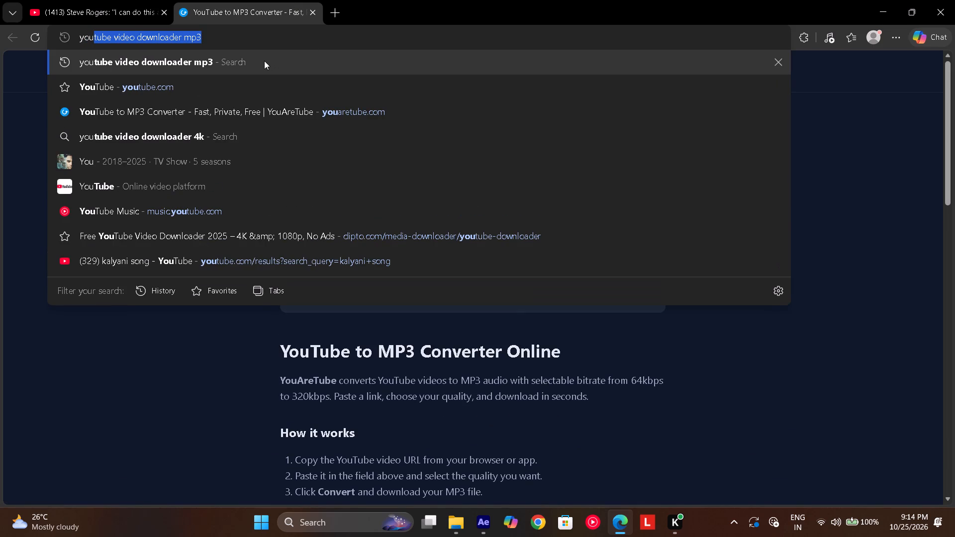
click(219, 41)
key(space)
text(shortd)
key(BackSpace)
key(s)
key(Return)
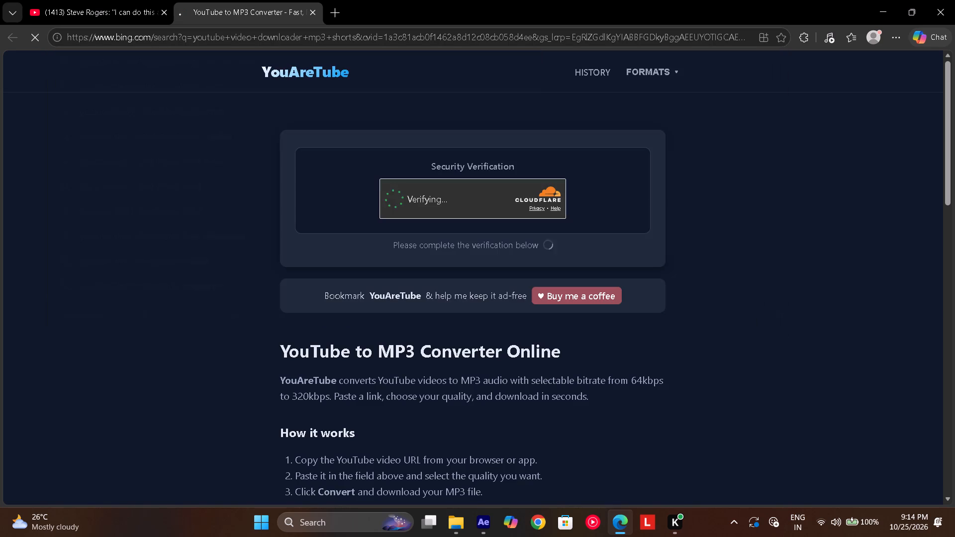
Open the Faceless YouTube Shorts to MP3 Converter from the search results and close the results tab.
scroll(280, 274, down, 1)
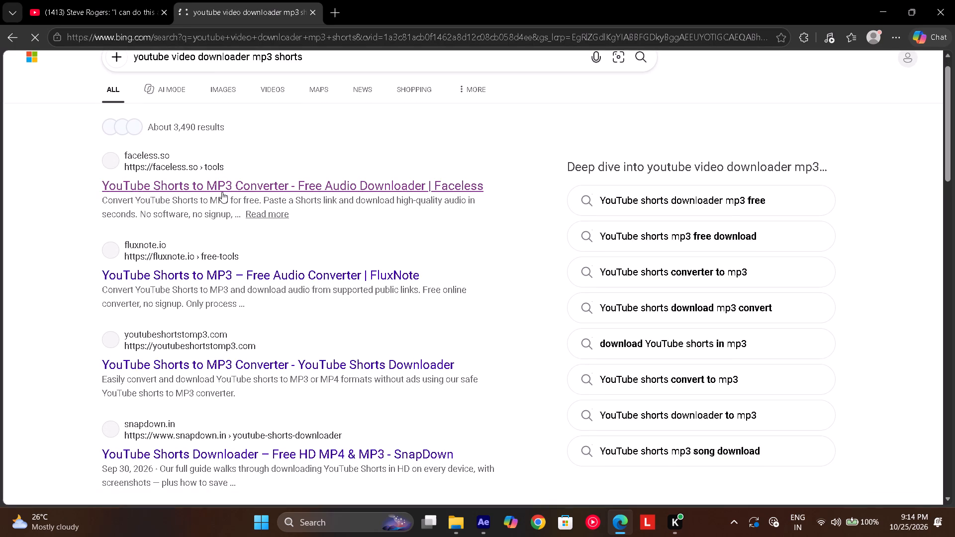
click(227, 185)
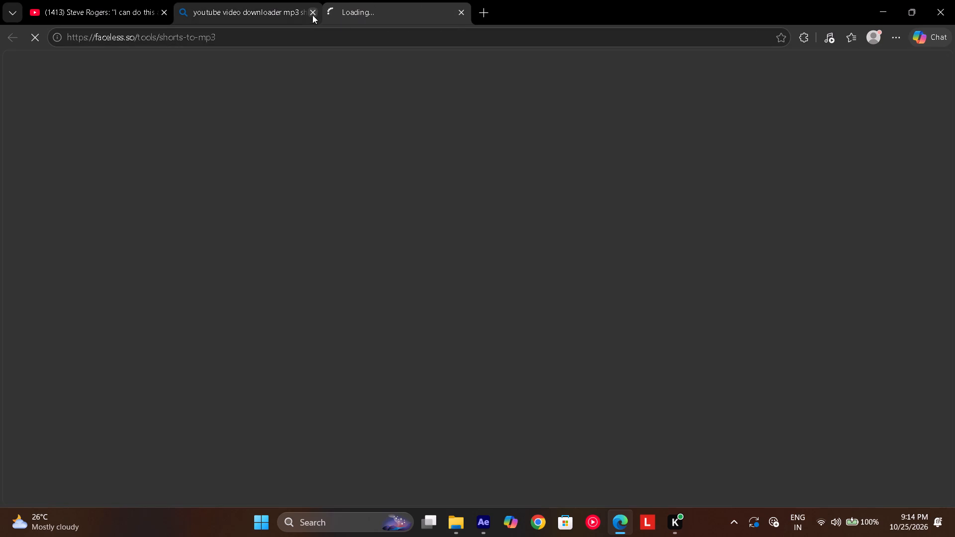
click(311, 11)
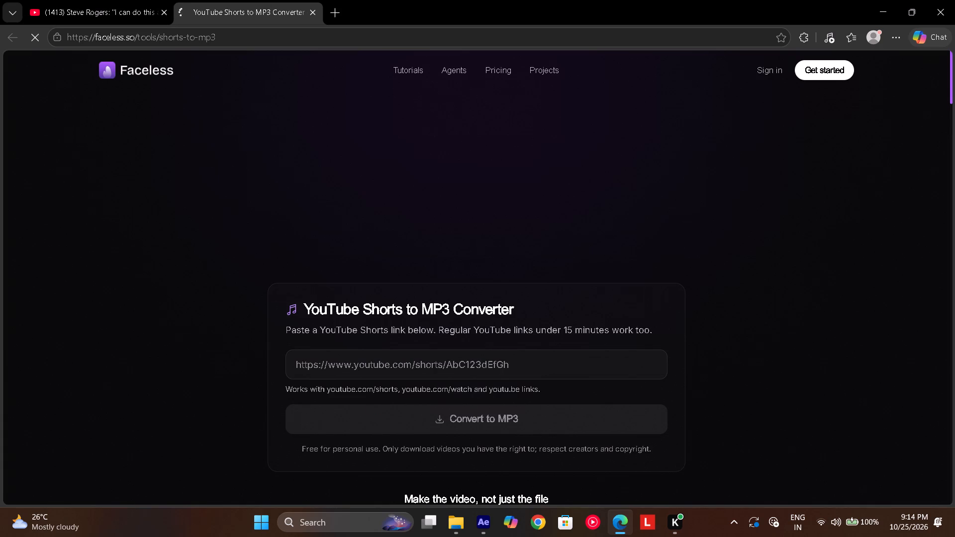
Paste the copied Short link into the Faceless converter and start the MP3 conversion.
click(372, 370)
key(ctrl+v)
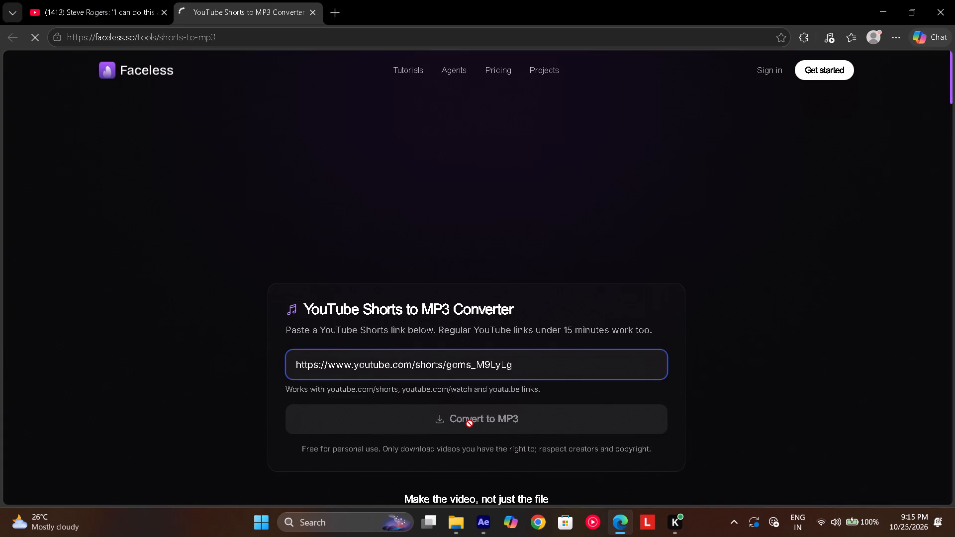
click(155, 0)
key(space)
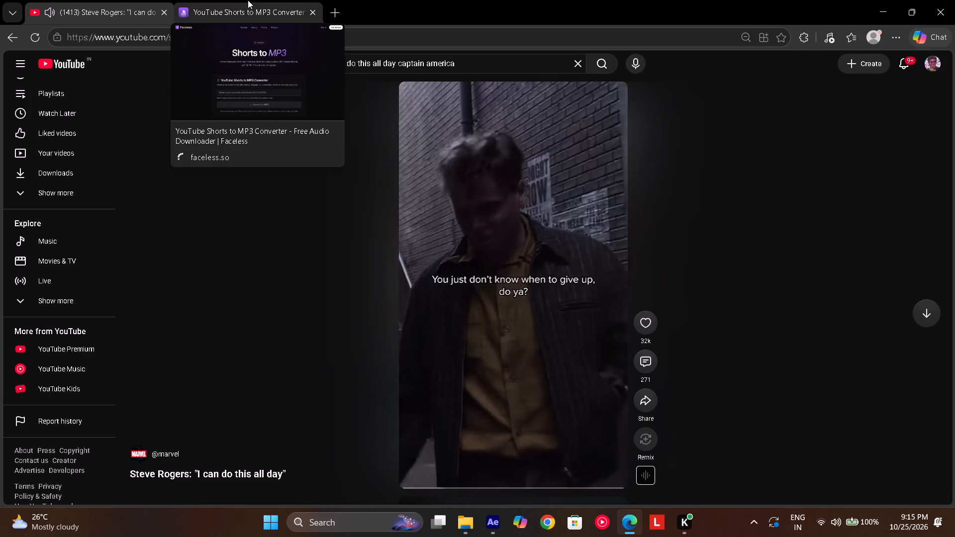
click(226, 0)
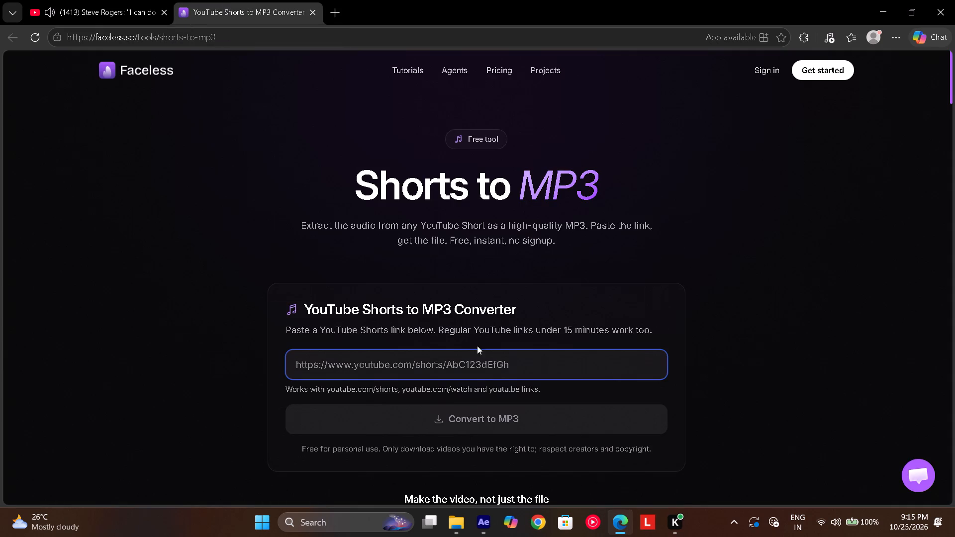
click(419, 358)
key(ctrl+v)
click(435, 412)
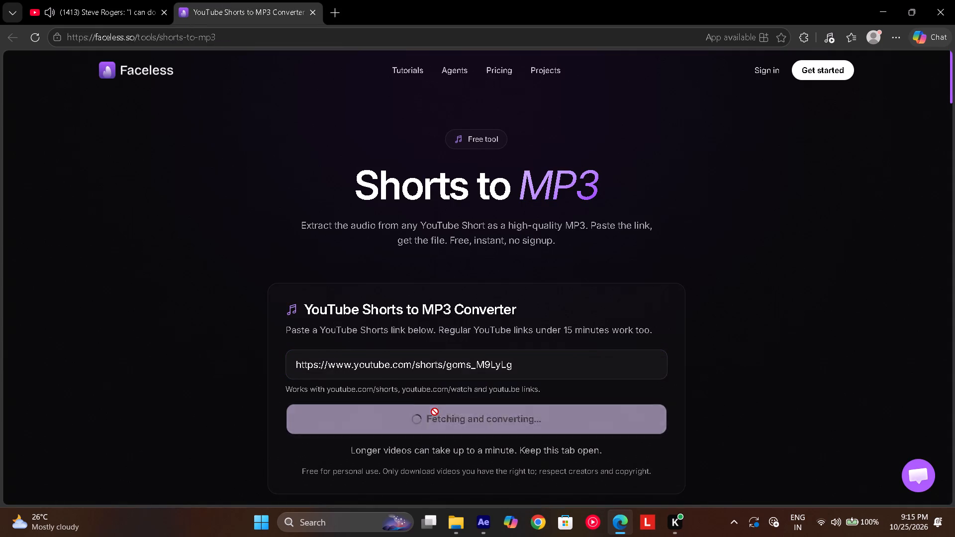
scroll(435, 412, down, 1)
Move the YouTube tab after the Faceless tab, pause the Steve Rogers Short, and return to the converter.
click(150, 0)
click(448, 195)
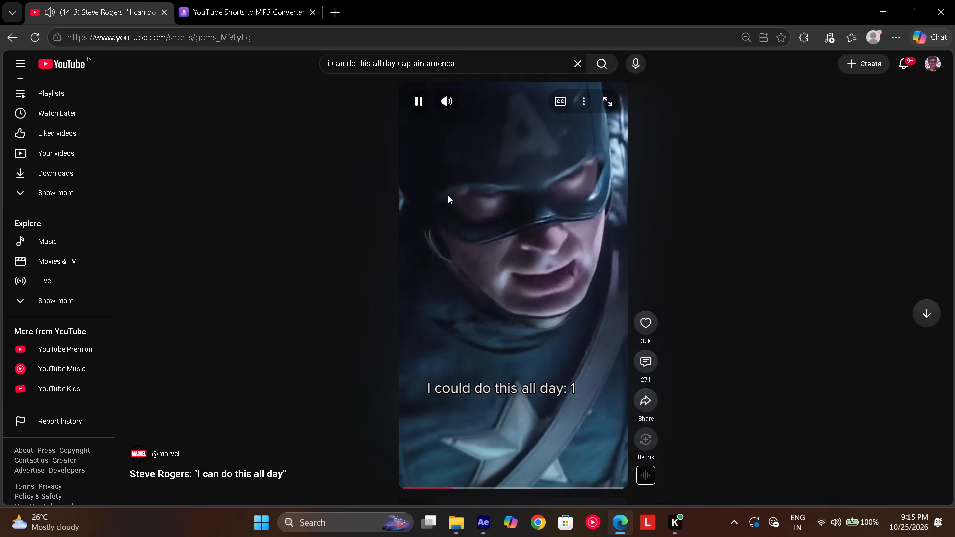
key(space)
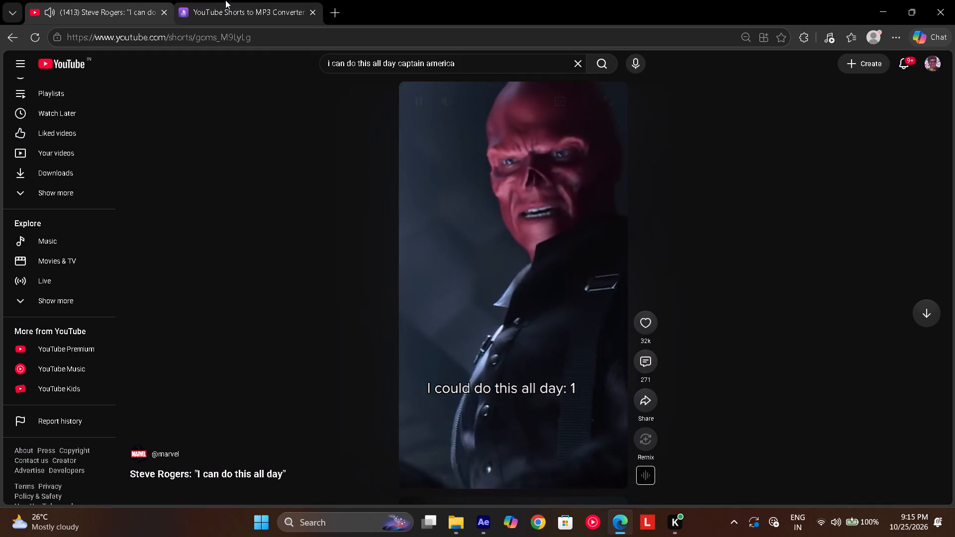
click(220, 0)
scroll(417, 356, down, 1)
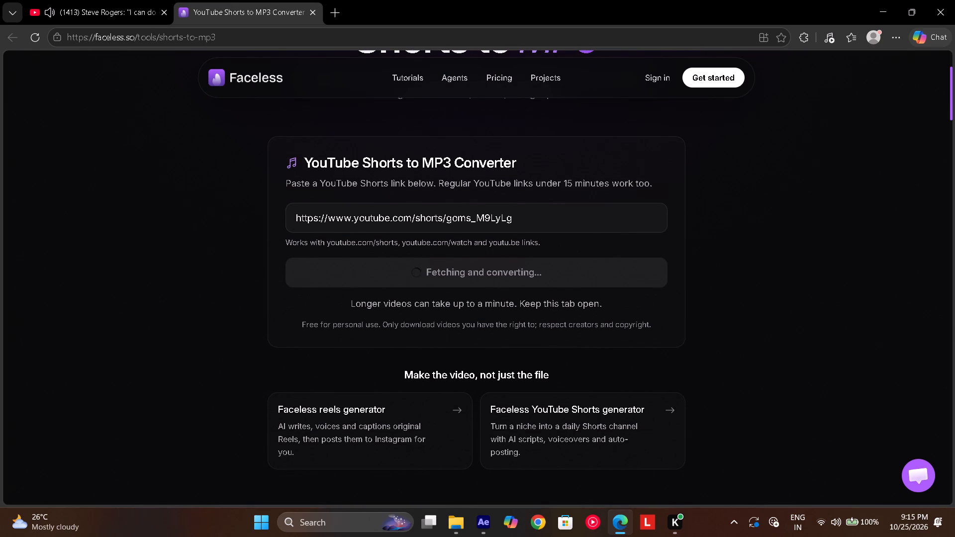
drag(77, 0, 483, 272)
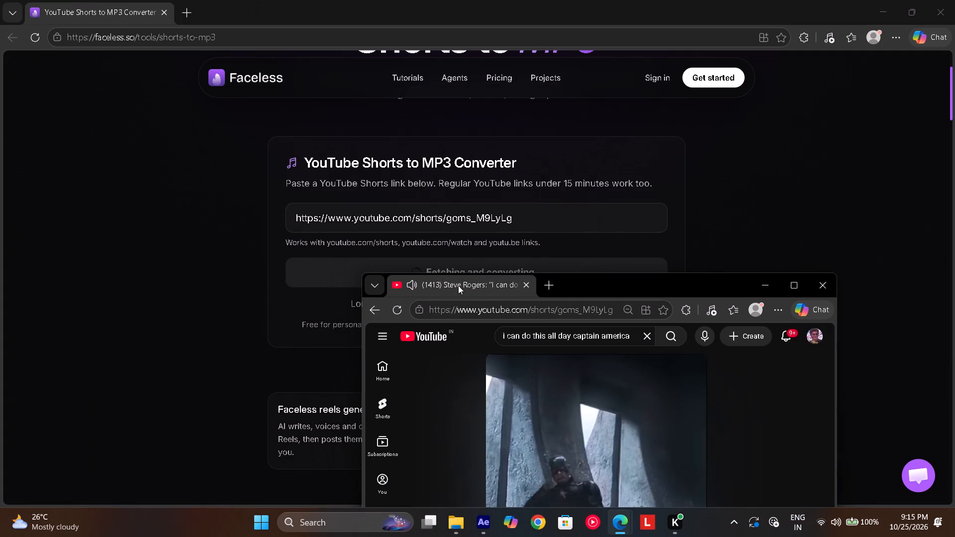
drag(458, 285, 292, 0)
click(491, 244)
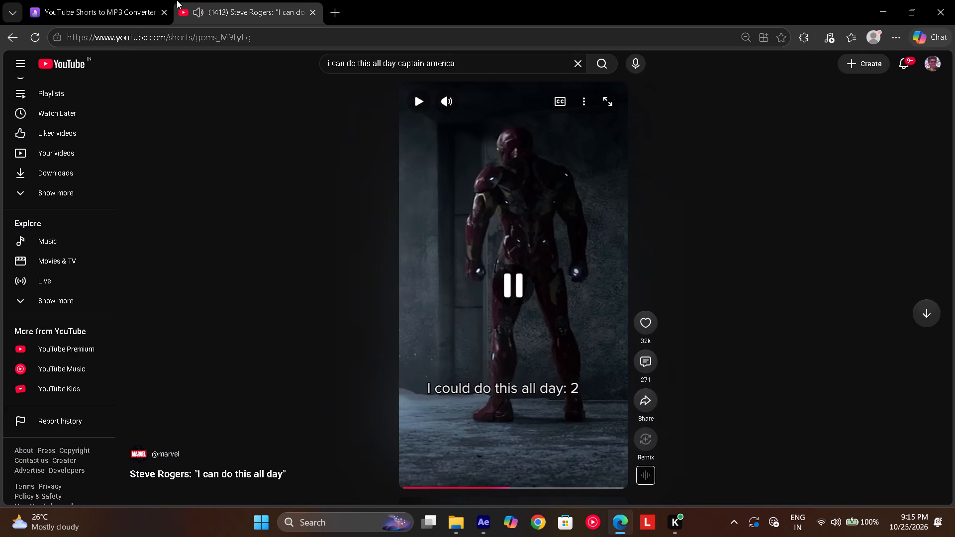
click(150, 0)
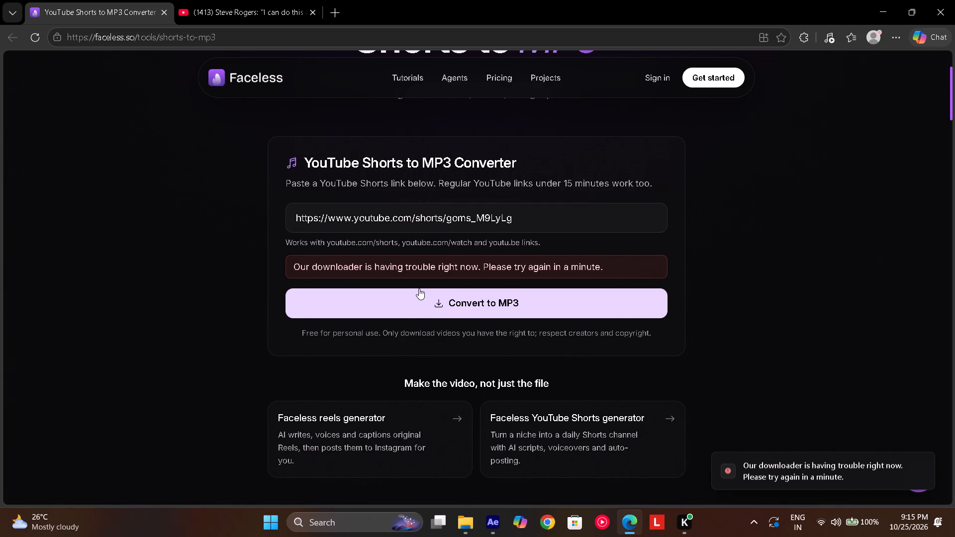
Retry the Steve Rogers Short's MP3 conversion on Faceless.
click(500, 301)
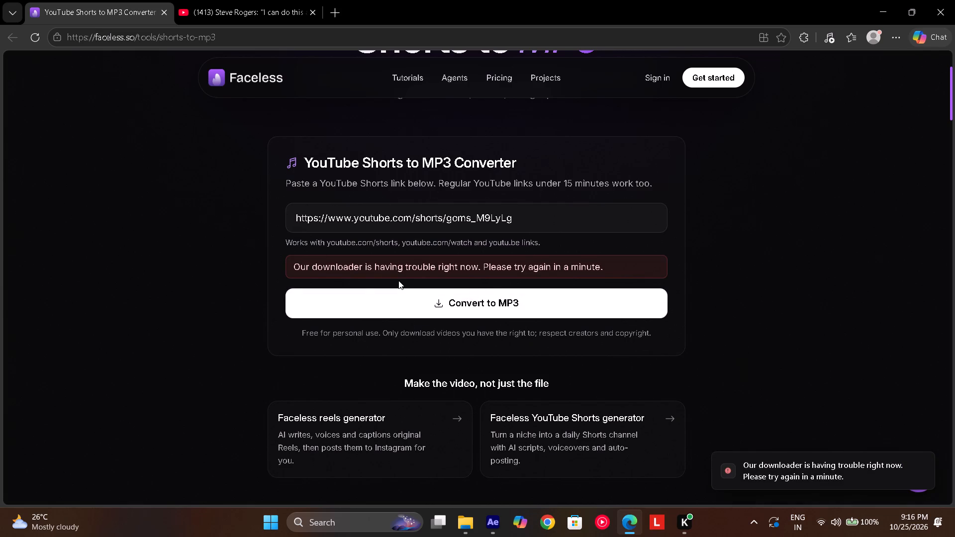
Search the web for "youtube video downloader mp3 shorts" again in the Faceless tab.
click(182, 29)
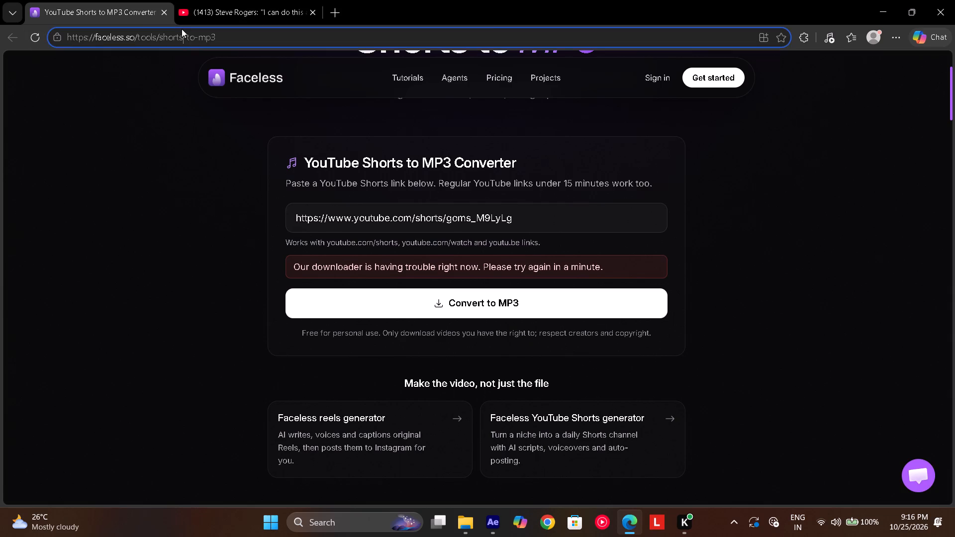
text(mp)
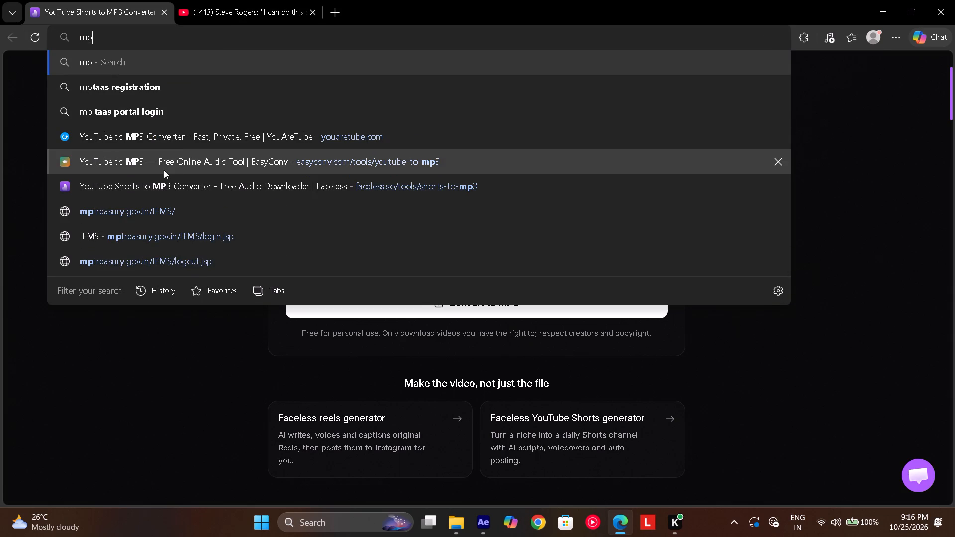
key(BackSpace)
key(BackSpace)
key(BackSpace)
key(BackSpace)
key(BackSpace)
key(BackSpace)
key(BackSpace)
key(BackSpace)
key(BackSpace)
key(BackSpace)
key(BackSpace)
key(BackSpace)
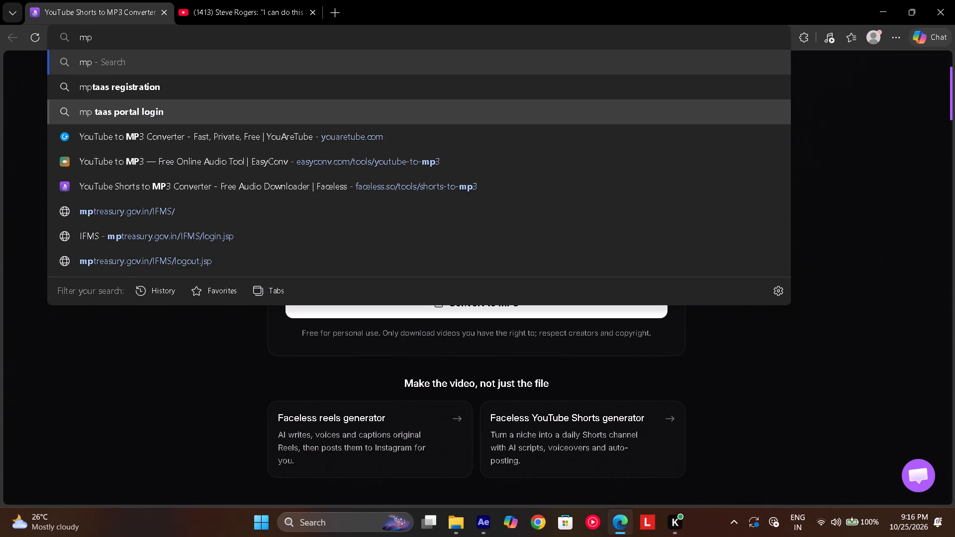
text(you)
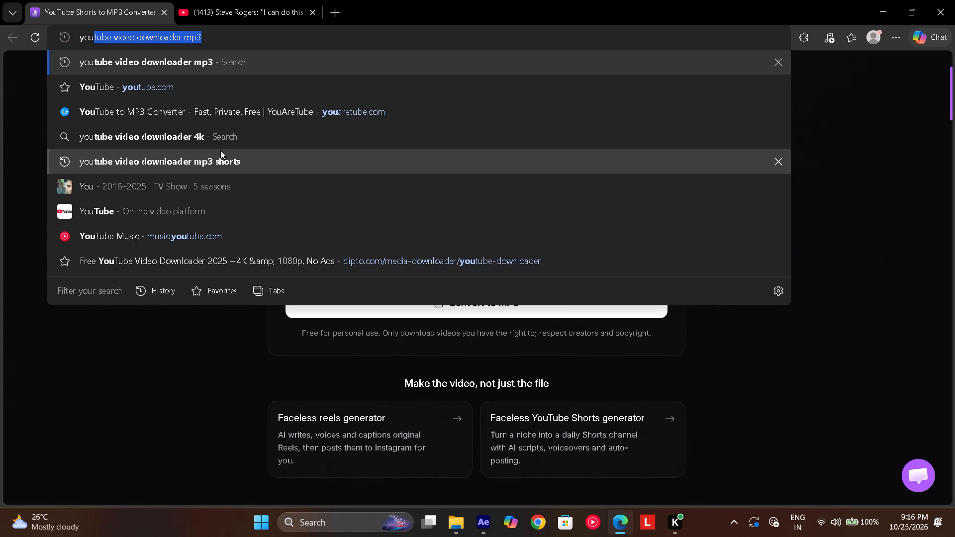
click(202, 166)
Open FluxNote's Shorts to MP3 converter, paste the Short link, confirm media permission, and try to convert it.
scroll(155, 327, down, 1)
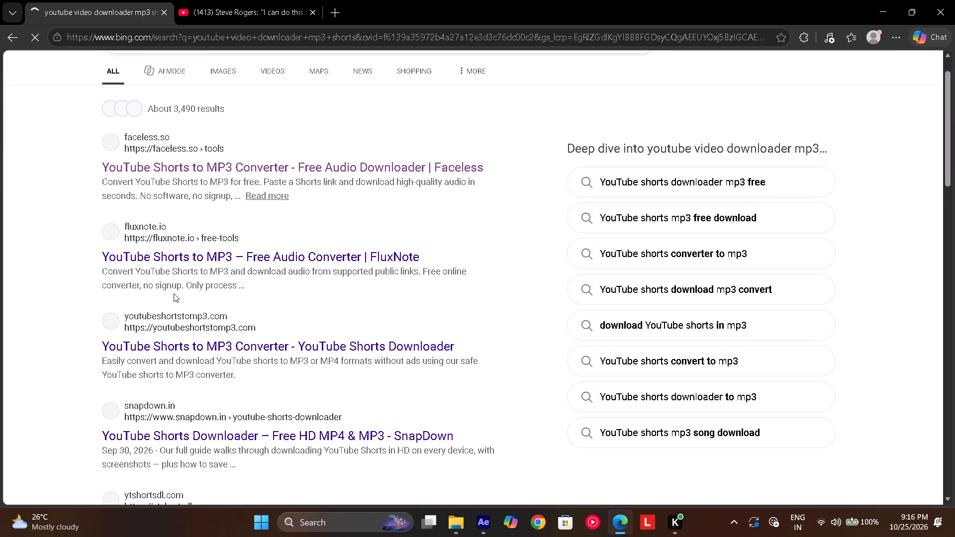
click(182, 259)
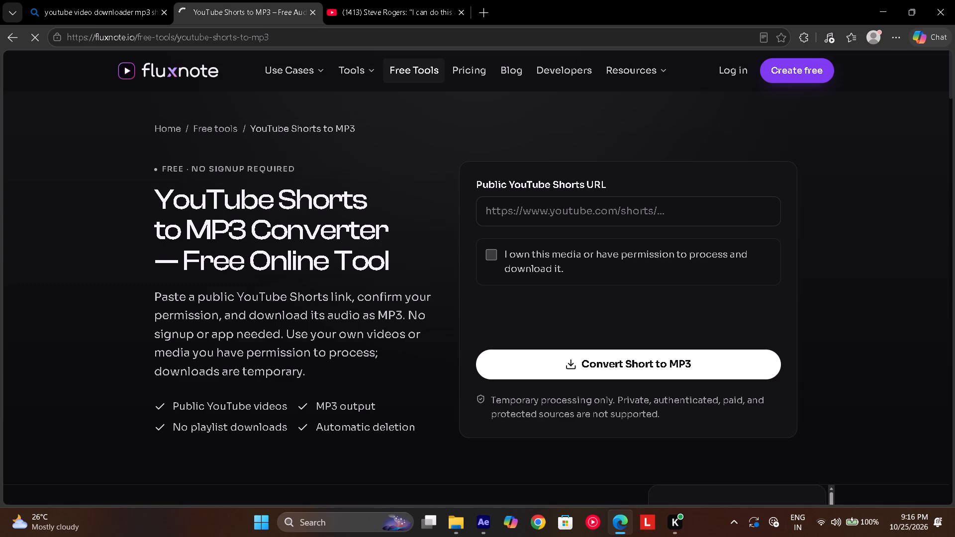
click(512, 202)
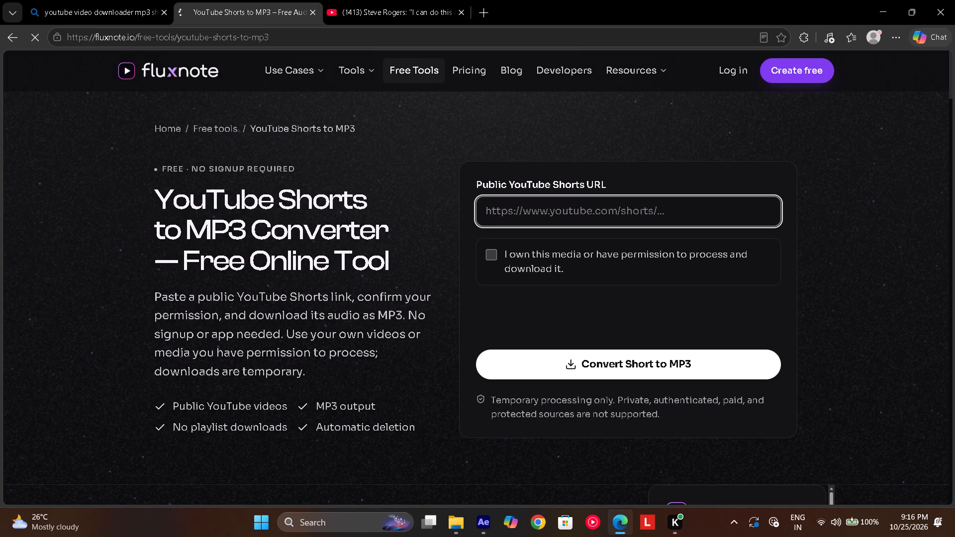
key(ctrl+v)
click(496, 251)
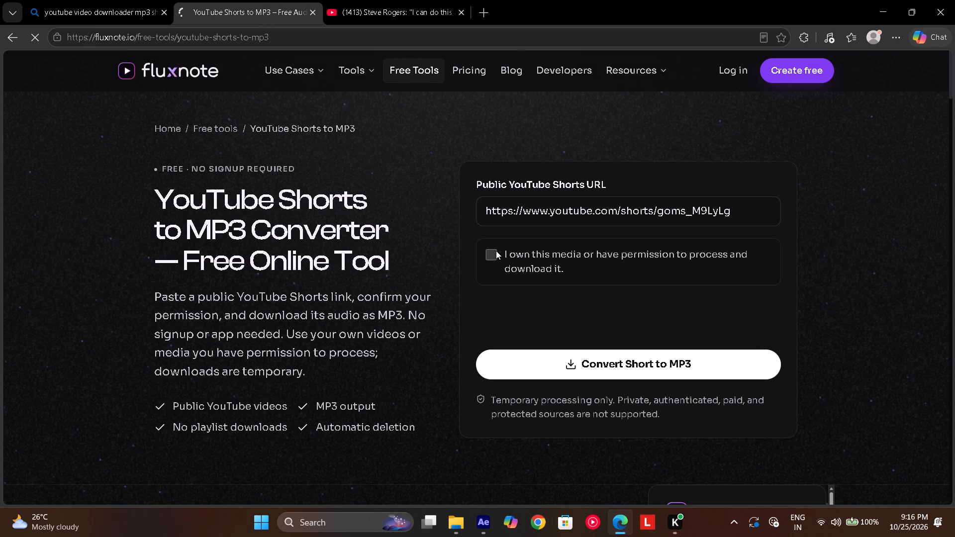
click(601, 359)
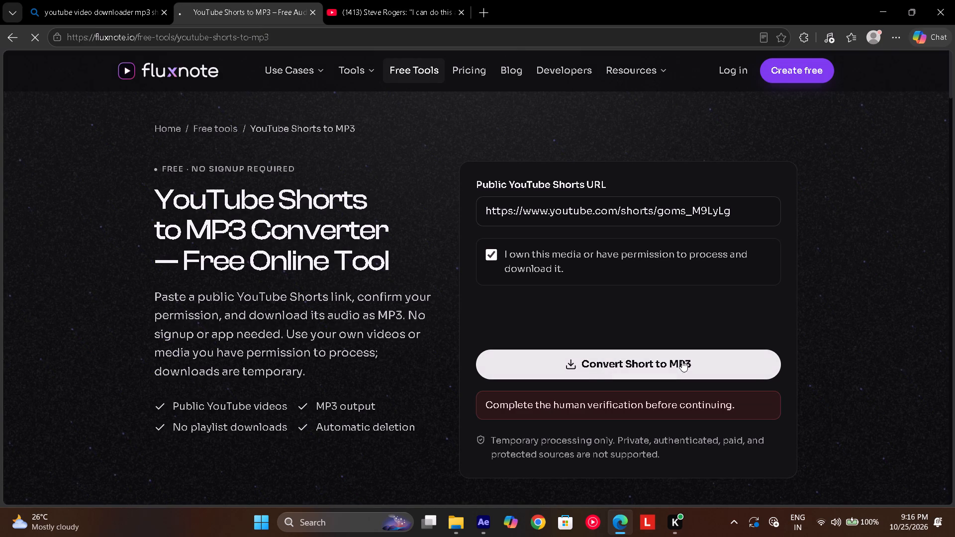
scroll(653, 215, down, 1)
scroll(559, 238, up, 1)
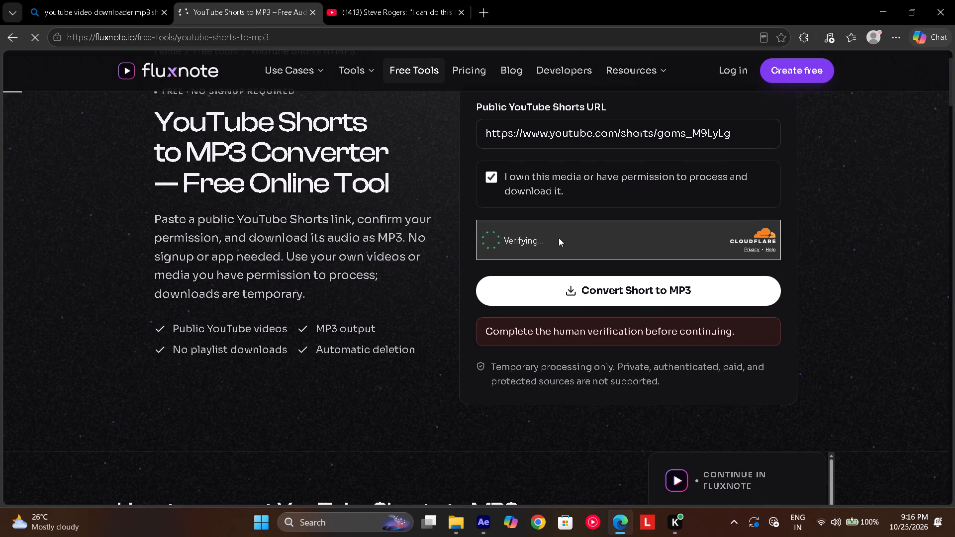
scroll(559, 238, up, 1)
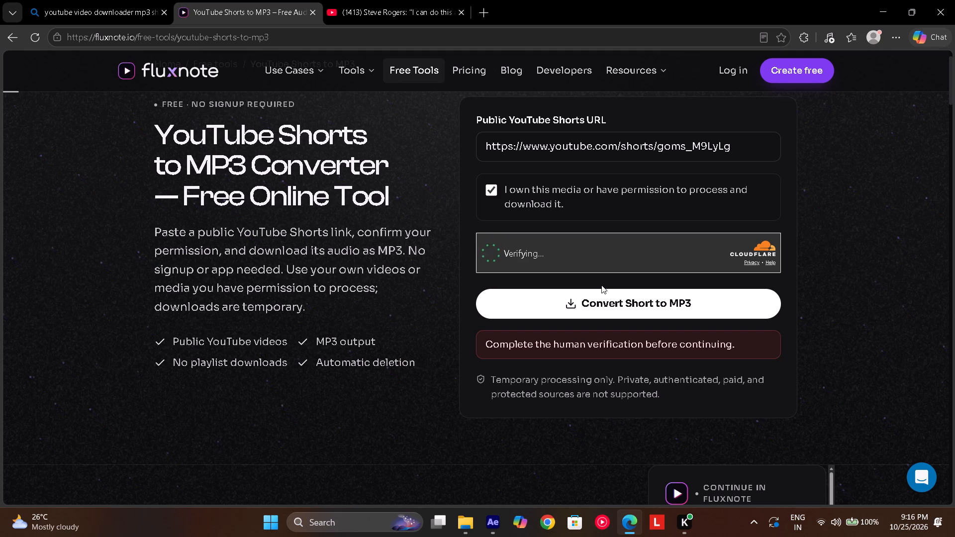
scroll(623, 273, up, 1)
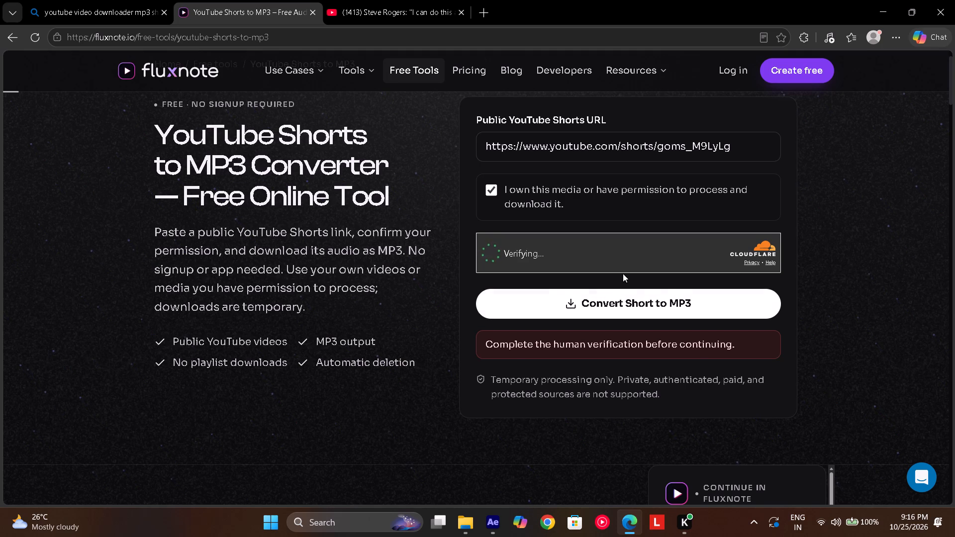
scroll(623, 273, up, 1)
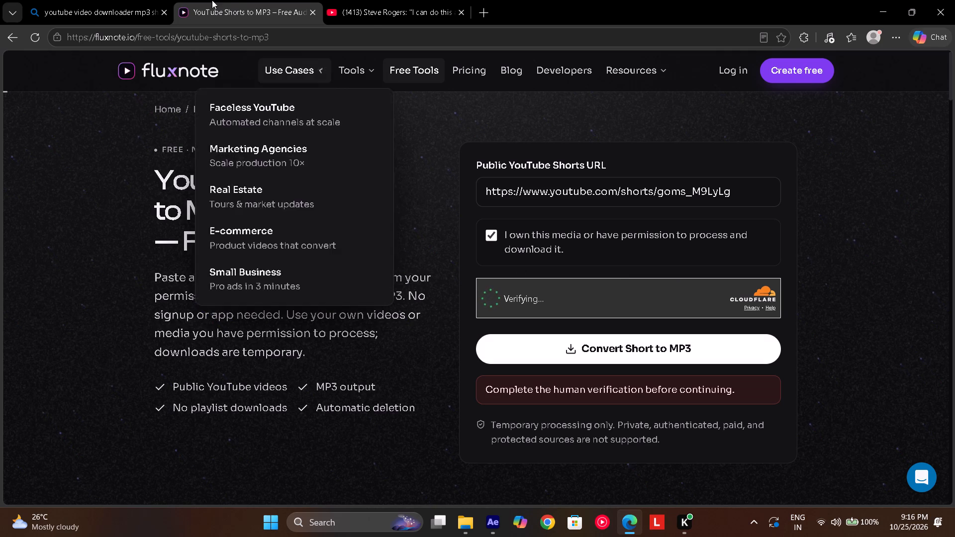
Open youtubeshortstomp3.com from the search results, paste the Short link, and start an MP3 conversion at 320k quality.
click(126, 0)
scroll(362, 302, left, 1)
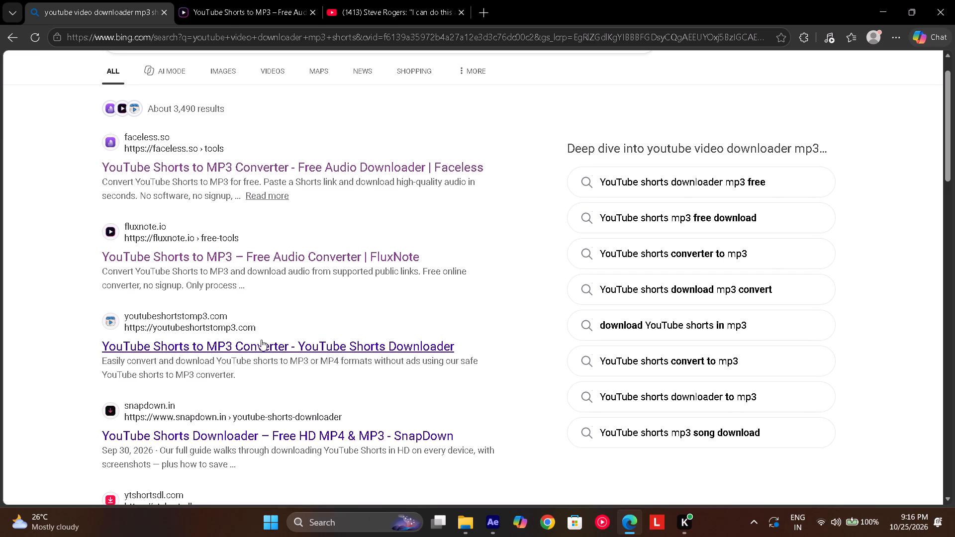
click(255, 345)
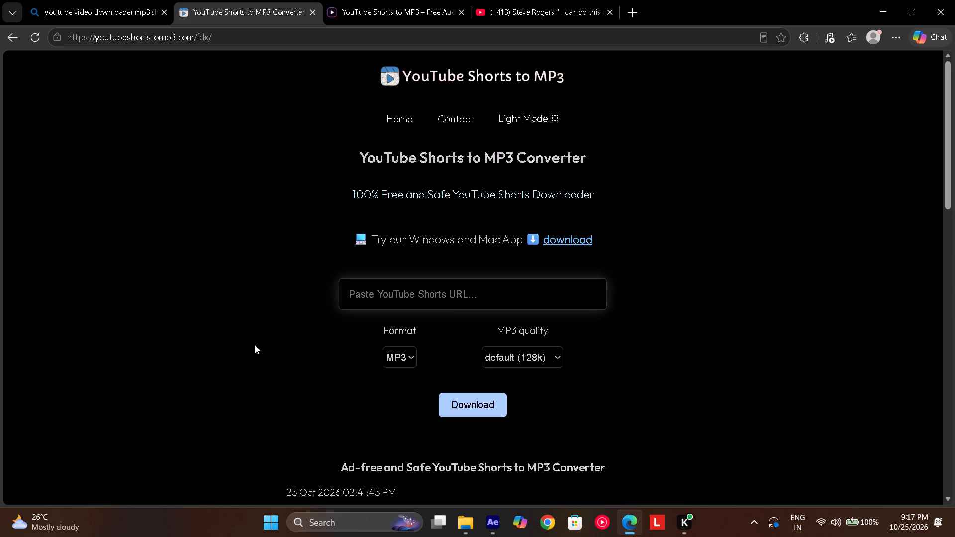
click(401, 298)
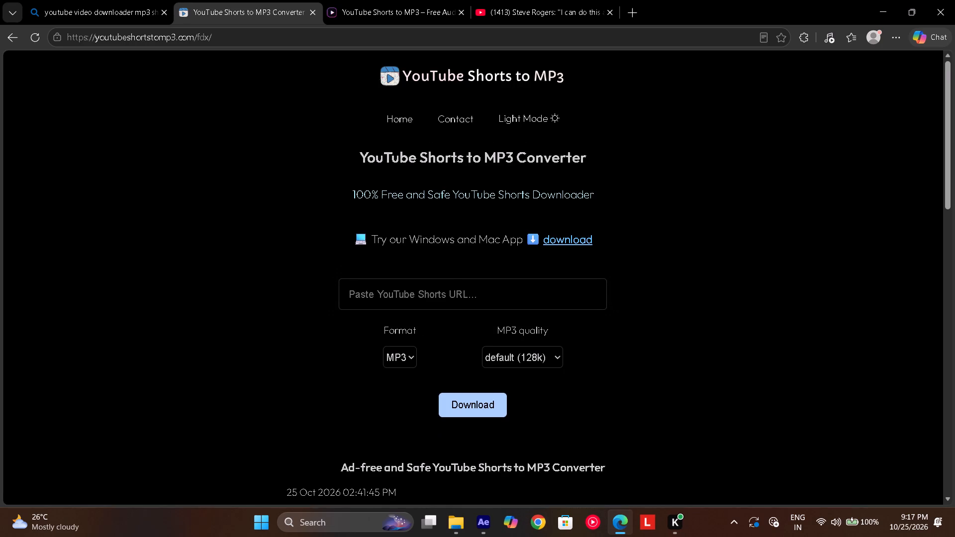
key(ctrl+v)
click(542, 355)
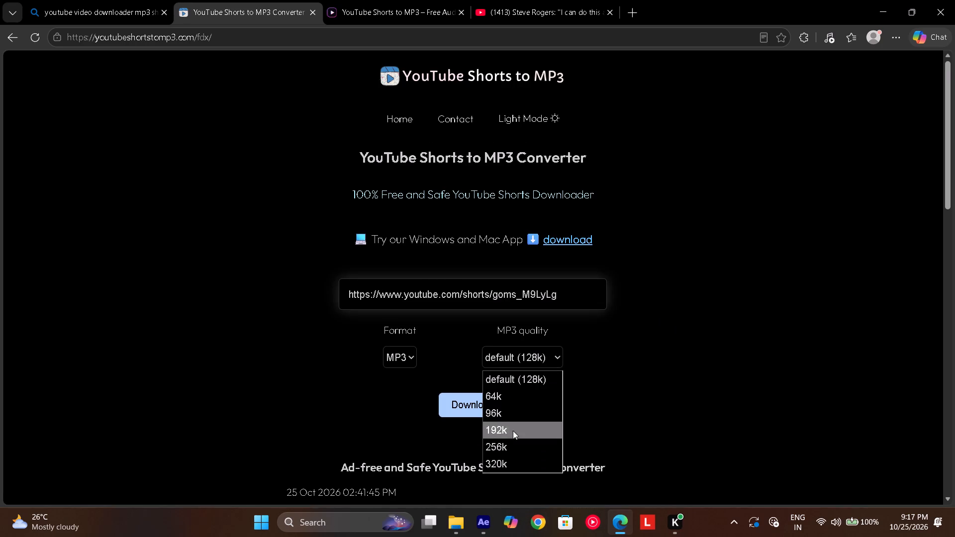
click(492, 468)
click(469, 401)
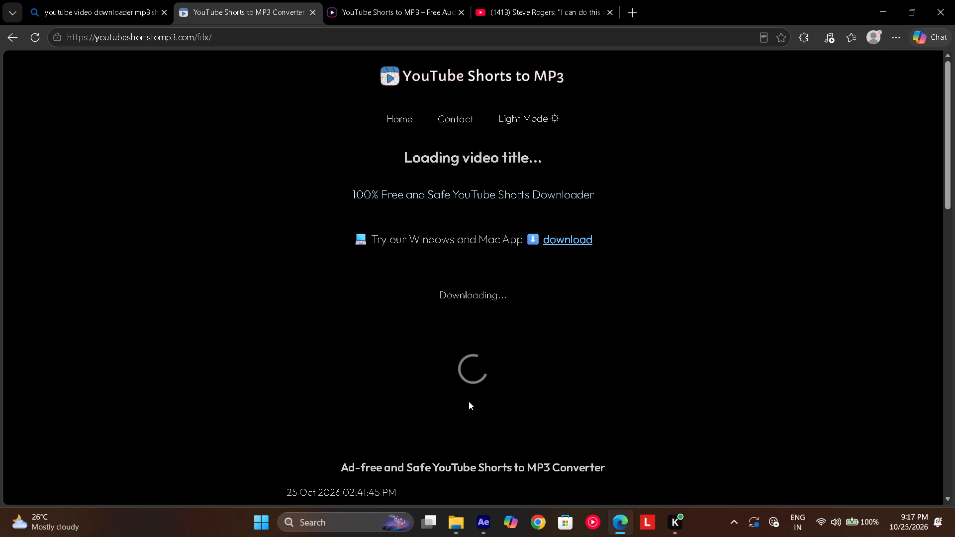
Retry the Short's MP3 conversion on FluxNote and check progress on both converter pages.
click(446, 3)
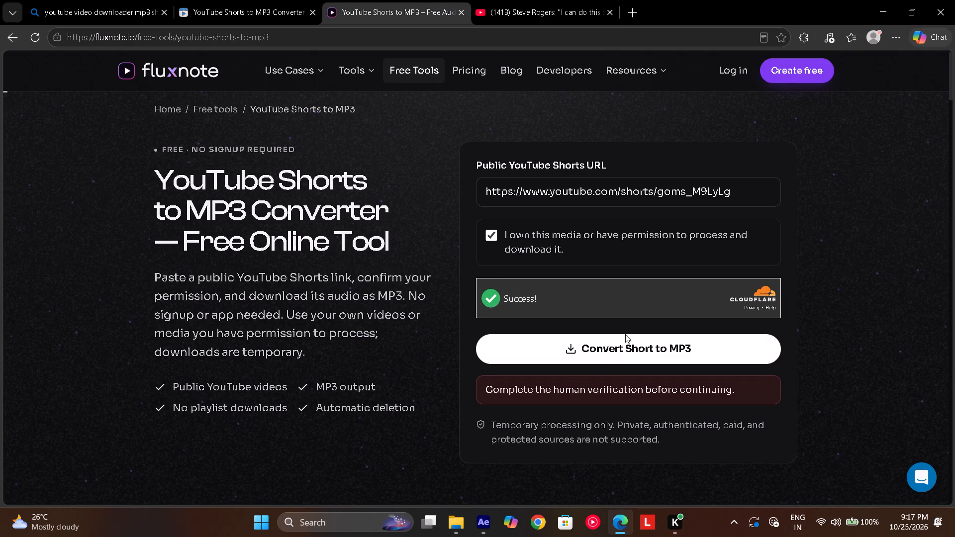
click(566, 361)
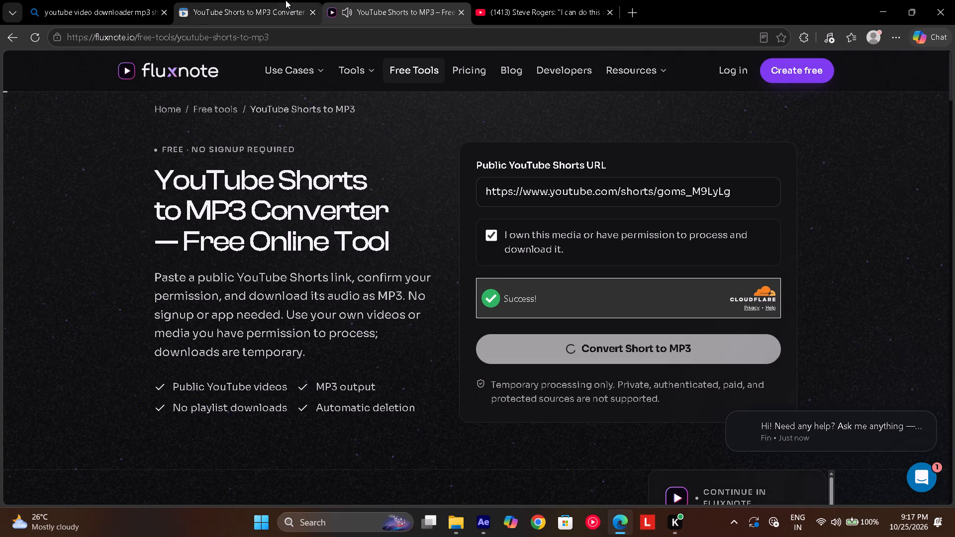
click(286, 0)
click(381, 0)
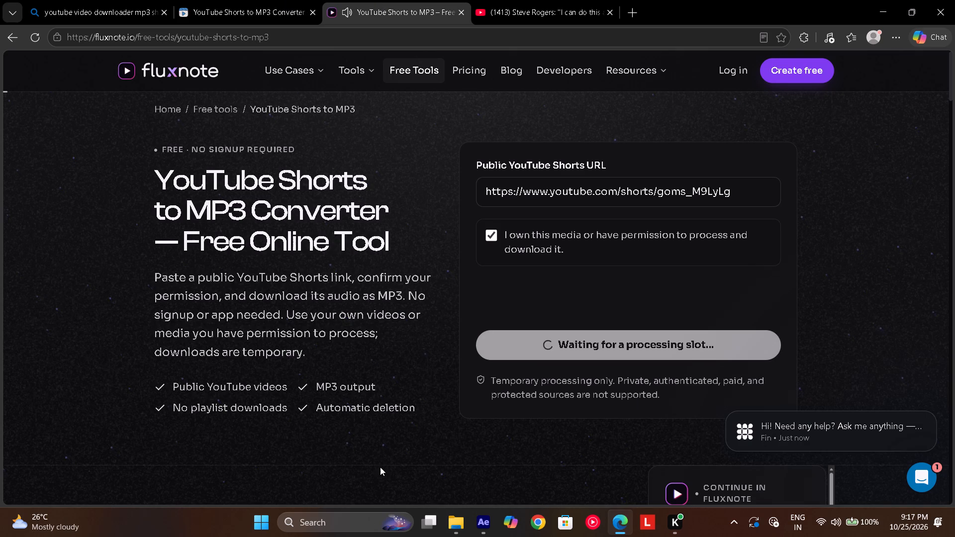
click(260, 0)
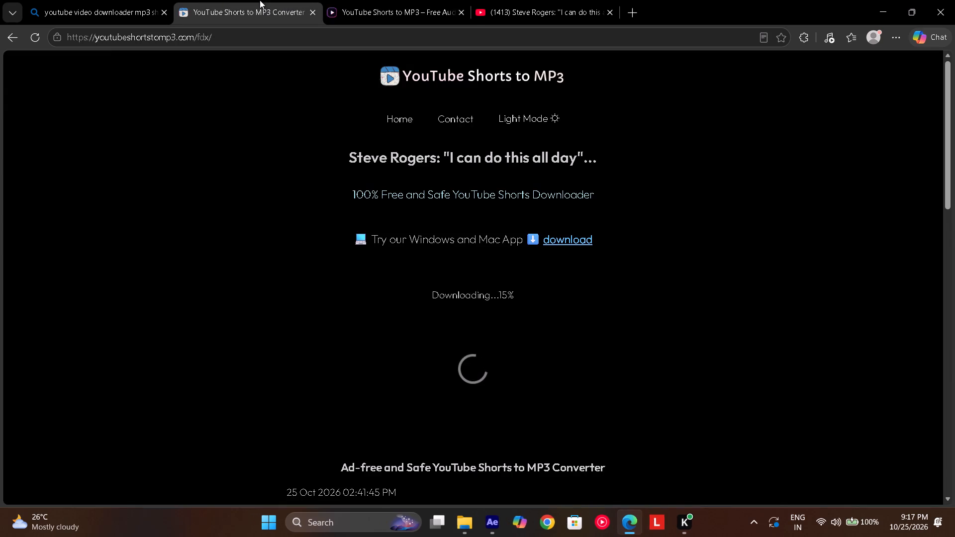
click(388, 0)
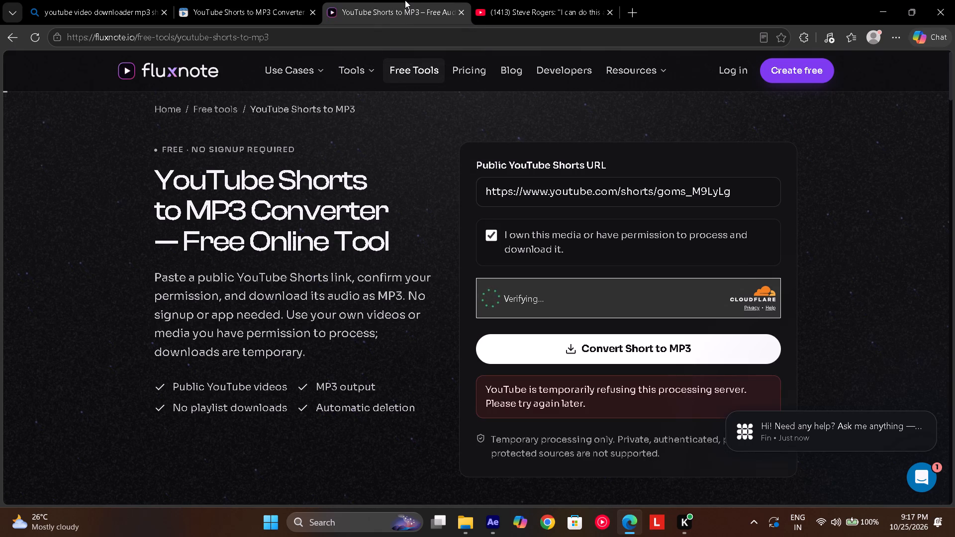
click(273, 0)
Return to the YouTube results for "i can do this all day captain america" and browse them for alternative clips.
click(552, 0)
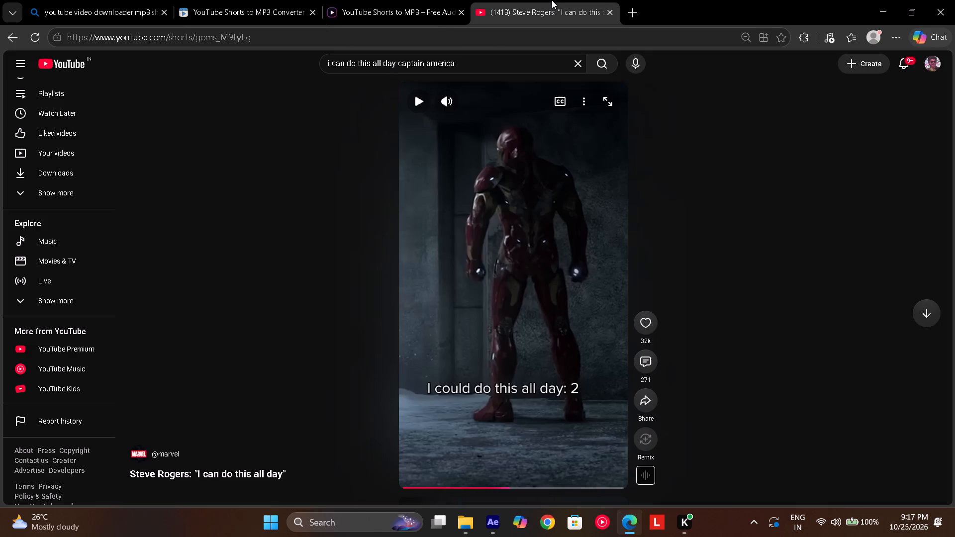
click(8, 36)
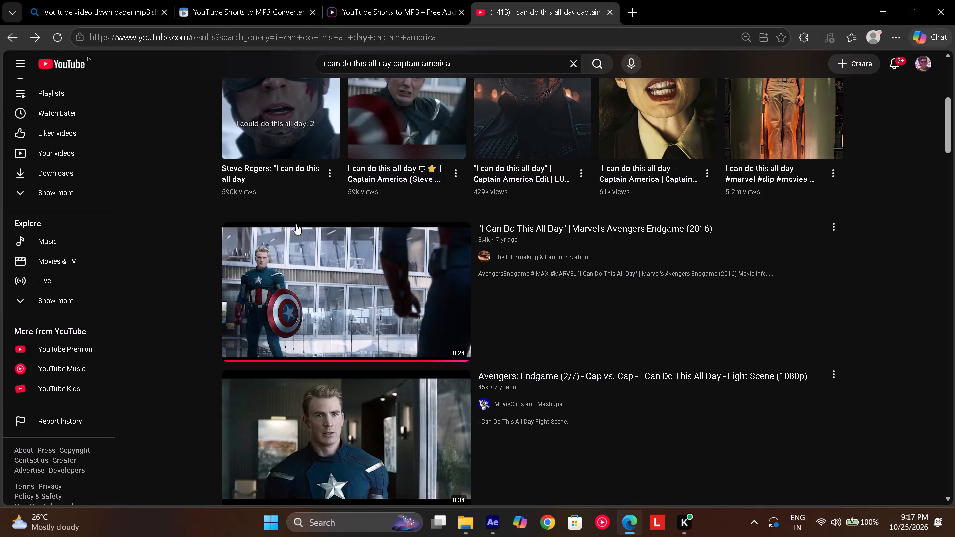
scroll(133, 266, down, 4)
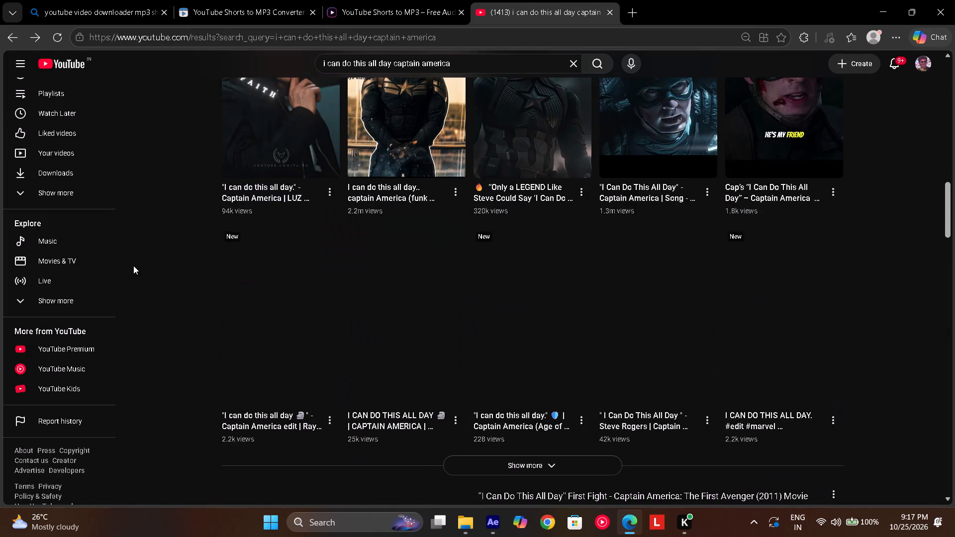
scroll(133, 266, down, 5)
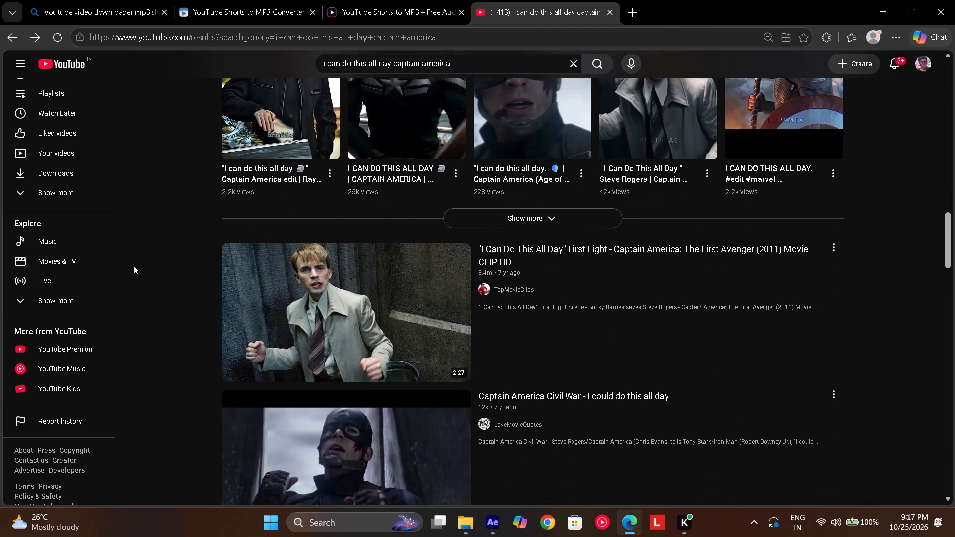
scroll(166, 288, down, 2)
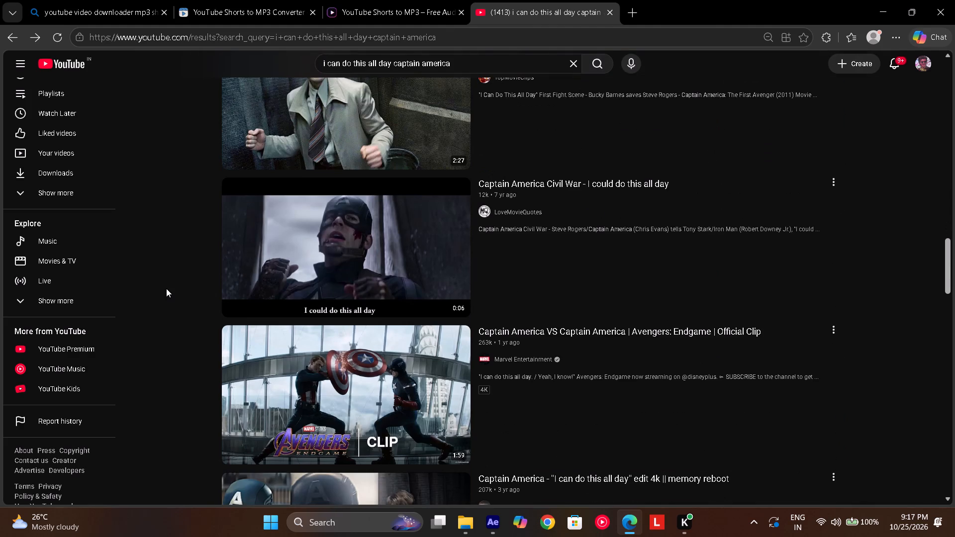
click(255, 0)
click(578, 0)
scroll(202, 229, up, 11)
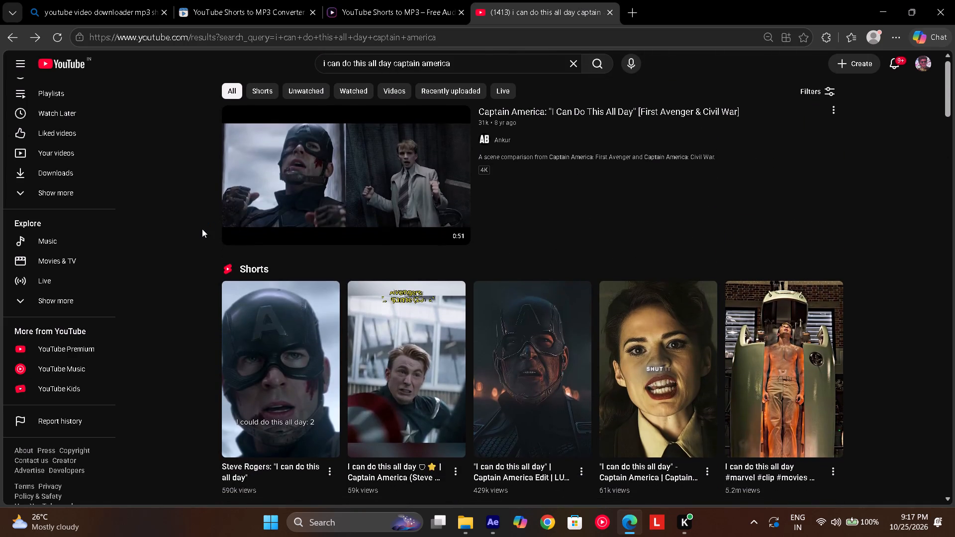
scroll(202, 229, down, 3)
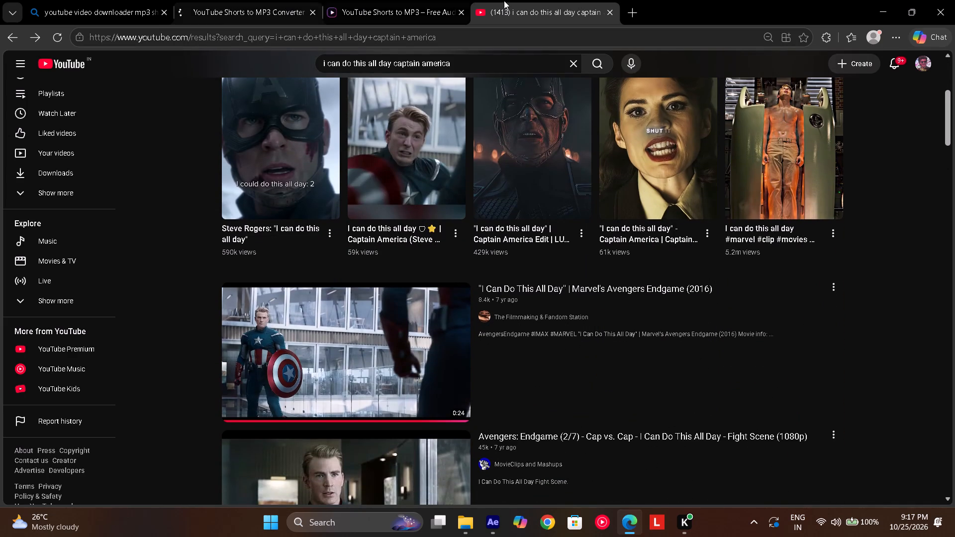
Return to the youtubeshortstomp3.com page and save the Steve Rogers "I can do this all day" MP3.
click(382, 0)
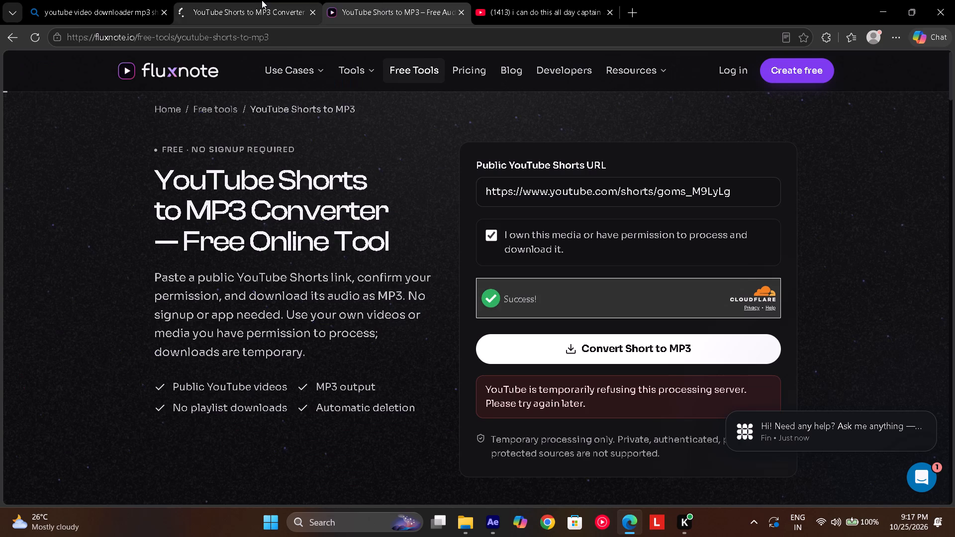
click(262, 0)
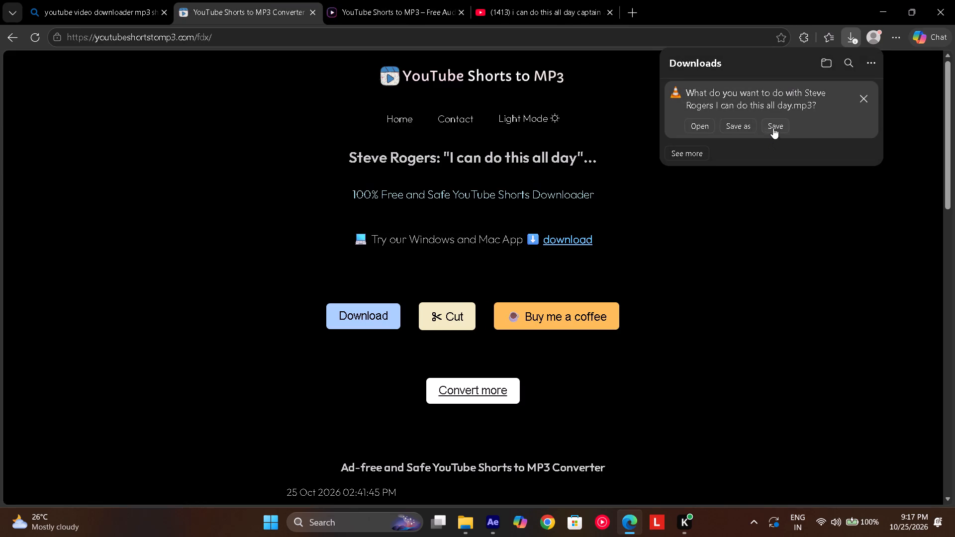
click(775, 125)
Play the downloaded Steve Rogers MP3 in VLC media player briefly, then close the player.
click(730, 108)
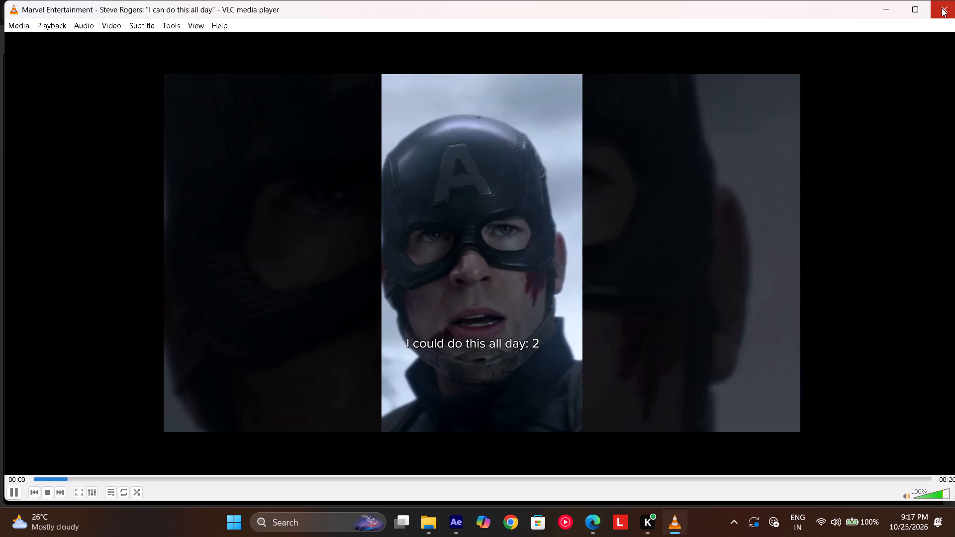
click(942, 8)
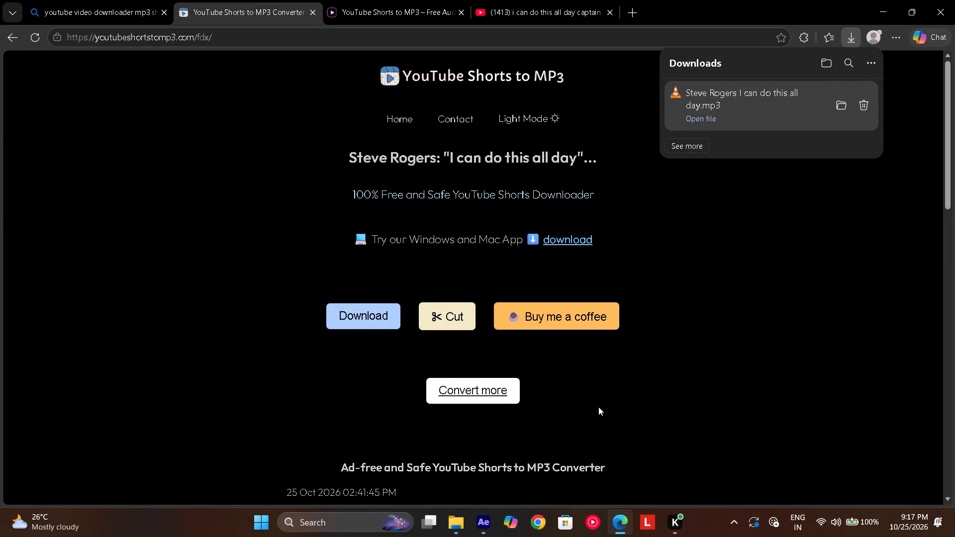
Bring the downloaded Steve Rogers "I can do this all day" MP3 into Comp 1 in After Effects as the top layer.
drag(735, 113, 486, 524)
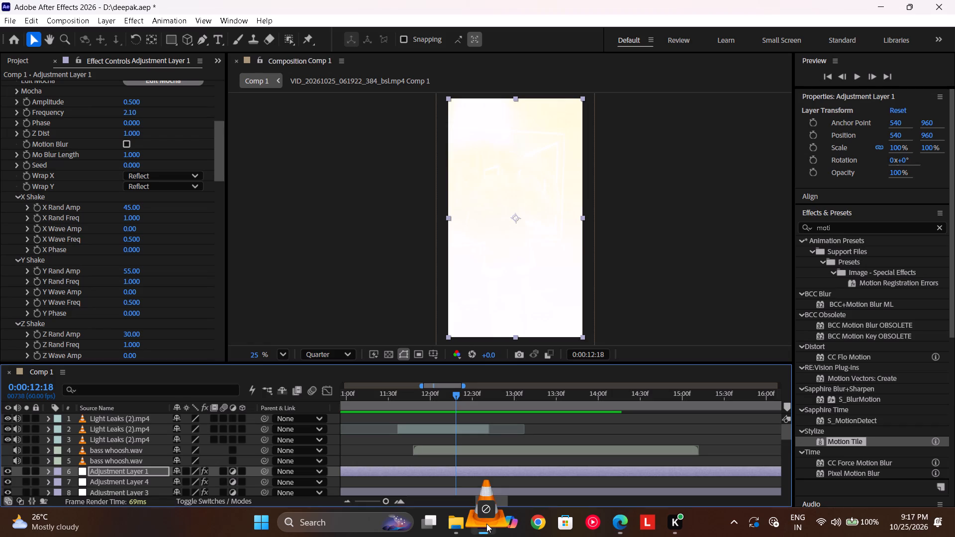
drag(486, 524, 430, 455)
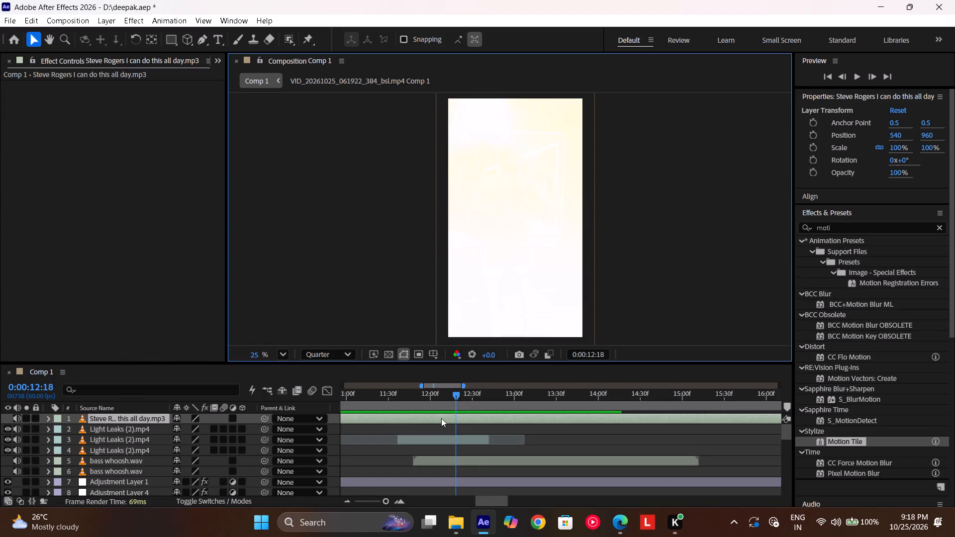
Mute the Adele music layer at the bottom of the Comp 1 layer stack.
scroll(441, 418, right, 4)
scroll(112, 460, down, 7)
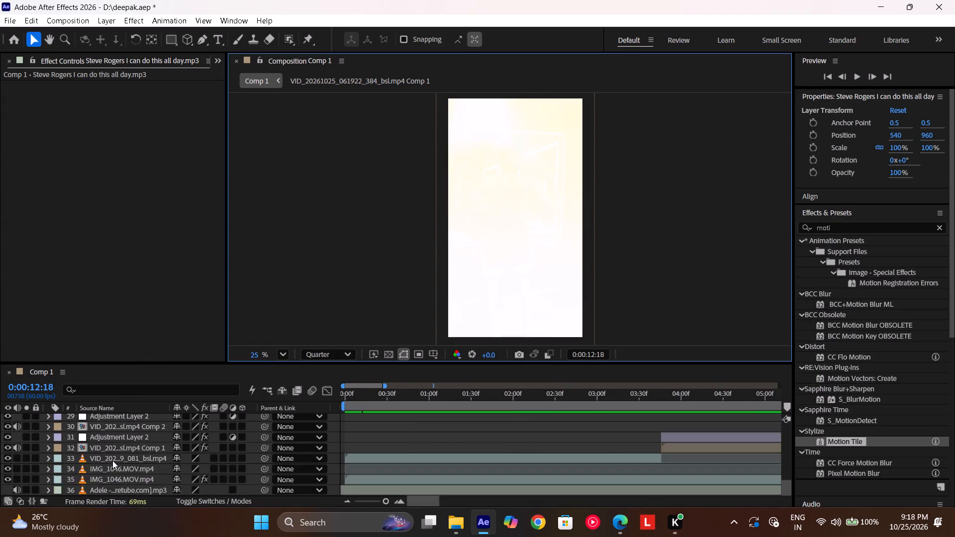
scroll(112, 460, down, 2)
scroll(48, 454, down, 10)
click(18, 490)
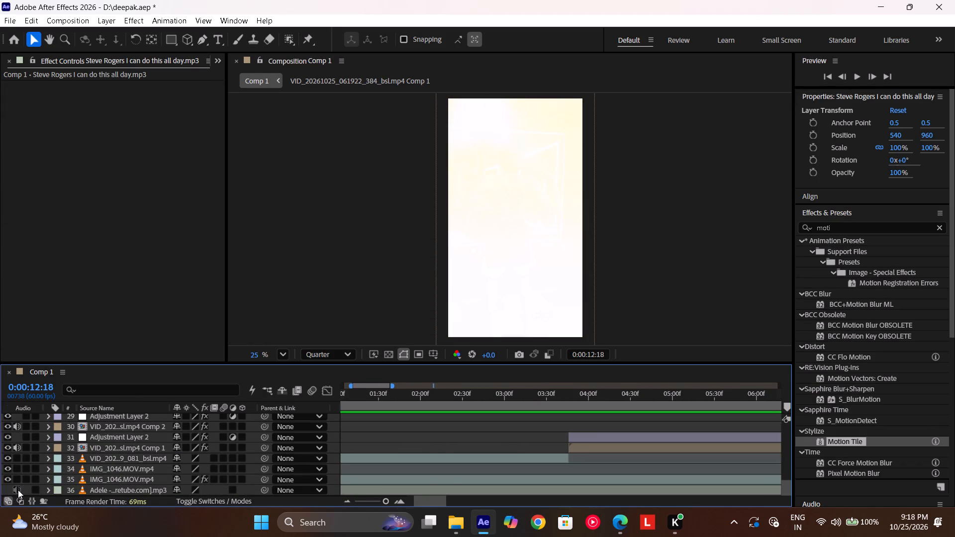
Locate the spoken line by preview and waveform, split the Steve Rogers audio at 0:00:02:33 and delete the part before it.
scroll(453, 483, up, 7)
drag(536, 406, 425, 425)
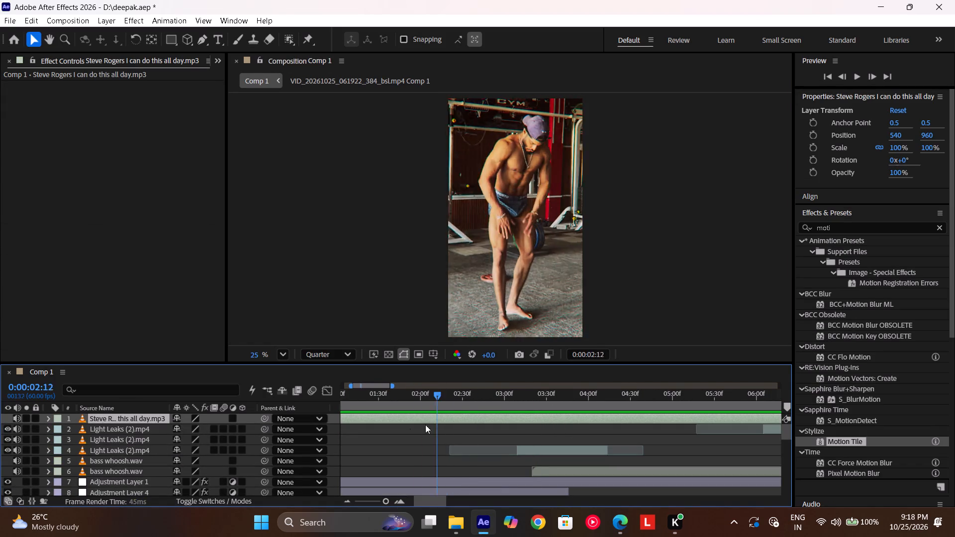
drag(425, 425, 418, 429)
key(space)
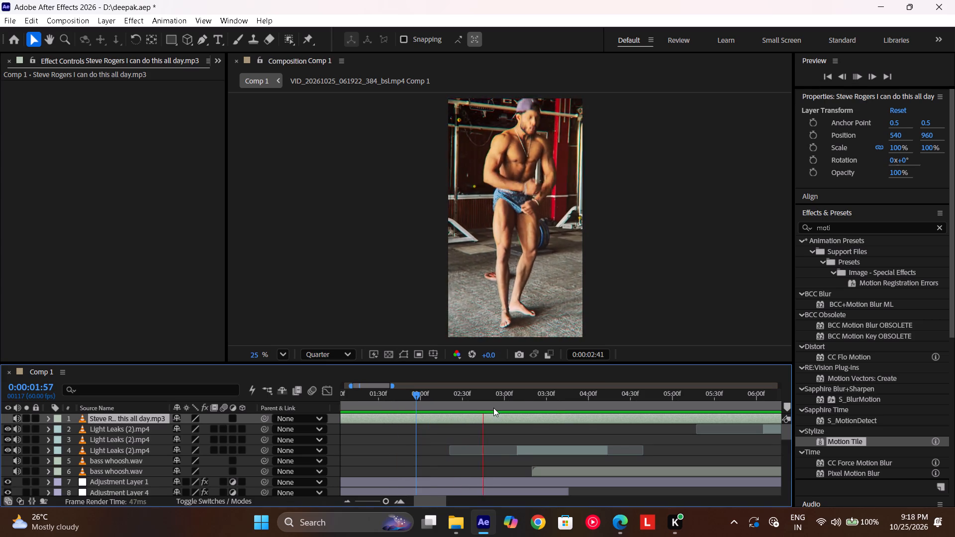
drag(558, 403, 449, 428)
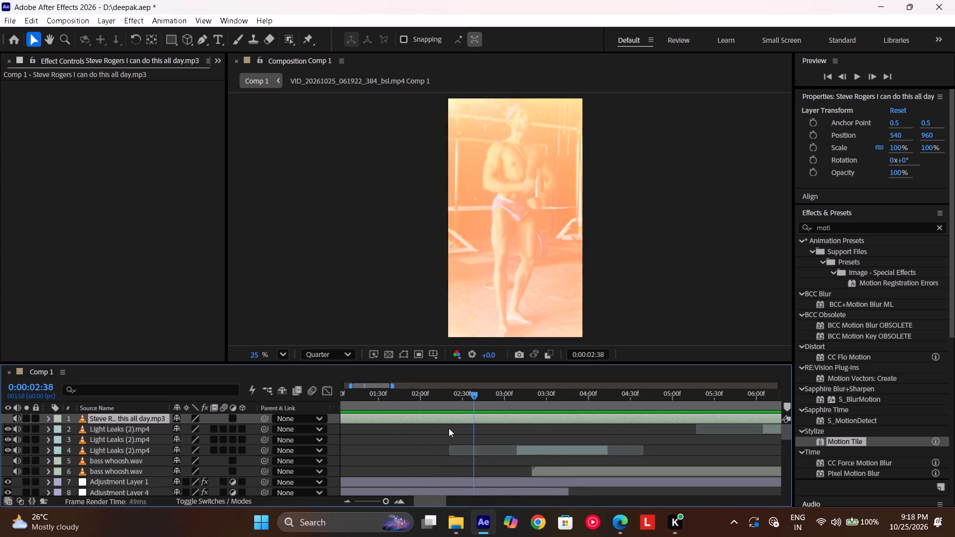
drag(449, 428, 440, 429)
key(space)
drag(524, 395, 492, 403)
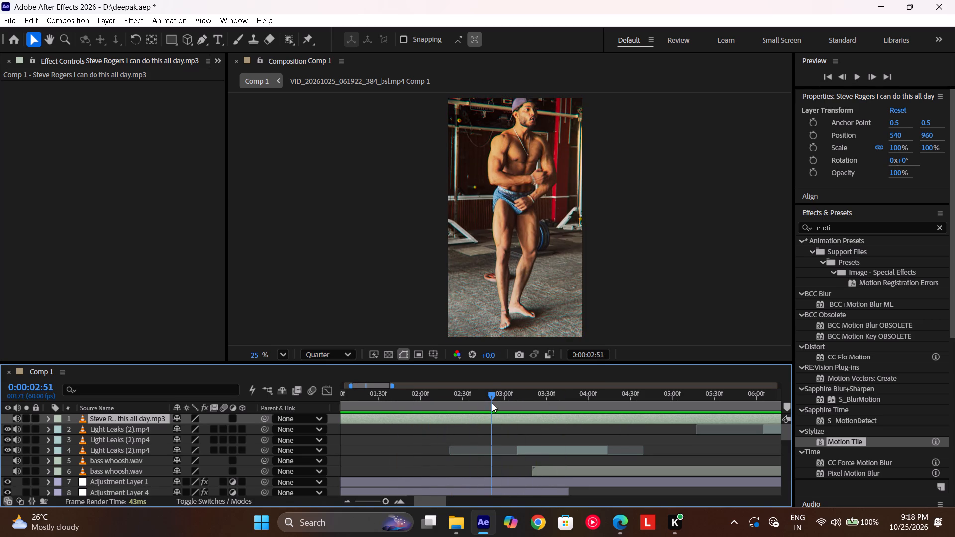
click(49, 422)
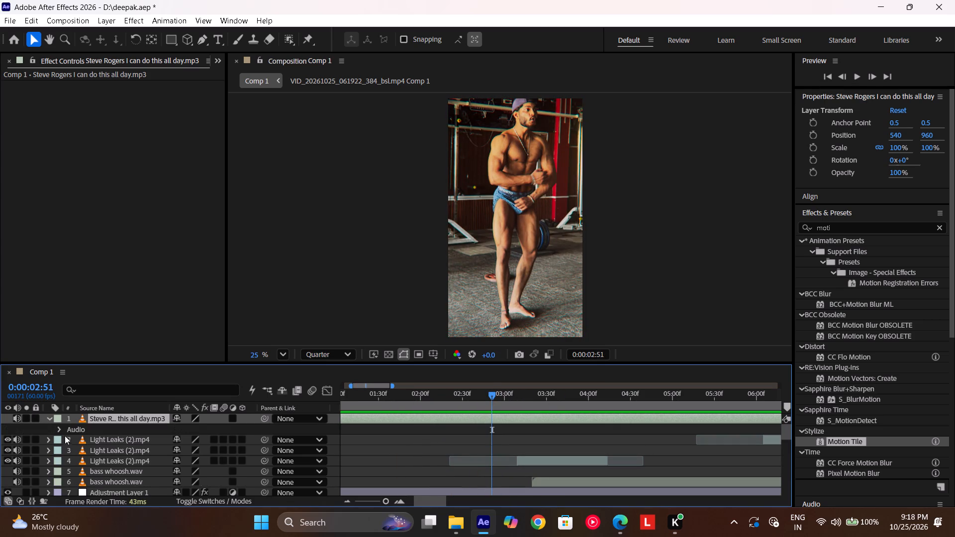
click(61, 432)
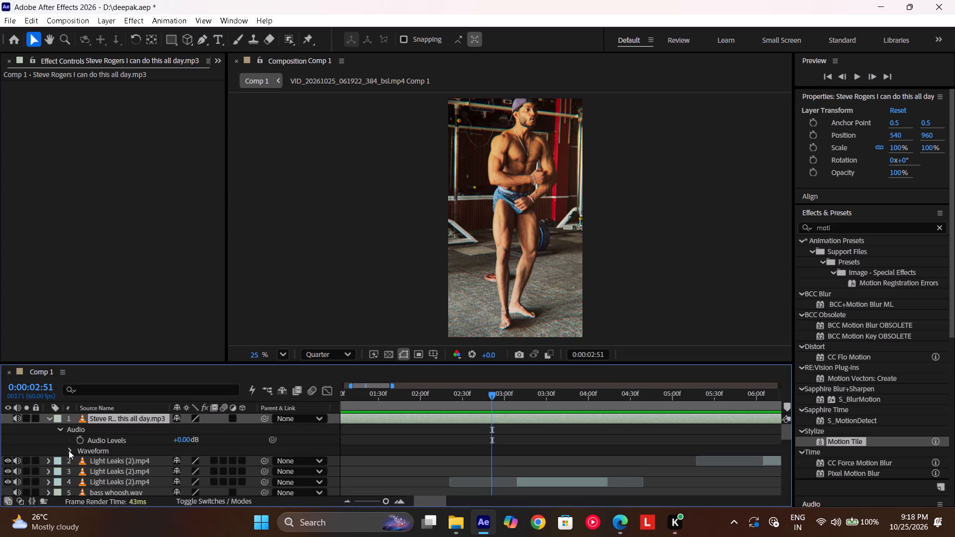
click(69, 450)
drag(487, 397, 466, 405)
key(ctrl+shift+d)
click(464, 430)
key(BackSpace)
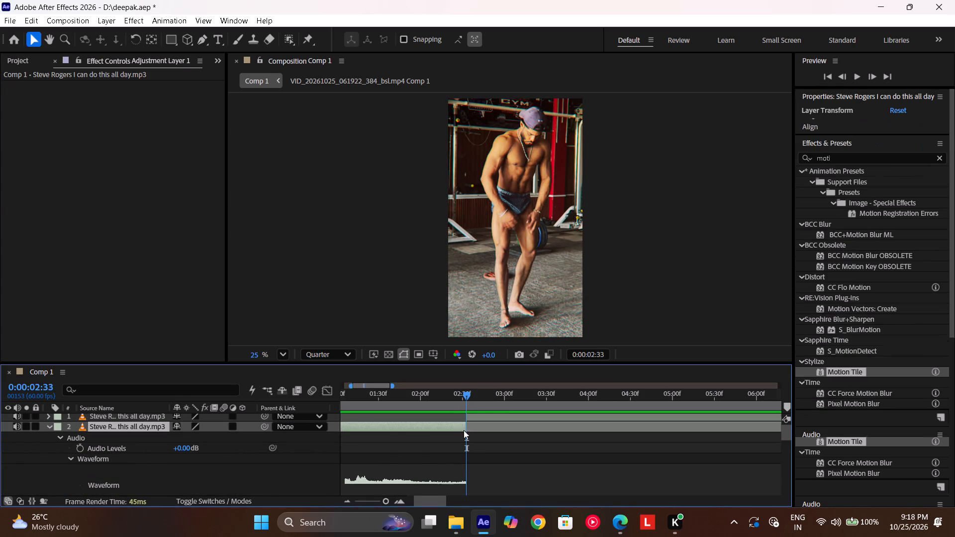
Reveal the remaining Steve Rogers clip's waveform, split it at 0:00:04:26 and delete the part after it.
scroll(82, 426, up, 6)
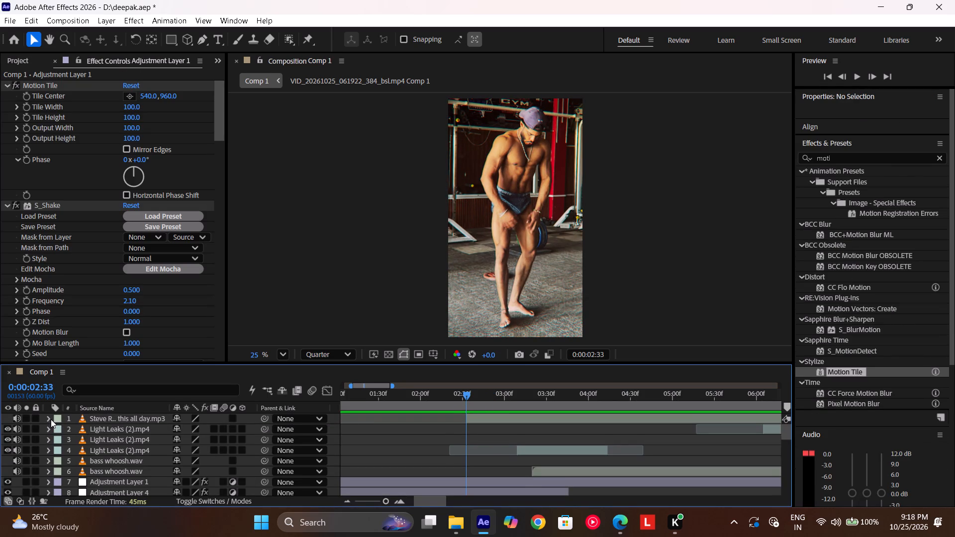
click(51, 419)
click(60, 430)
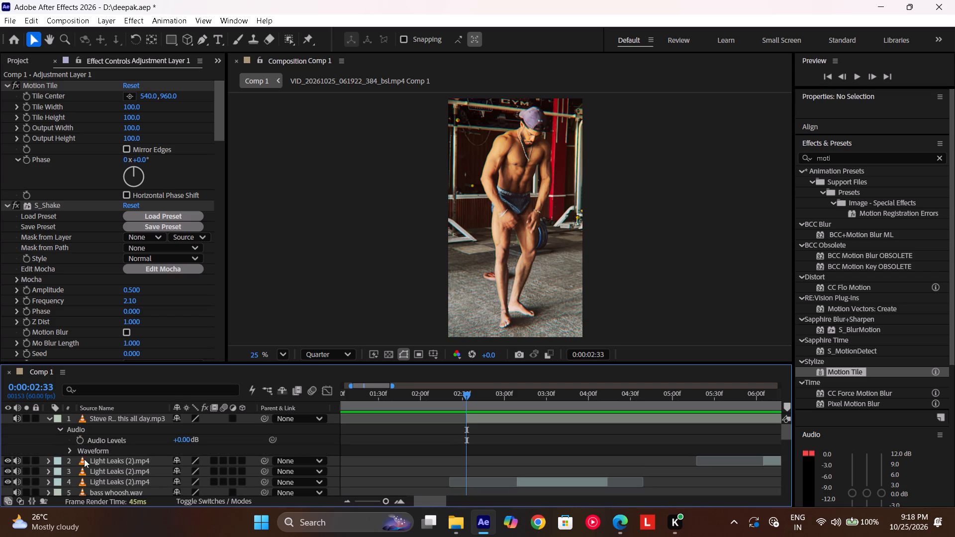
click(77, 453)
click(71, 451)
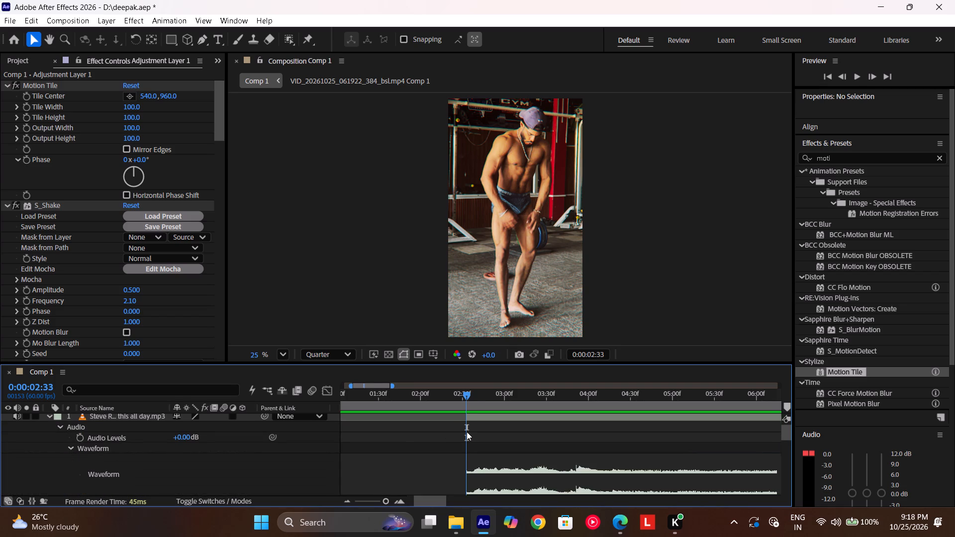
scroll(467, 432, left, 1)
drag(519, 398, 552, 401)
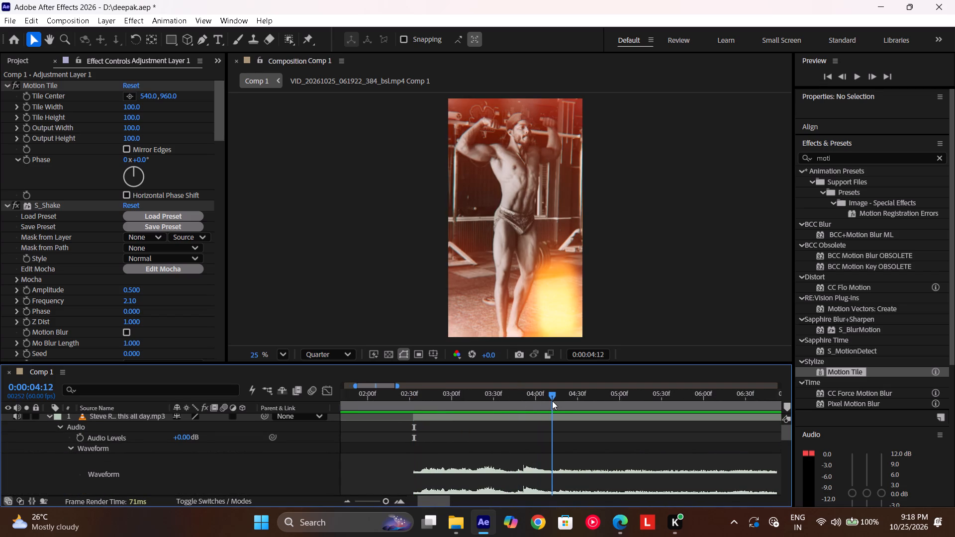
drag(552, 401, 572, 405)
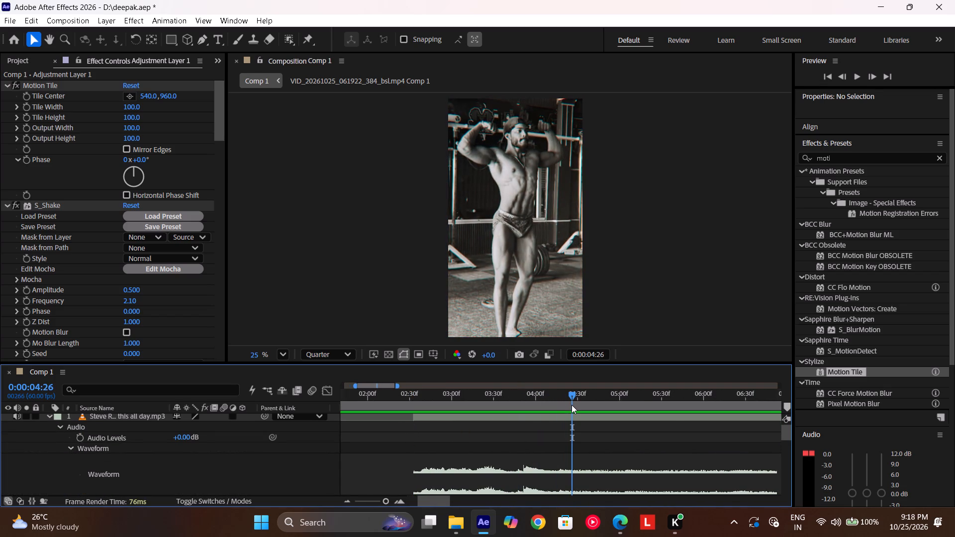
scroll(572, 405, up, 8)
click(563, 416)
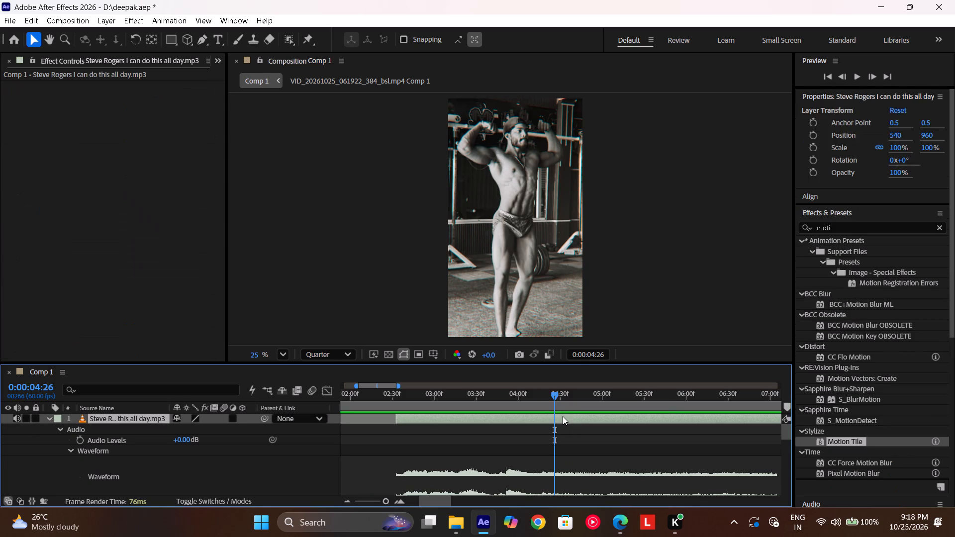
key(ctrl+shift+d)
key(BackSpace)
Move the trimmed Steve Rogers clip along the timeline to start at about 0:00:06:52, and collapse its waveform.
drag(539, 400, 470, 432)
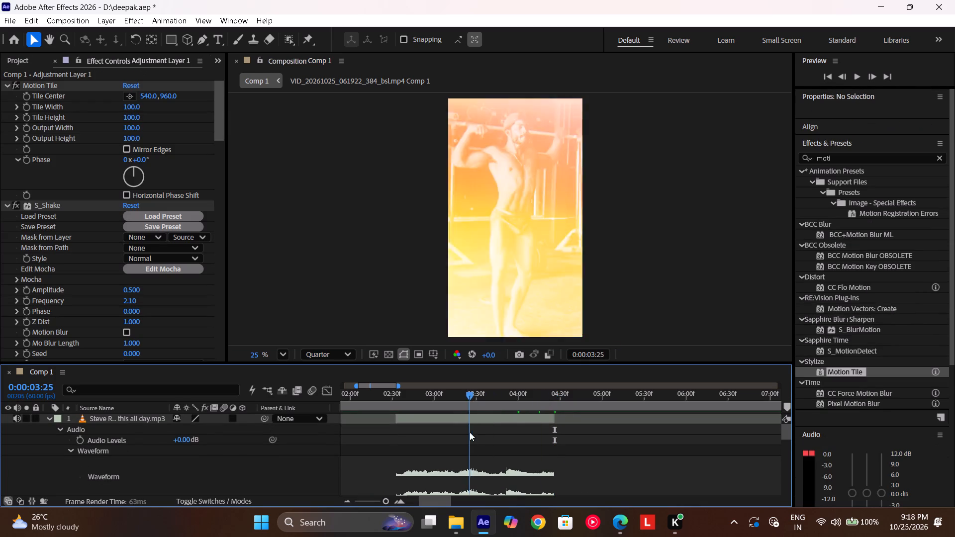
drag(470, 432, 491, 418)
drag(458, 412, 475, 419)
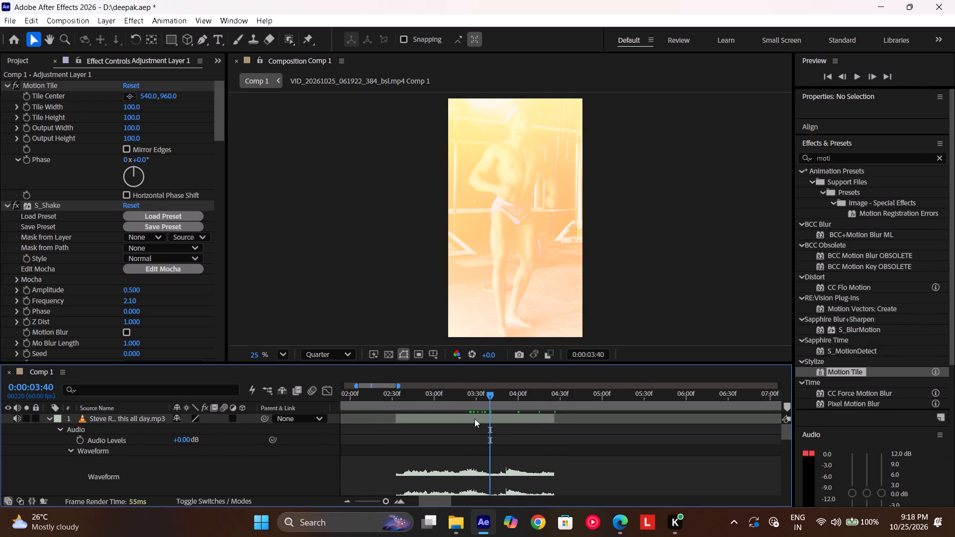
drag(475, 419, 653, 433)
scroll(653, 433, down, 1)
scroll(590, 441, up, 3)
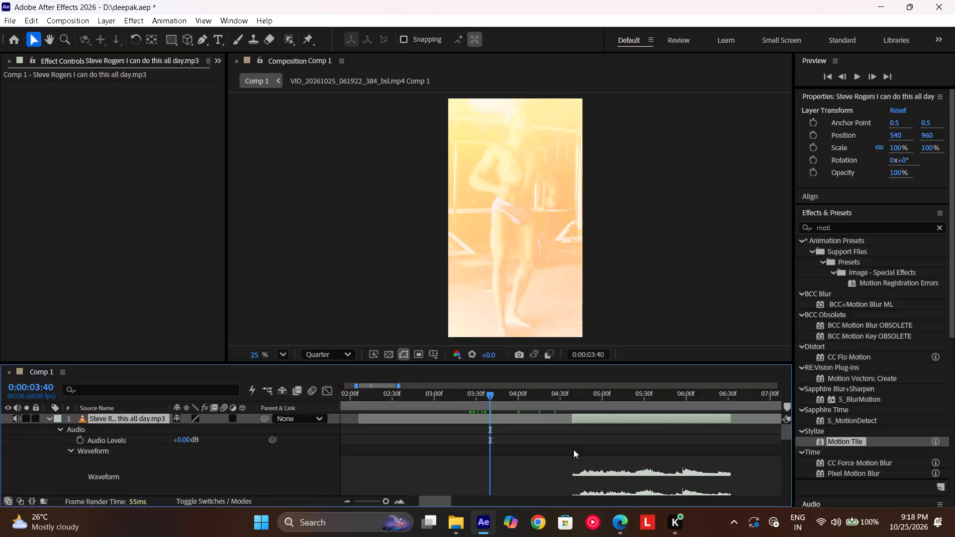
key(u)
drag(523, 400, 612, 430)
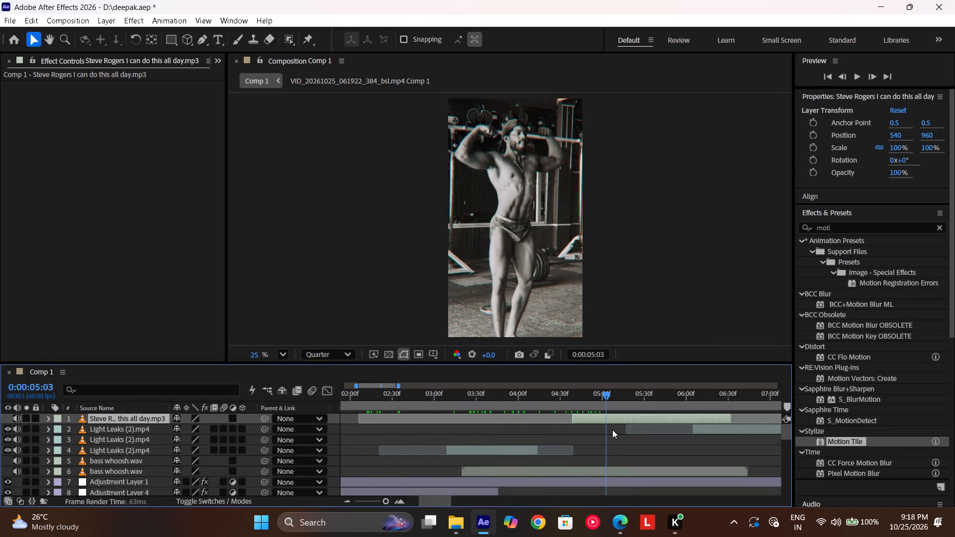
drag(612, 430, 663, 425)
scroll(663, 425, left, 2)
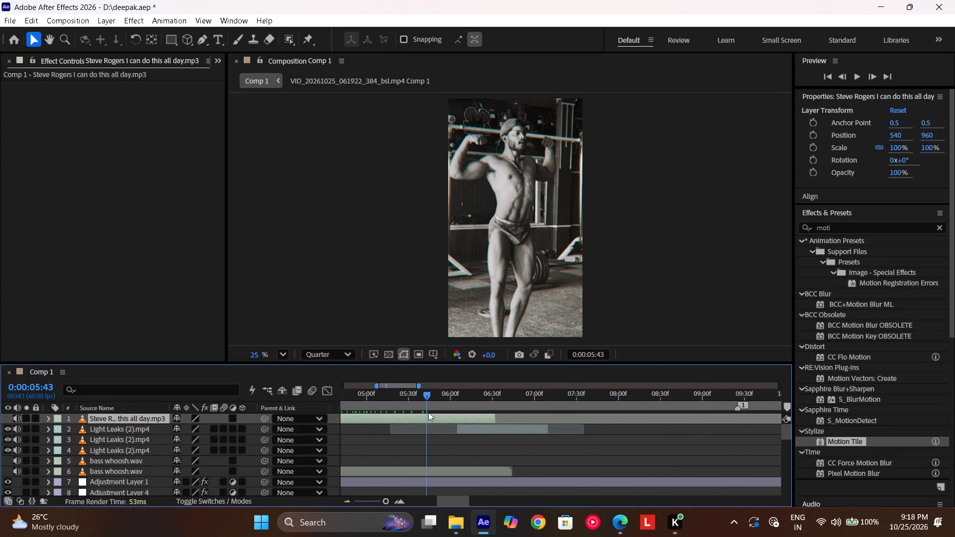
drag(413, 419, 600, 428)
drag(509, 393, 427, 429)
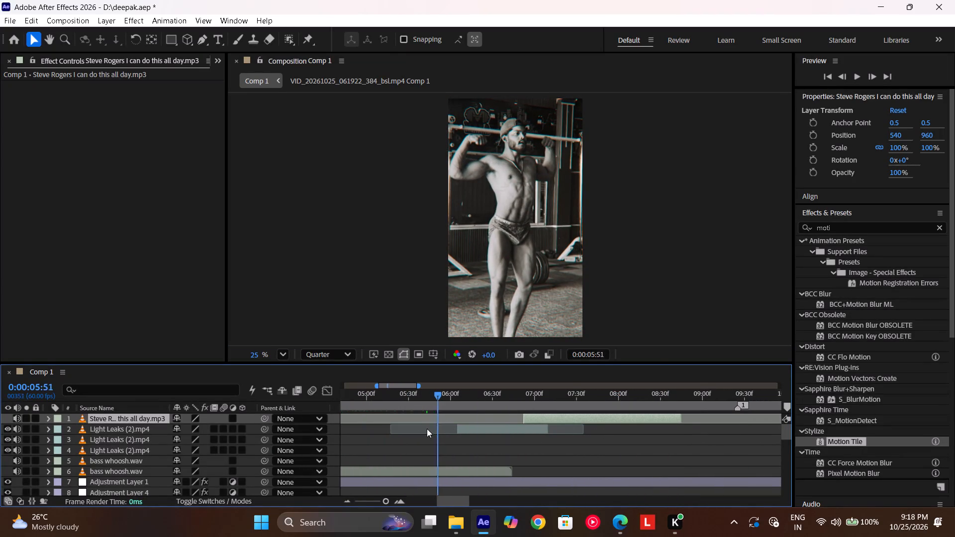
drag(427, 429, 608, 415)
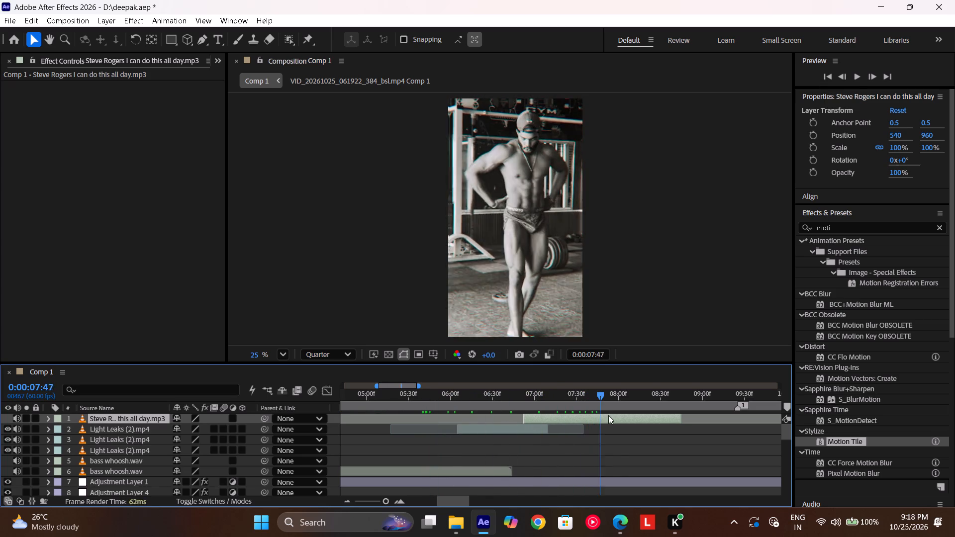
Preview Comp 1 briefly from the start, return to 0:00:00:00 and unmute the Adele music layer.
drag(608, 415, 124, 455)
key(space)
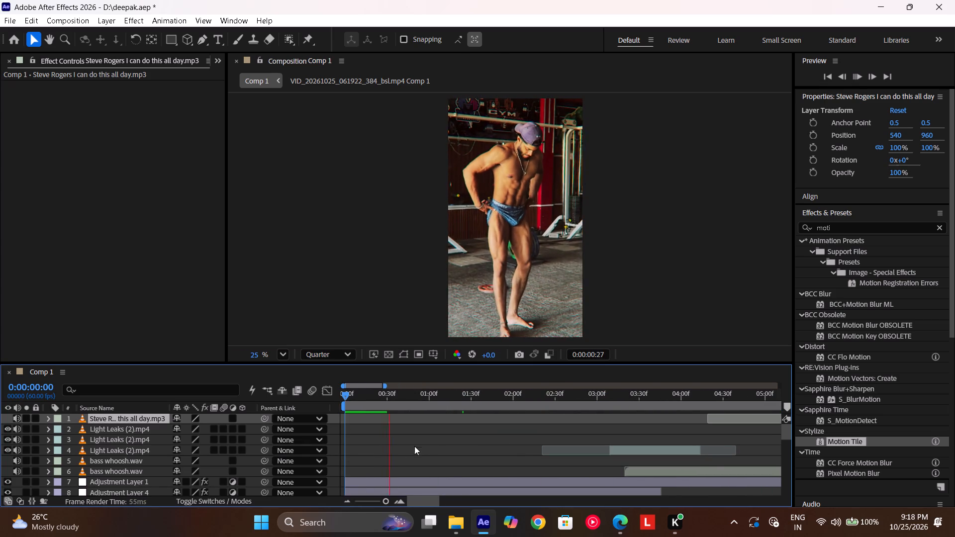
drag(430, 402, 96, 425)
scroll(74, 425, down, 6)
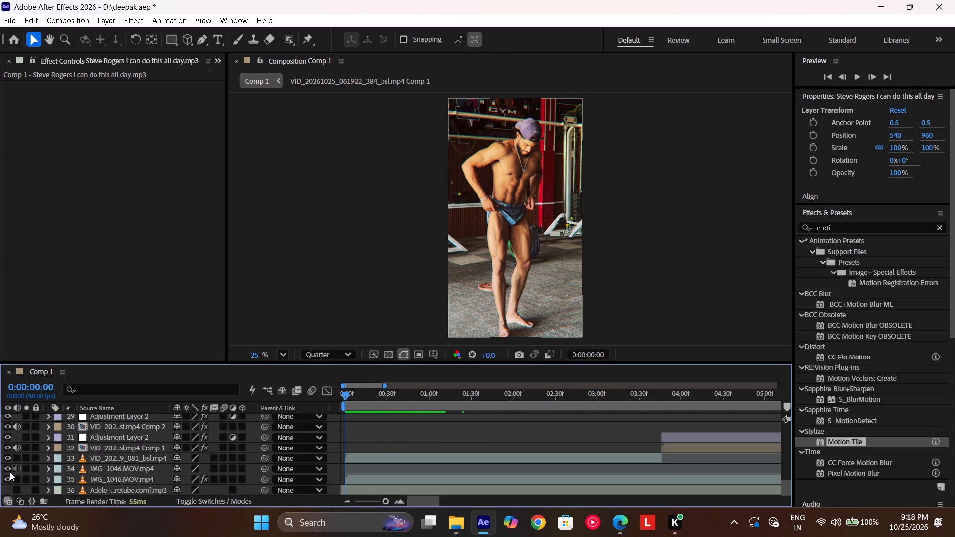
click(20, 493)
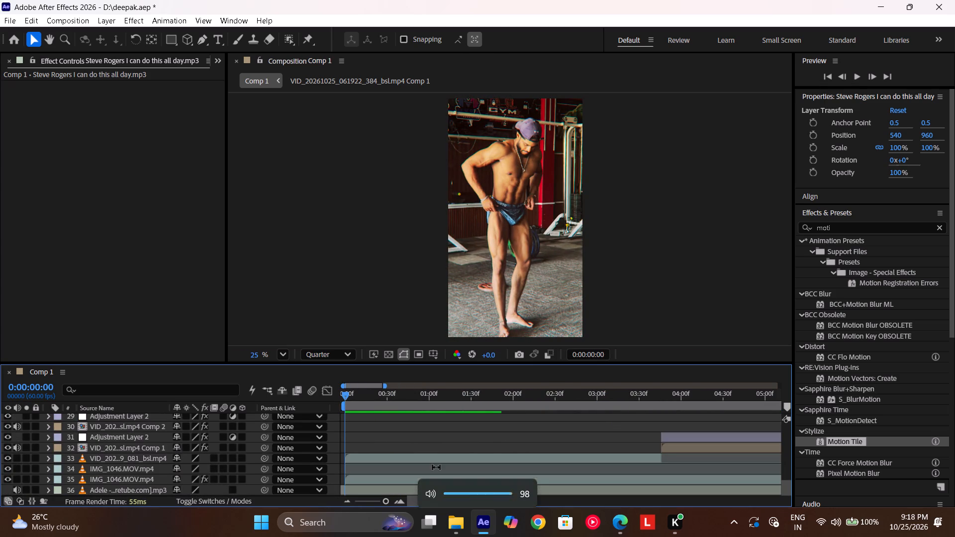
Set the Audio Levels of the Steve Rogers clip to +10 dB.
scroll(489, 438, up, 3)
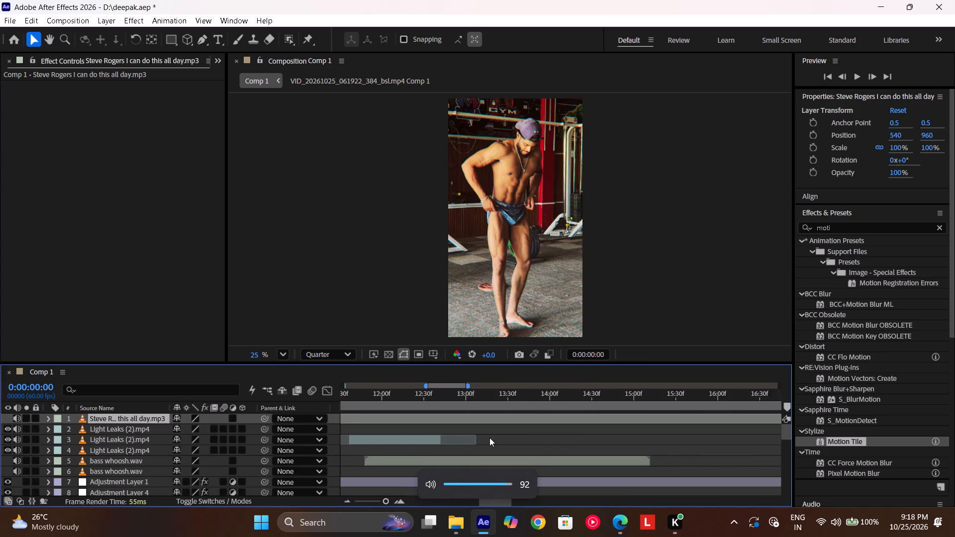
click(418, 438)
scroll(418, 438, left, 2)
scroll(567, 411, right, 1)
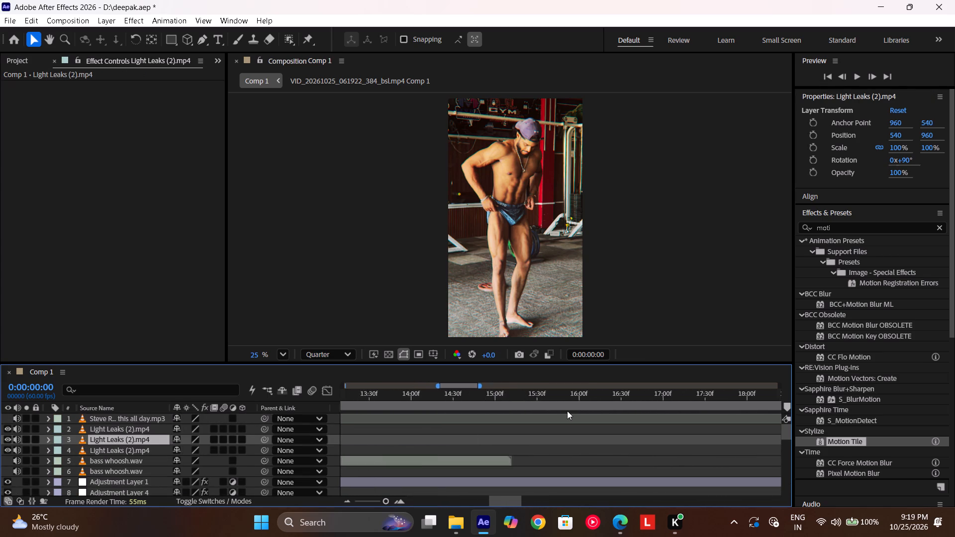
scroll(567, 411, right, 4)
scroll(567, 411, left, 1)
click(646, 418)
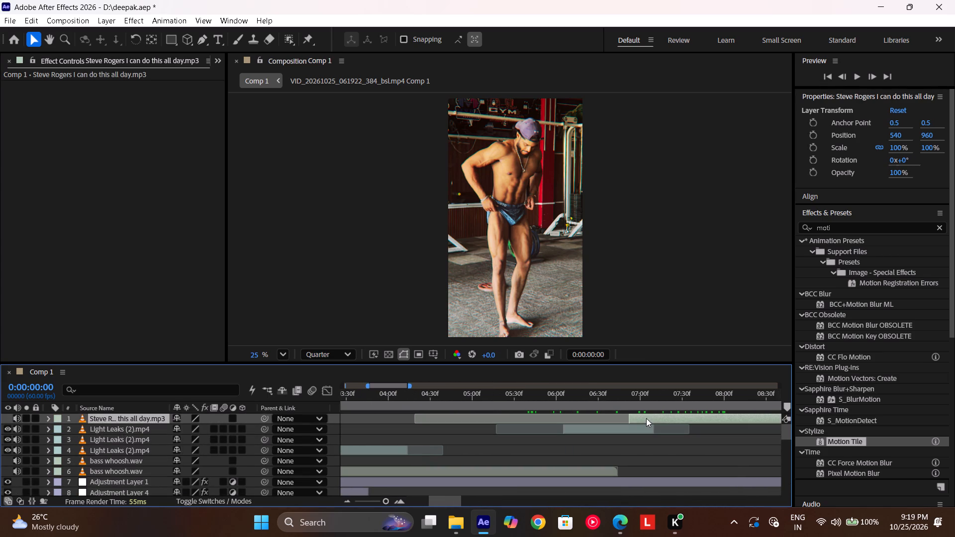
key(a)
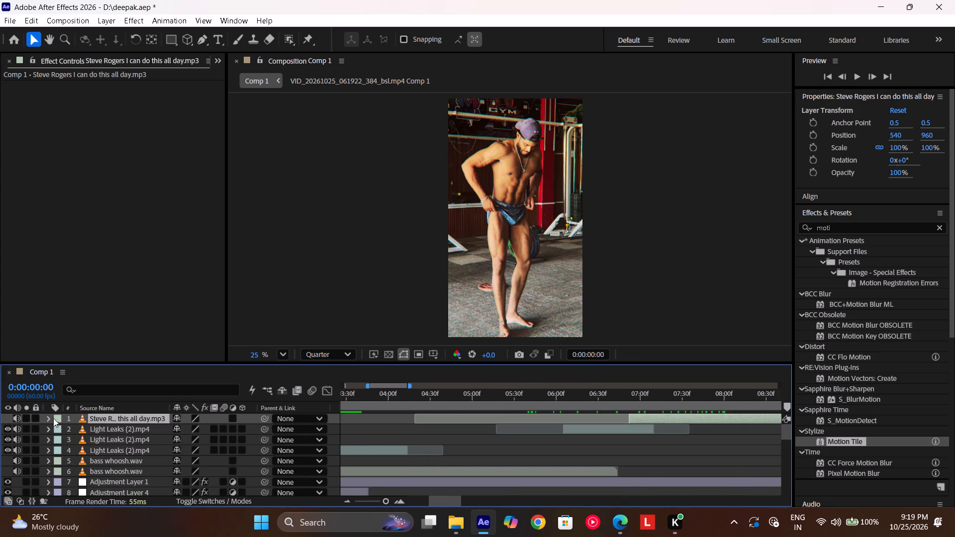
click(47, 418)
click(58, 428)
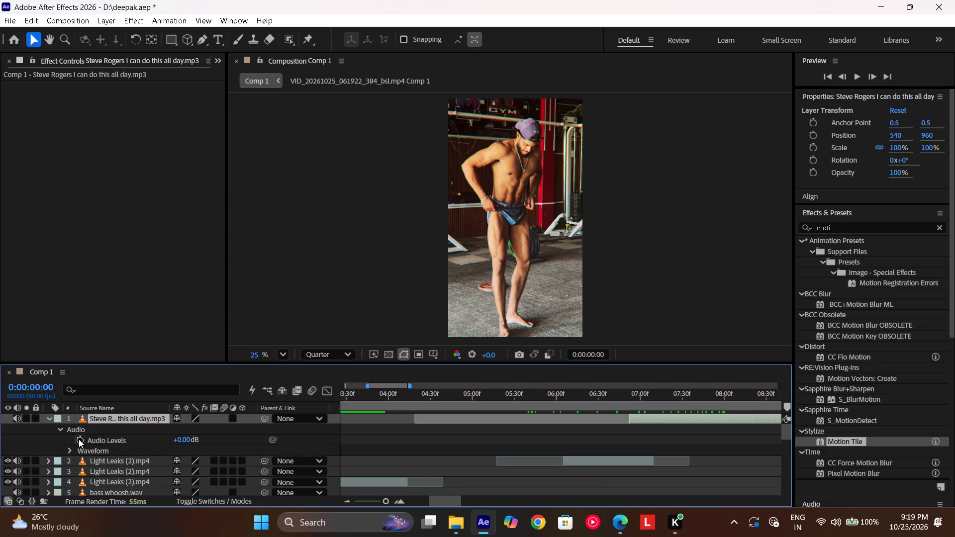
click(180, 440)
text(10)
key(Return)
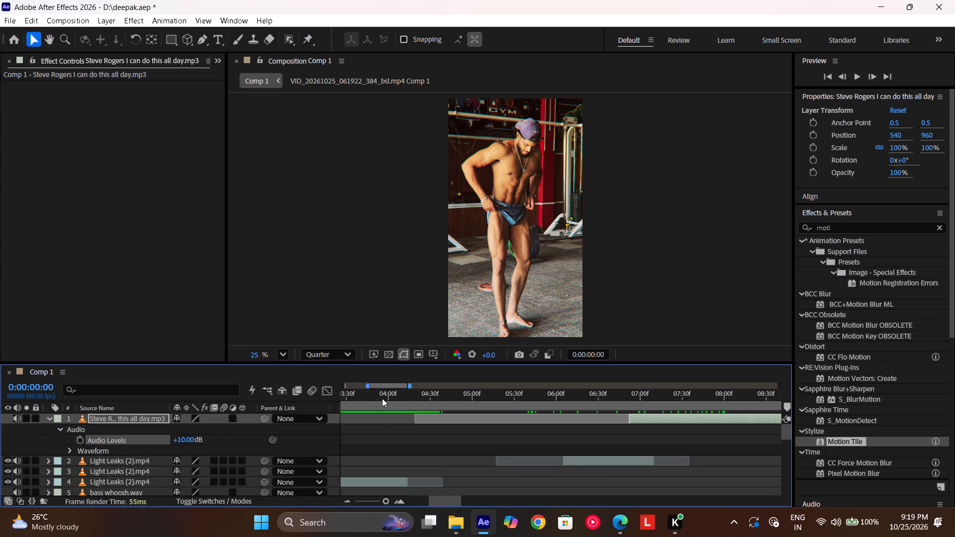
Preview Comp 1 from 0:00:00:00, replaying the first light-leak transition from about 0:00:02:00 to 0:00:04:00 to check picture and sound.
drag(382, 398, 31, 436)
key(space)
scroll(437, 446, left, 7)
scroll(437, 446, right, 1)
scroll(492, 435, left, 1)
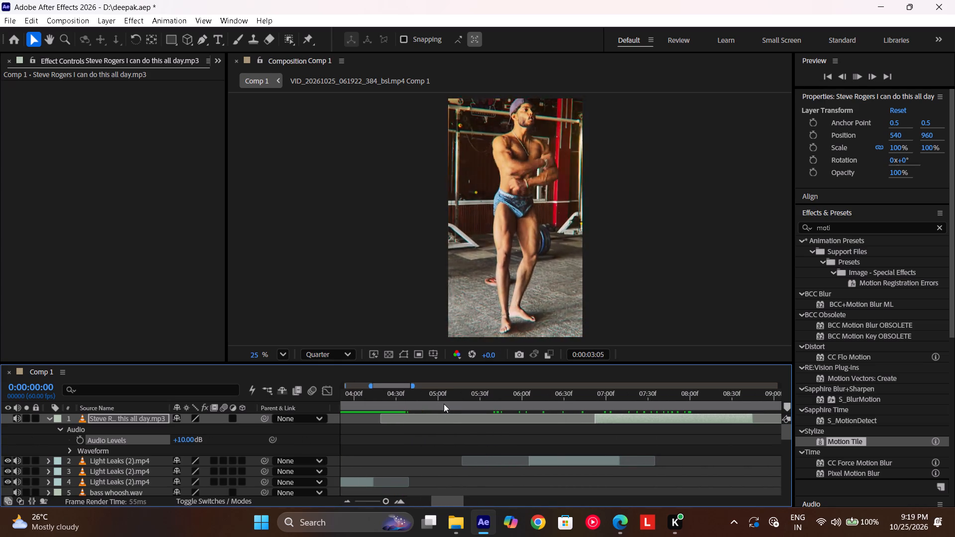
drag(449, 402, 322, 420)
key(space)
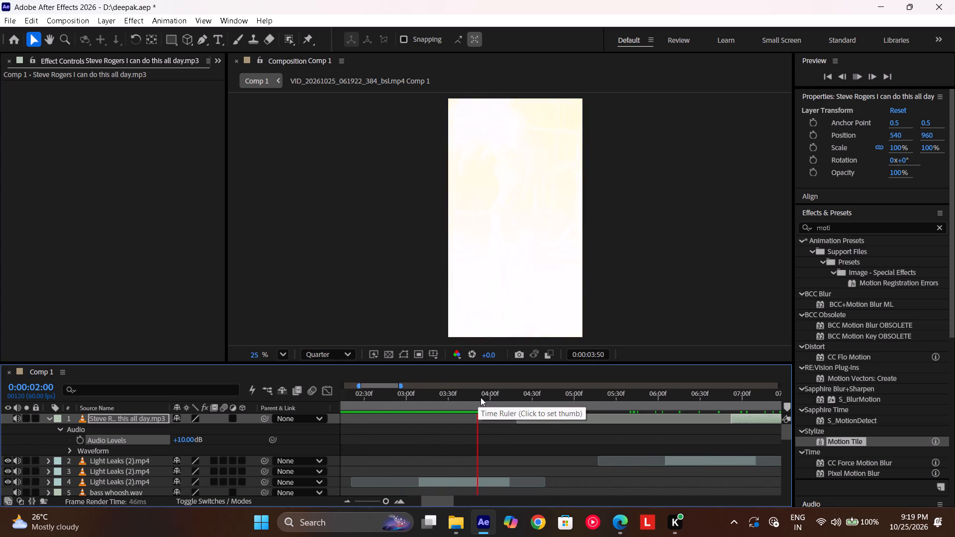
drag(480, 397, 396, 406)
key(space)
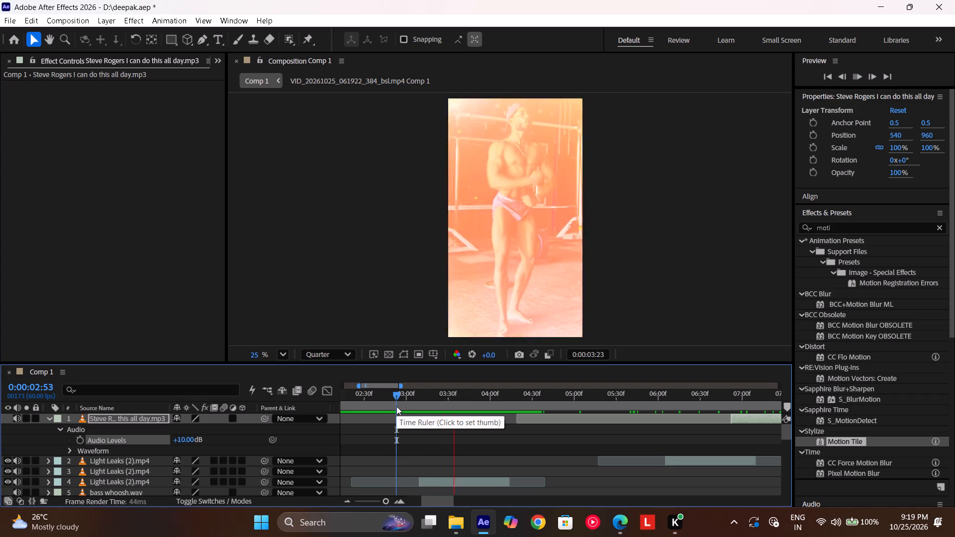
drag(484, 390, 421, 410)
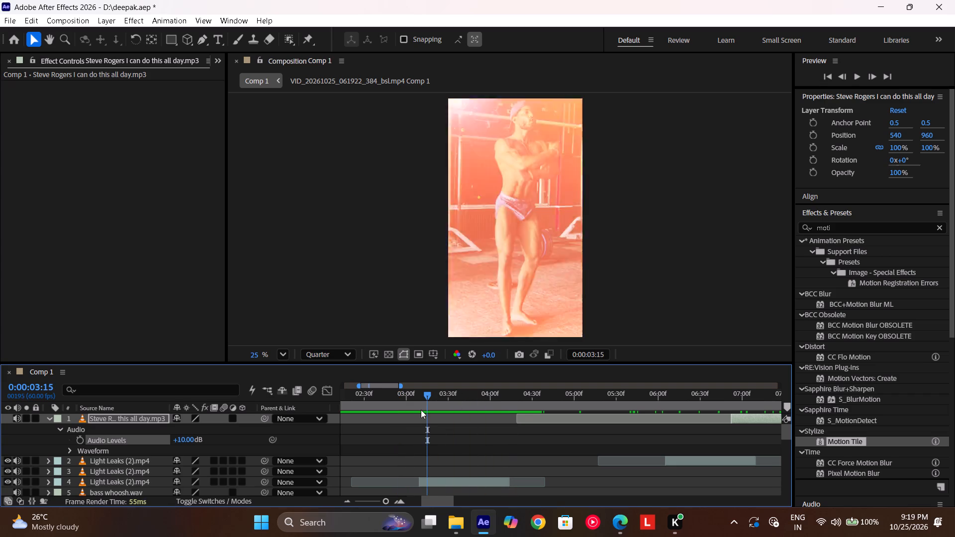
key(space)
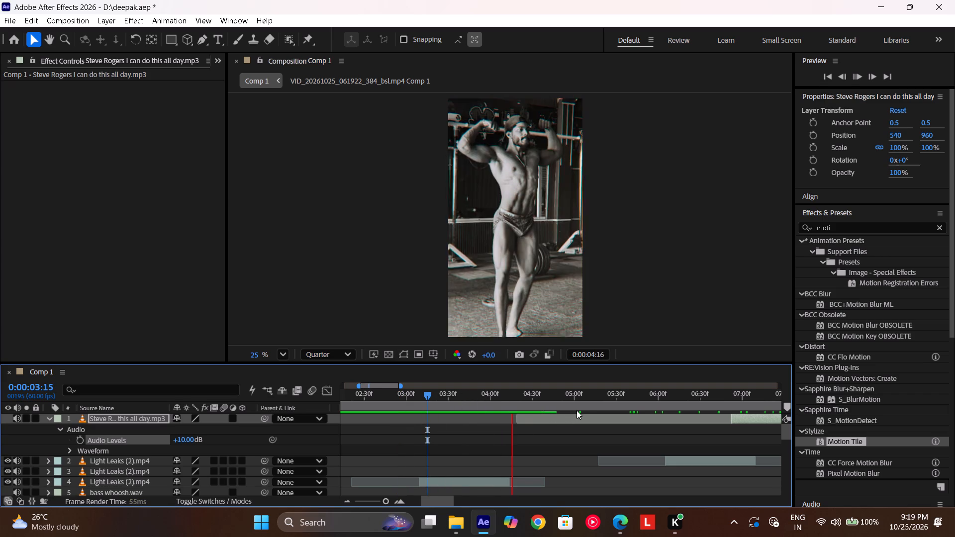
drag(584, 402, 377, 410)
key(space)
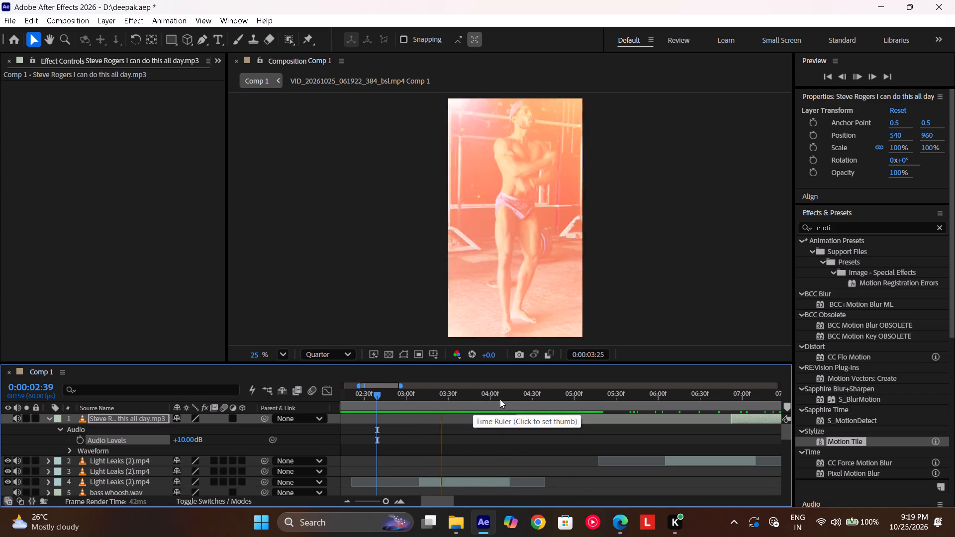
Replay the second light-leak section from about 0:00:05:10 to 0:00:07:00 to check its sound leading into the Steve Rogers clip.
scroll(500, 399, left, 1)
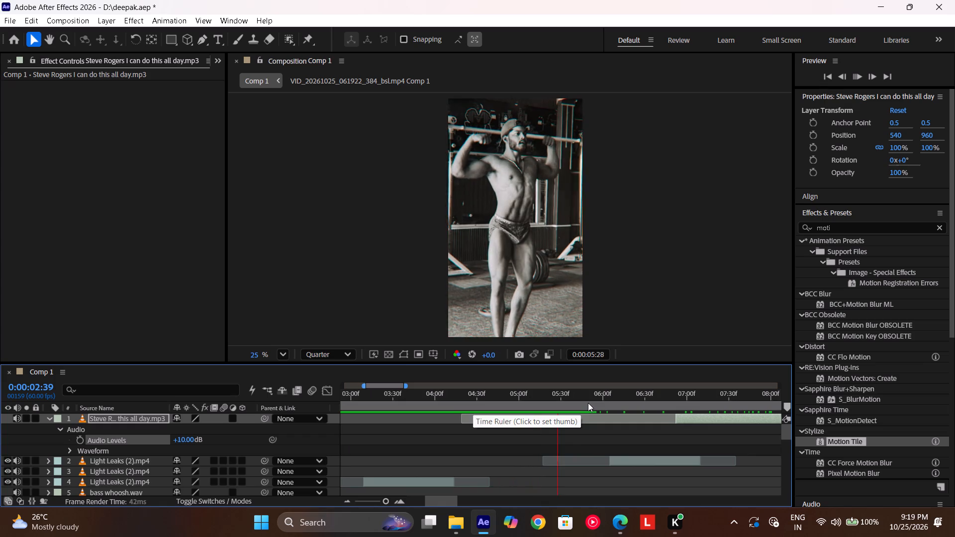
drag(588, 403, 531, 412)
key(space)
scroll(531, 412, left, 1)
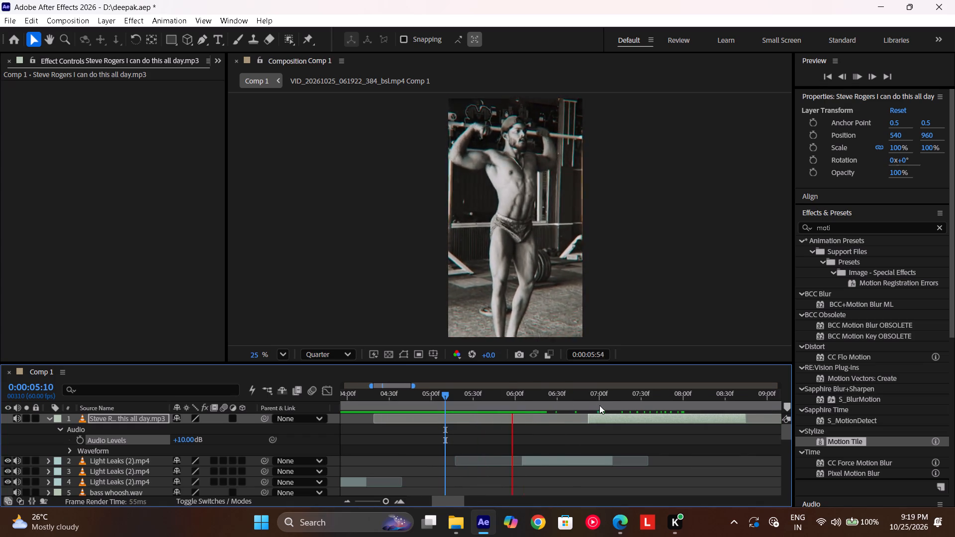
drag(601, 404, 528, 419)
key(space)
drag(627, 400, 462, 407)
key(space)
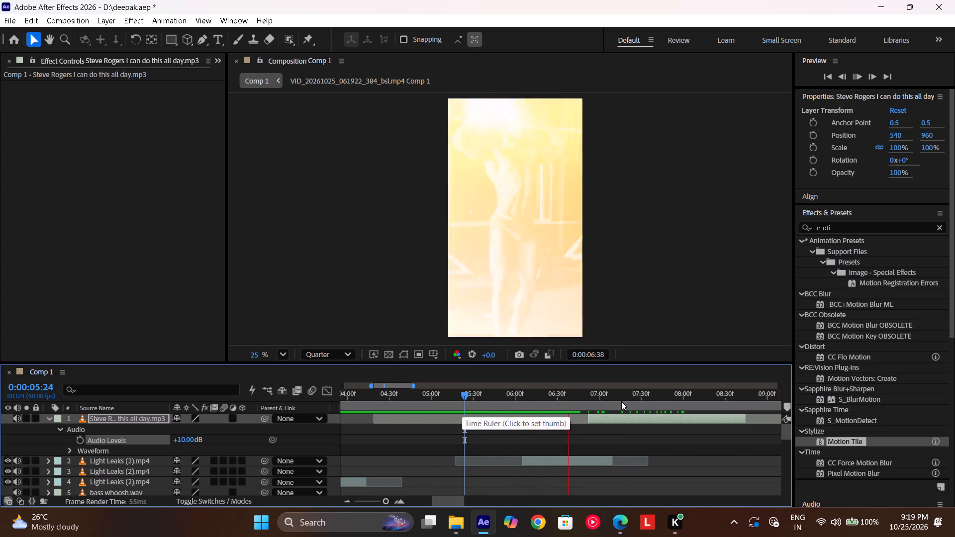
drag(621, 401, 459, 403)
key(space)
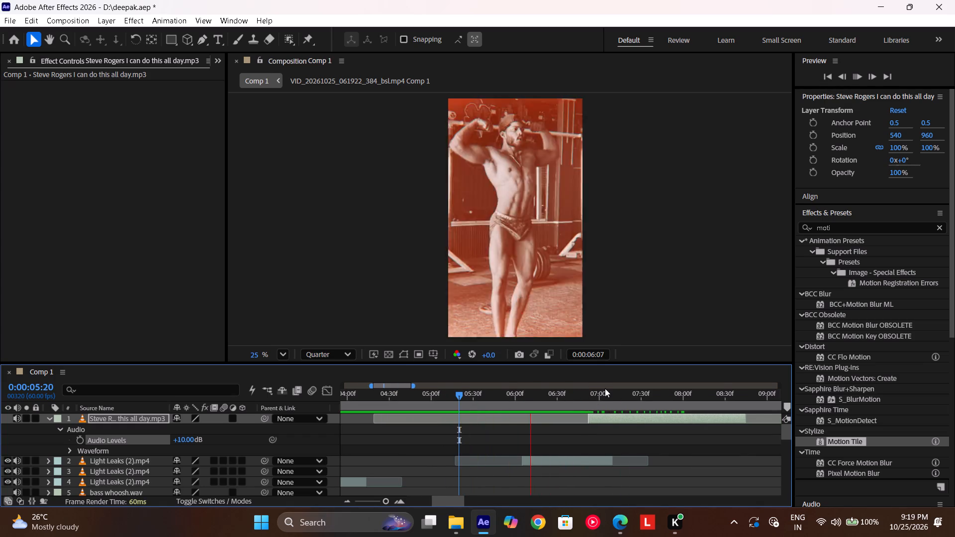
drag(675, 402, 480, 431)
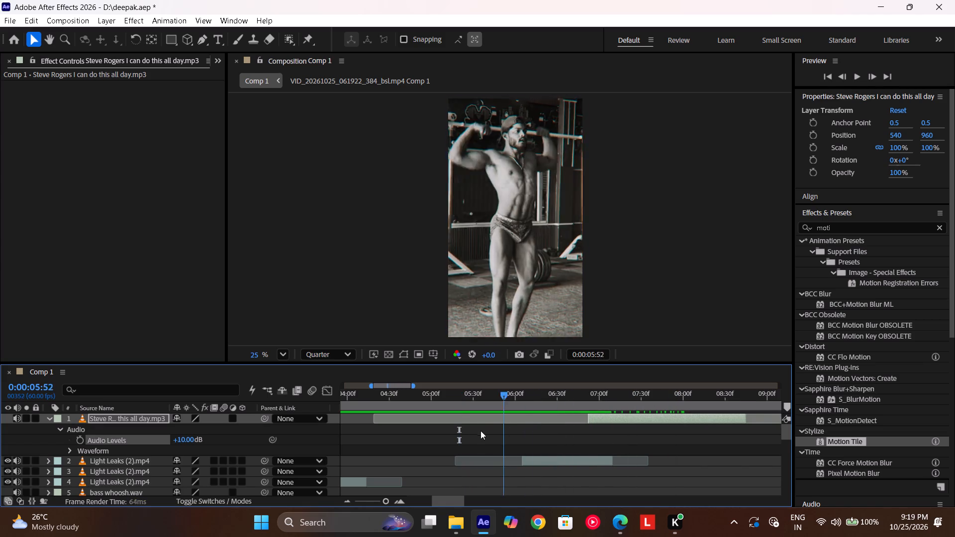
drag(480, 431, 473, 430)
key(space)
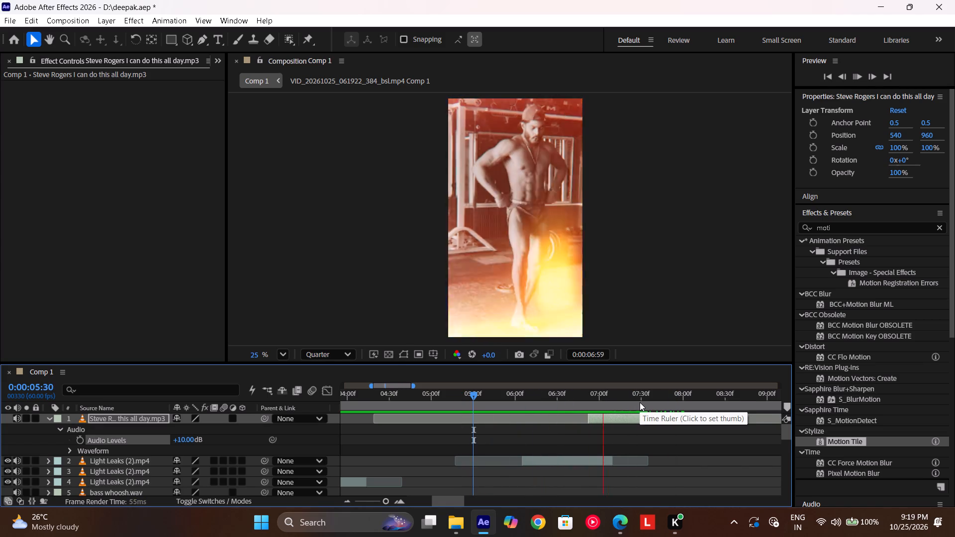
drag(640, 402, 485, 421)
key(space)
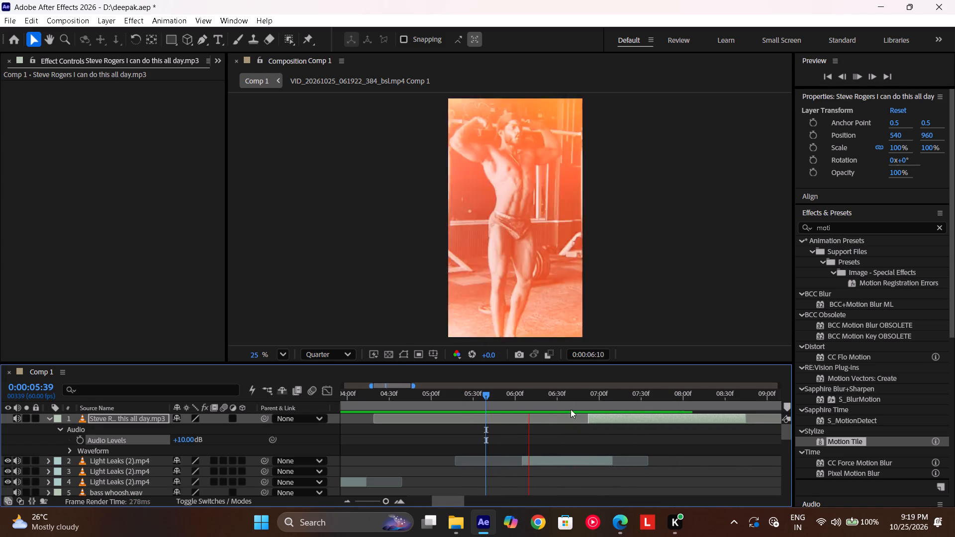
Listen to the Steve Rogers clip over the music from about 0:00:05:52 and again from 0:00:07:16.
drag(629, 400, 608, 411)
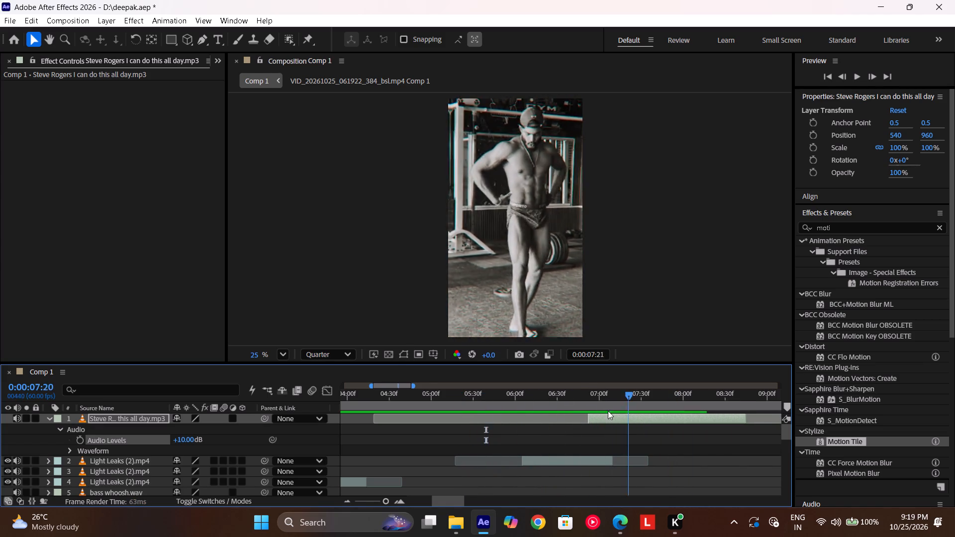
drag(608, 411, 584, 424)
click(601, 420)
right_click(601, 420)
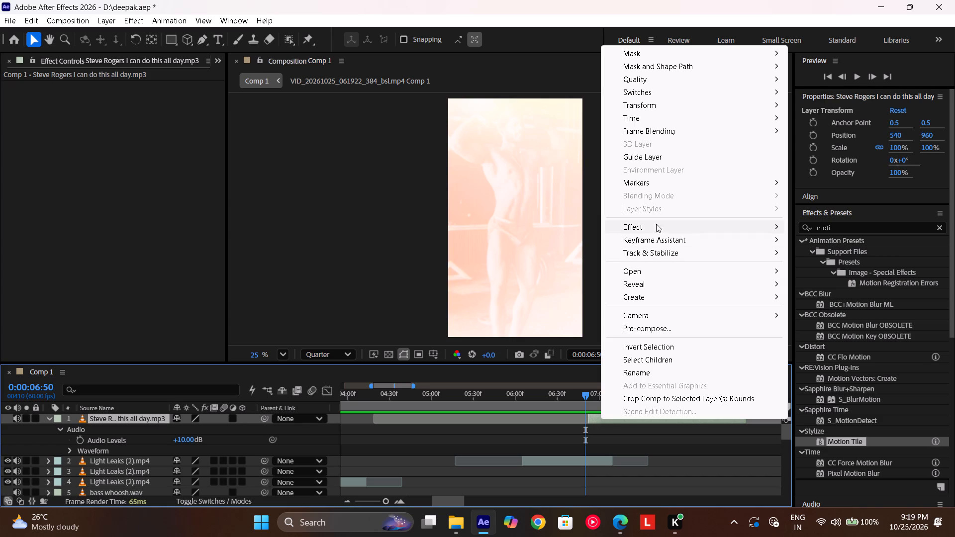
drag(568, 401, 499, 411)
key(space)
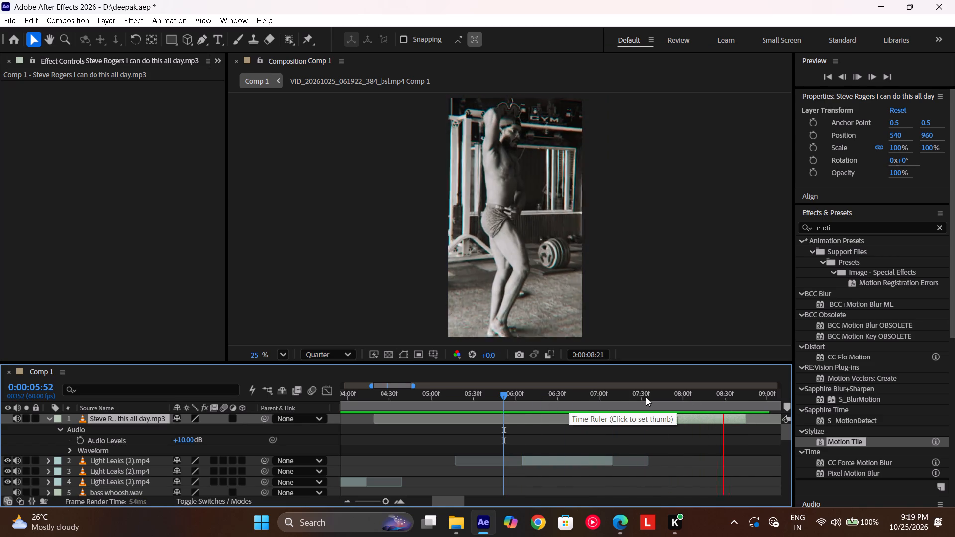
drag(646, 397, 606, 433)
key(space)
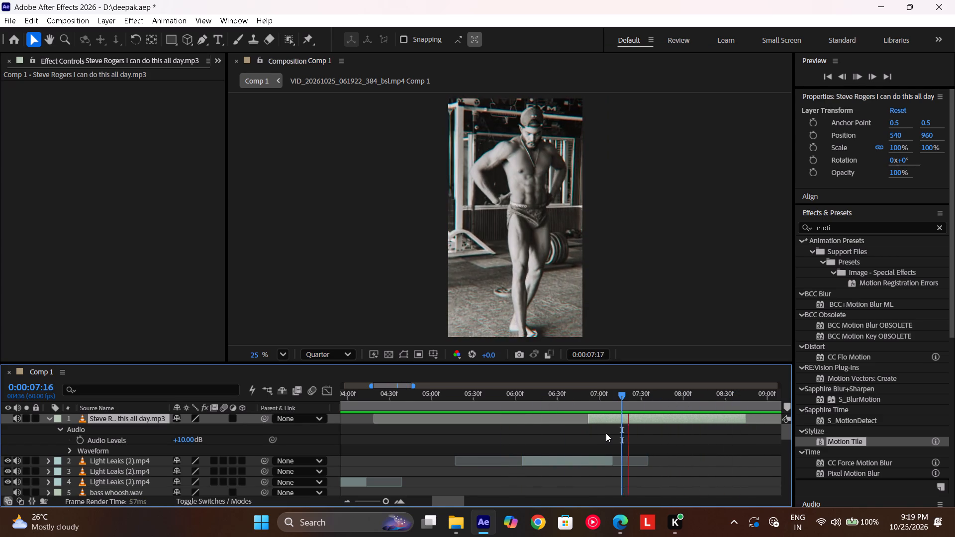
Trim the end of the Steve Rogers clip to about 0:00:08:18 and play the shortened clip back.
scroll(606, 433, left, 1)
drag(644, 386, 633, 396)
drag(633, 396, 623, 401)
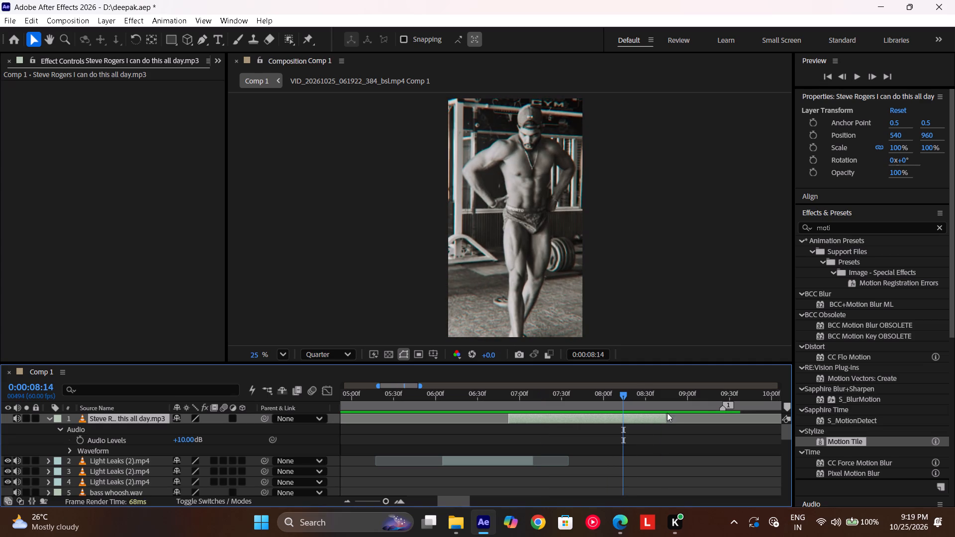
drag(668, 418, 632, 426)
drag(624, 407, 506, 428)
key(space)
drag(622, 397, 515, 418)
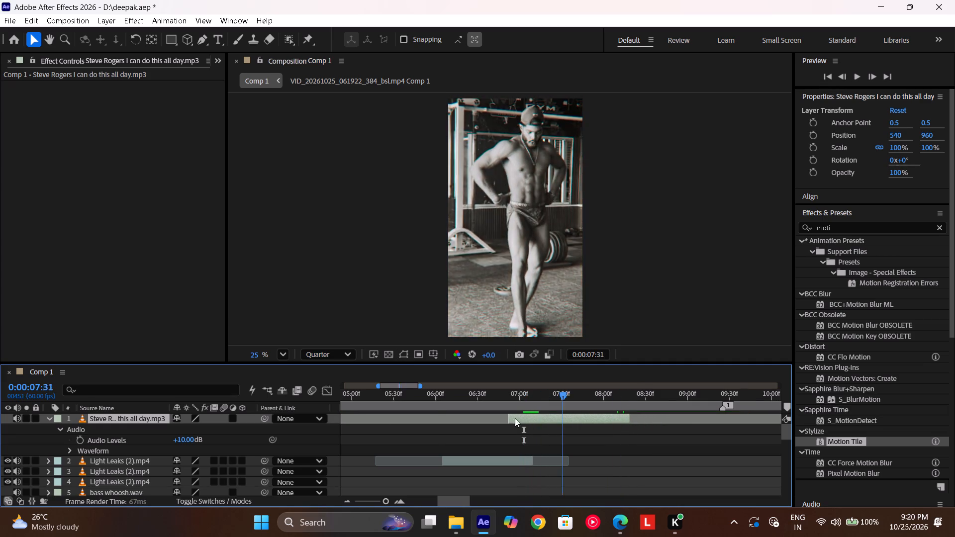
Preview Comp 1 from 0:00:00:00 and replay from around 0:00:01:27 to check the first light-leak transition with its audio.
drag(515, 418, 244, 439)
key(space)
scroll(475, 432, right, 1)
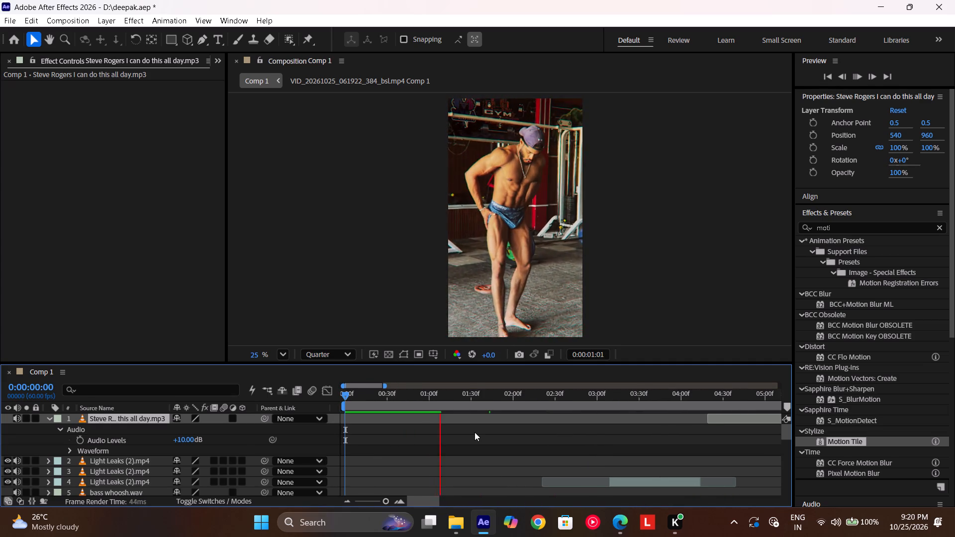
scroll(475, 432, left, 1)
drag(582, 394, 394, 403)
key(space)
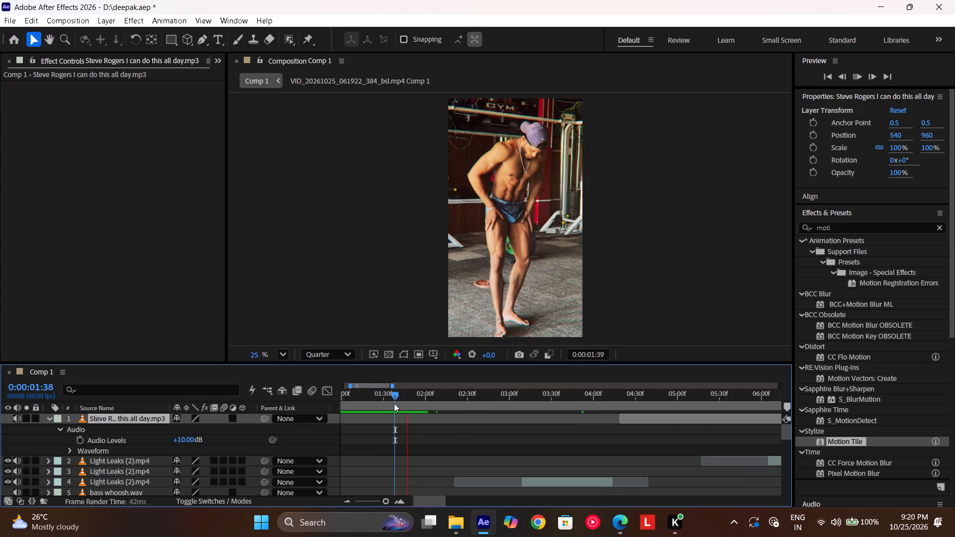
drag(578, 393, 403, 393)
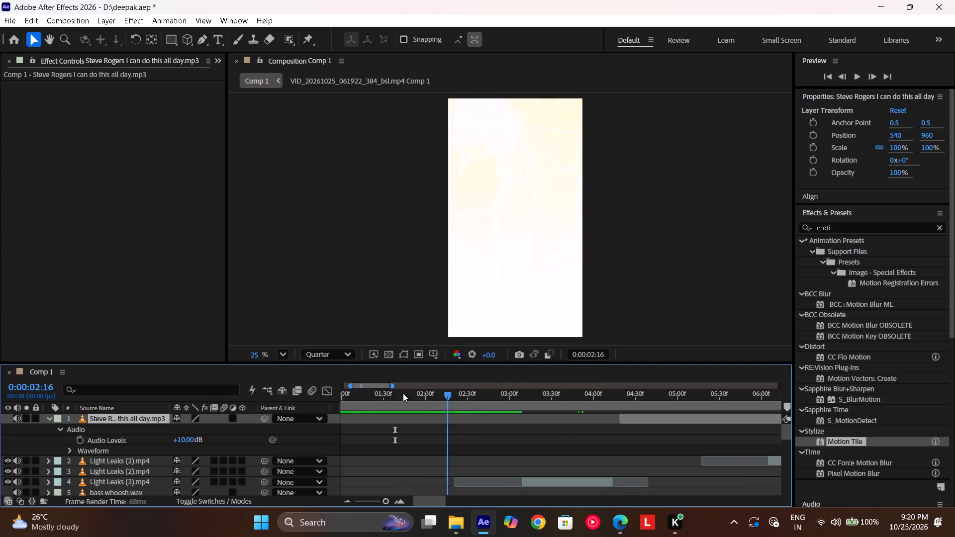
drag(403, 393, 377, 391)
key(space)
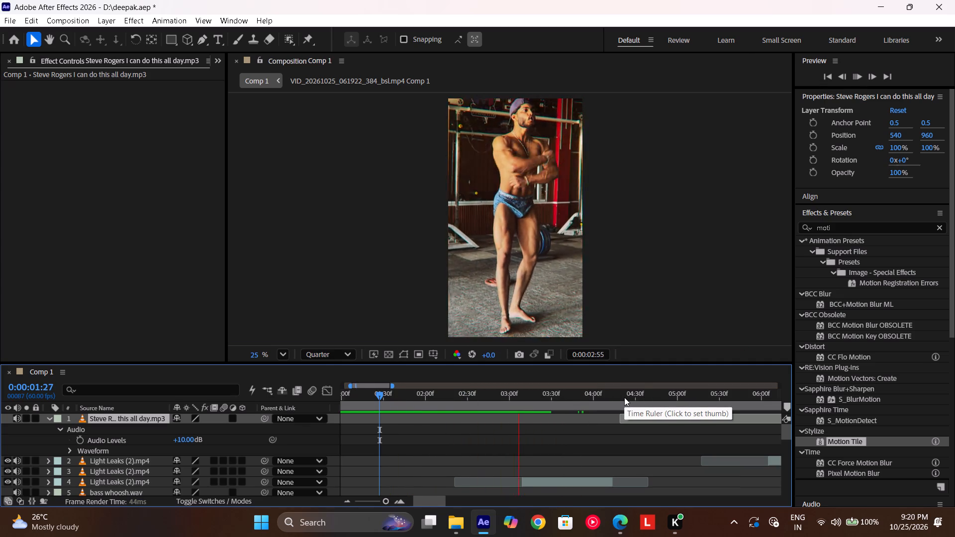
drag(624, 397, 411, 416)
key(space)
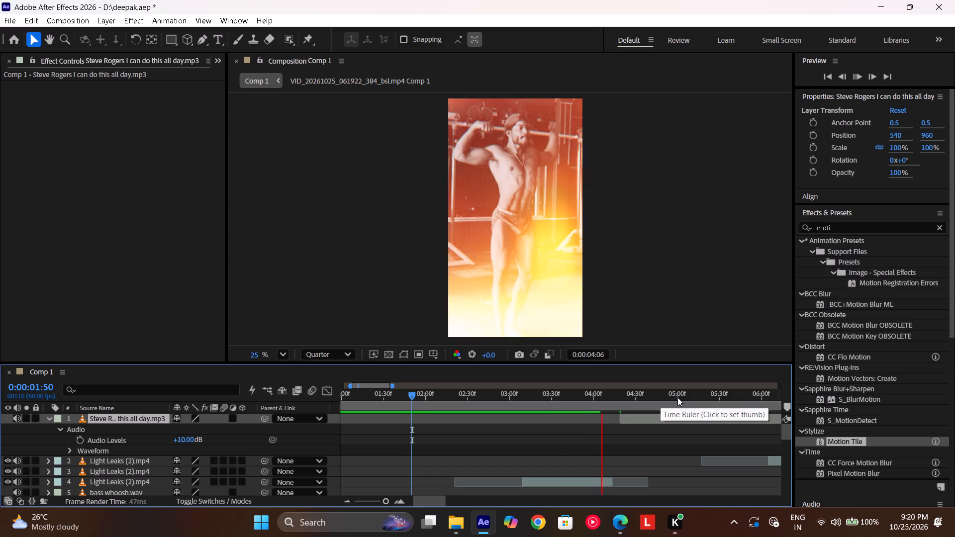
drag(677, 397, 378, 424)
key(space)
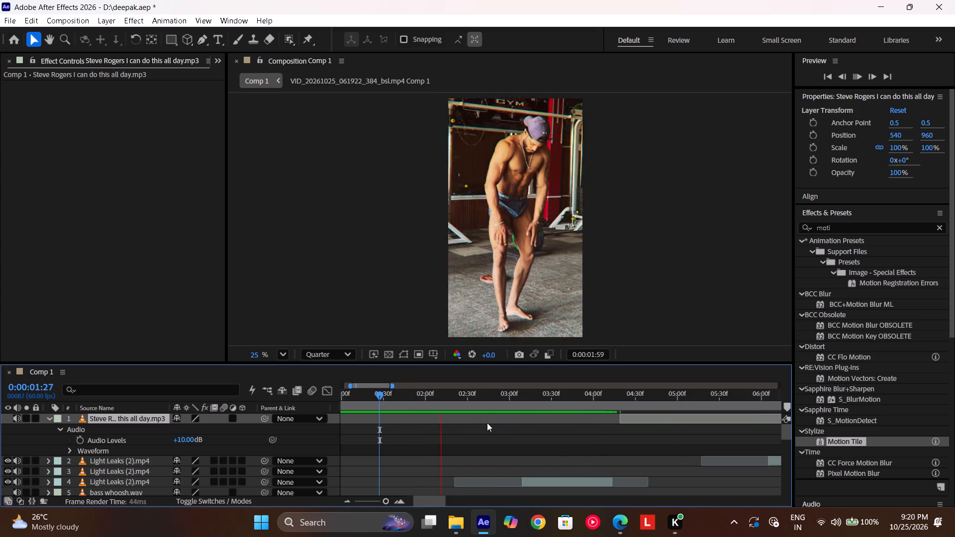
scroll(487, 423, left, 1)
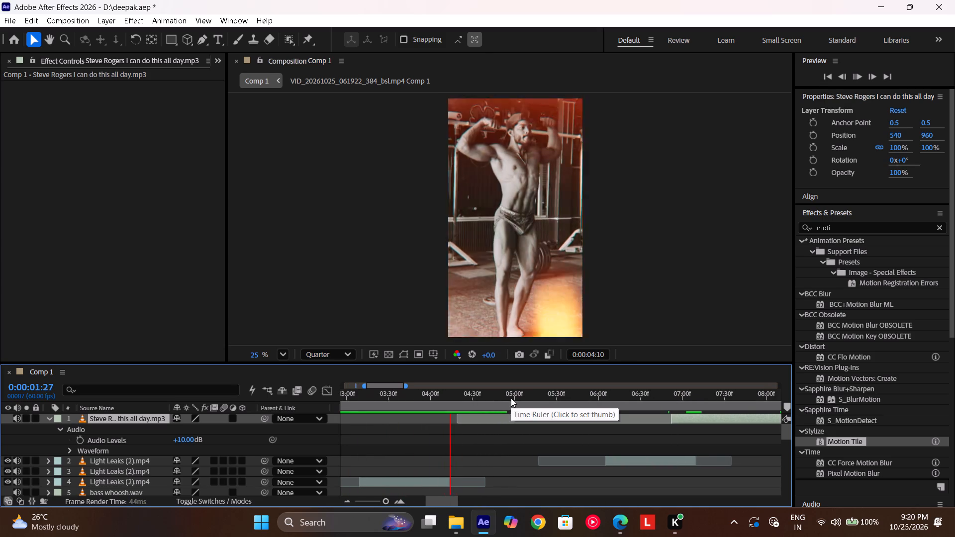
Replay Comp 1 from about 0:00:03:47 through the second light leak into the Steve Rogers clip to check the audio.
drag(511, 398, 412, 409)
key(space)
scroll(412, 409, left, 1)
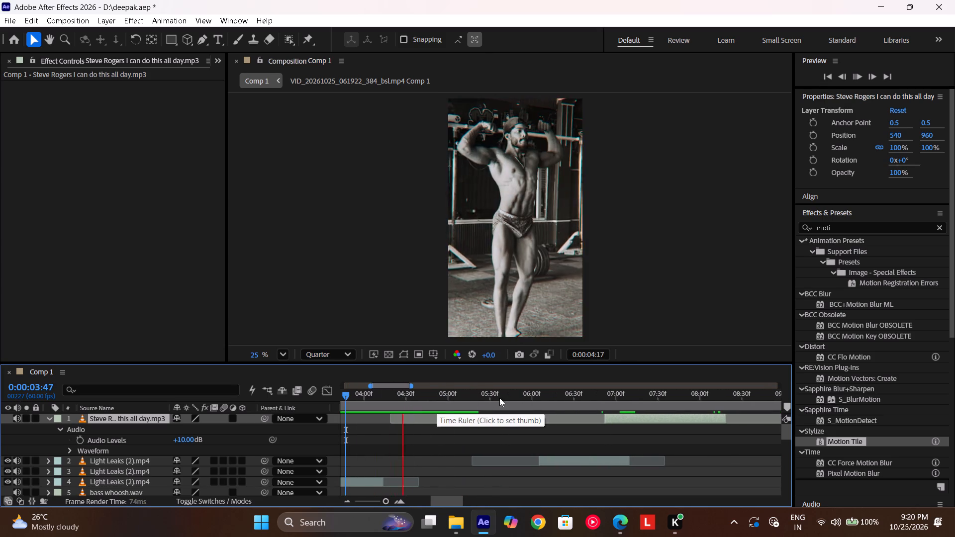
drag(562, 399, 447, 412)
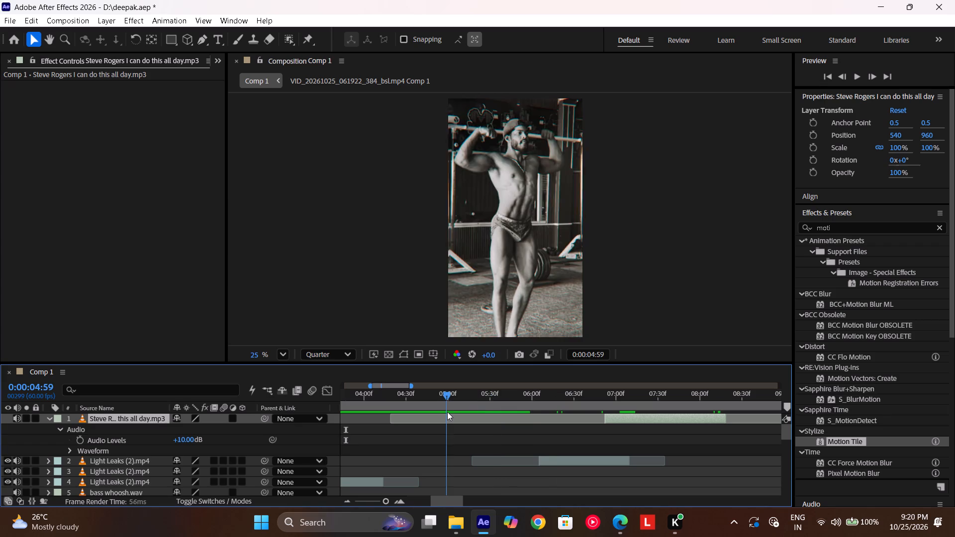
key(space)
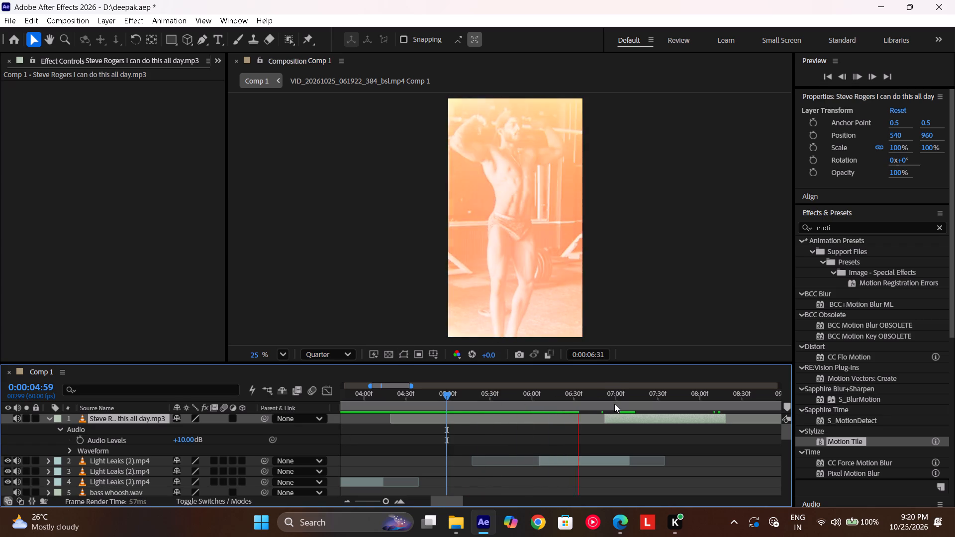
drag(614, 404, 449, 407)
key(space)
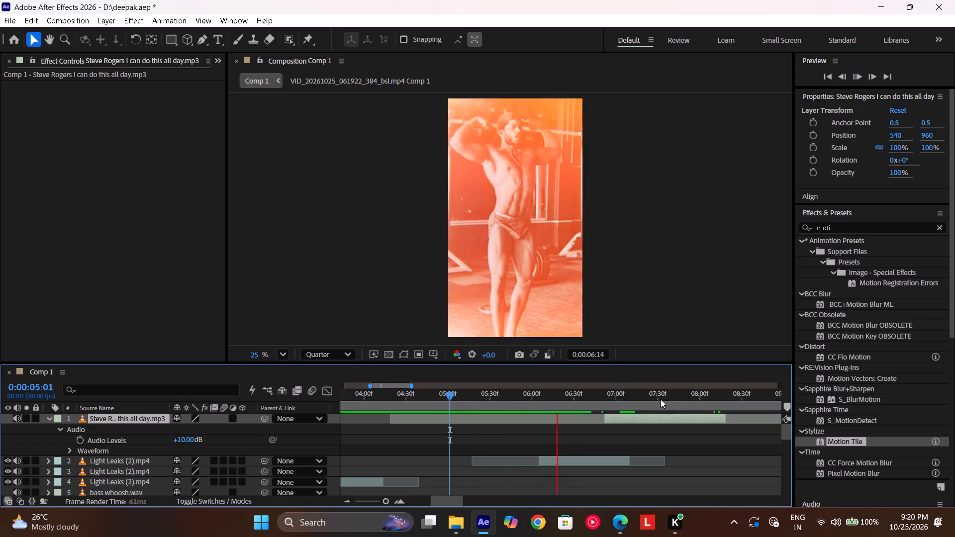
drag(660, 399, 503, 407)
key(space)
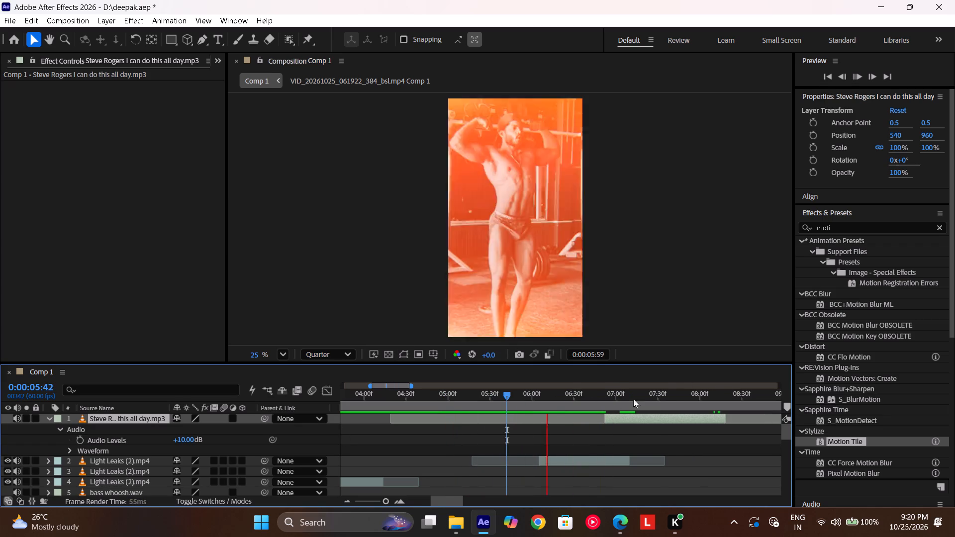
drag(668, 402, 468, 423)
key(space)
scroll(468, 423, left, 1)
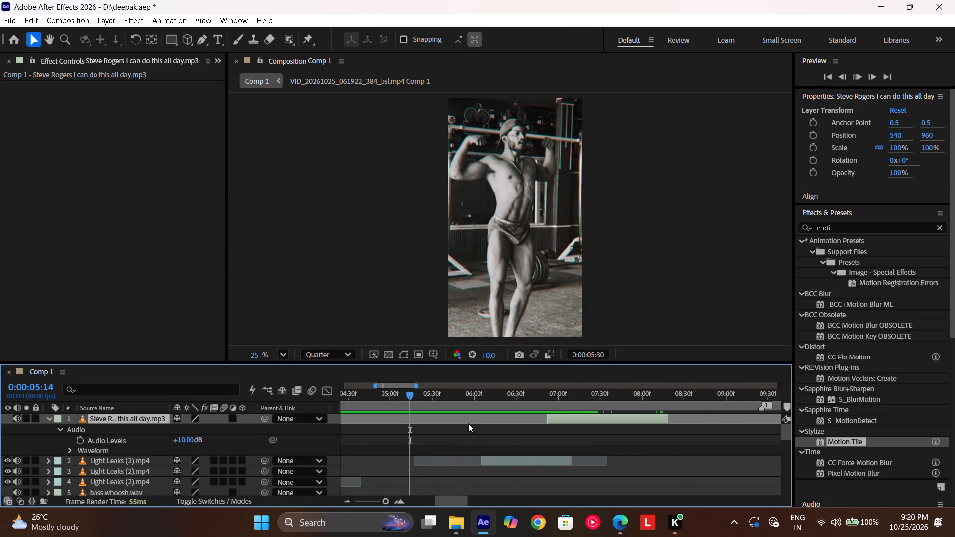
Trim the end of the Steve Rogers clip to about 0:00:08:05.
click(631, 402)
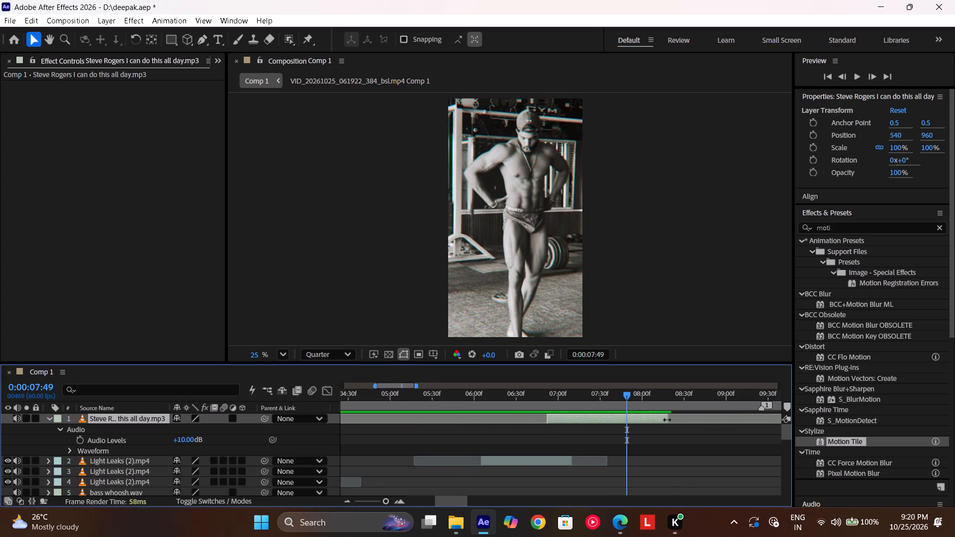
drag(667, 419, 648, 430)
Inspect the Steve Rogers clip's waveform and scrub Comp 1 between about 0:00:05:52 and 0:00:07:29 to check its timing against the light leak.
click(70, 451)
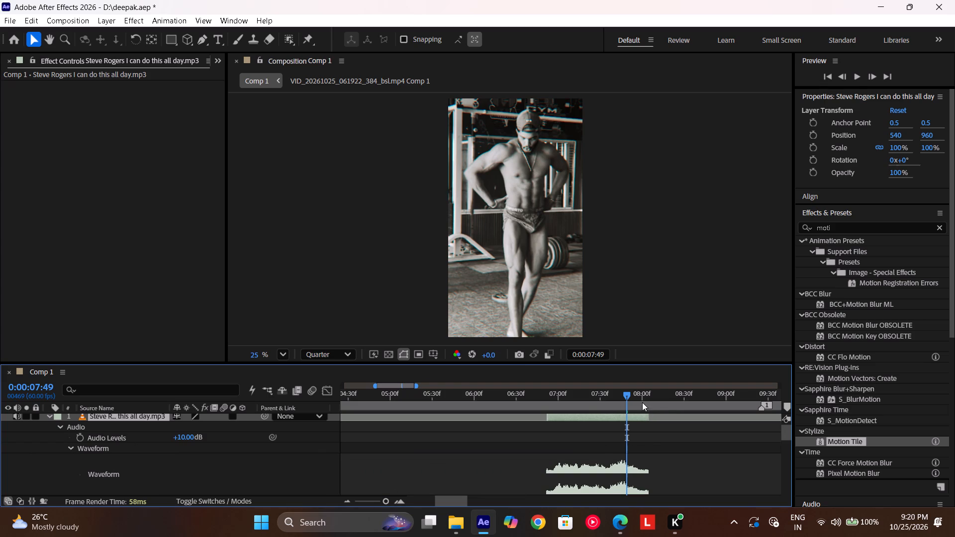
drag(642, 401, 531, 438)
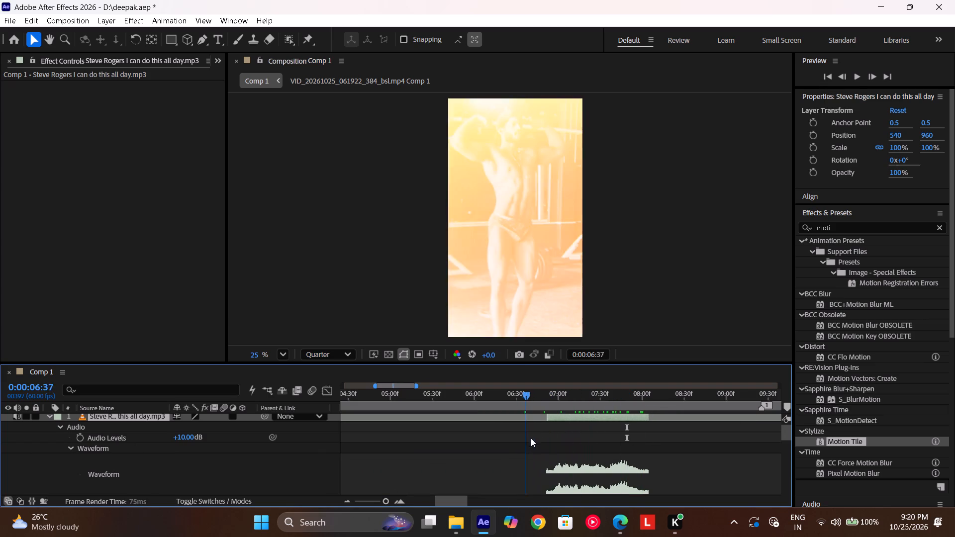
drag(531, 438, 553, 440)
scroll(553, 440, up, 1)
click(566, 436)
key(u)
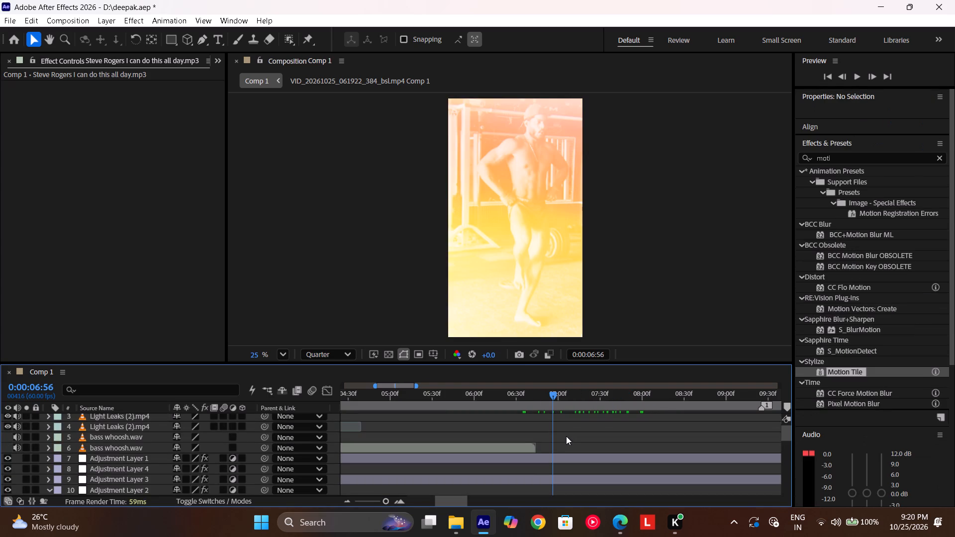
scroll(566, 436, up, 9)
drag(559, 398, 533, 408)
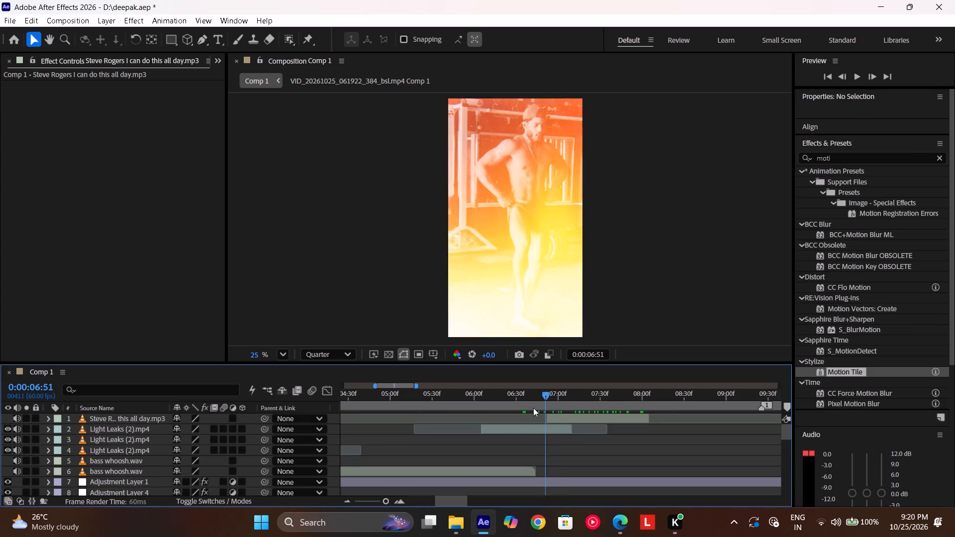
drag(533, 408, 527, 420)
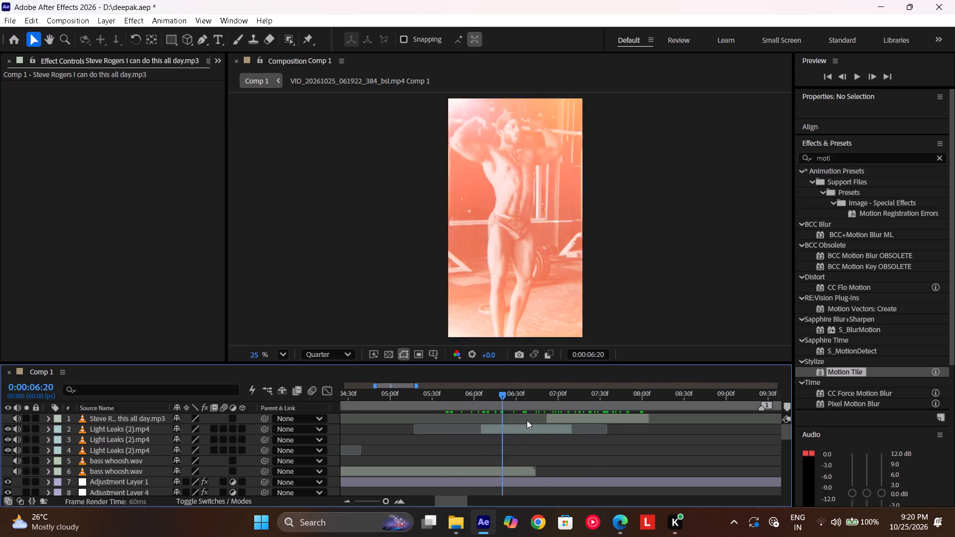
drag(527, 420, 598, 415)
click(598, 415)
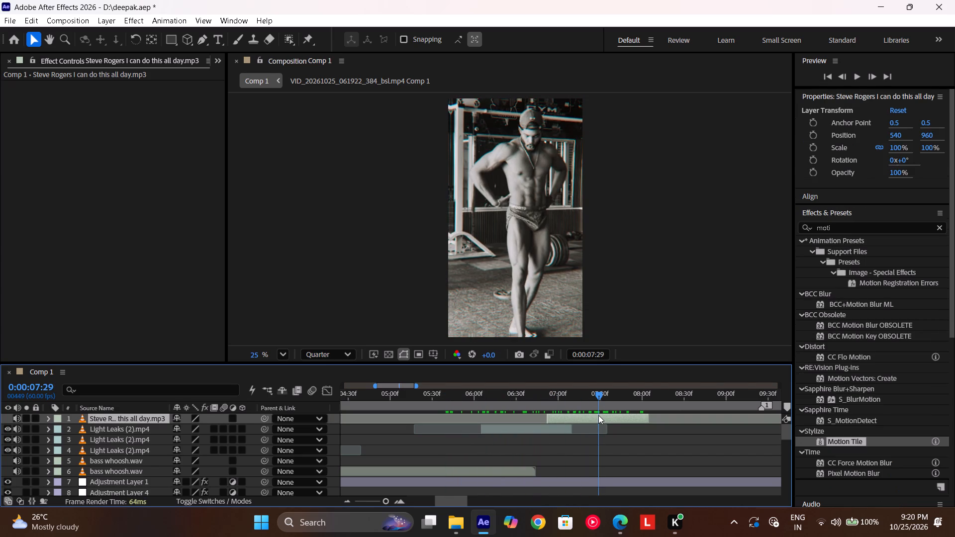
drag(543, 396, 459, 416)
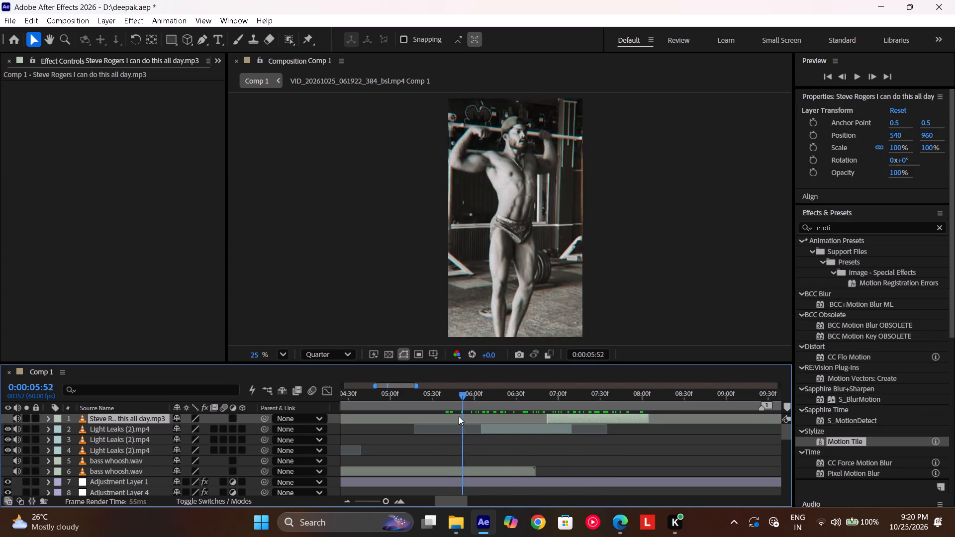
drag(459, 416, 565, 418)
click(565, 418)
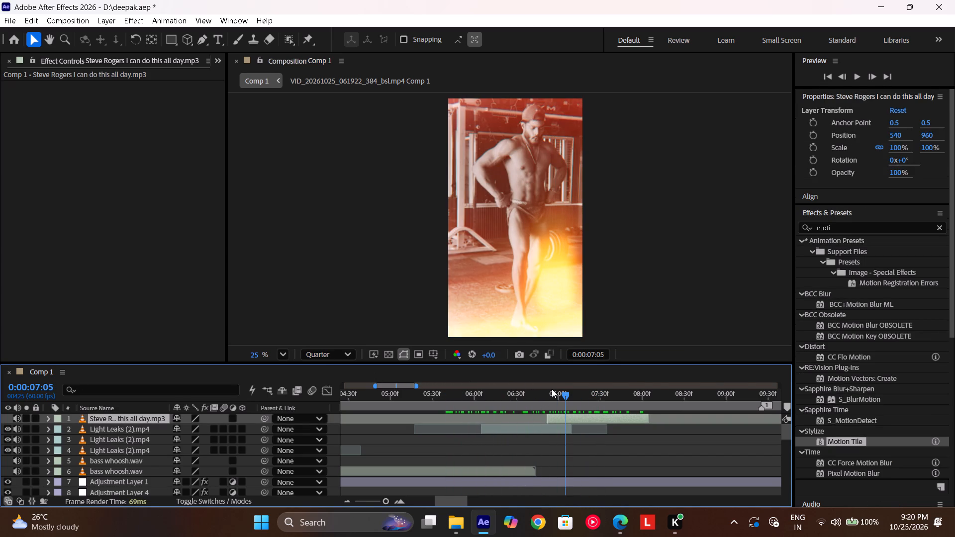
Set the Steve Rogers layer's Audio Levels to +12.00 dB and scrub through the clip to check it.
click(49, 419)
click(61, 430)
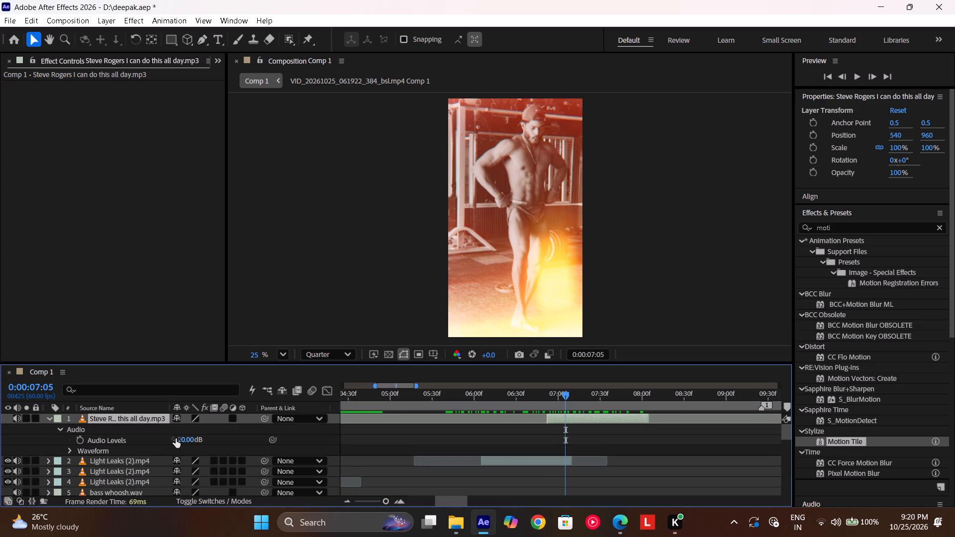
drag(177, 439, 273, 416)
drag(546, 393, 494, 405)
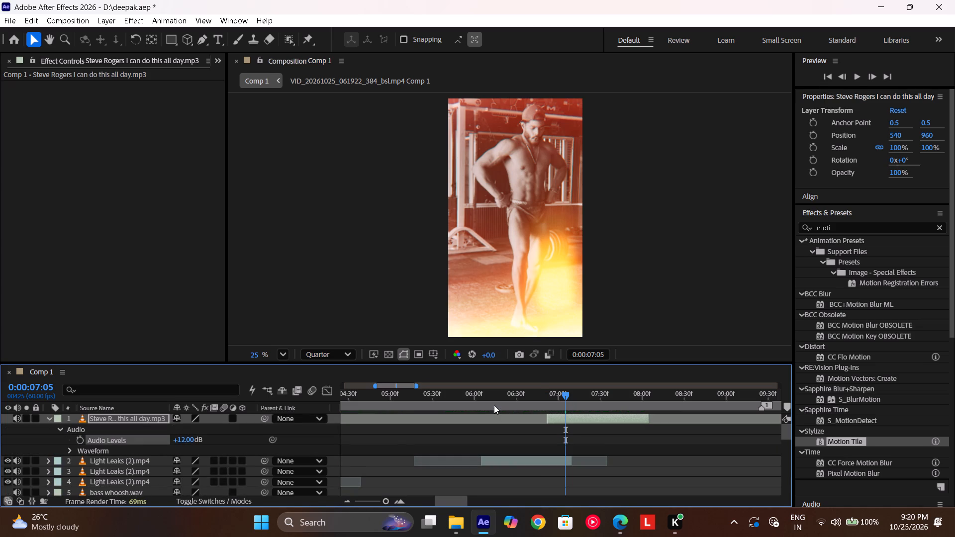
drag(494, 405, 470, 410)
drag(470, 410, 630, 403)
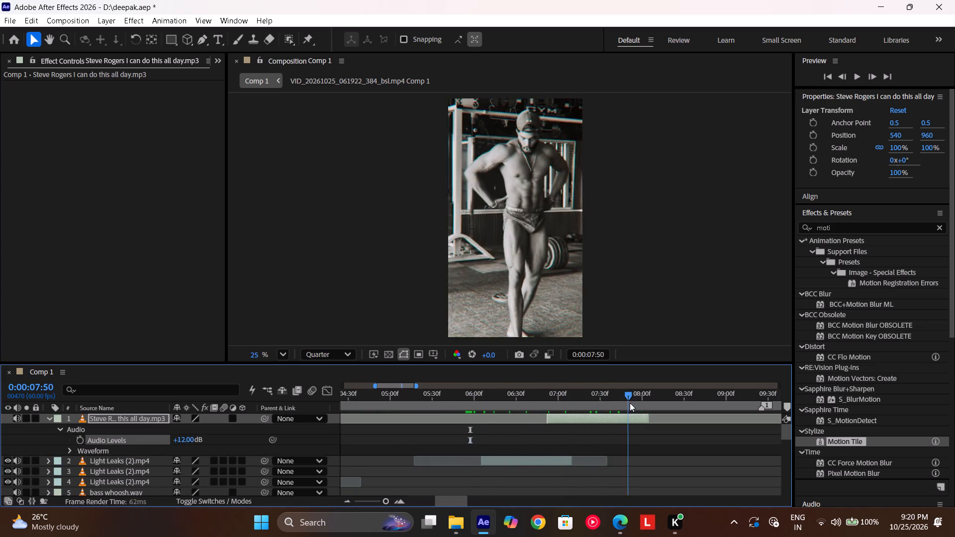
drag(630, 403, 542, 417)
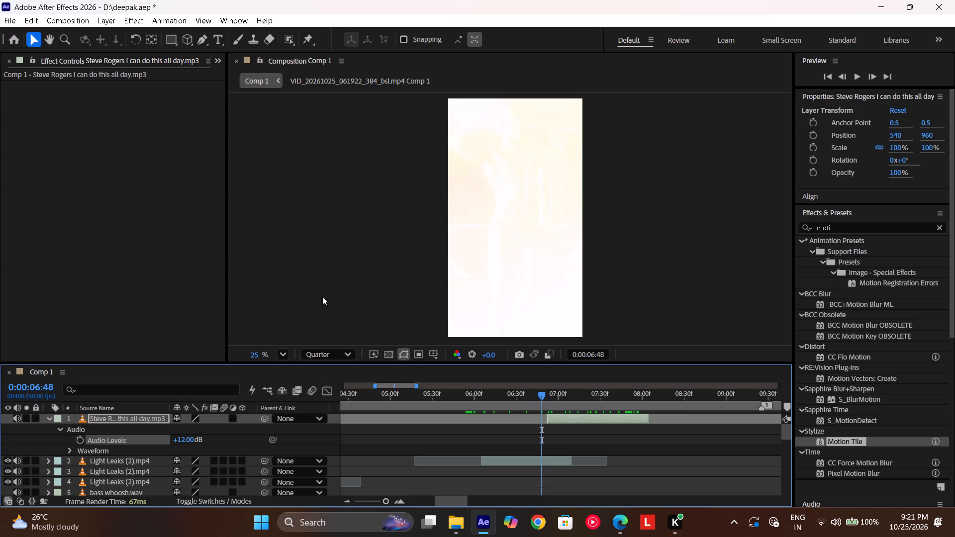
Switch to File Explorer and open the User Presets folder of After Effects 2025 under Documents > Adobe.
click(454, 517)
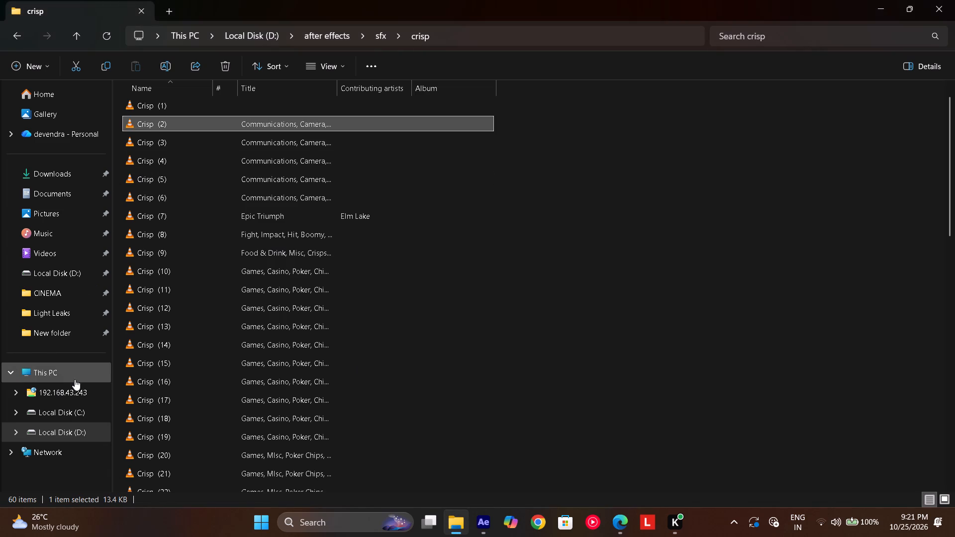
click(43, 203)
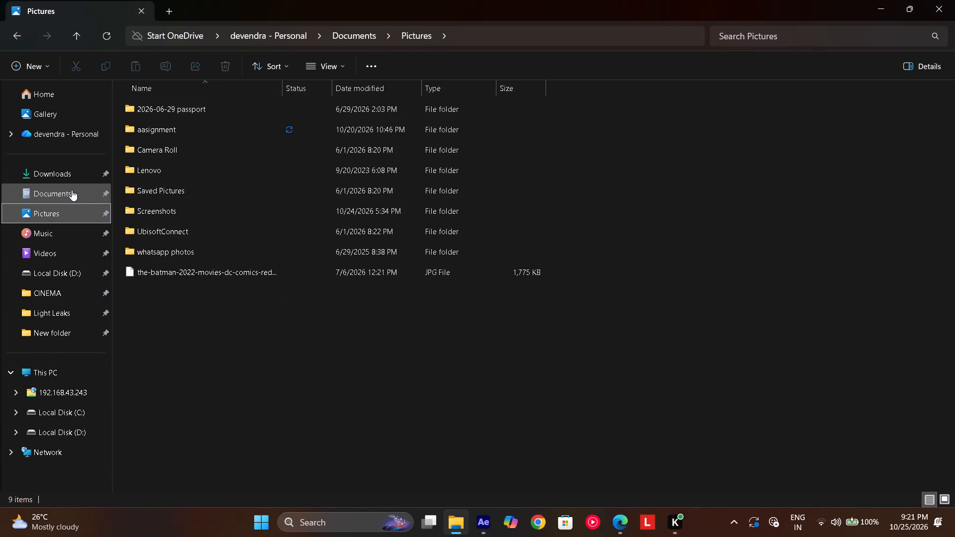
click(67, 440)
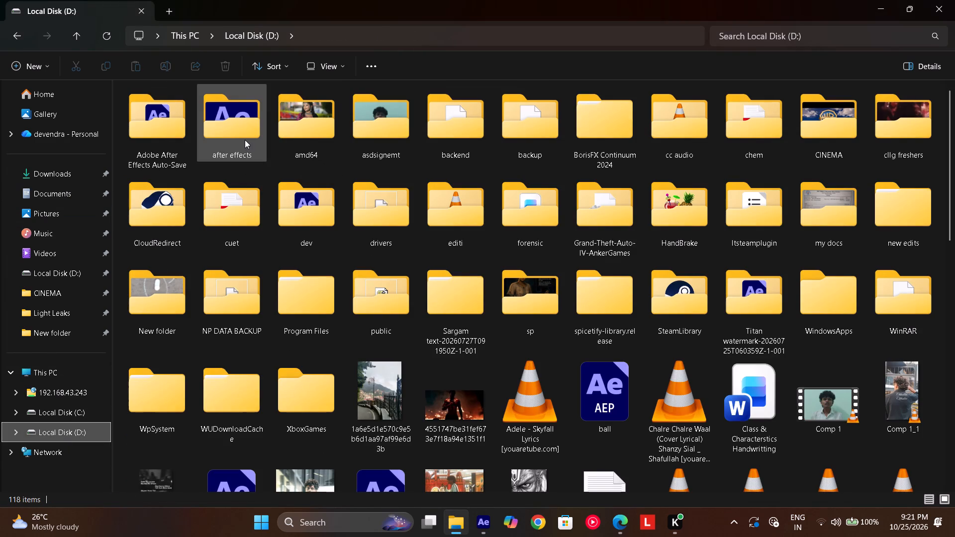
double_click(236, 140)
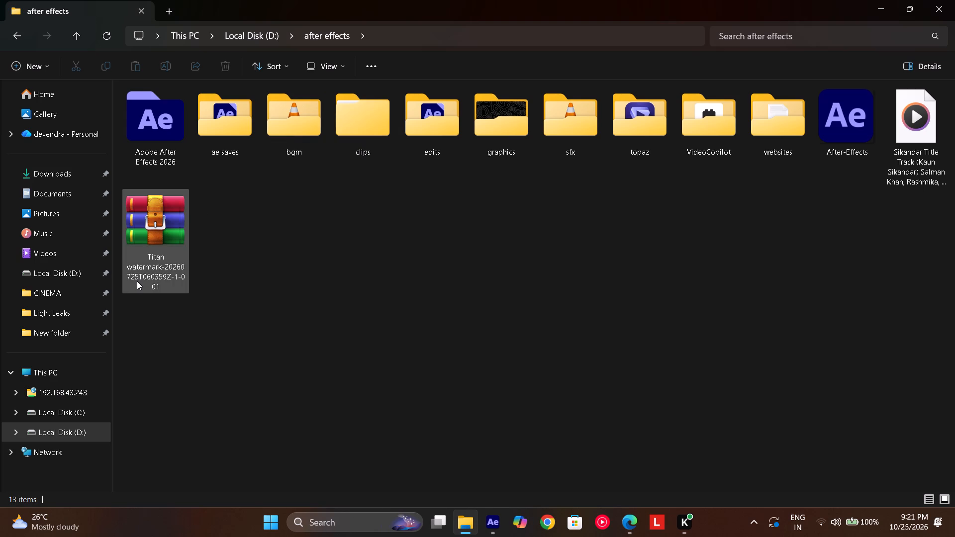
click(60, 198)
double_click(145, 102)
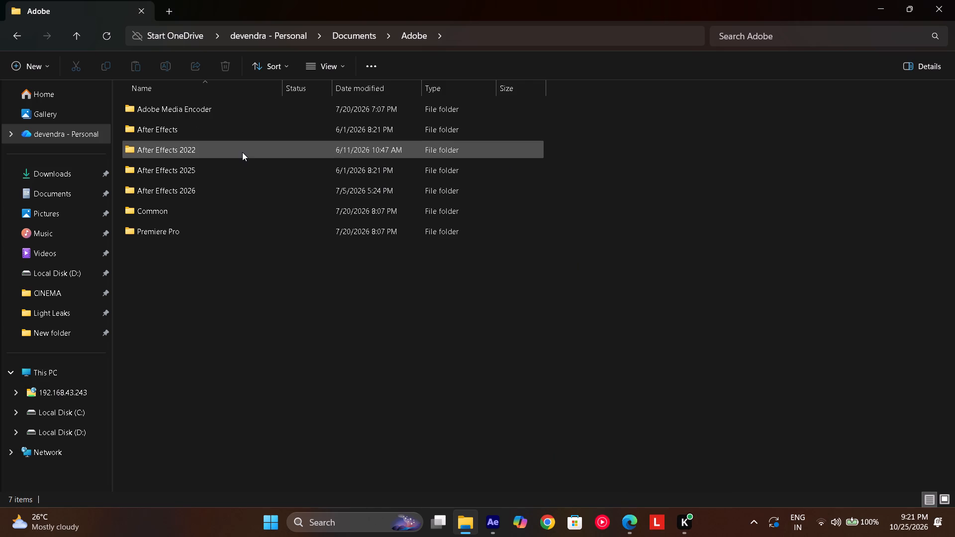
double_click(196, 133)
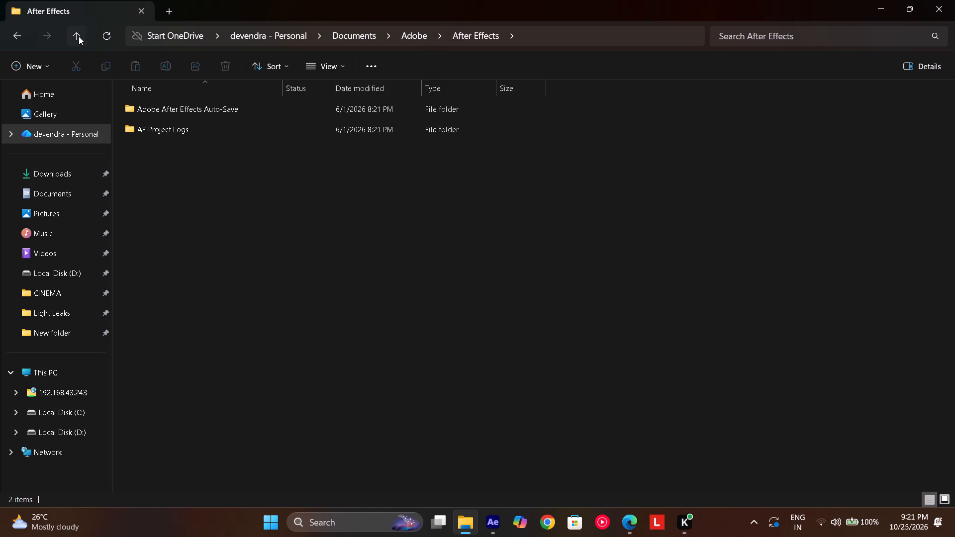
click(78, 36)
double_click(190, 171)
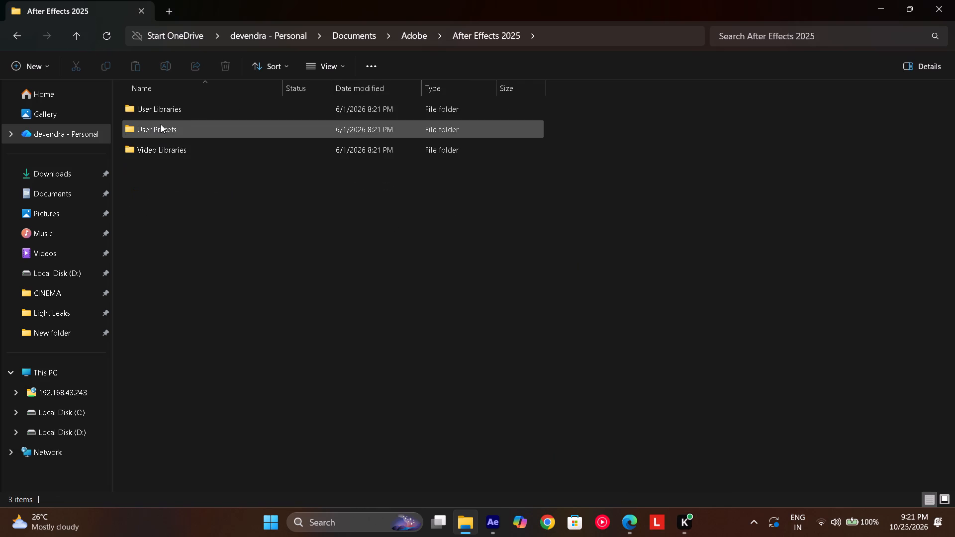
double_click(185, 129)
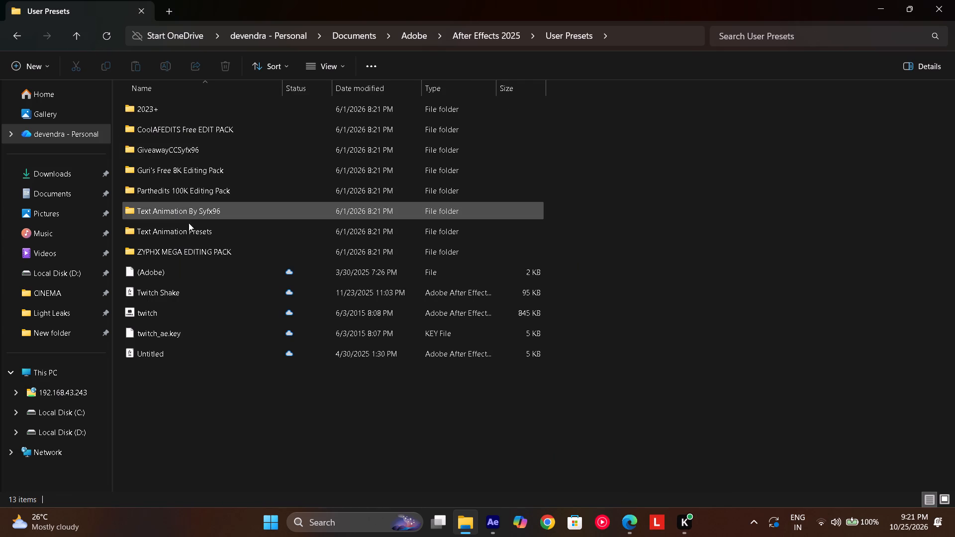
Look through the Text Animation Presets and Text Animation By Syfx96 folders for text animation presets, returning to User Presets.
double_click(218, 227)
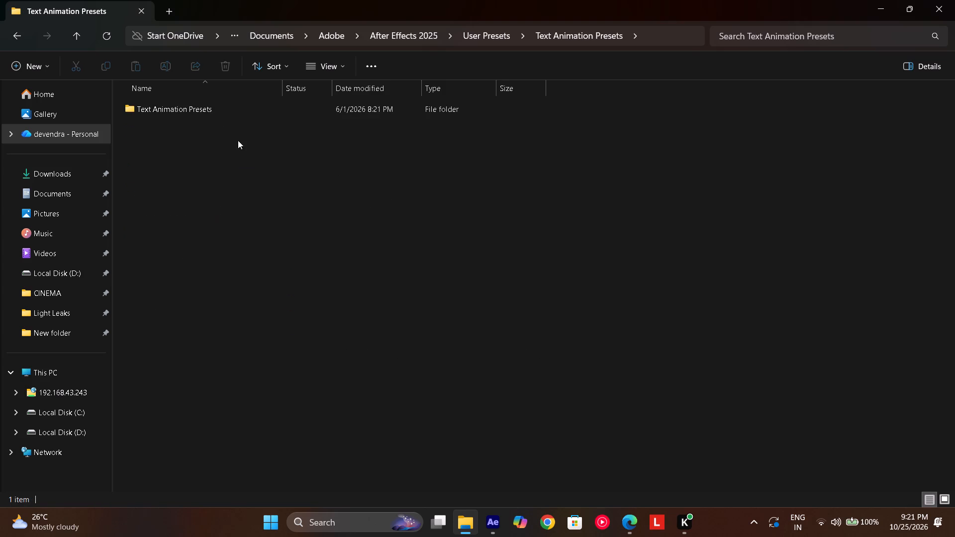
double_click(206, 110)
drag(251, 254, 212, 205)
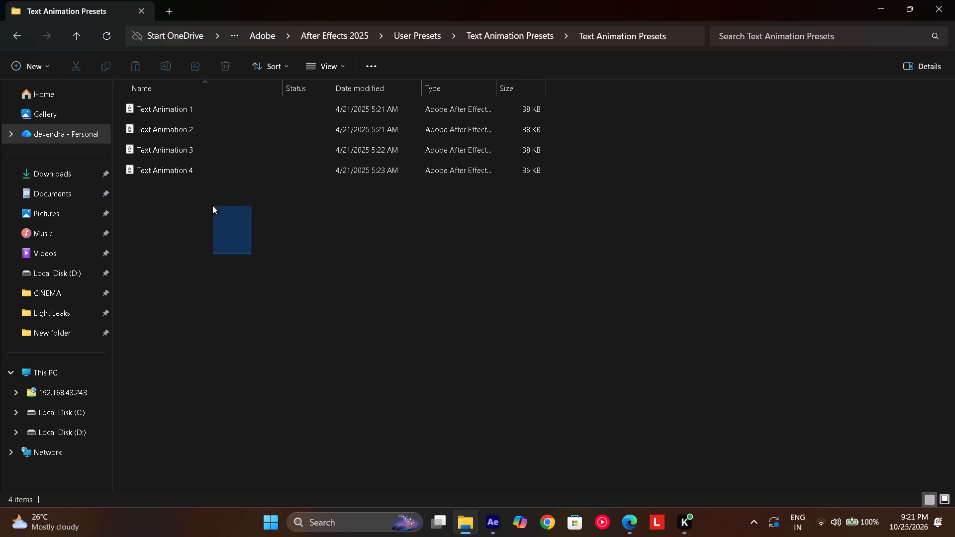
drag(212, 205, 213, 206)
click(72, 33)
click(72, 33)
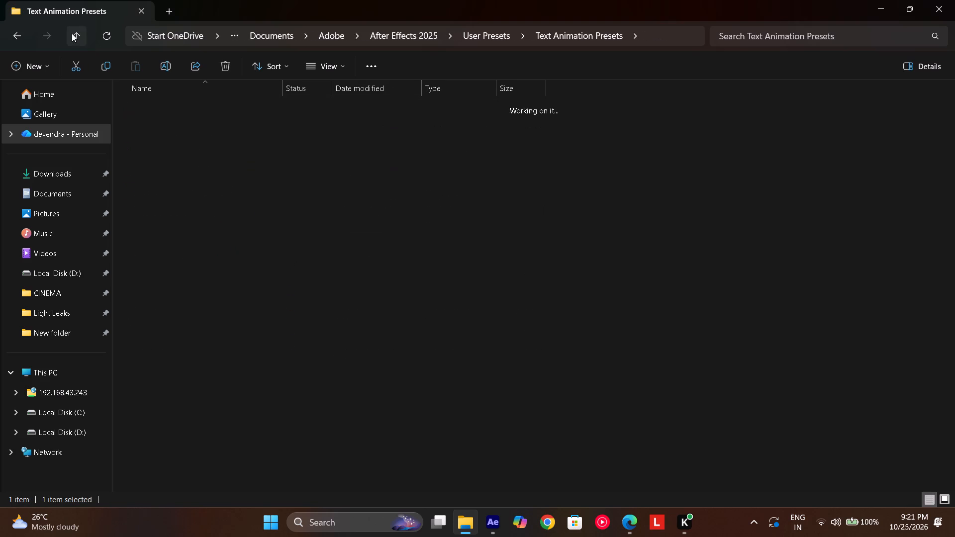
double_click(227, 215)
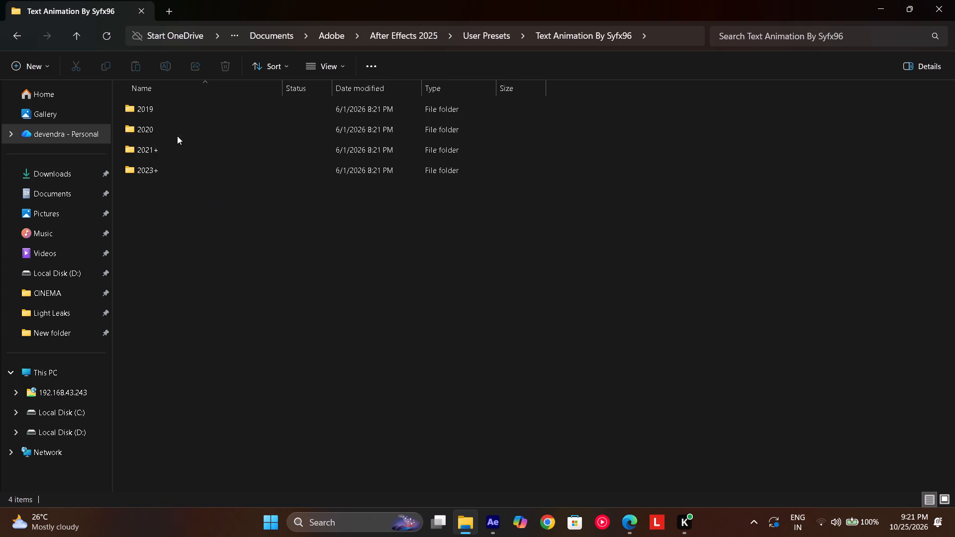
double_click(159, 164)
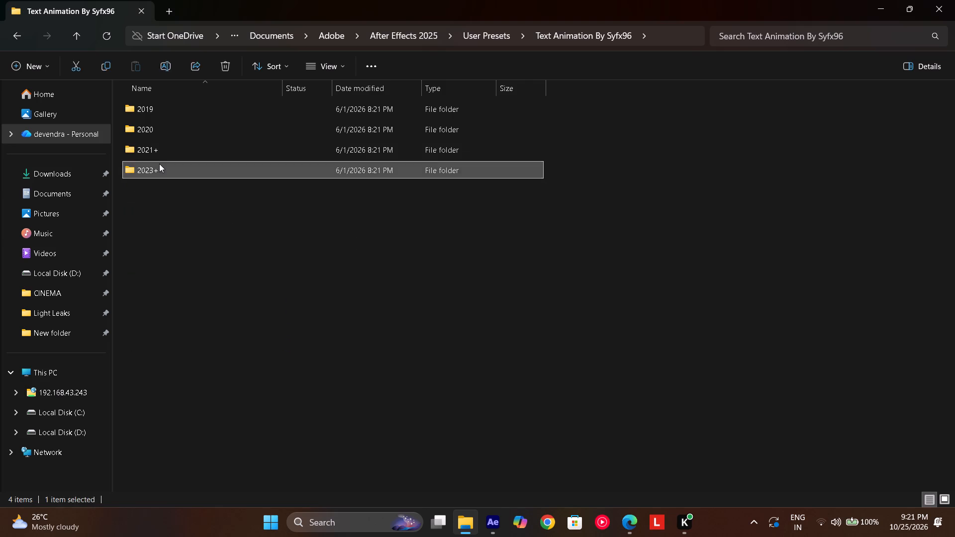
click(77, 34)
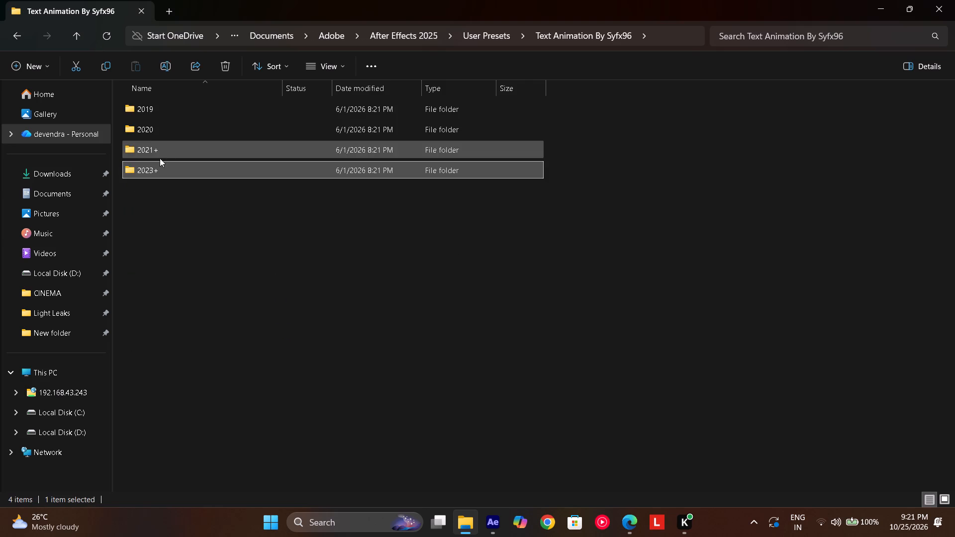
click(77, 36)
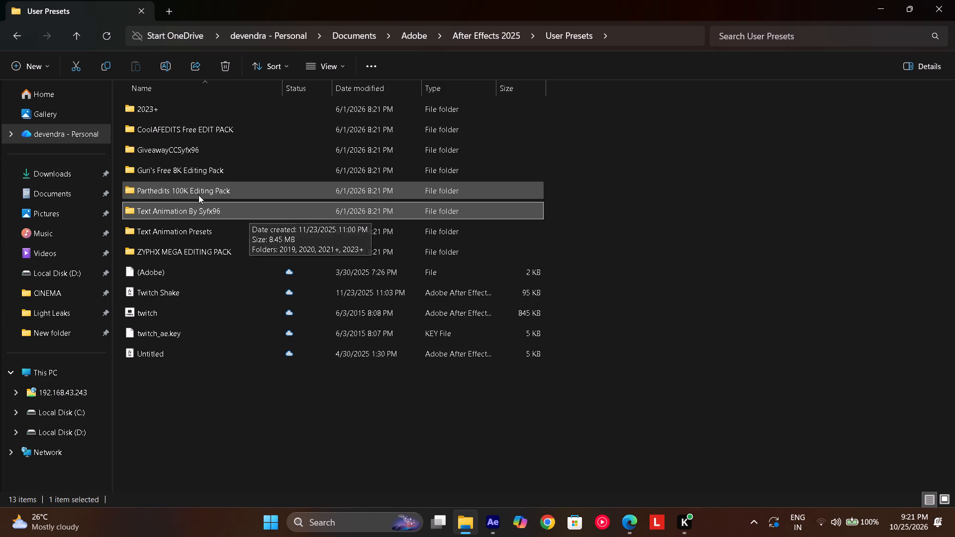
Check the contents of the GiveawayCCSyfx96 and 2023+ preset folders, returning to User Presets.
click(193, 146)
drag(193, 146, 77, 36)
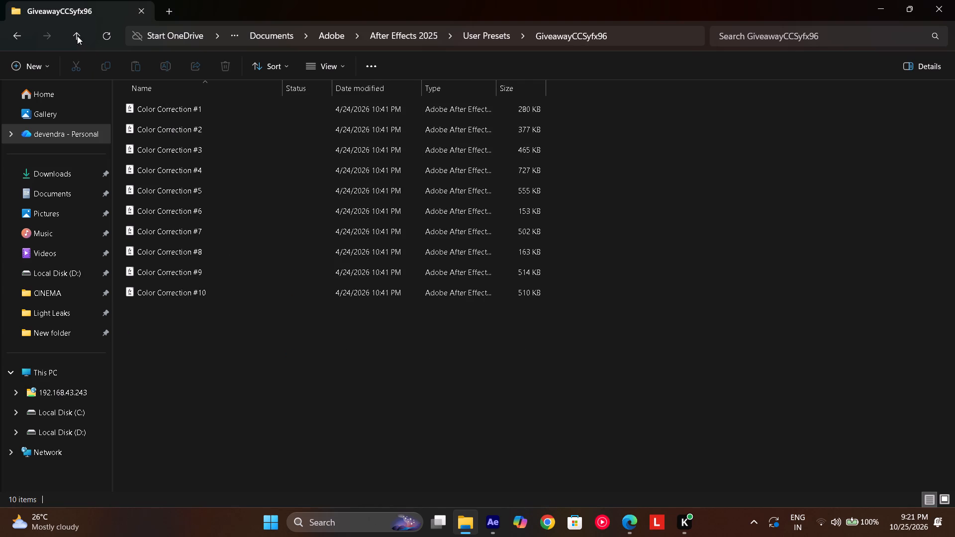
click(77, 36)
drag(76, 24, 76, 27)
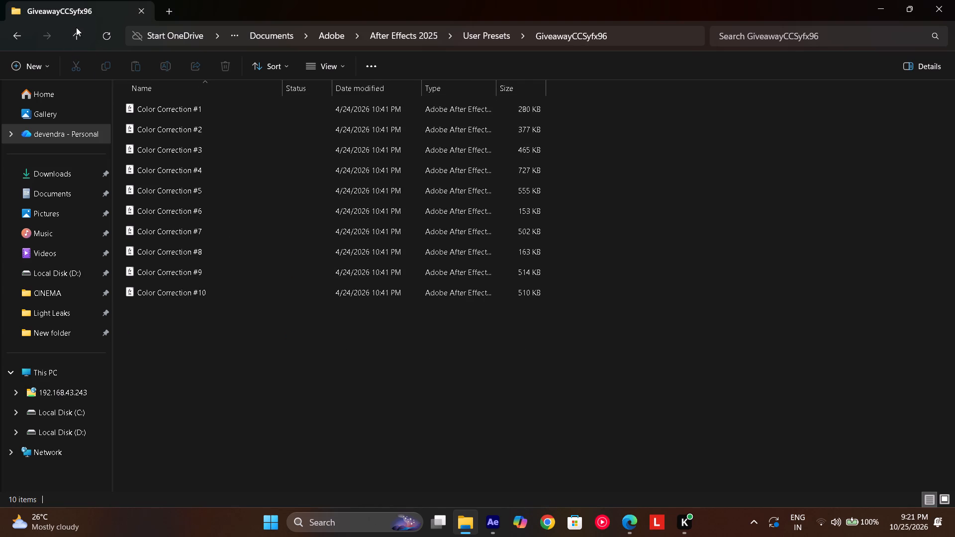
drag(76, 27, 78, 34)
click(78, 34)
double_click(192, 106)
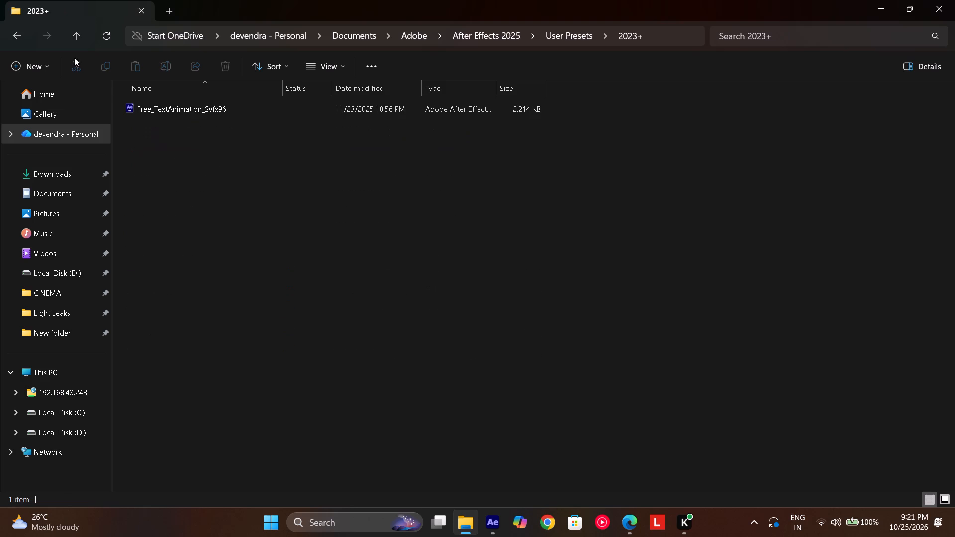
click(74, 36)
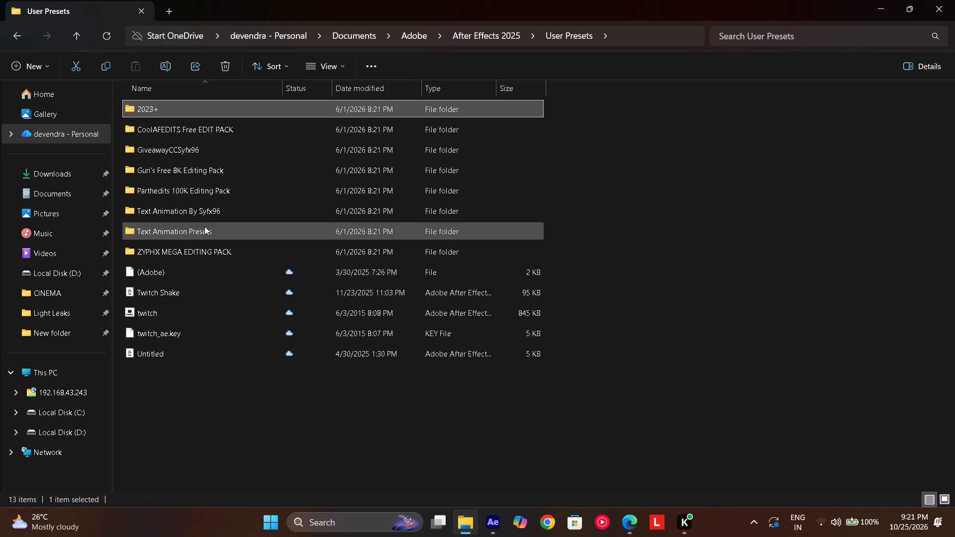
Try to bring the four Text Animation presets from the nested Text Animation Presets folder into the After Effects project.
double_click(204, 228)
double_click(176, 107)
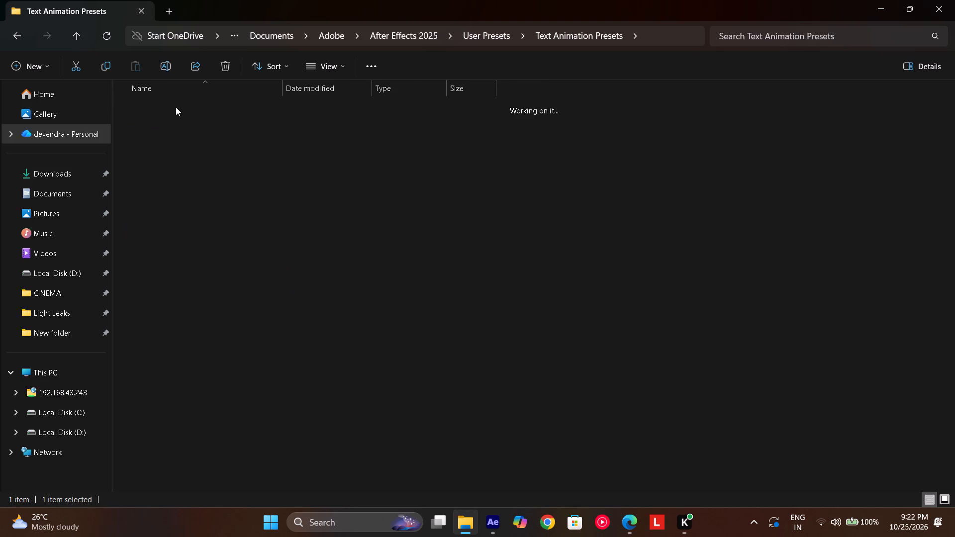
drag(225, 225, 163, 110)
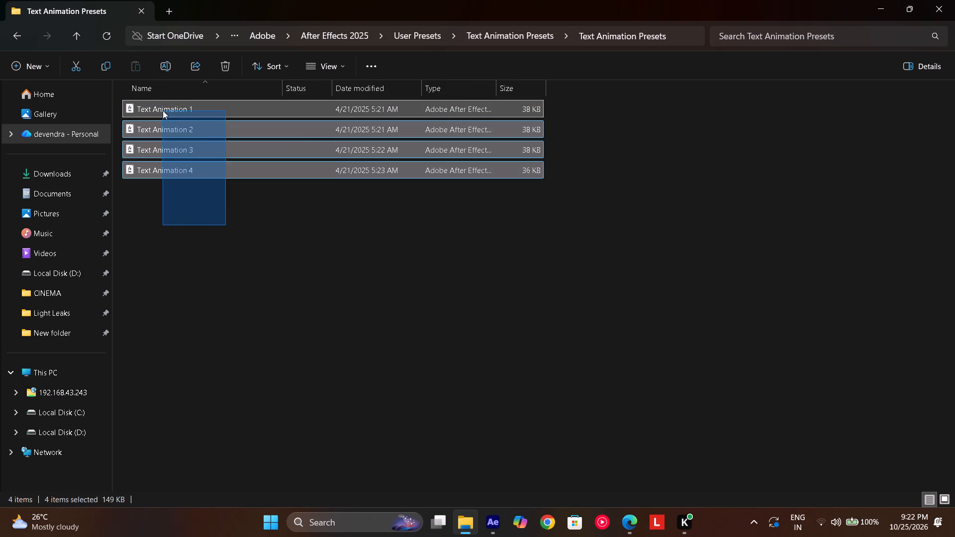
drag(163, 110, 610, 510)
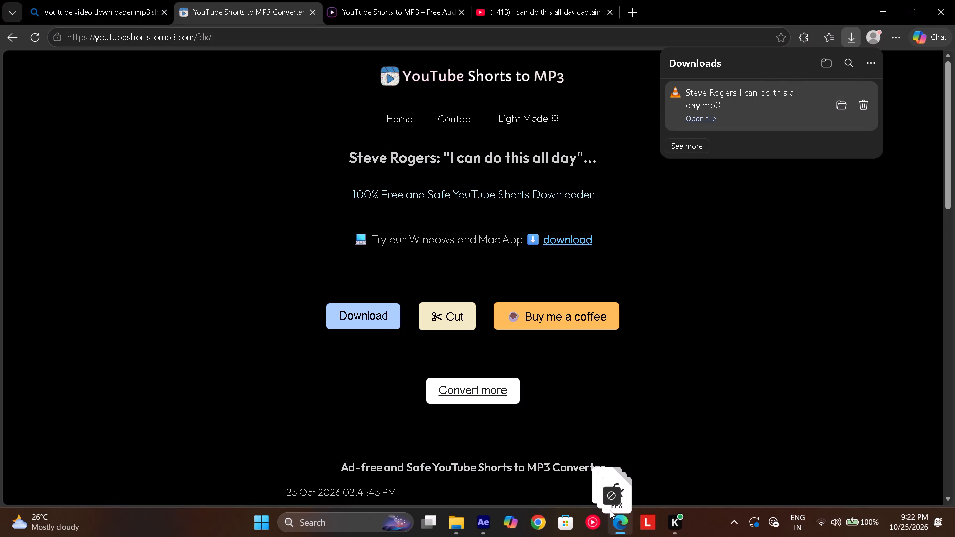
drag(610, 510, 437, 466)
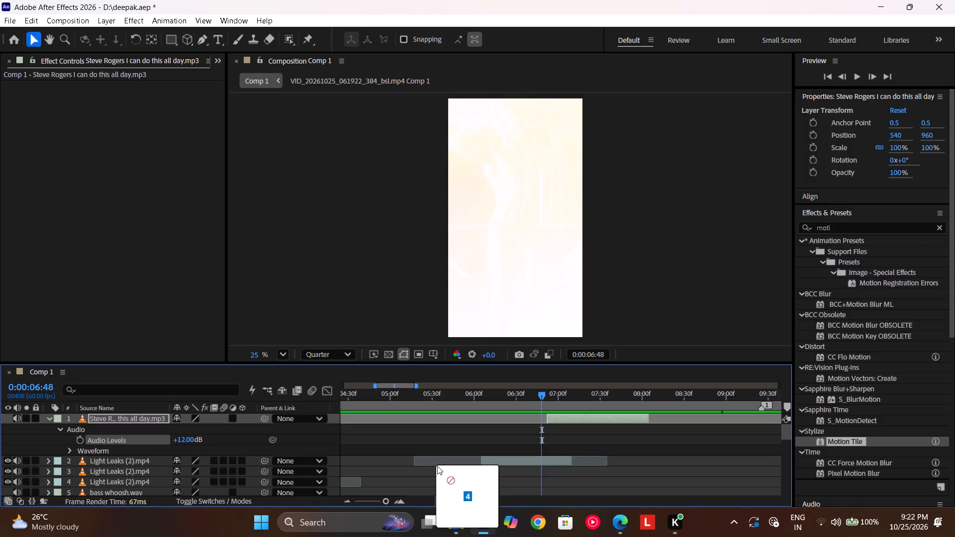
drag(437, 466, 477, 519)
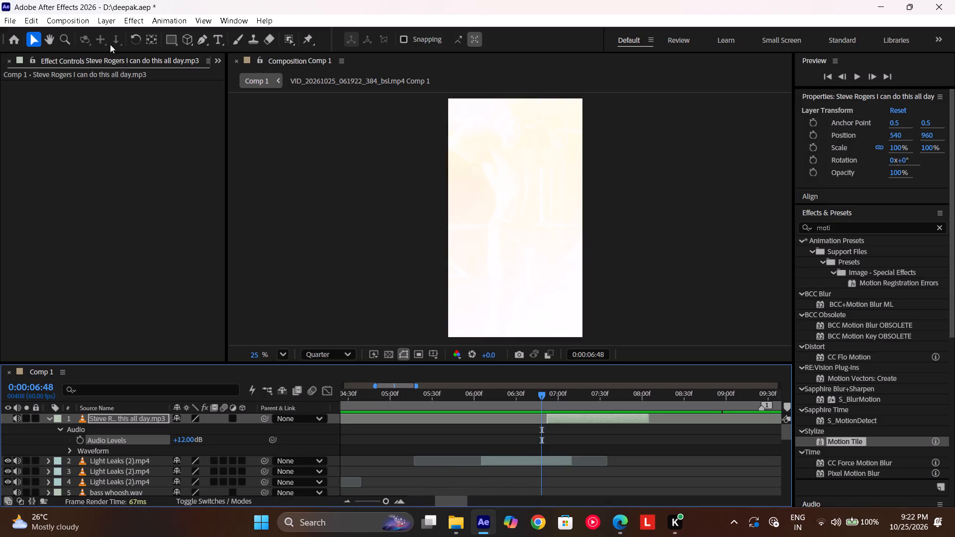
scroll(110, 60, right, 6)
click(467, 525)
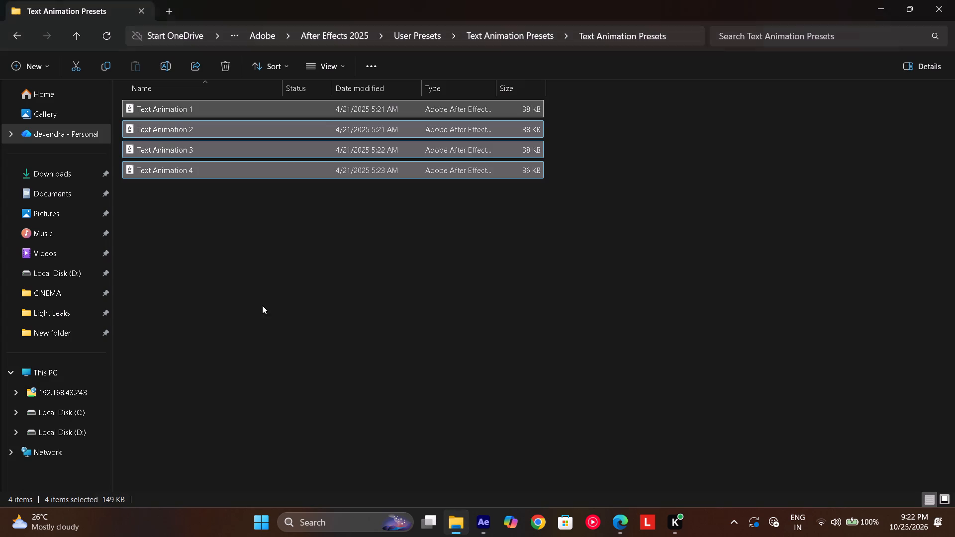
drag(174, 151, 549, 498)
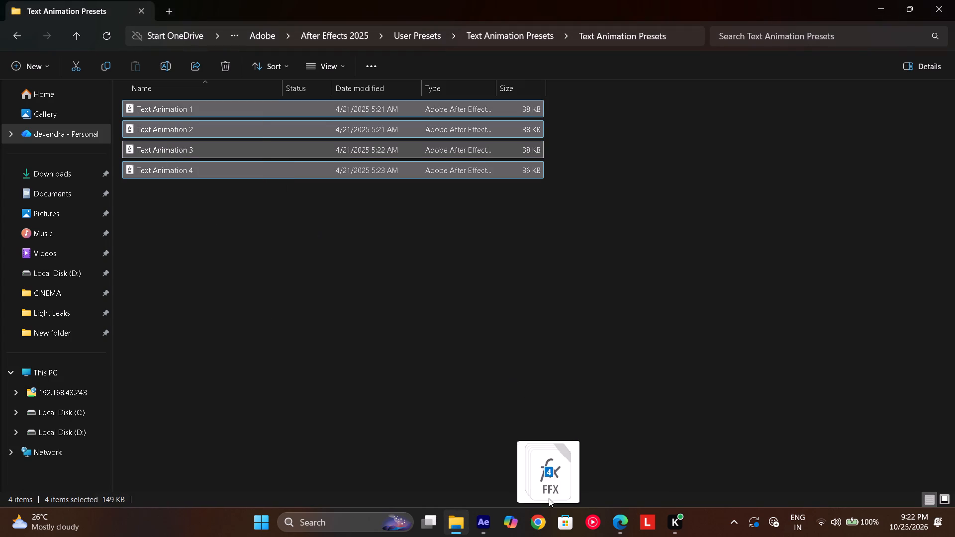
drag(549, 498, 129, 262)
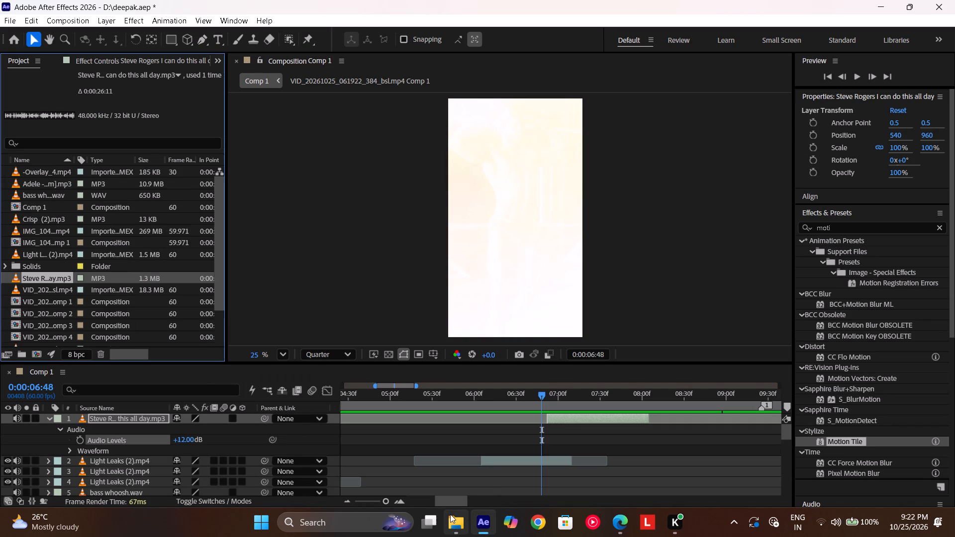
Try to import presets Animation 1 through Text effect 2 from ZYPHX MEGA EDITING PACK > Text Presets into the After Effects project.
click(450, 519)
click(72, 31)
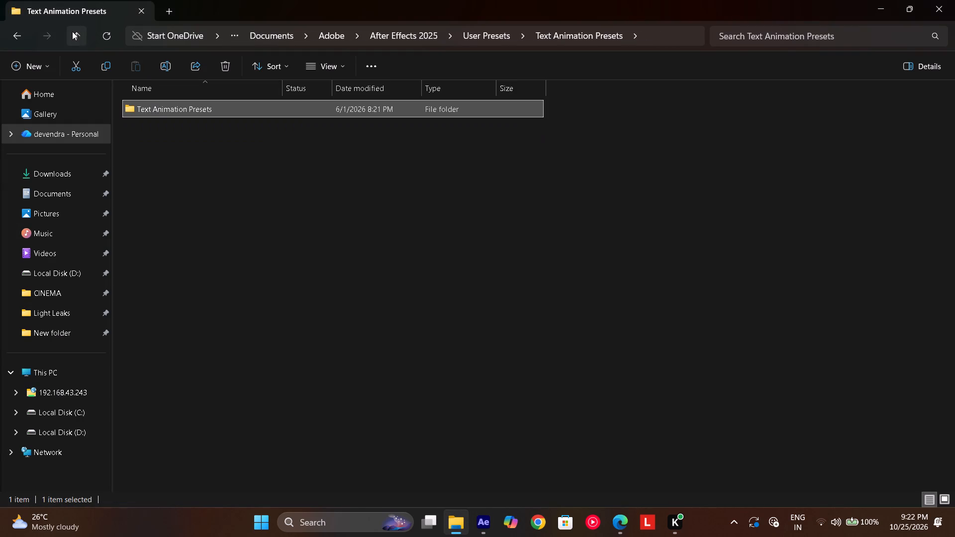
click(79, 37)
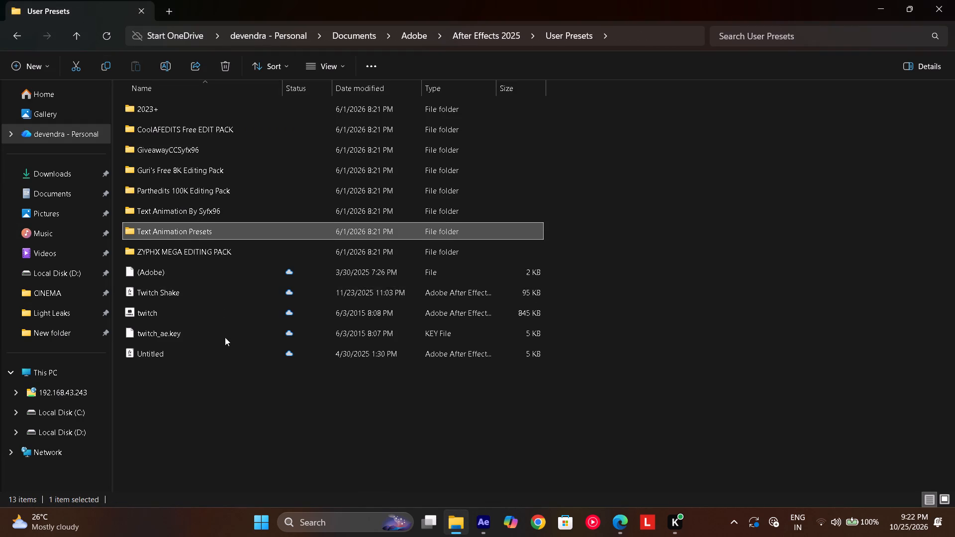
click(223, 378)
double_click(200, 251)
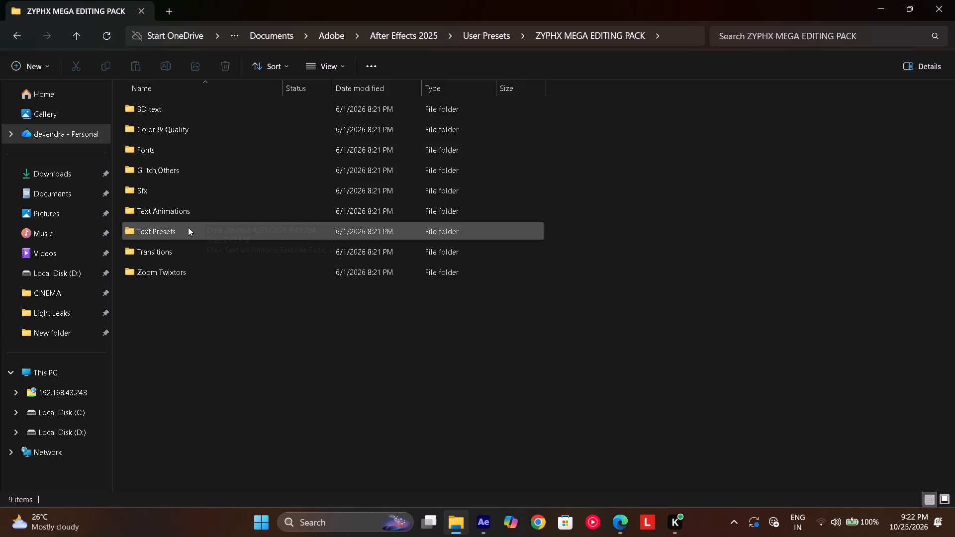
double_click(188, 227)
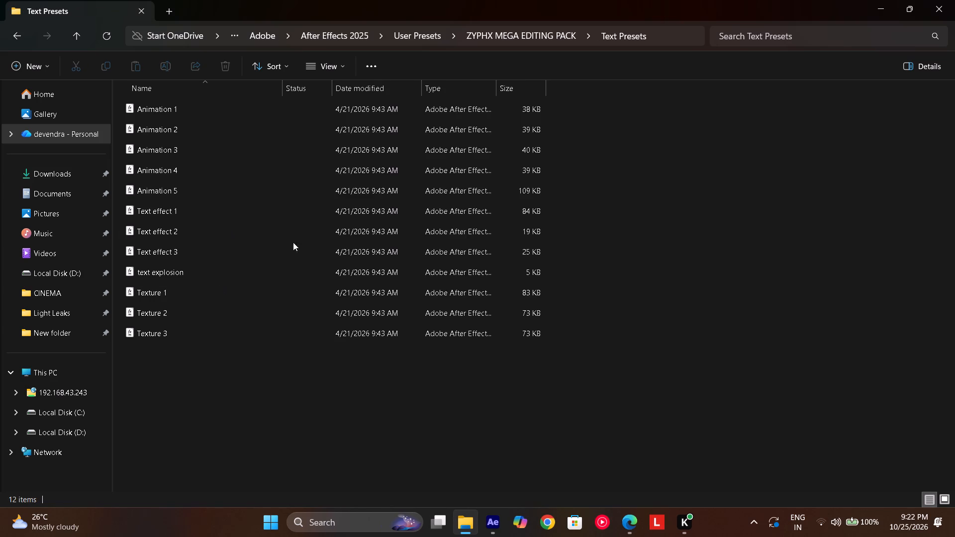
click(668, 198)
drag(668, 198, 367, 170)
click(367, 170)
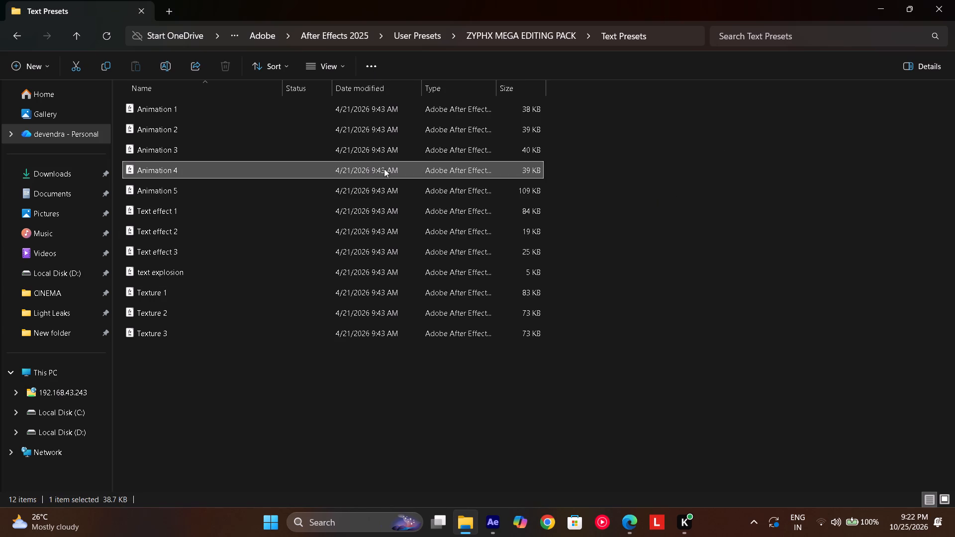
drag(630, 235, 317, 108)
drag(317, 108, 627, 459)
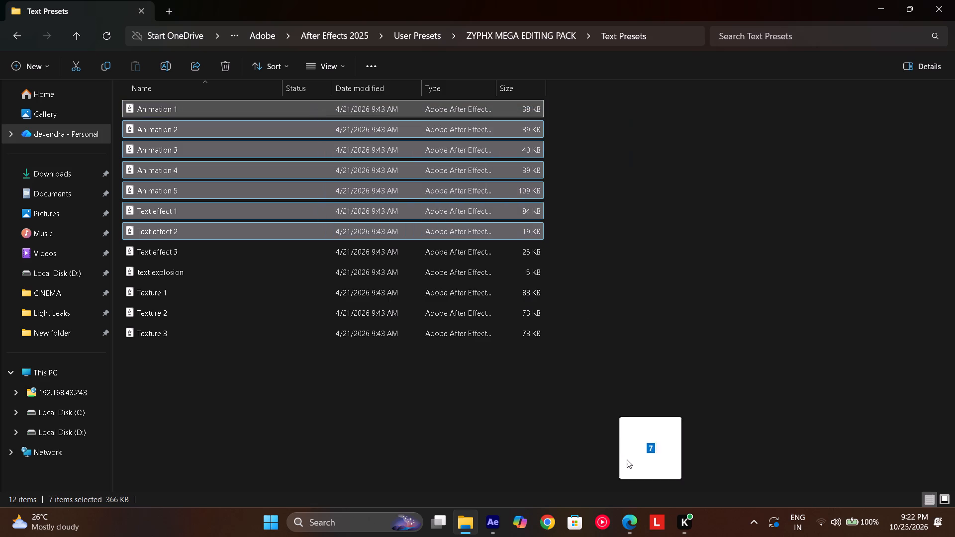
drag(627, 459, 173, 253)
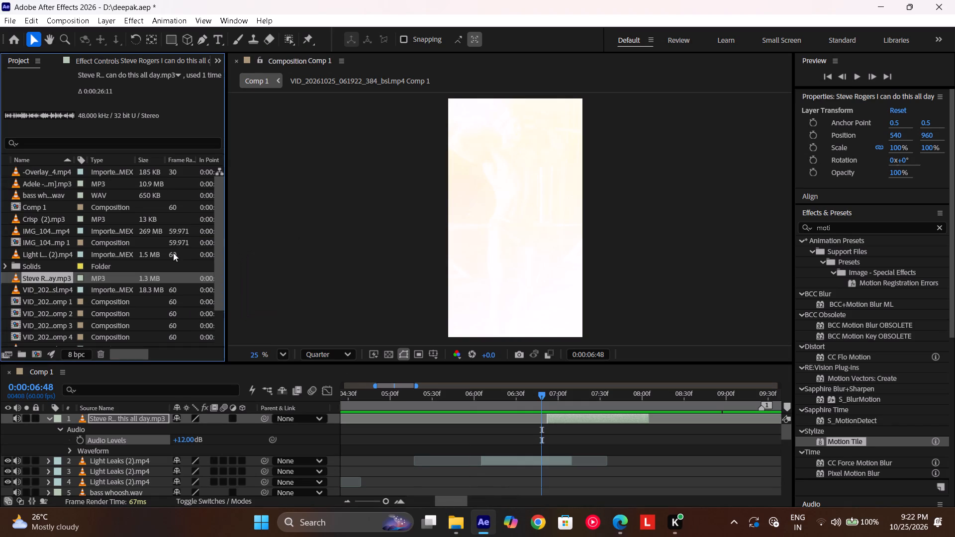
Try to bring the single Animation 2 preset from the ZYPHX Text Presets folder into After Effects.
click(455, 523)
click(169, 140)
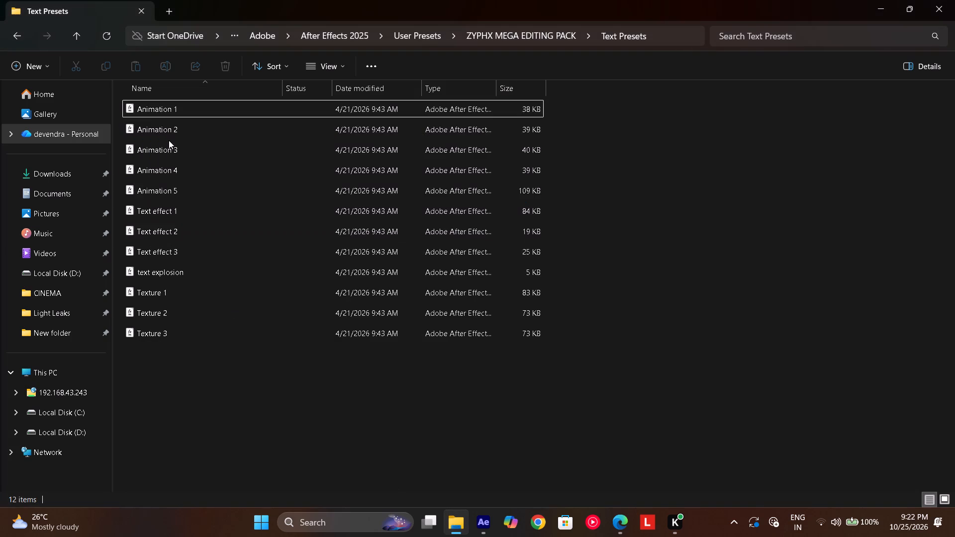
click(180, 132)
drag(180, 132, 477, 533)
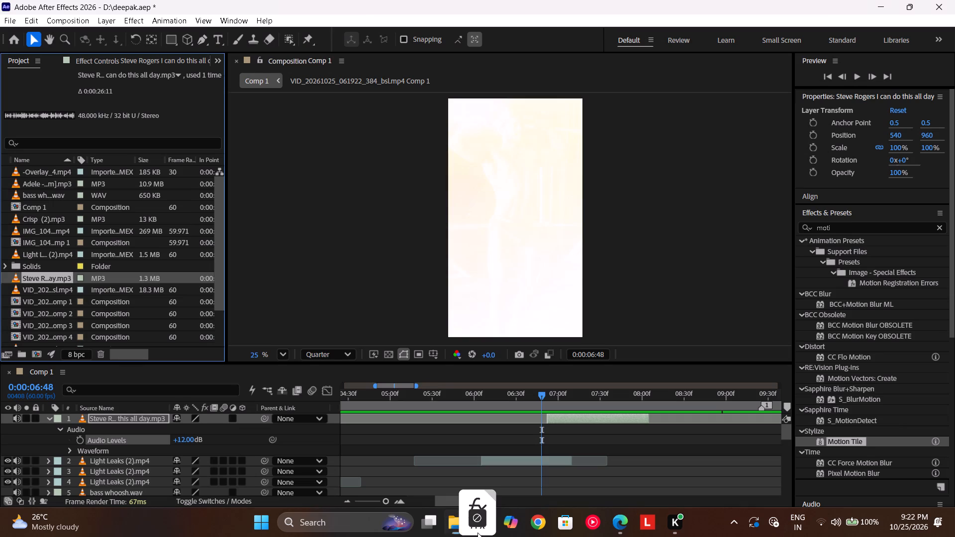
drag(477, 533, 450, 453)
Import the Free_TextAnimation_Syfx96 project from User Presets > Text Animation By Syfx96 > 2023+ into the After Effects project.
click(448, 523)
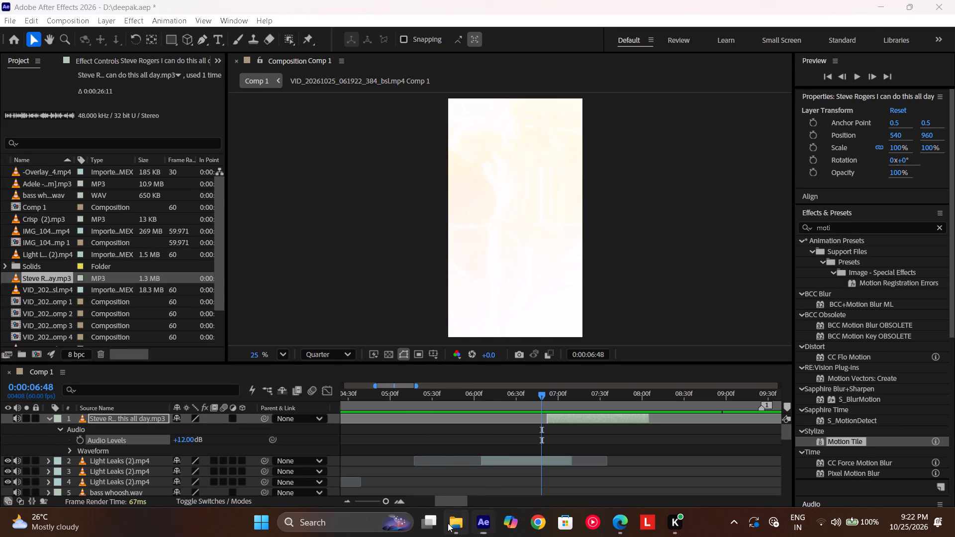
click(77, 30)
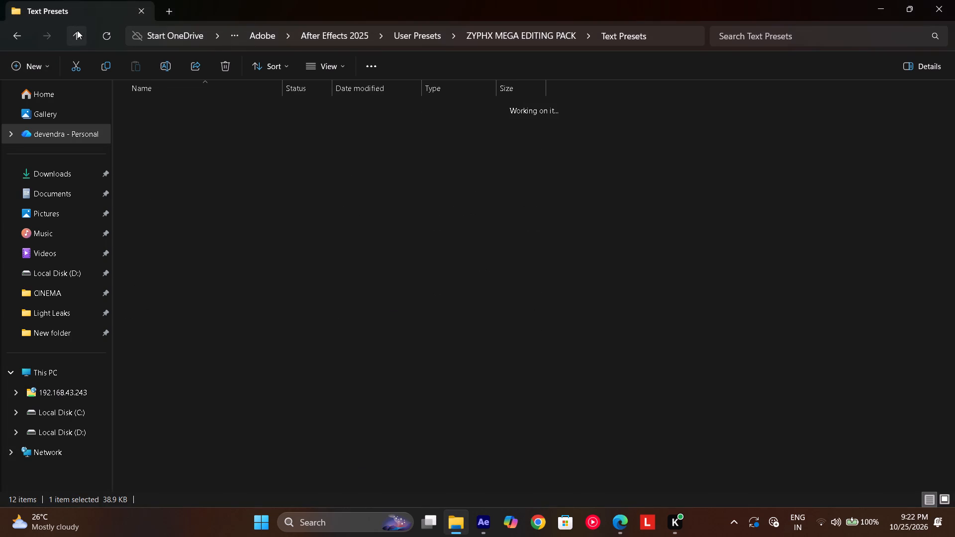
click(73, 32)
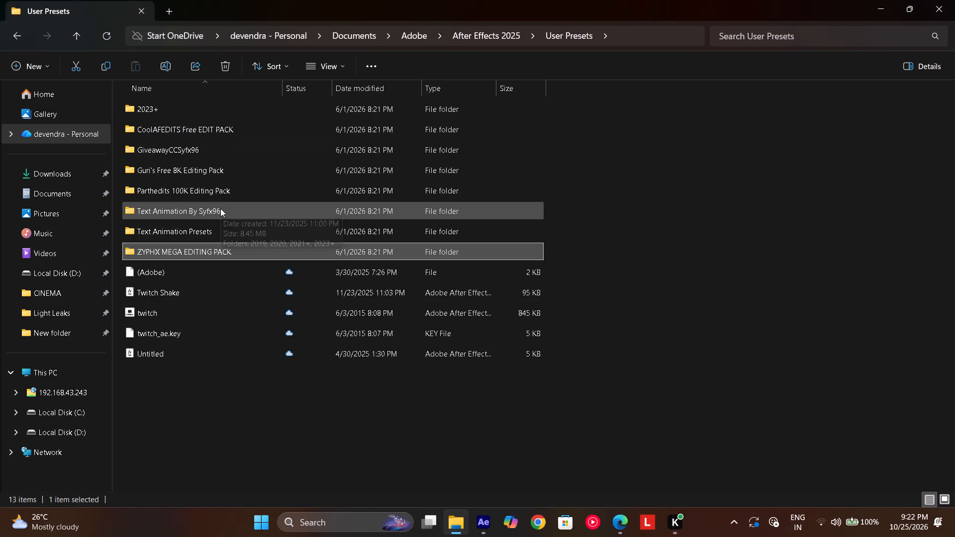
double_click(220, 208)
click(156, 169)
drag(156, 169, 165, 111)
drag(165, 111, 479, 511)
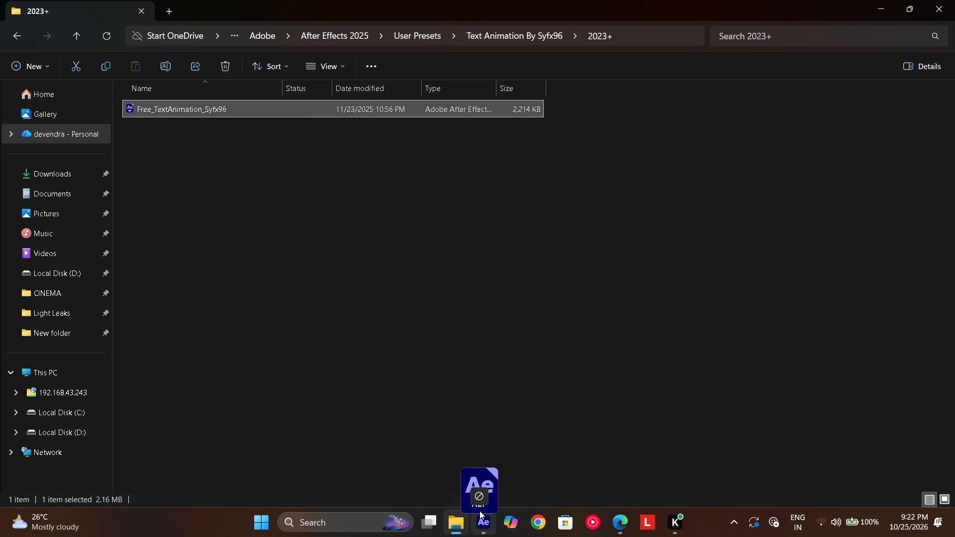
drag(479, 511, 116, 274)
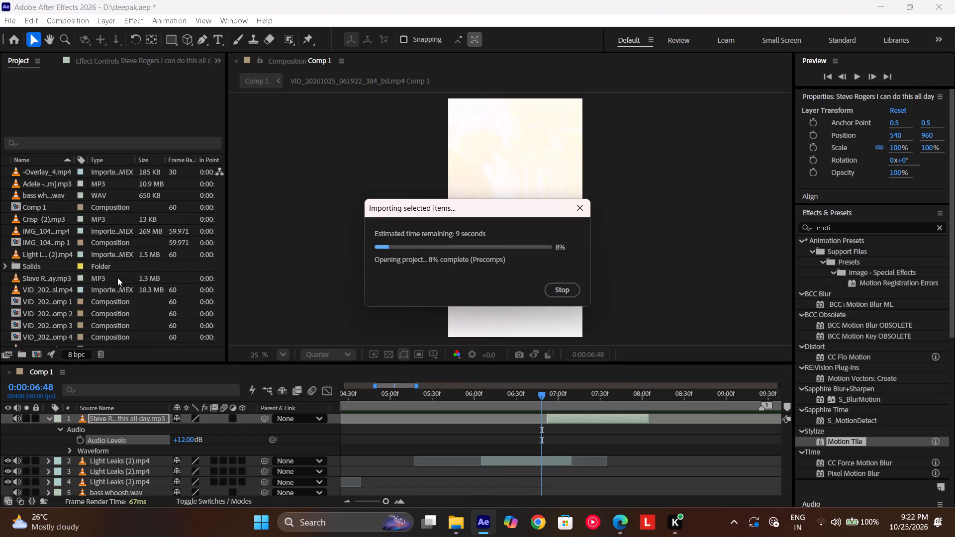
key(Return)
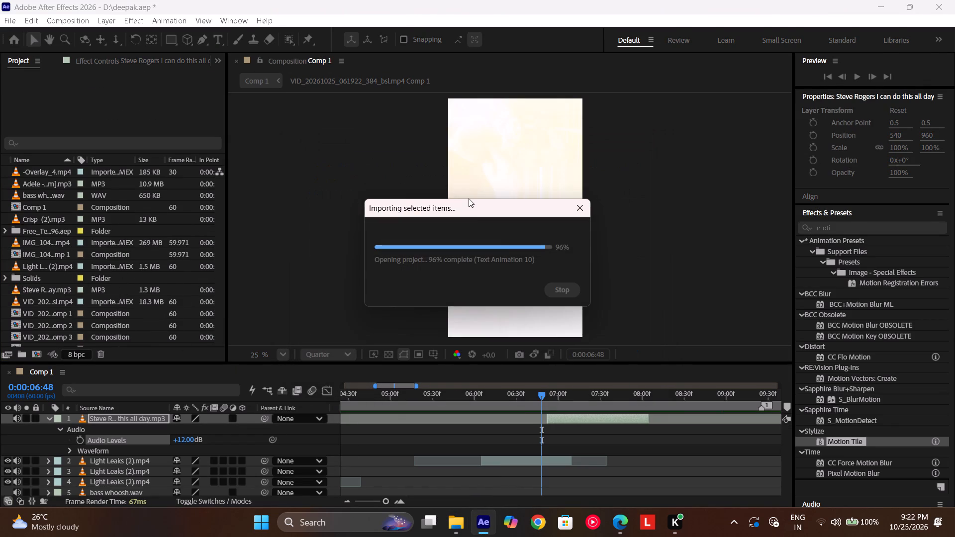
key(Return)
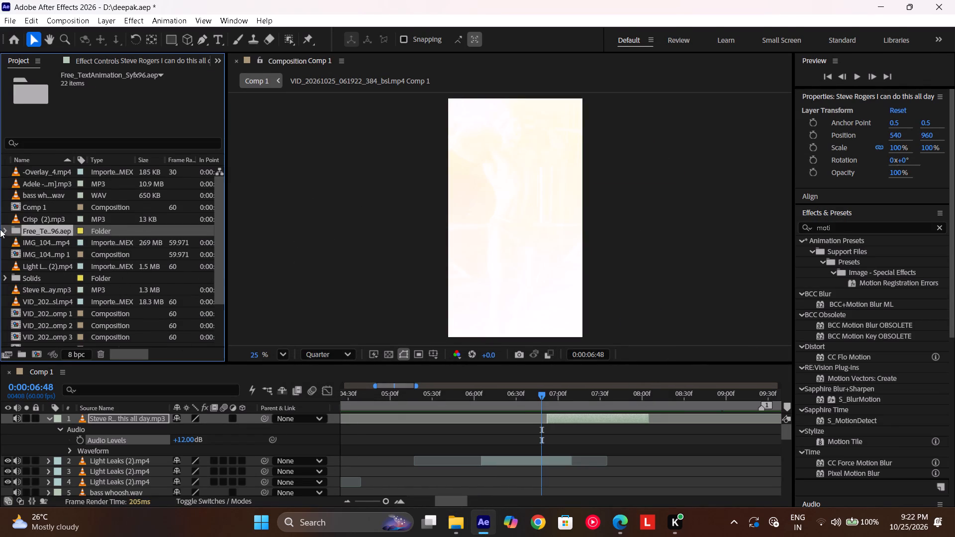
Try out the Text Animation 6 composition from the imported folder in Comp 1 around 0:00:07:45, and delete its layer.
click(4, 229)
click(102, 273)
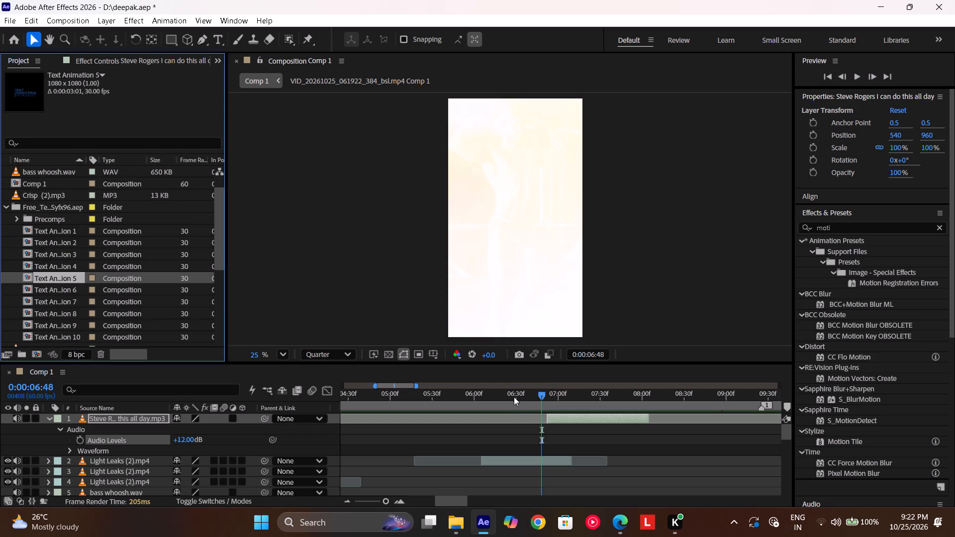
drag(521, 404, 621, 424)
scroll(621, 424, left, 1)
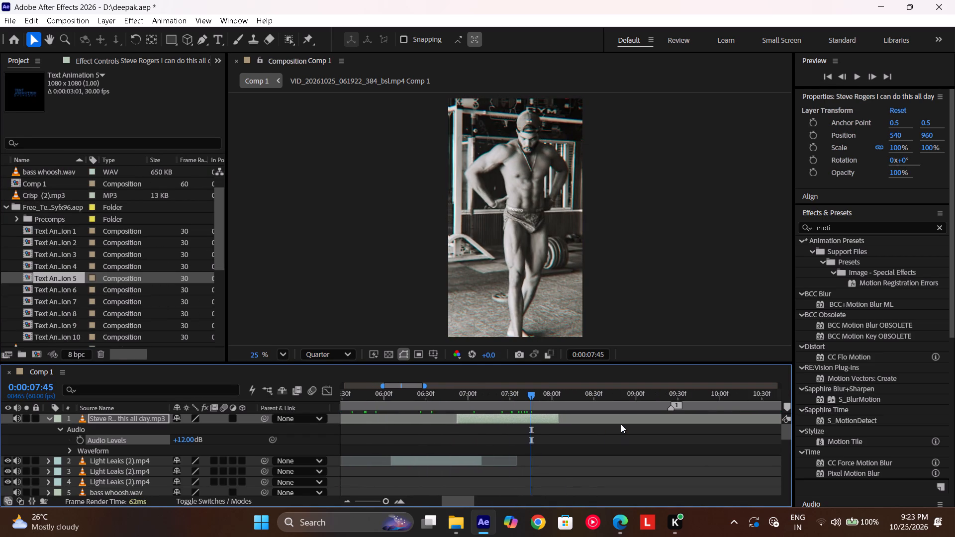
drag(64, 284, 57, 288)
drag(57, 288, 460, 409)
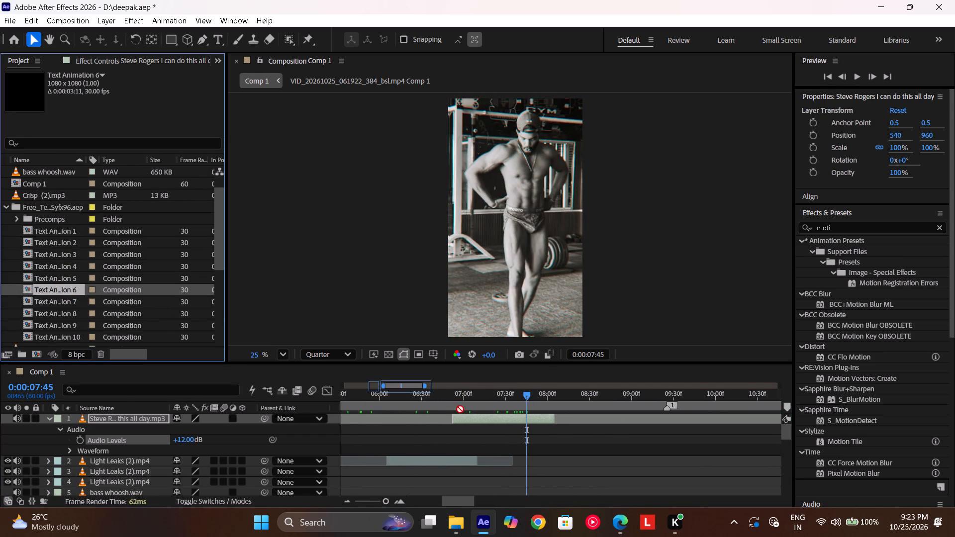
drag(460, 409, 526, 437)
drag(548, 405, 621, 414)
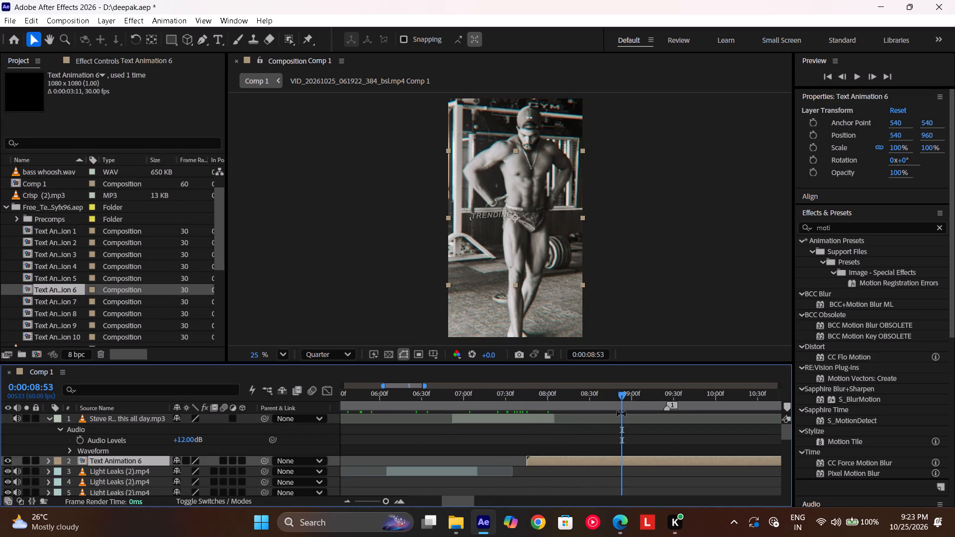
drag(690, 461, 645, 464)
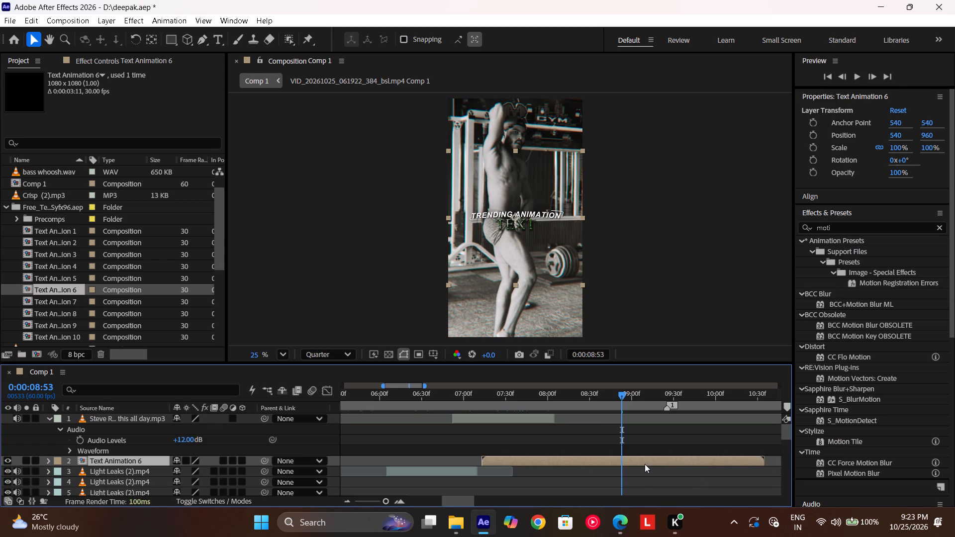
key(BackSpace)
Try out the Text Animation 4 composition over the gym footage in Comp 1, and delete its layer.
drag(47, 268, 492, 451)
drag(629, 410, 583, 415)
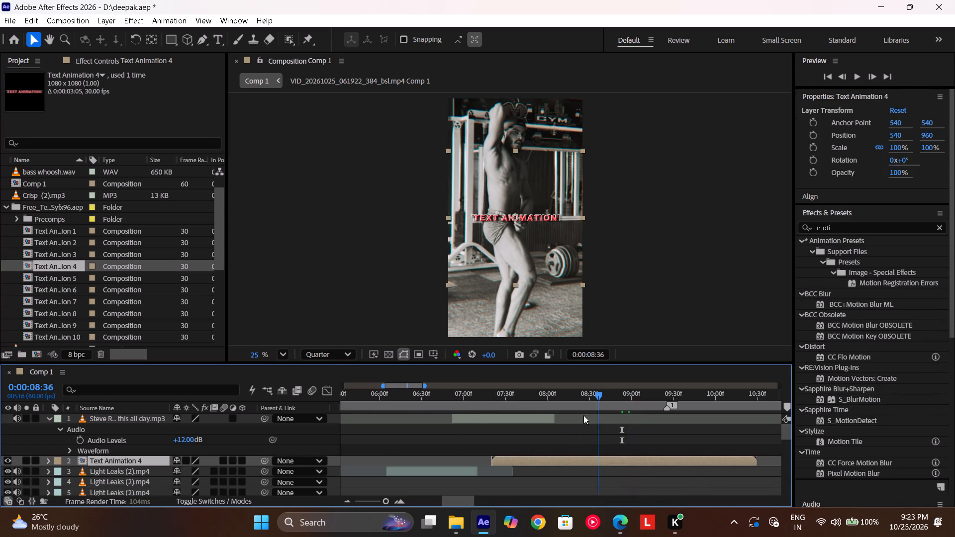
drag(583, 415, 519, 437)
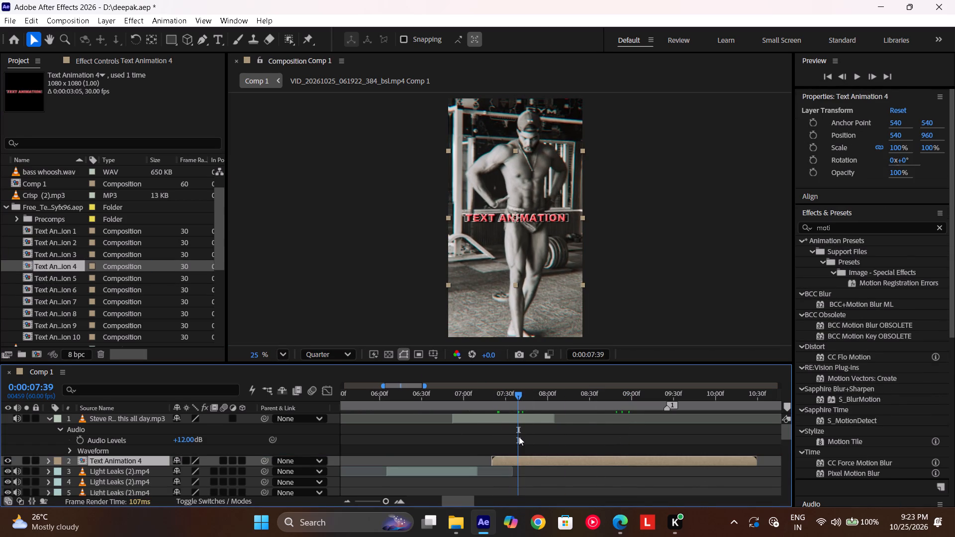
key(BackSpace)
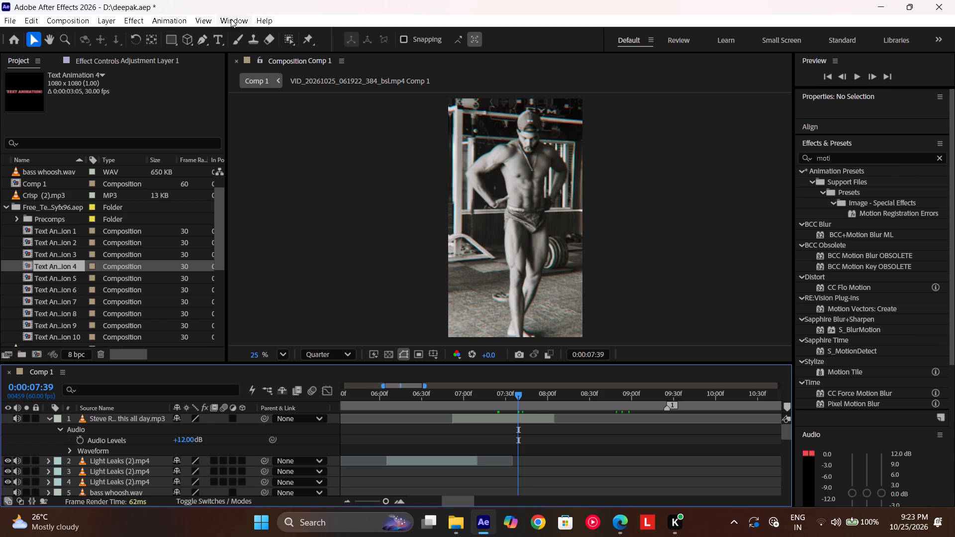
Start a new text layer over the man's waist in Comp 1.
click(213, 37)
click(481, 224)
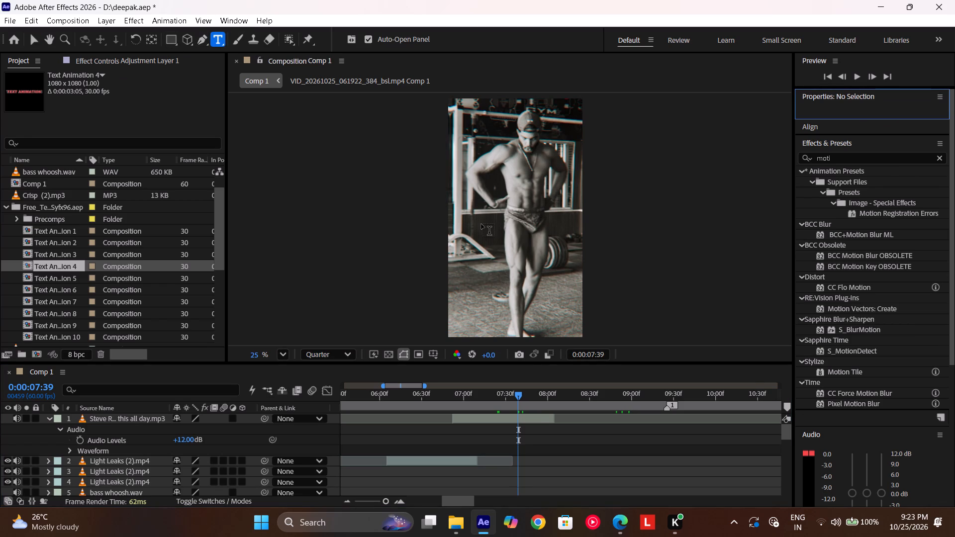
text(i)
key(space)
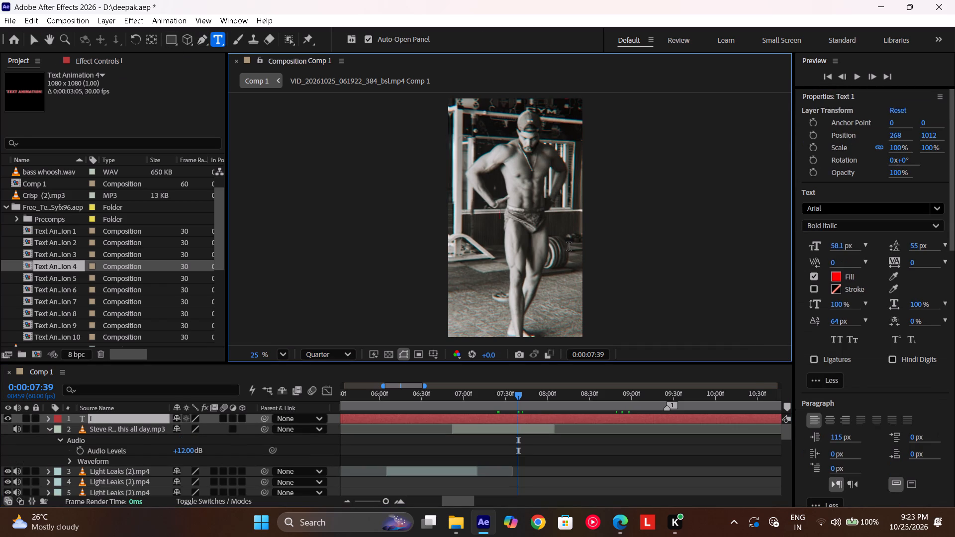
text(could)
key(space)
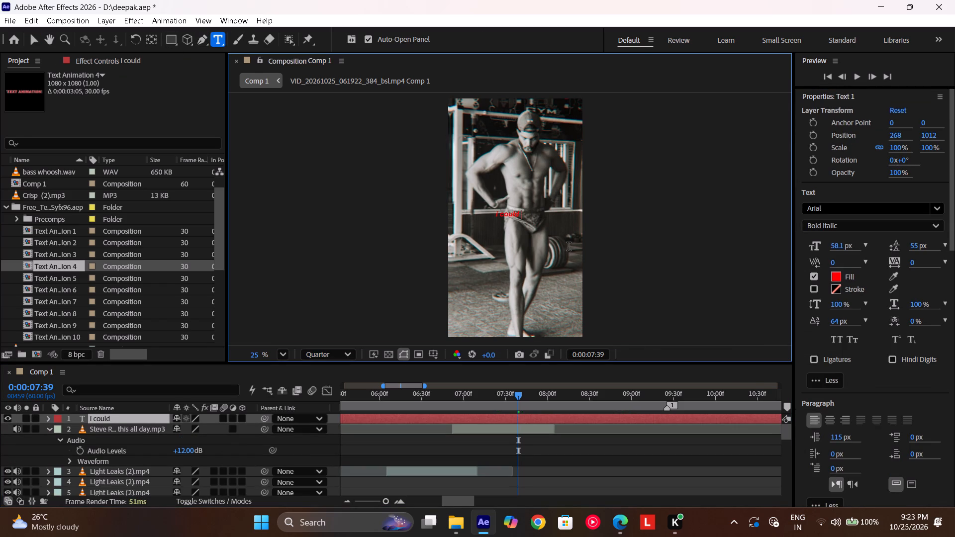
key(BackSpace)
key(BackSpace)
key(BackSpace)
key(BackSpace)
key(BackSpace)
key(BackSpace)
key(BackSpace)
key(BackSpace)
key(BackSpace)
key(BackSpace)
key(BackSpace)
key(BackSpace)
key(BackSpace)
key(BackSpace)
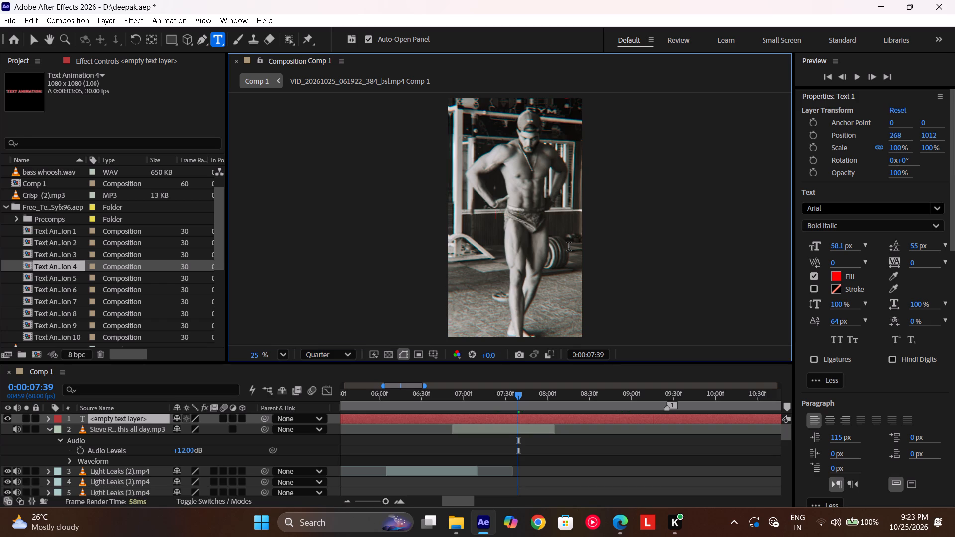
Enter the caption "I CAN DO THIS" with "ALL DAY" on a second line in the new text layer.
text(I)
key(space)
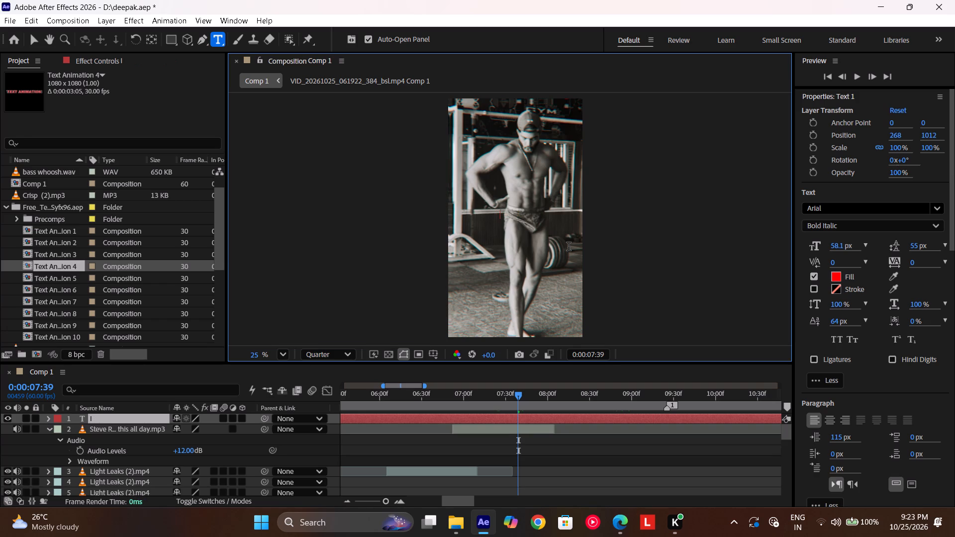
text(COULD)
key(space)
text(DO T)
key(BackSpace)
key(BackSpace)
key(BackSpace)
key(BackSpace)
key(BackSpace)
key(BackSpace)
key(BackSpace)
key(BackSpace)
key(BackSpace)
text(AN DO THIS)
key(Return)
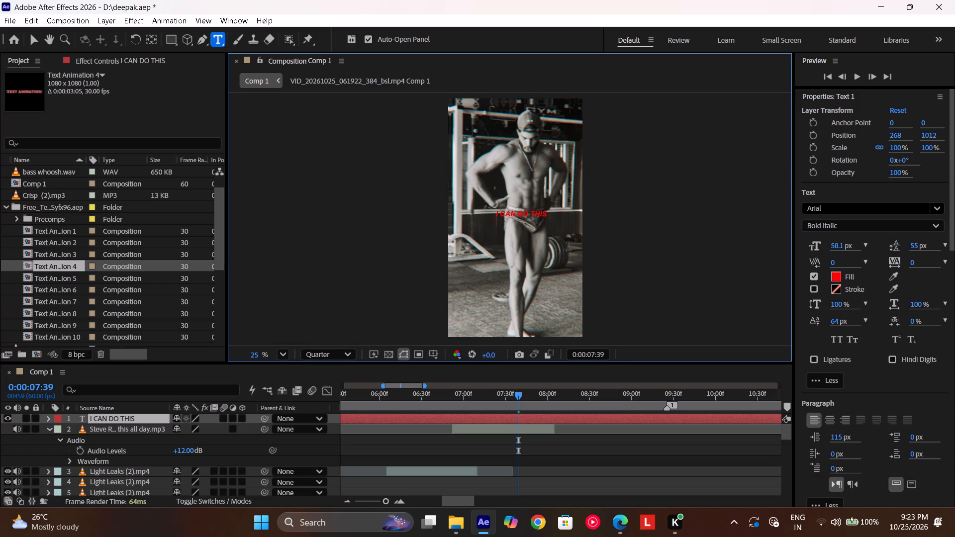
text(ALL)
key(space)
text(DAY)
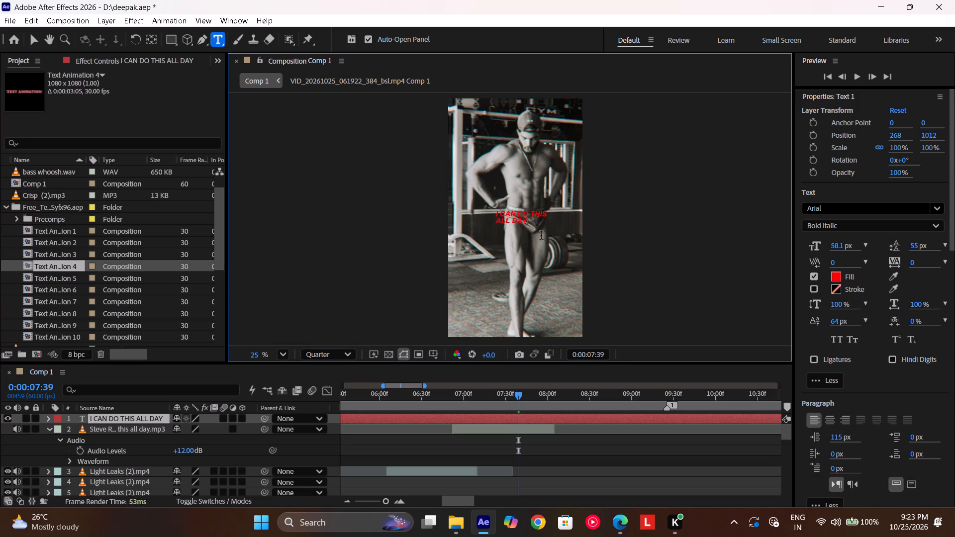
Indent the "ALL DAY" line of the caption with three spaces.
click(496, 219)
key(space)
key(space)
key(space)
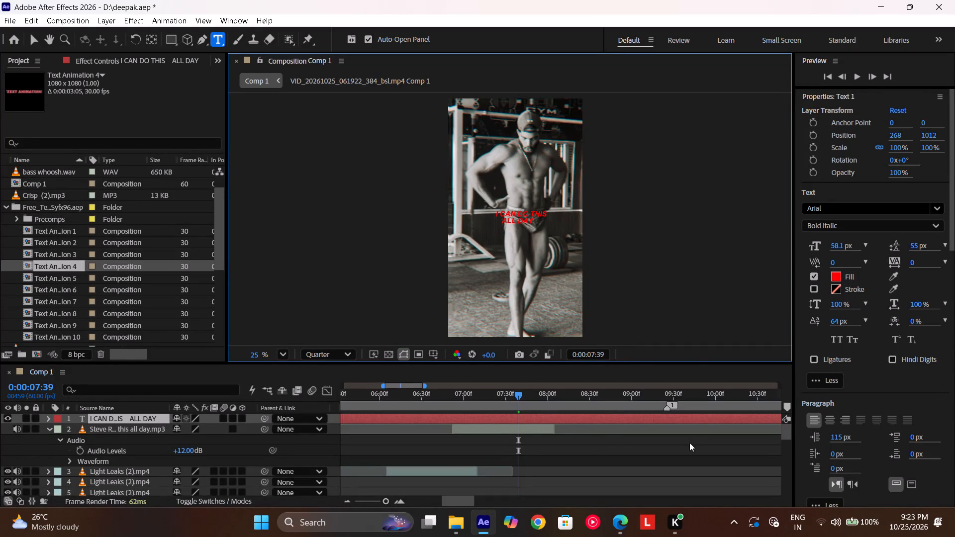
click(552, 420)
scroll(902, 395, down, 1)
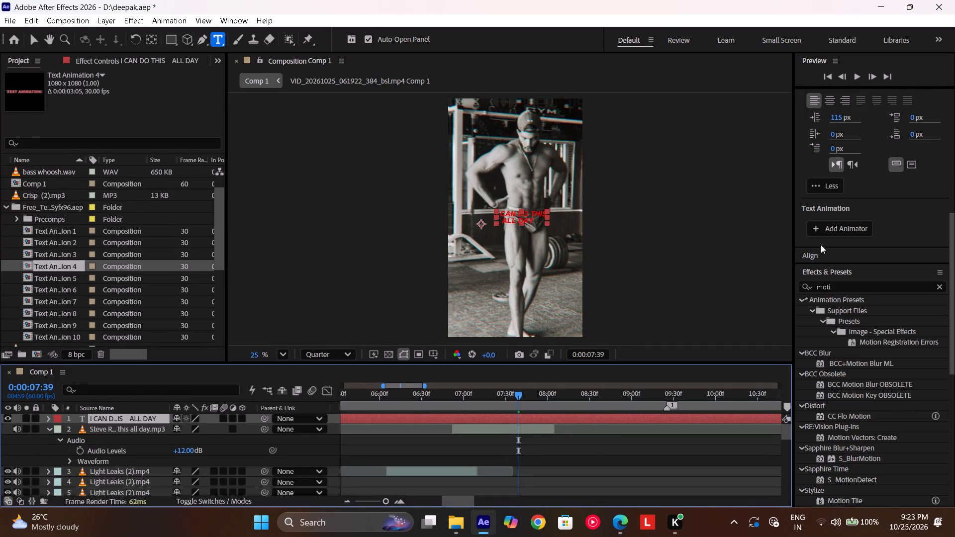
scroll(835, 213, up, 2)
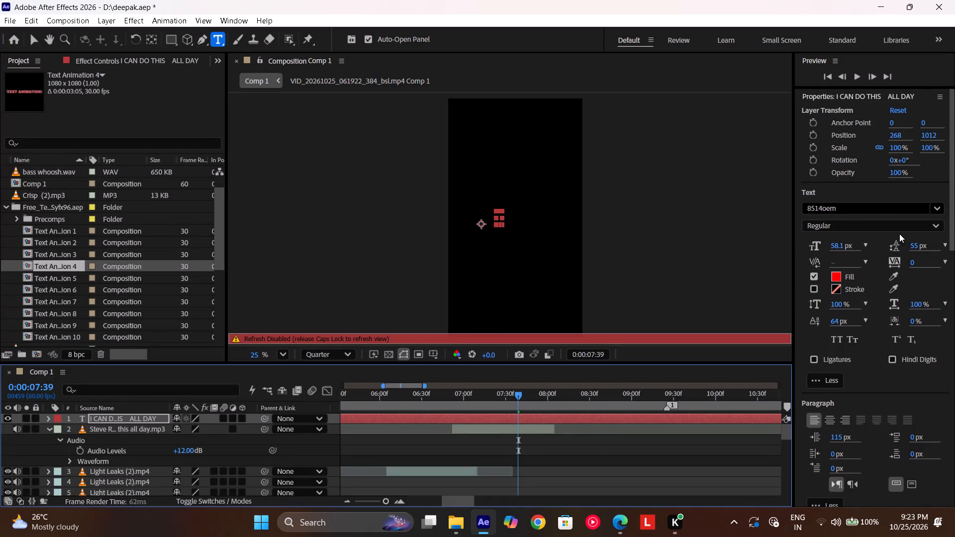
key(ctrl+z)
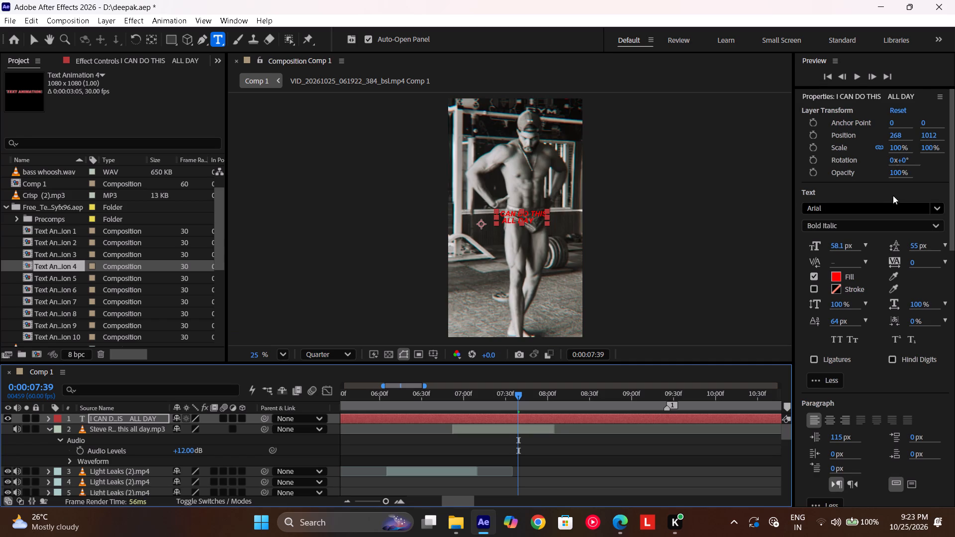
Add one more space before "ALL DAY" in the caption's second line.
scroll(861, 187, down, 1)
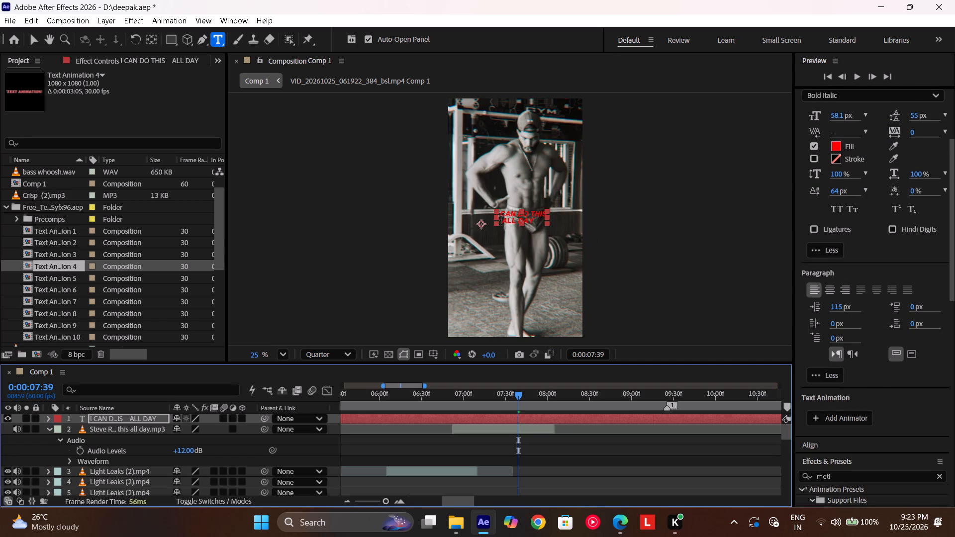
click(500, 220)
key(space)
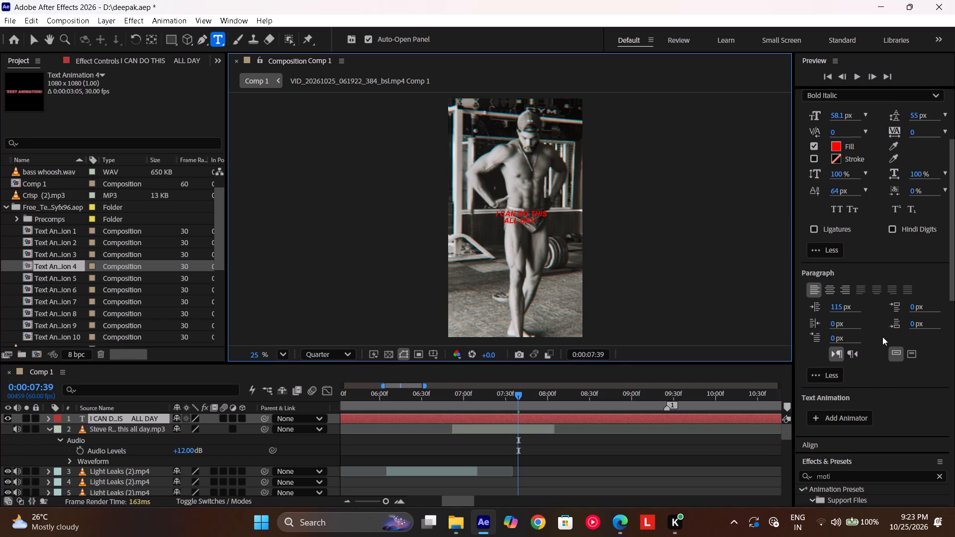
Align the caption layer to the horizontal and vertical centre of the composition.
scroll(890, 389, down, 1)
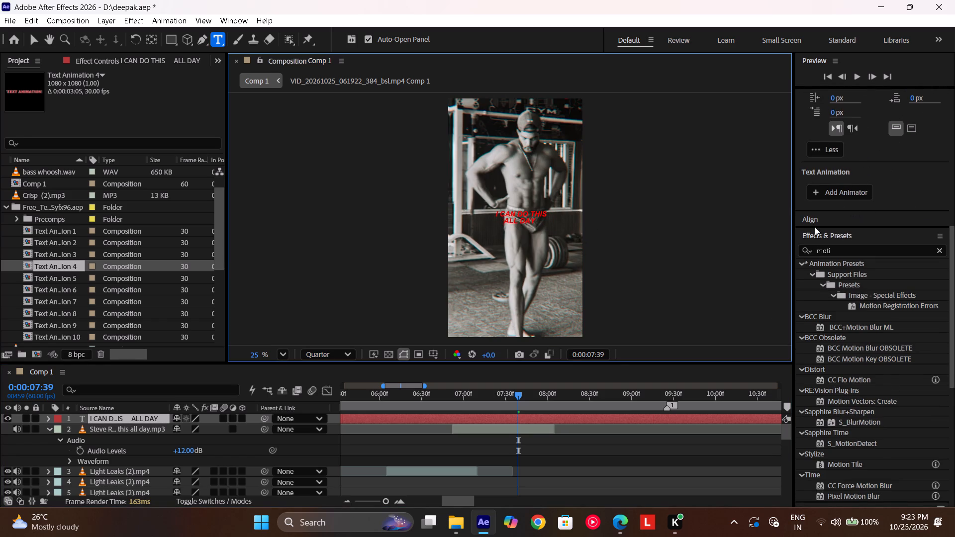
click(815, 222)
click(825, 262)
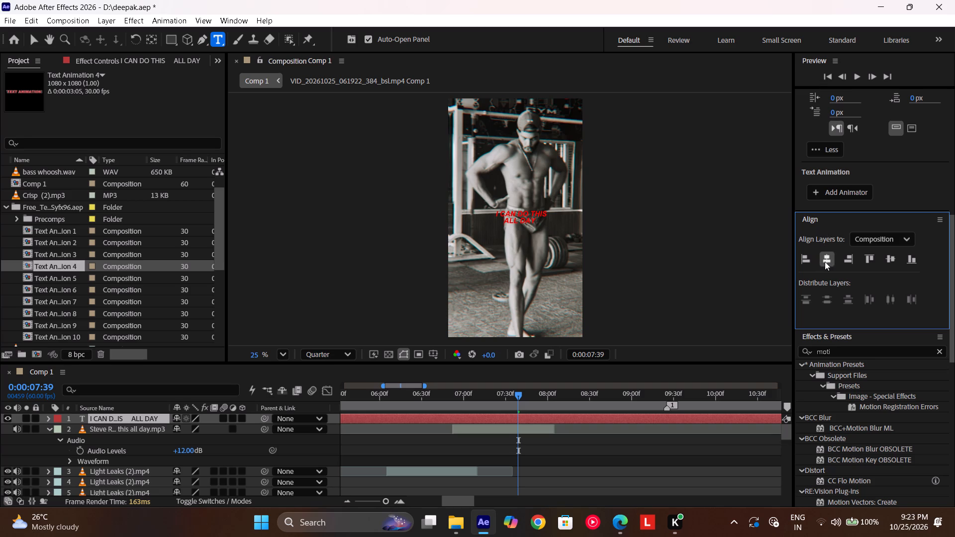
click(894, 259)
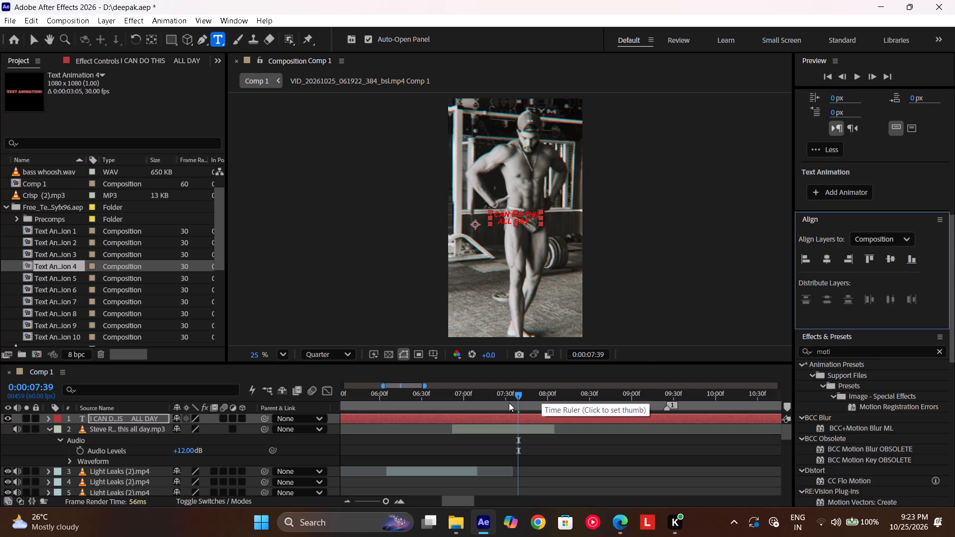
Split the caption layer at 0:00:06:52, where the Steve Rogers audio starts, and delete the part before it.
drag(509, 403, 451, 424)
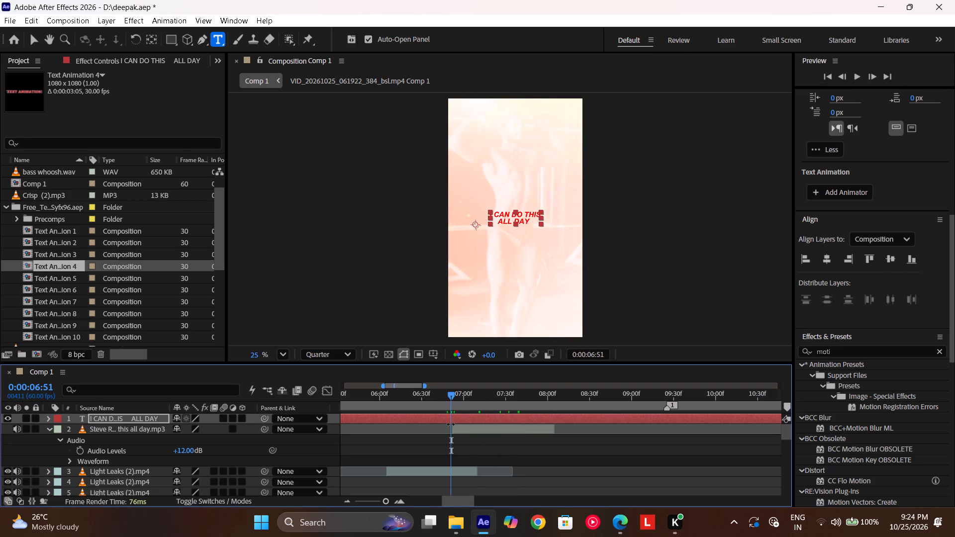
drag(447, 404, 452, 399)
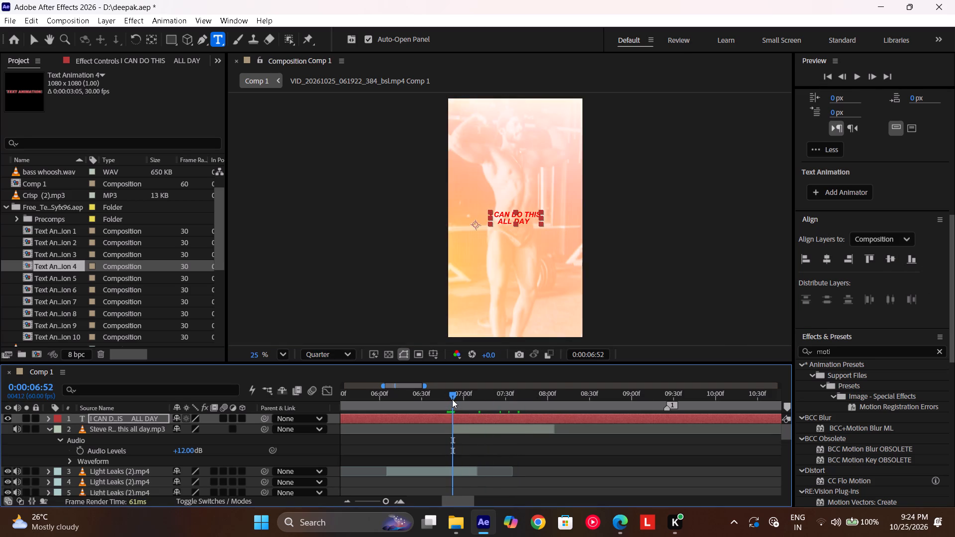
key(ctrl+shift+d)
click(433, 426)
key(BackSpace)
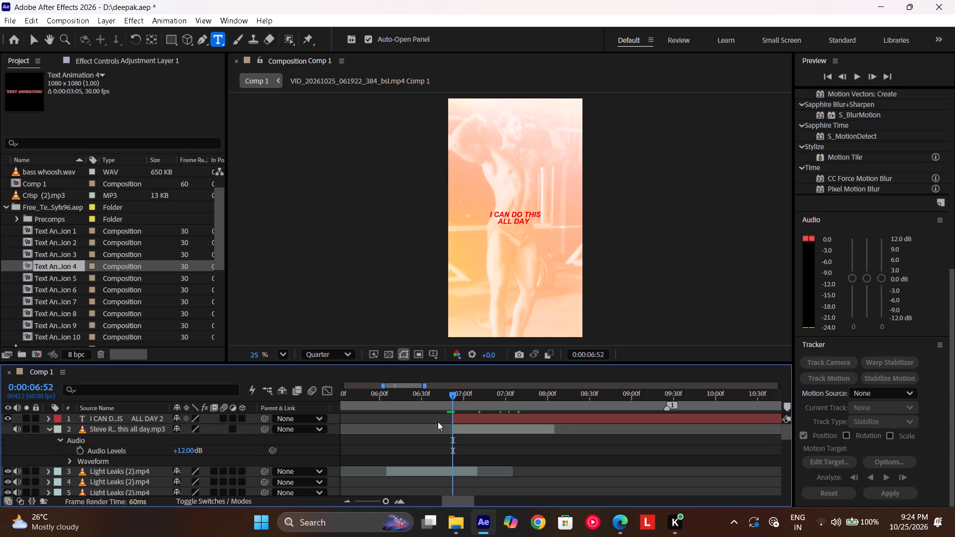
Split the caption layer at 0:00:08:06, where the Steve Rogers audio ends, and delete the part after it.
drag(459, 405, 529, 428)
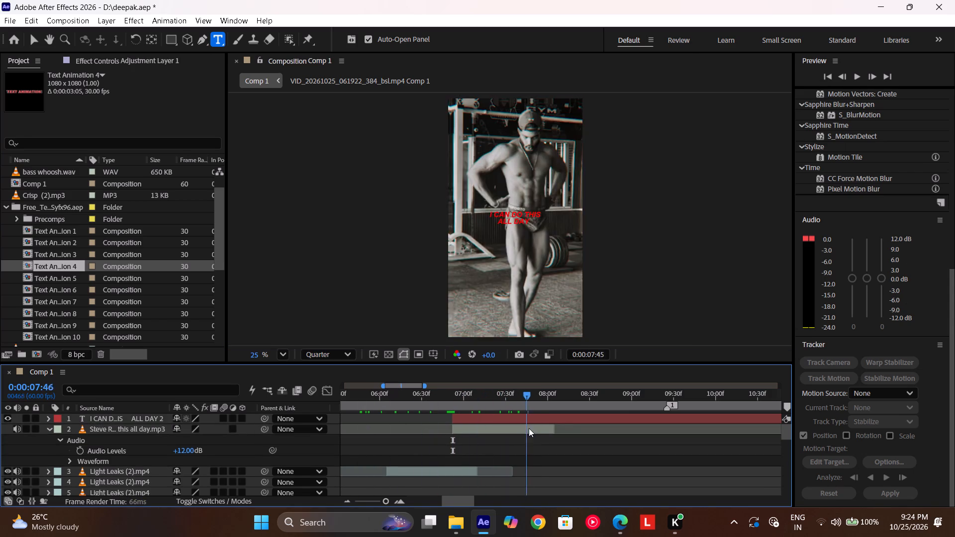
drag(529, 428, 556, 429)
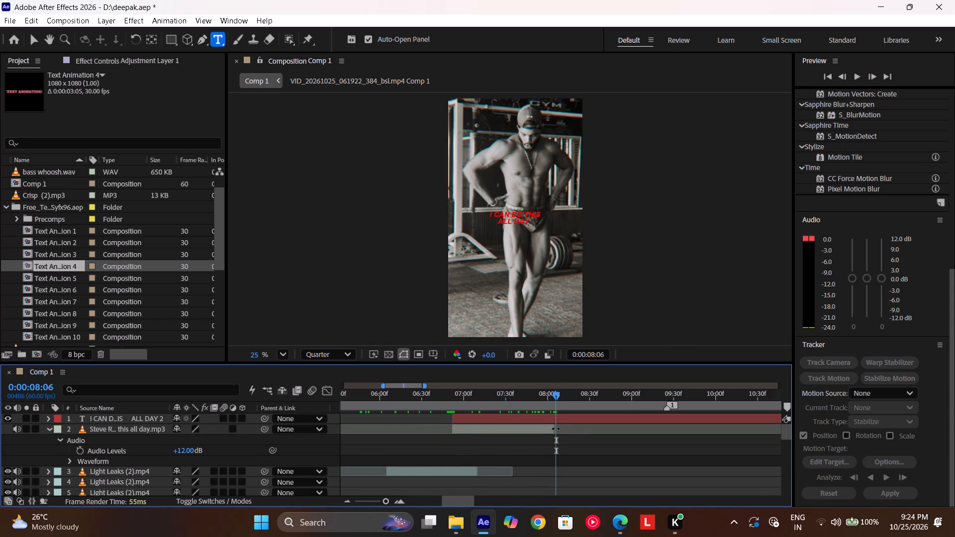
click(574, 426)
click(573, 416)
key(ctrl+shift+d)
key(BackSpace)
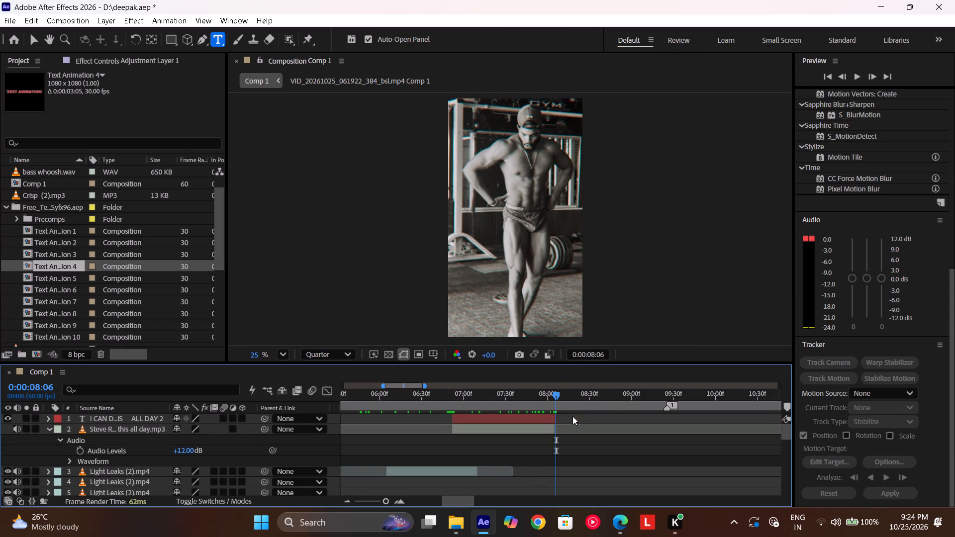
Return to the caption's start at 0:00:06:52 and search the effects and presets for "text".
drag(536, 395, 436, 445)
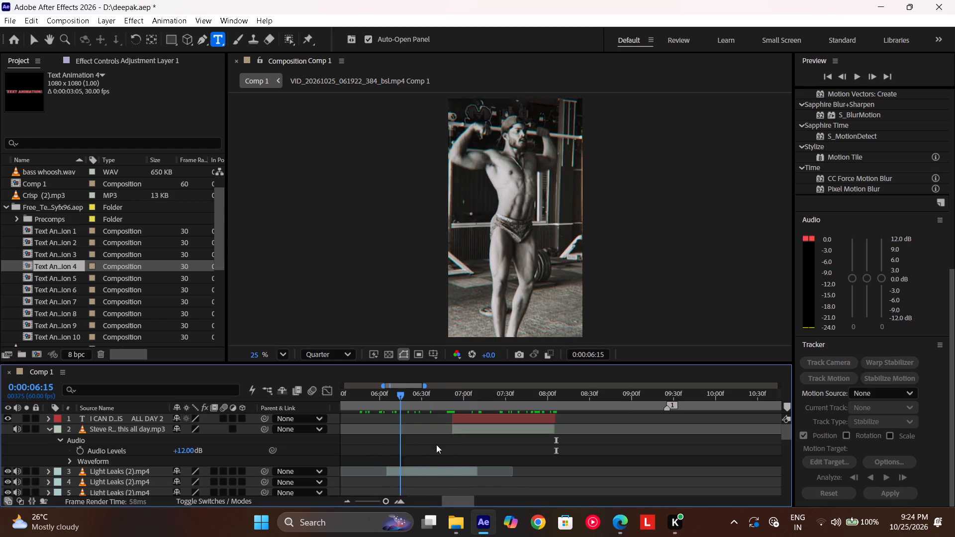
drag(436, 445, 453, 443)
scroll(904, 350, up, 1)
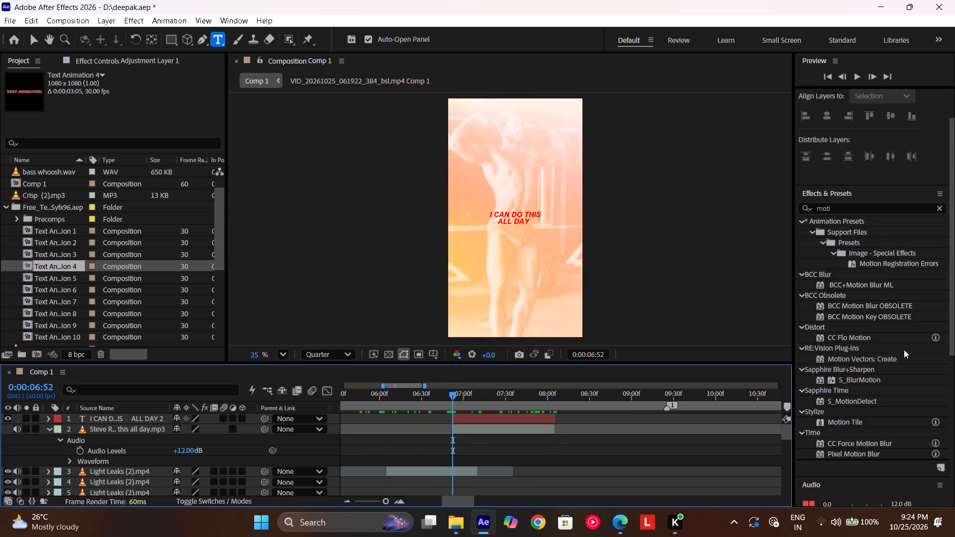
click(923, 209)
key(BackSpace)
key(BackSpace)
key(BackSpace)
key(BackSpace)
key(BackSpace)
key(BackSpace)
key(BackSpace)
key(BackSpace)
key(BackSpace)
key(BackSpace)
key(BackSpace)
key(BackSpace)
key(BackSpace)
key(BackSpace)
key(BackSpace)
key(BackSpace)
key(BackSpace)
key(BackSpace)
key(BackSpace)
key(BackSpace)
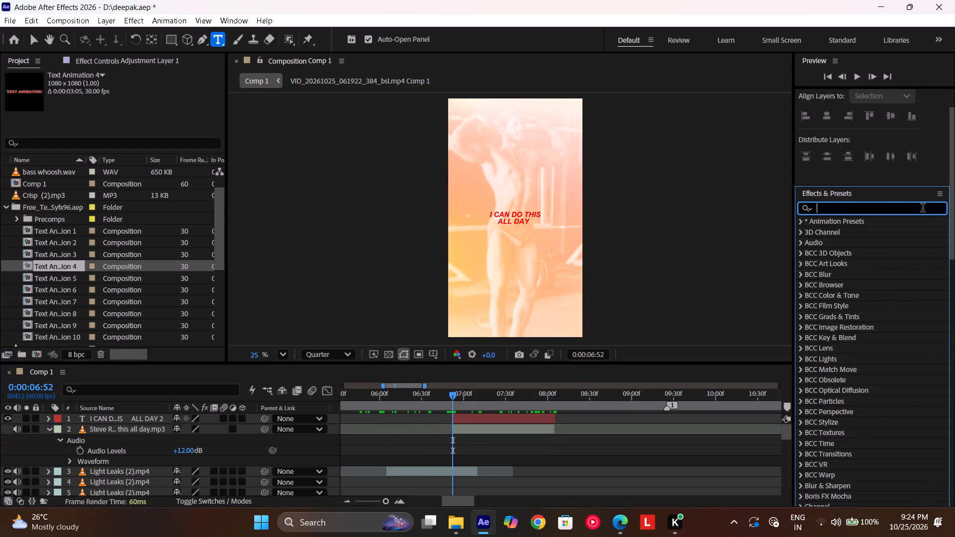
click(894, 212)
text(text)
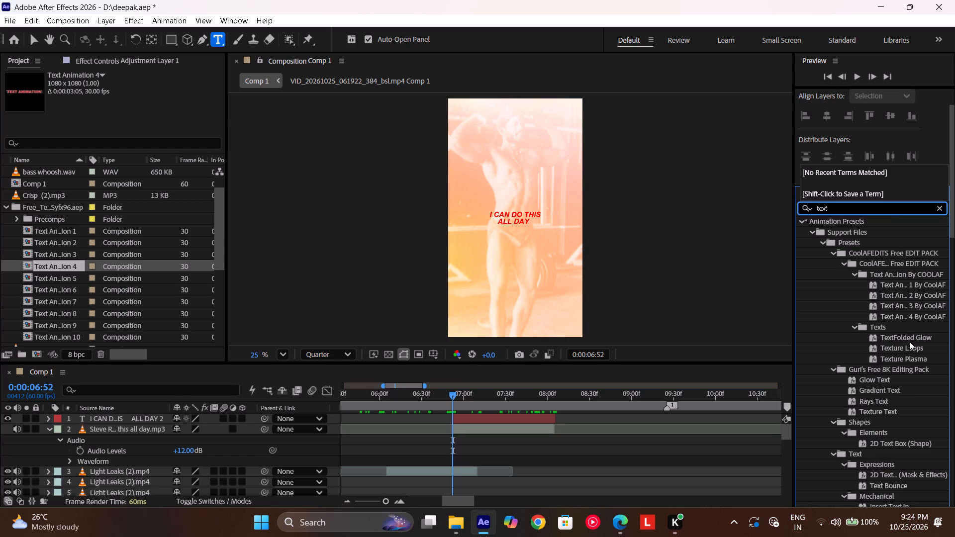
Apply the Letter Flicker Text Animation preset from Kineticpulse presets to the "I CAN DO THIS ALL DAY" caption layer.
scroll(902, 367, down, 1)
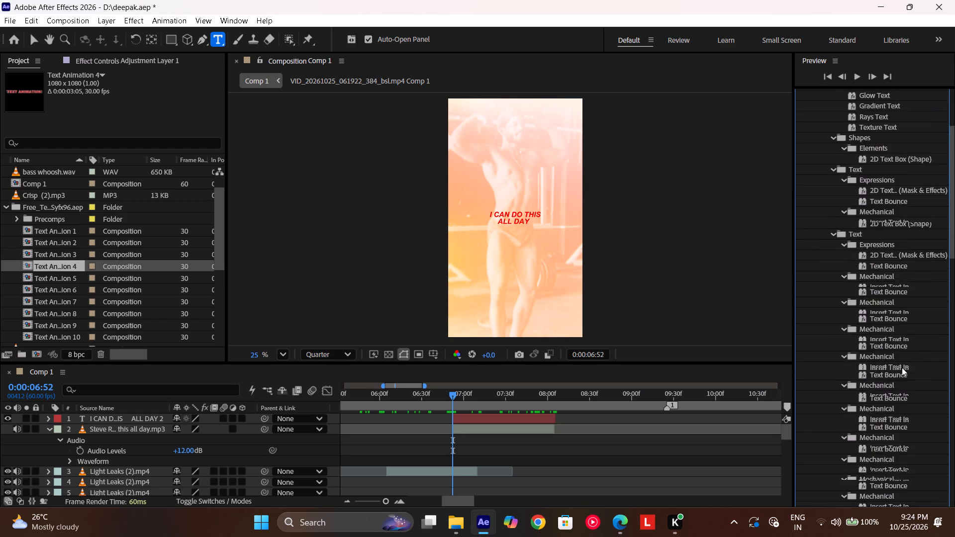
scroll(902, 367, down, 1)
scroll(882, 405, down, 1)
scroll(900, 363, down, 1)
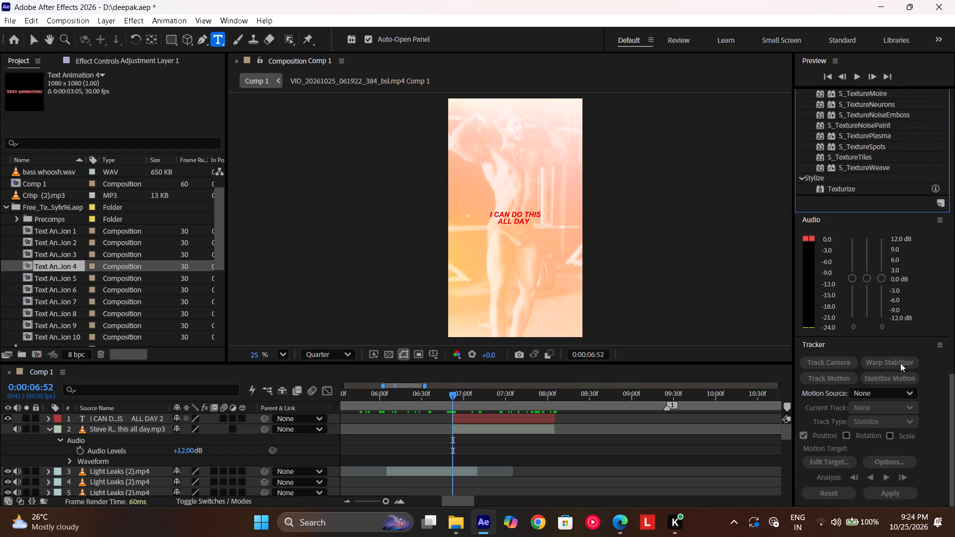
scroll(894, 204, up, 2)
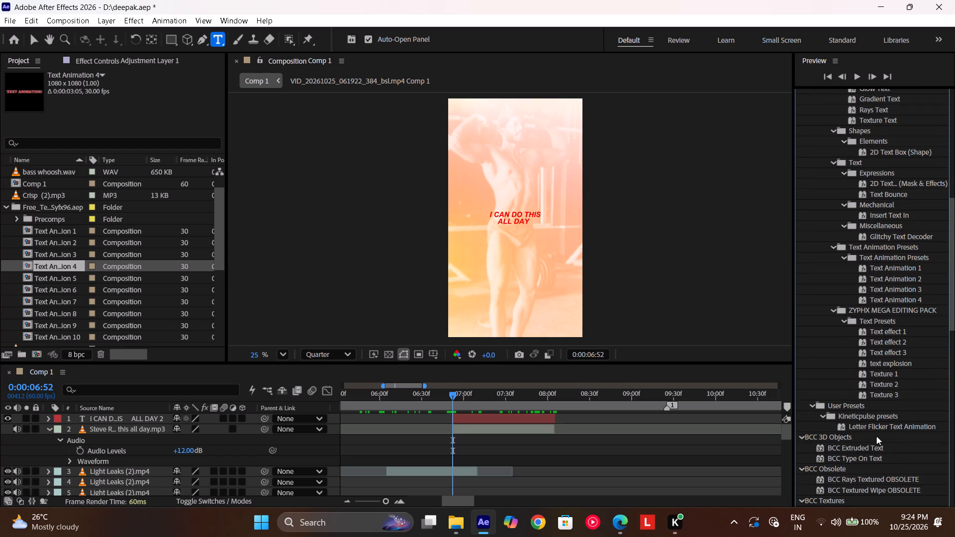
drag(866, 426, 493, 425)
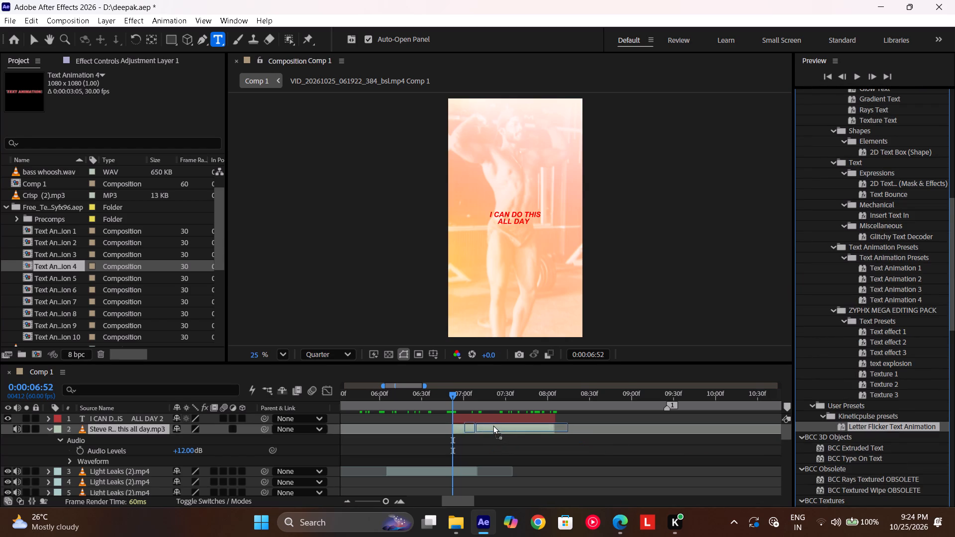
drag(493, 425, 489, 422)
Scrub through the caption from 0:00:06:52 to 0:00:07:59 to check its letter flicker animation.
drag(454, 392, 499, 393)
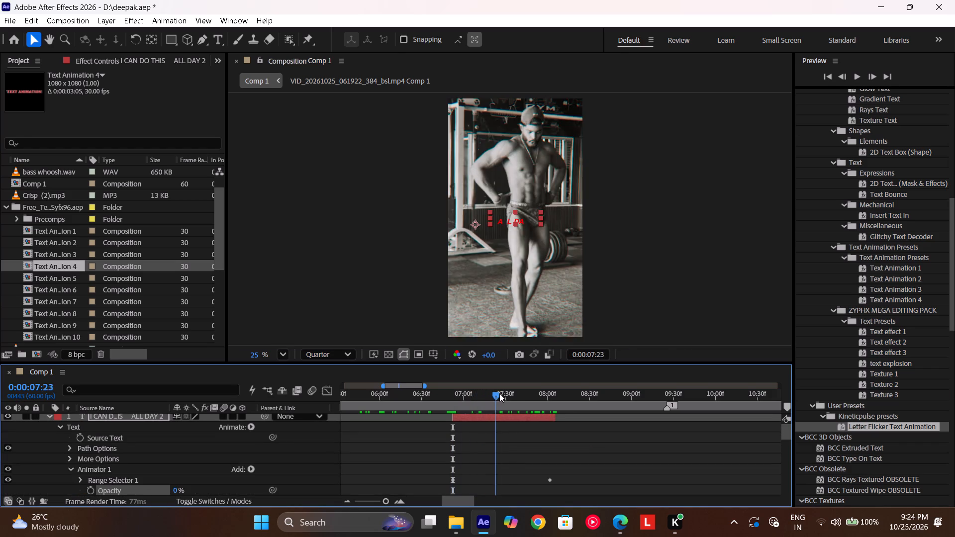
drag(499, 393, 547, 395)
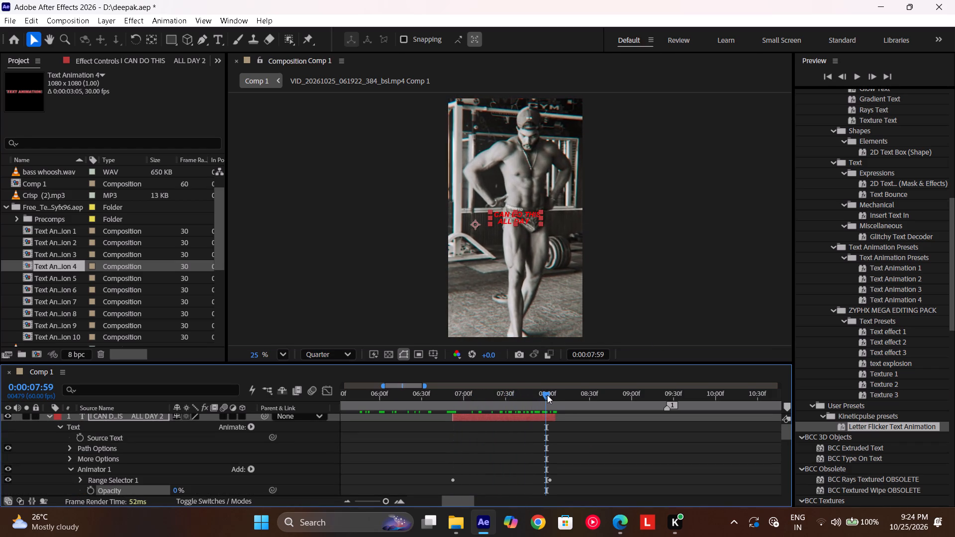
Search the effects and presets for "glow" and apply the CoolAFEDITS Glow preset from its Texts folder to the "I CAN DO THIS ALL DAY" caption layer.
scroll(954, 297, up, 1)
scroll(907, 299, up, 2)
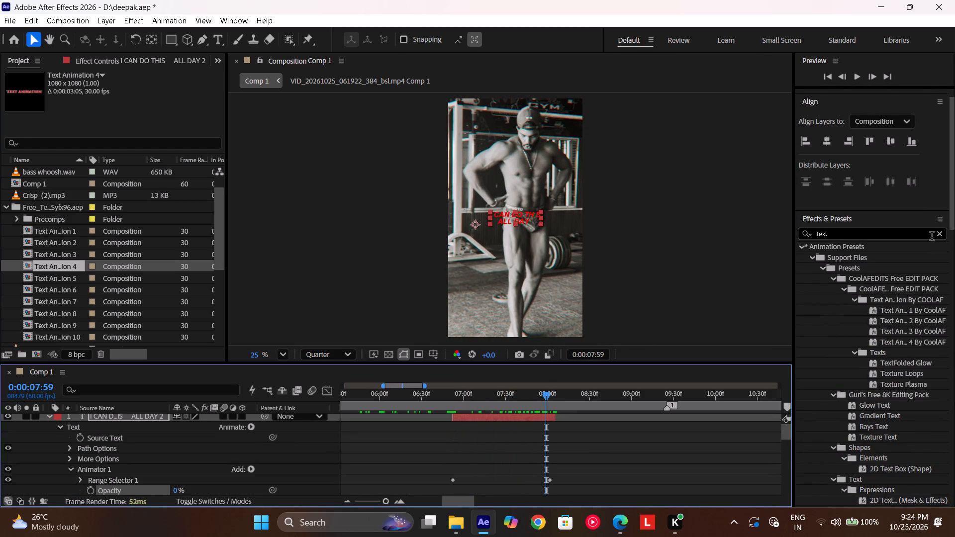
click(941, 236)
scroll(897, 373, down, 1)
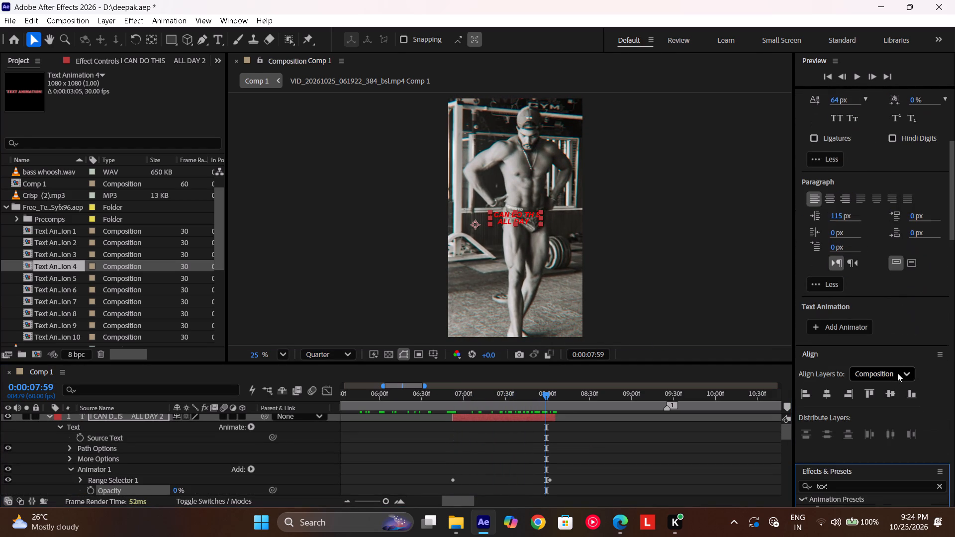
scroll(839, 480, down, 1)
click(862, 394)
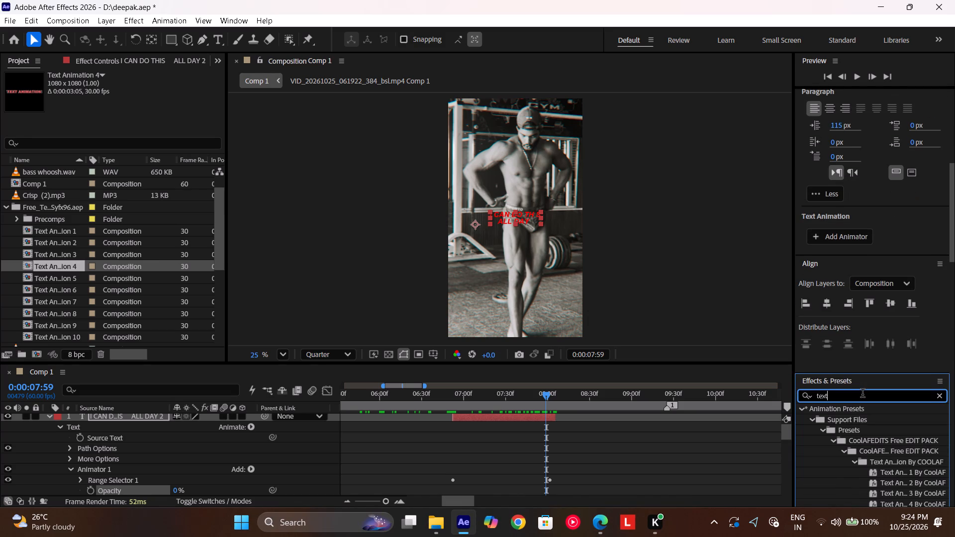
key(BackSpace)
key(BackSpace)
key(BackSpace)
key(BackSpace)
key(BackSpace)
key(BackSpace)
key(BackSpace)
key(BackSpace)
key(BackSpace)
key(BackSpace)
key(BackSpace)
key(BackSpace)
key(BackSpace)
key(BackSpace)
key(BackSpace)
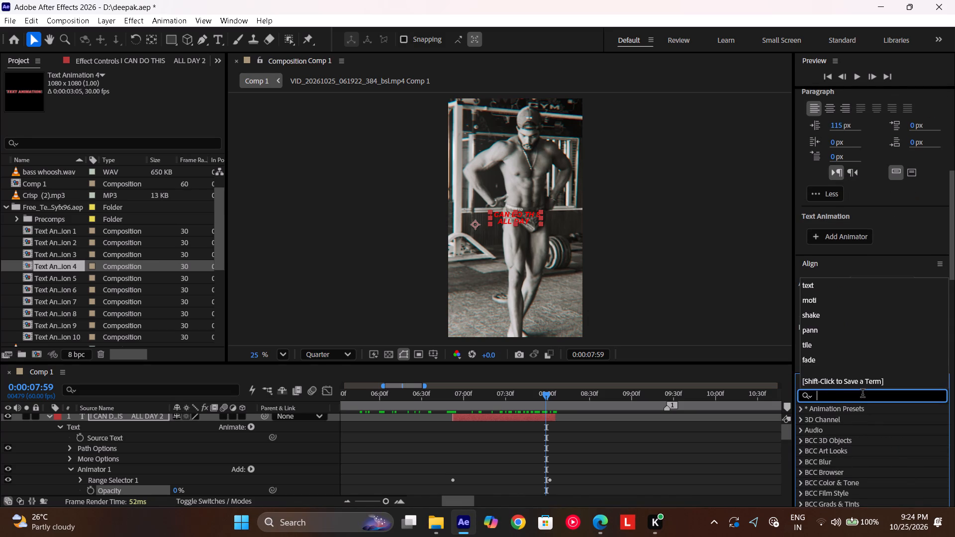
text(glow)
scroll(879, 468, down, 1)
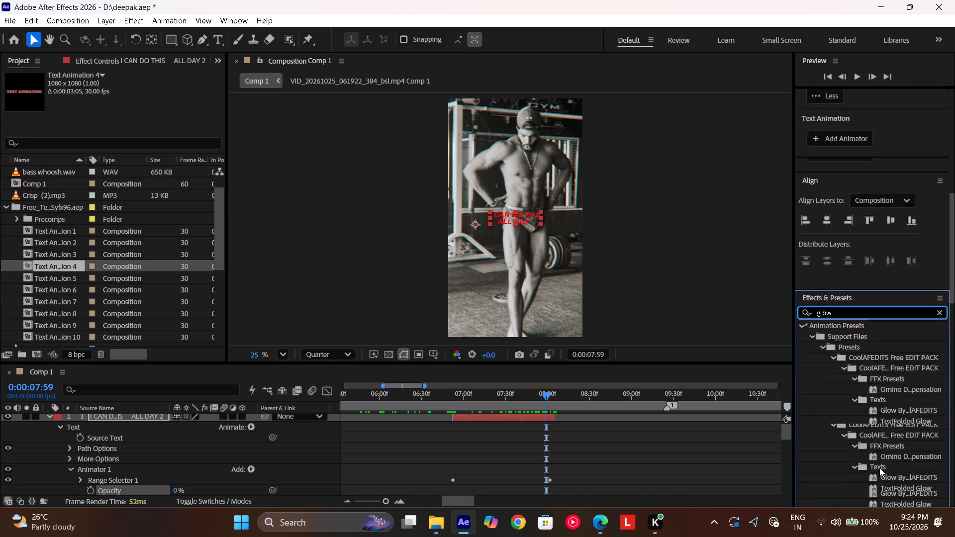
scroll(879, 468, down, 1)
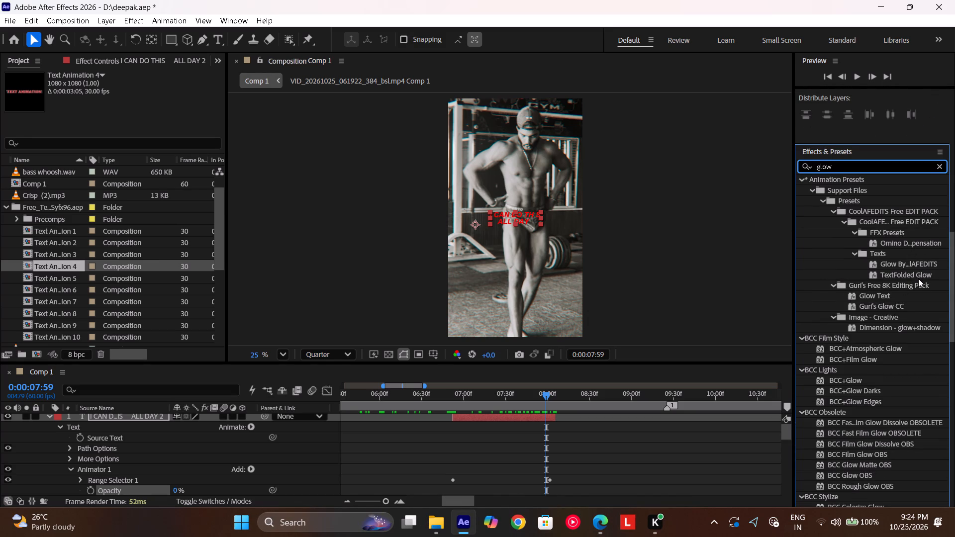
drag(915, 263, 606, 498)
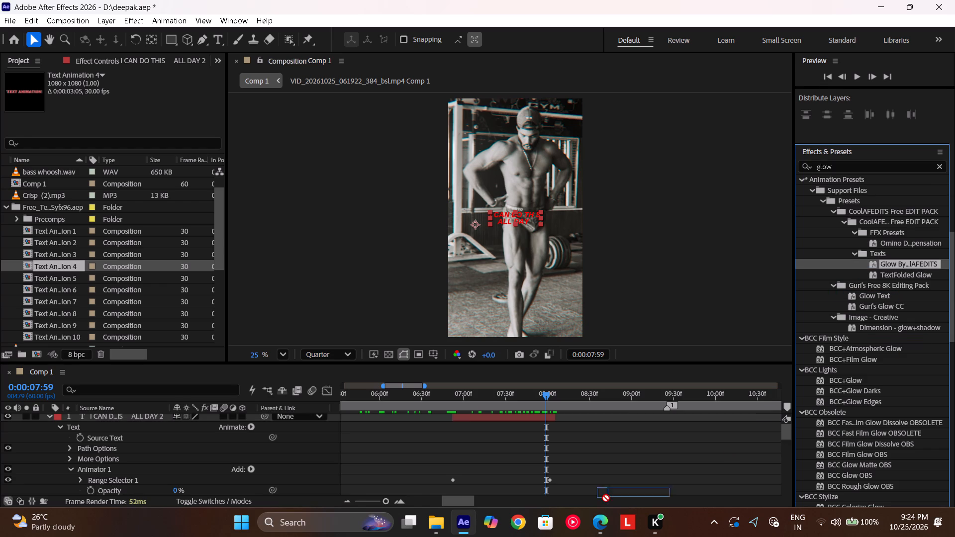
drag(606, 498, 505, 417)
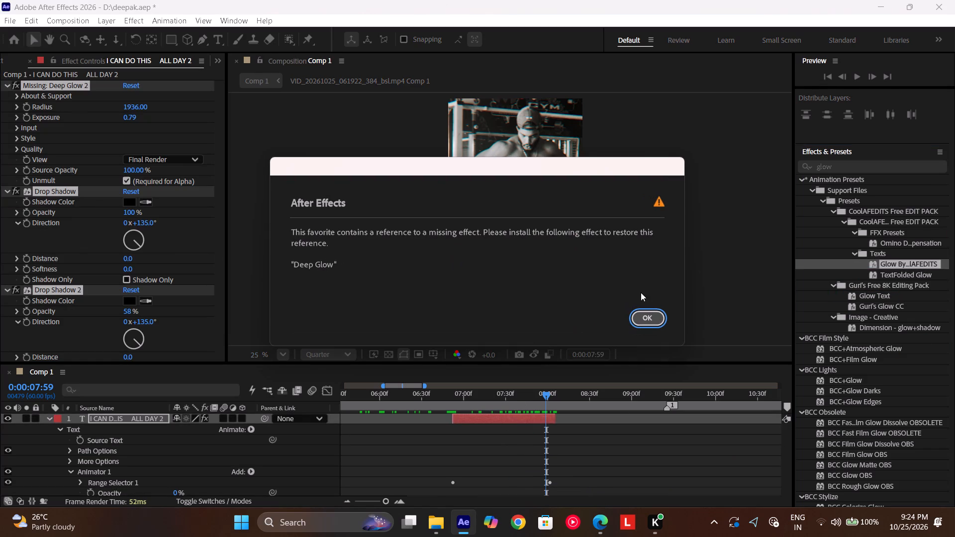
click(648, 323)
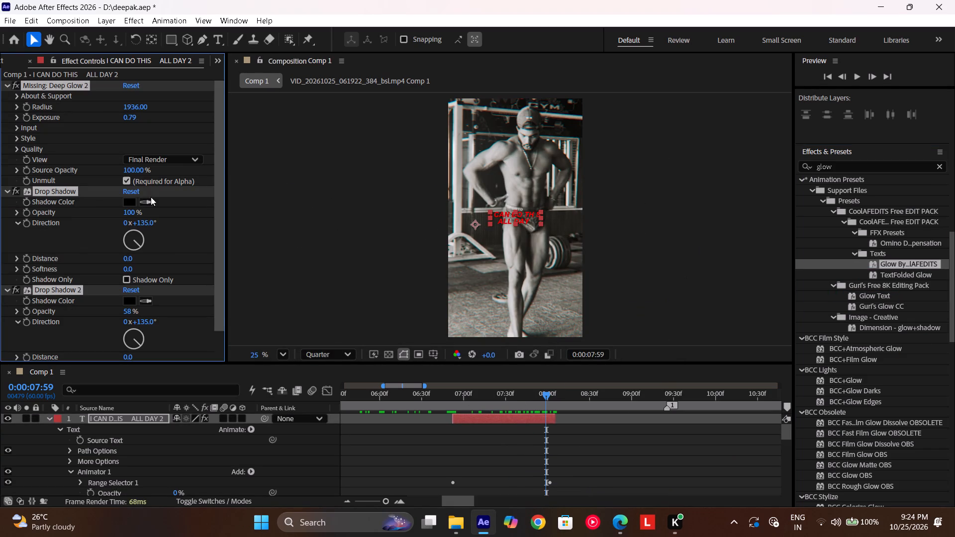
Search the effects for "deep" and add Deep Glow 2 to the caption between the missing Deep Glow and the first Drop Shadow.
scroll(76, 208, up, 2)
drag(835, 165, 783, 167)
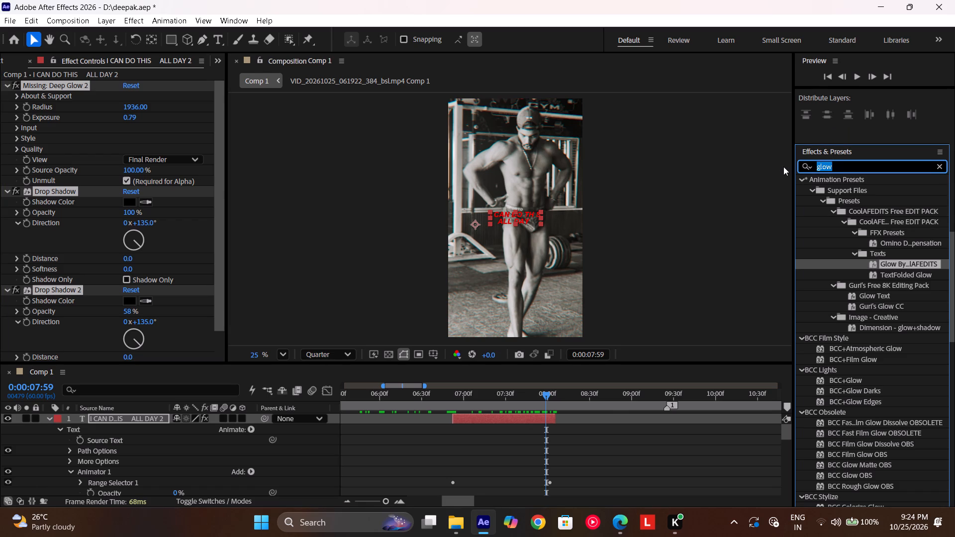
text(deep)
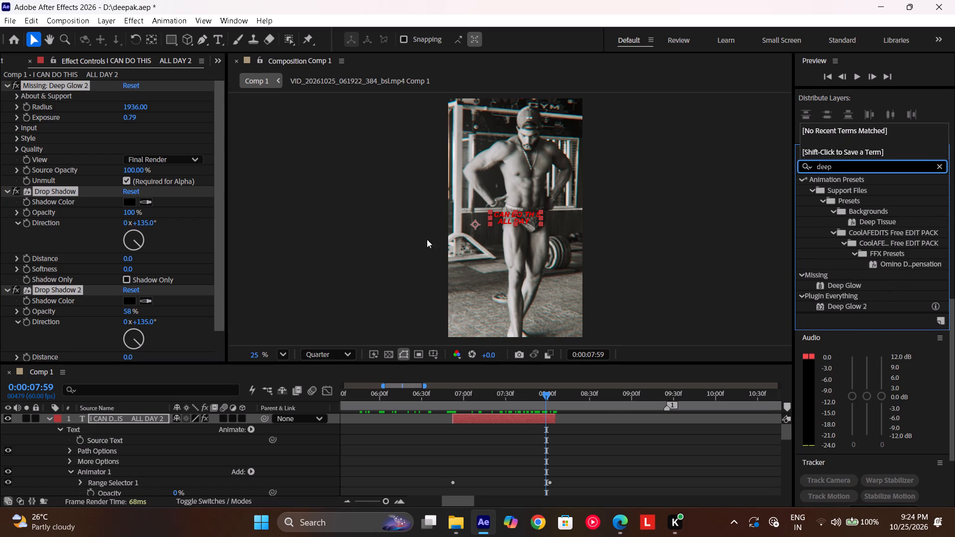
drag(851, 306, 68, 194)
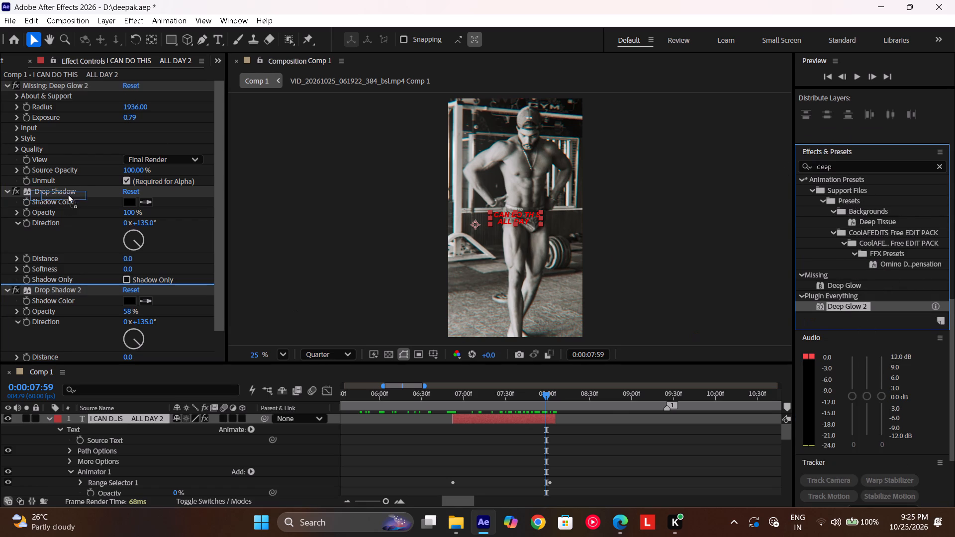
drag(68, 194, 83, 184)
scroll(88, 151, up, 2)
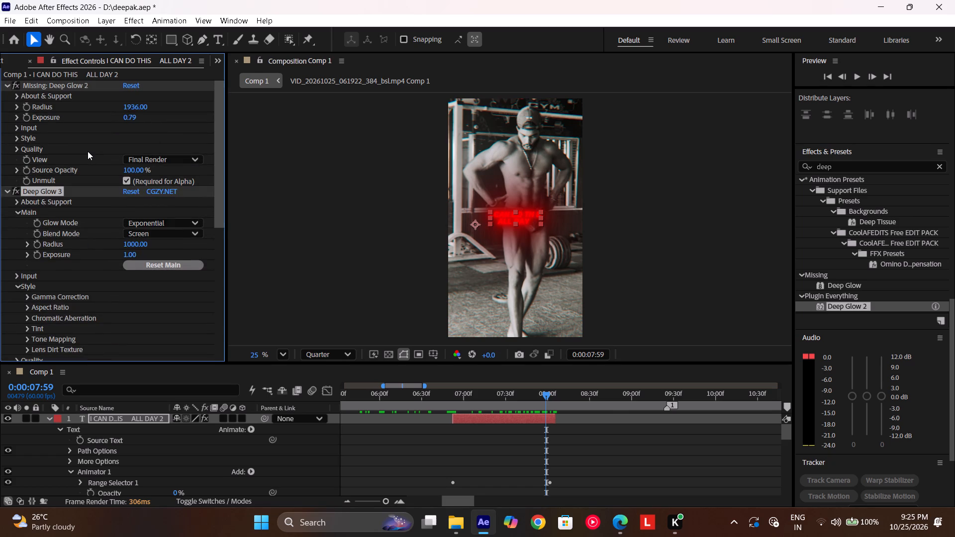
scroll(88, 151, up, 2)
scroll(90, 141, down, 4)
scroll(90, 141, up, 2)
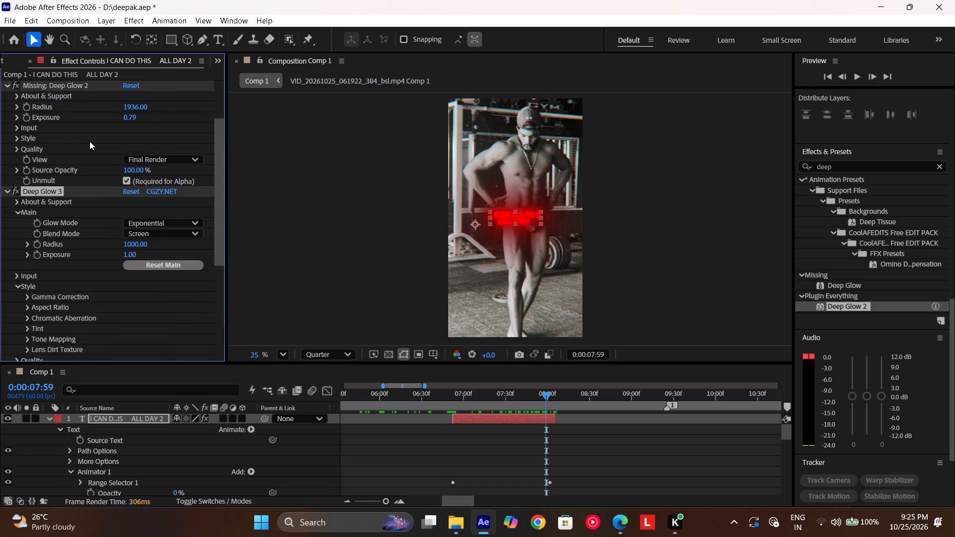
scroll(90, 141, up, 2)
scroll(139, 120, down, 1)
scroll(70, 125, up, 1)
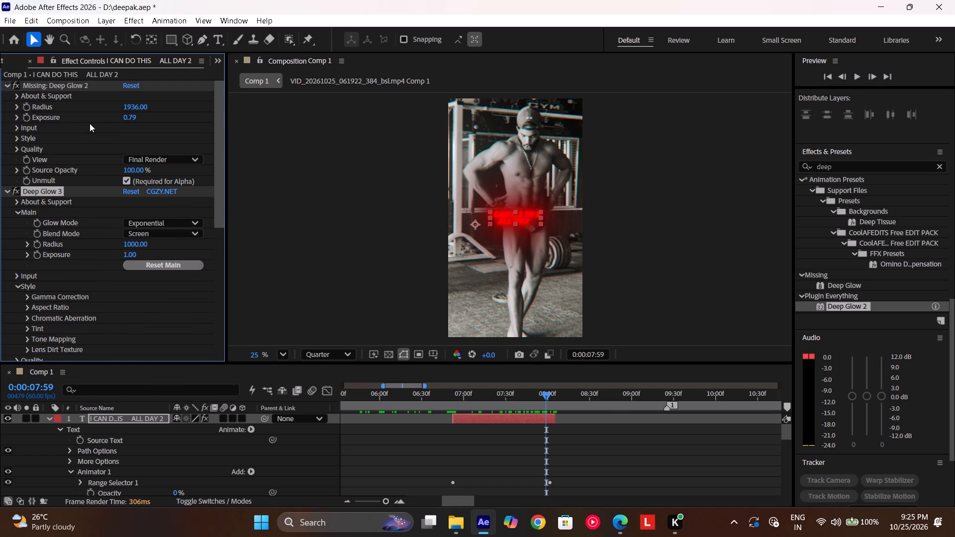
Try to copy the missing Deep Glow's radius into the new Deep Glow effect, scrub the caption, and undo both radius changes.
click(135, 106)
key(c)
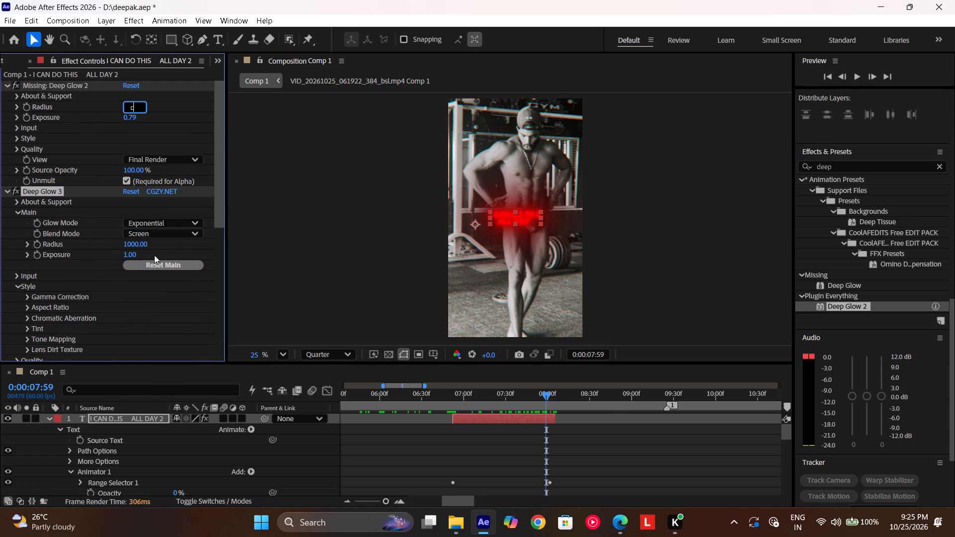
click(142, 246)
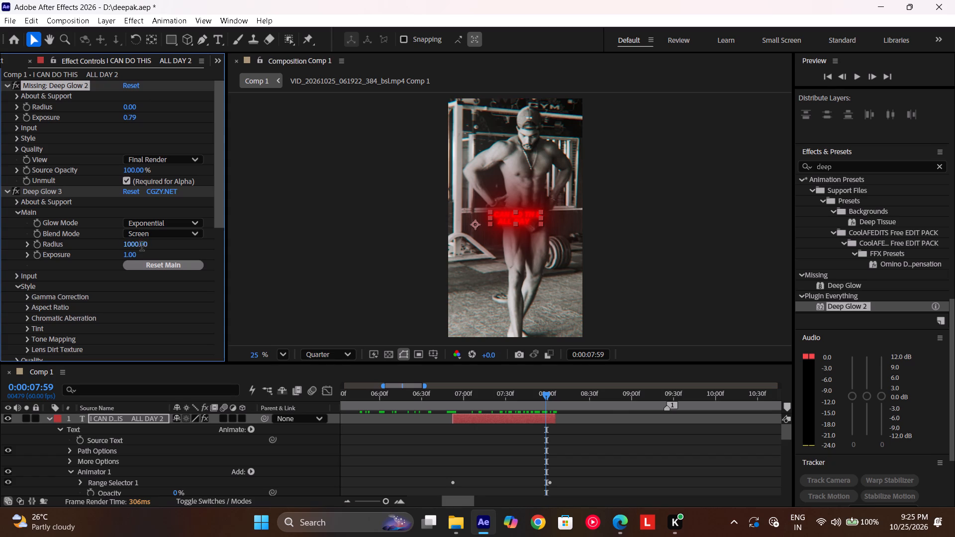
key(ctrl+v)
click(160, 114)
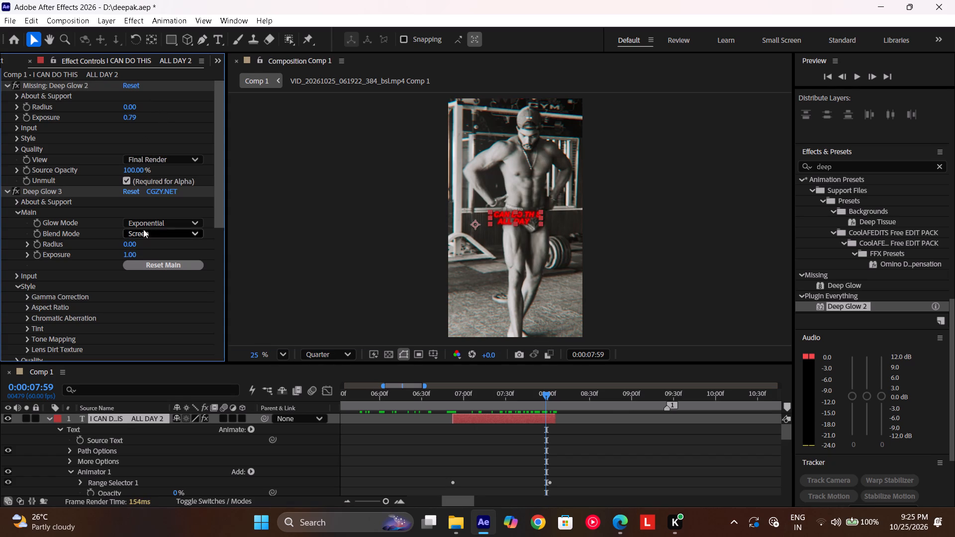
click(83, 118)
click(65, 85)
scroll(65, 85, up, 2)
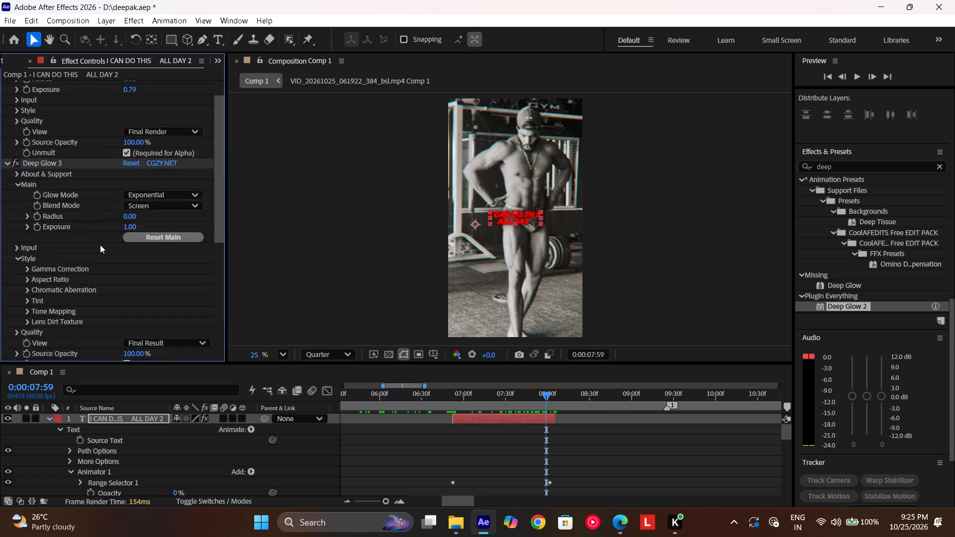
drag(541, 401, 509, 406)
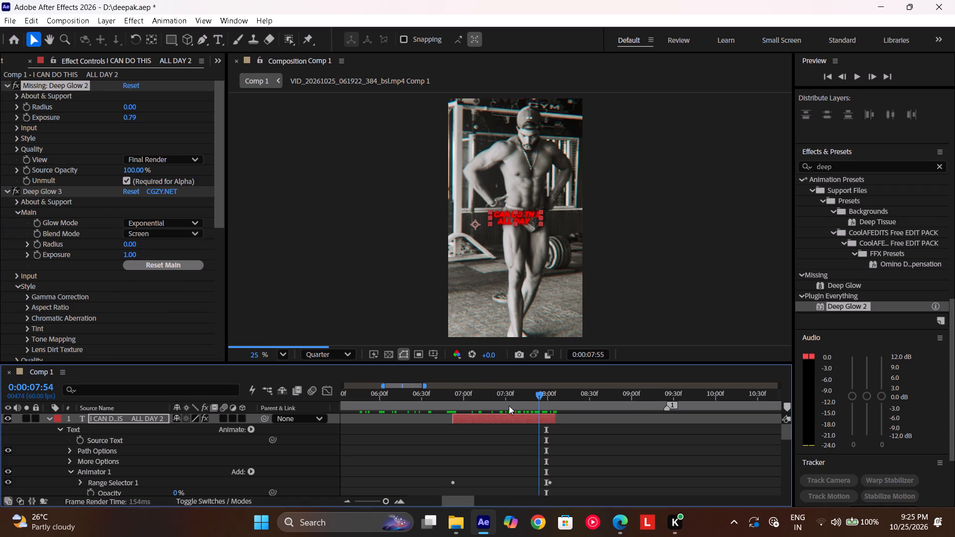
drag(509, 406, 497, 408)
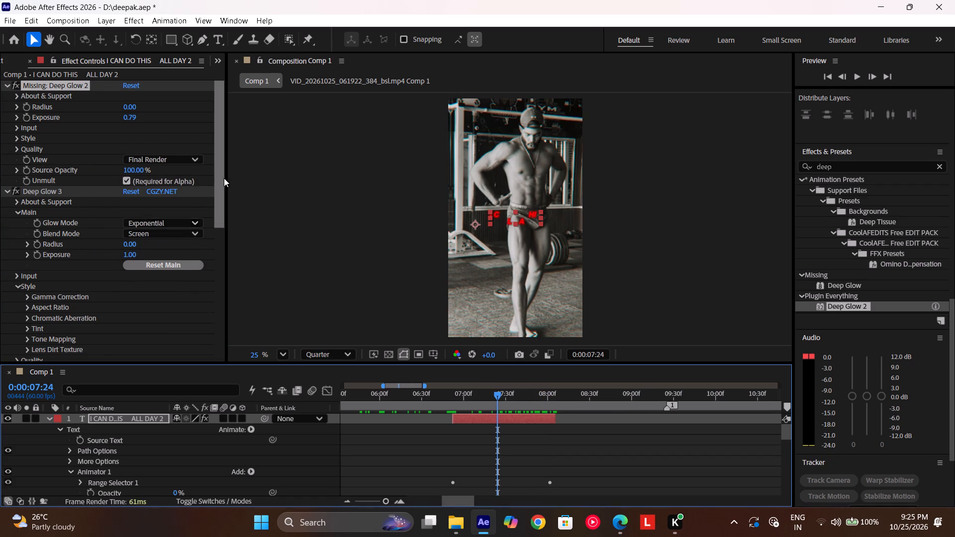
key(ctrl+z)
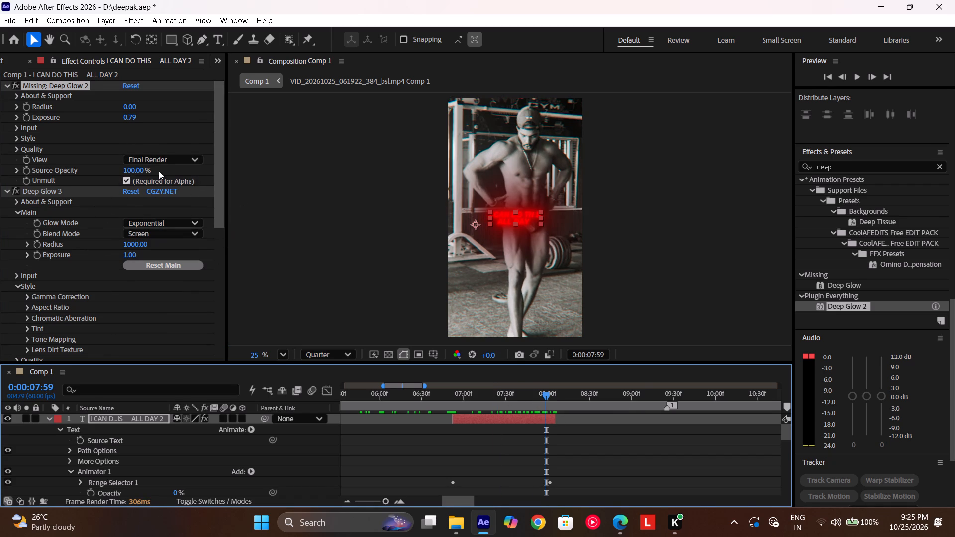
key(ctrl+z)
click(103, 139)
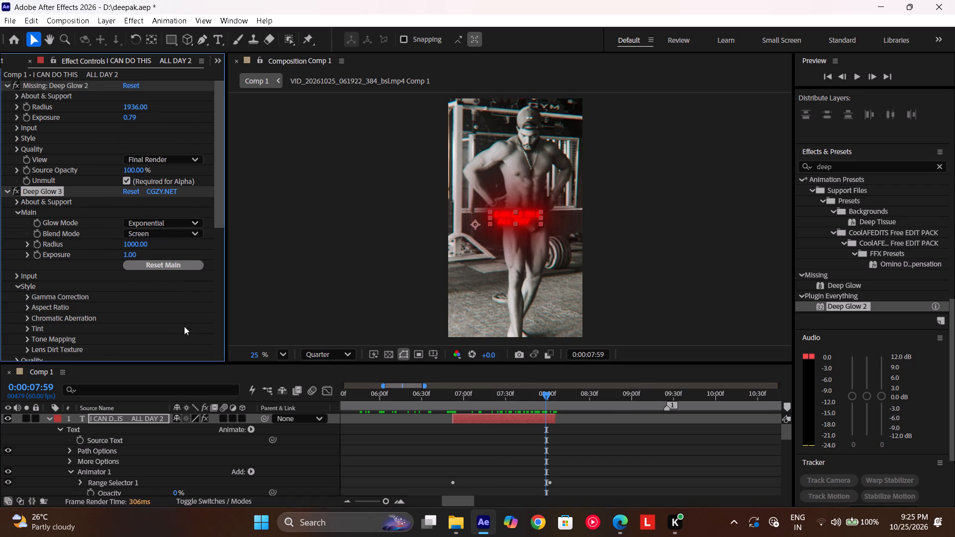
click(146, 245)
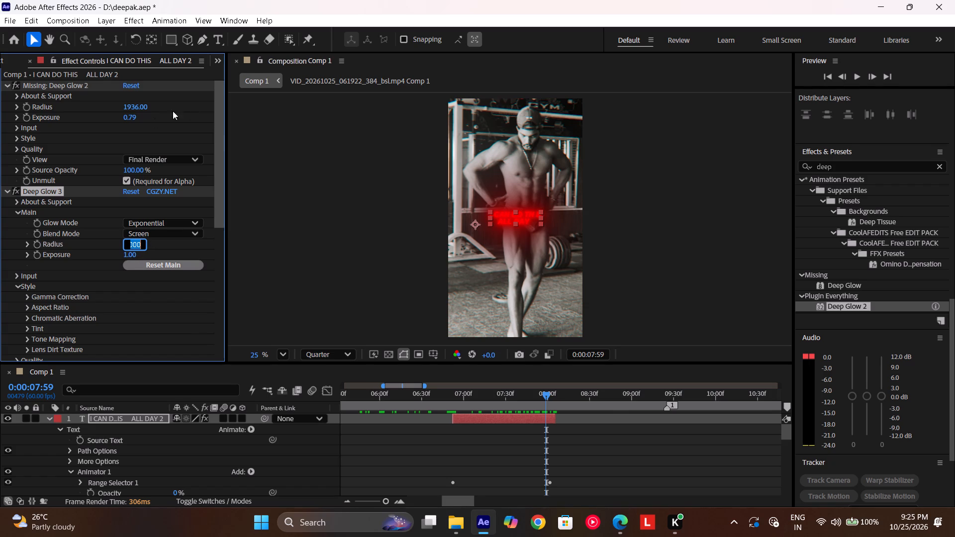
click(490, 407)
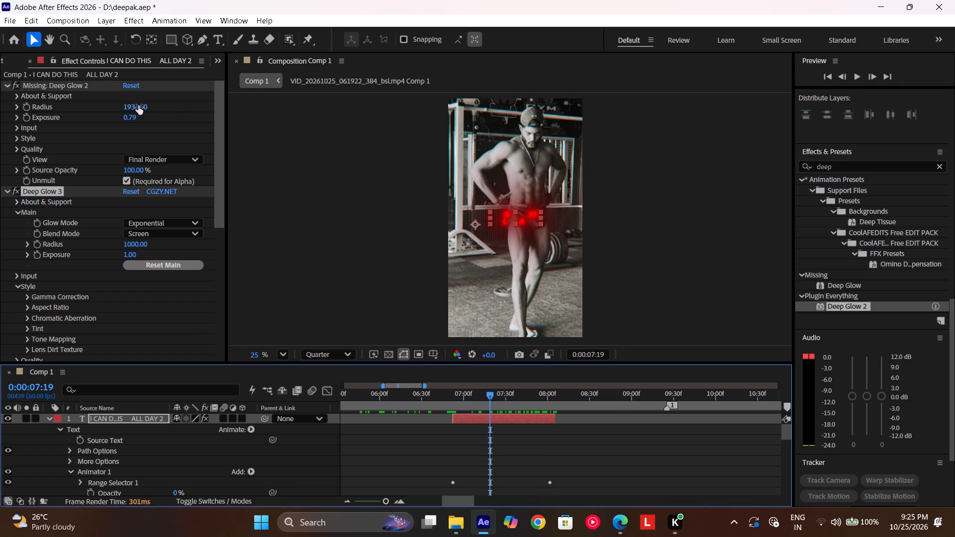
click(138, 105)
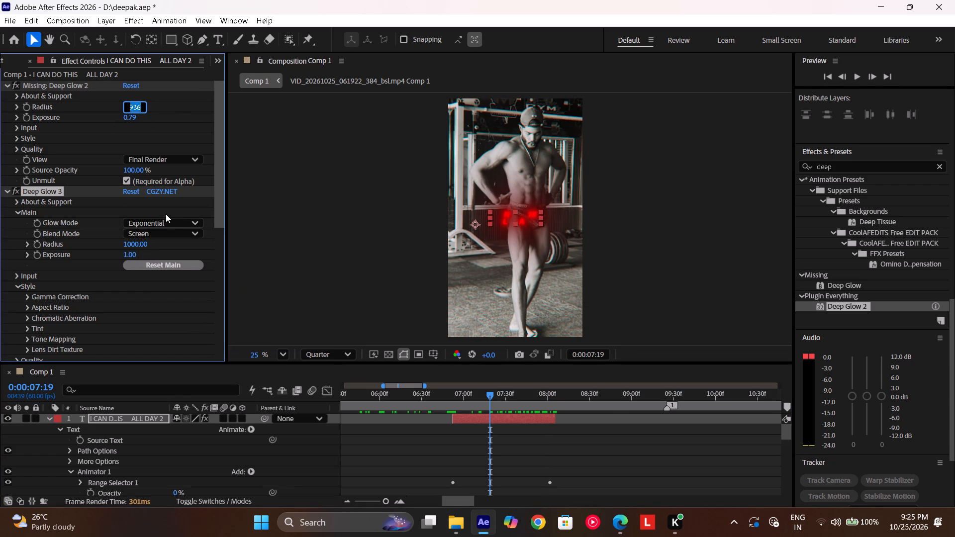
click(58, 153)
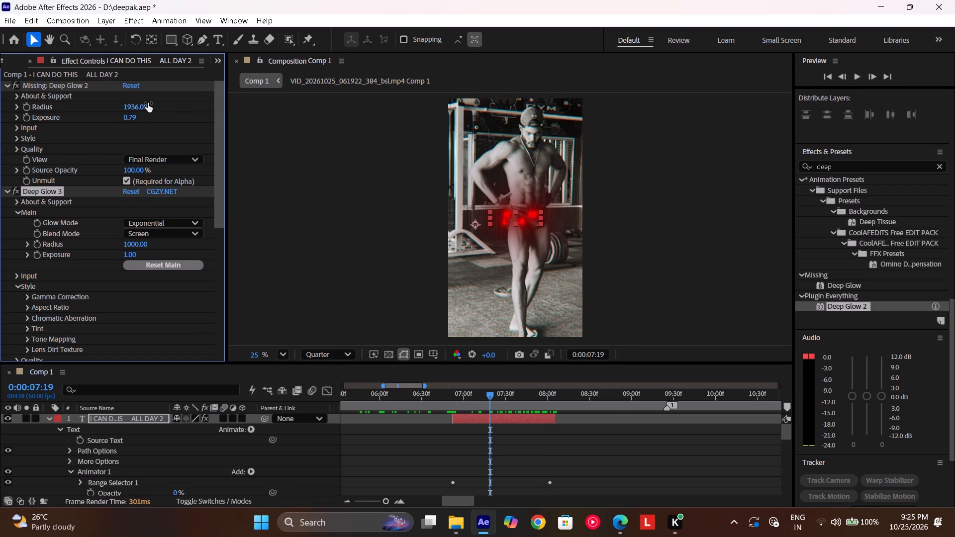
Set the new Deep Glow effect's exposure to 0.79 and scrub the caption to 0:00:07:30 to check the glow.
click(135, 255)
key(period)
text(79)
key(Return)
drag(476, 390, 506, 405)
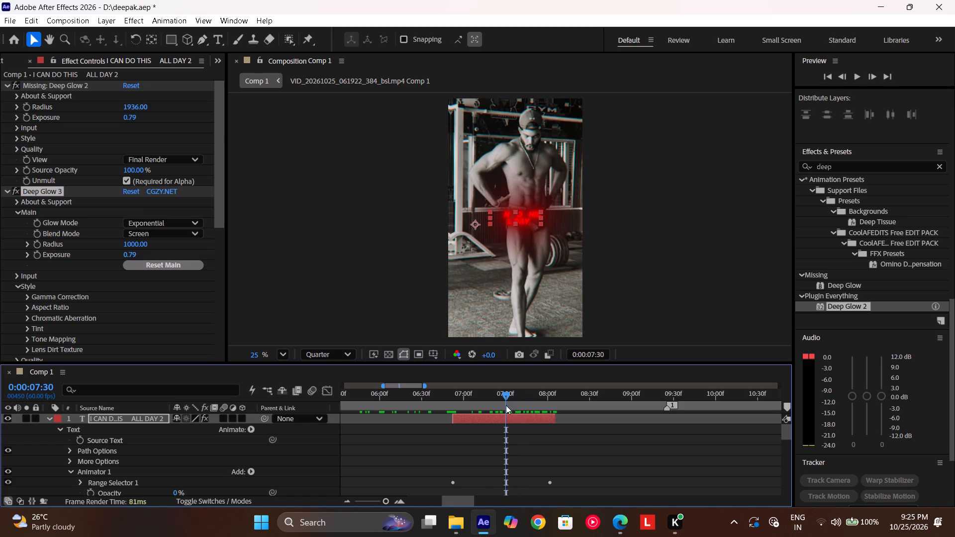
Delete the missing Deep Glow effect from the caption layer, keeping the new Deep Glow.
scroll(97, 265, down, 1)
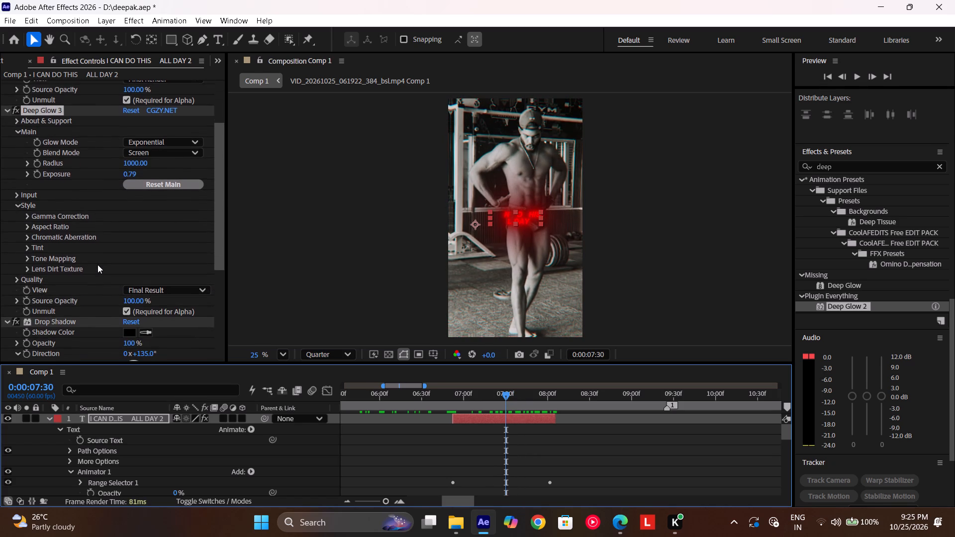
scroll(97, 265, down, 1)
click(47, 83)
key(BackSpace)
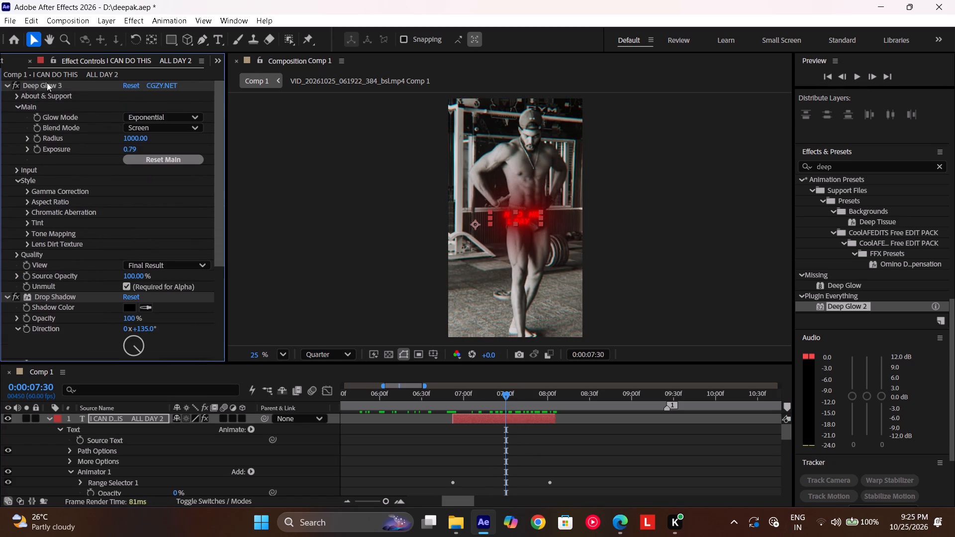
Scrub the caption between 0:00:06:30 and 0:00:07:57 to review its glow and letter animation, and look through its remaining effects.
drag(500, 410, 420, 417)
key(space)
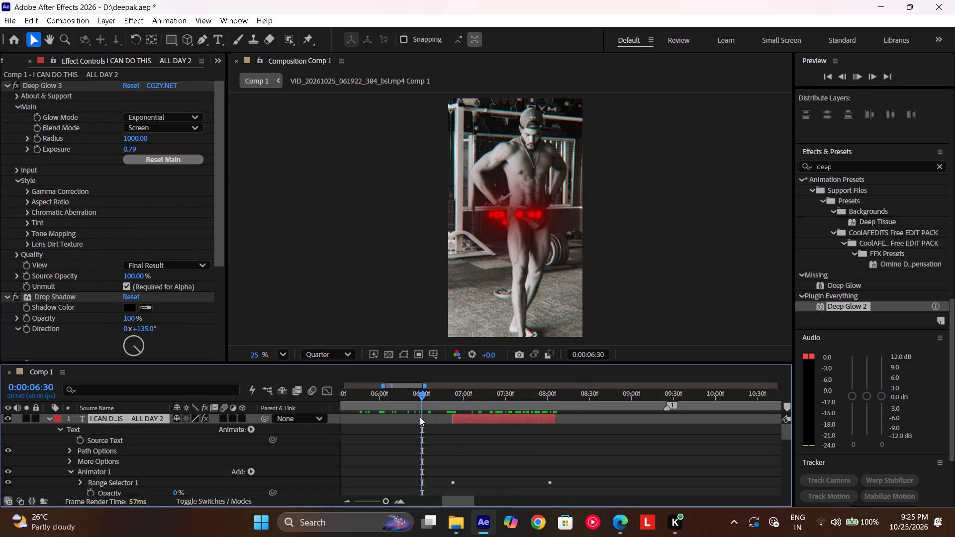
drag(511, 404, 427, 421)
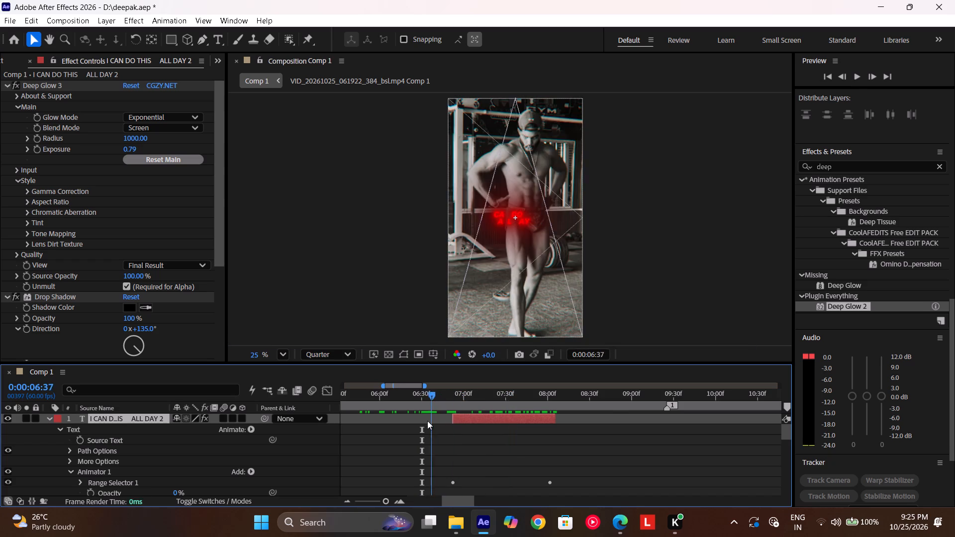
drag(427, 421, 523, 411)
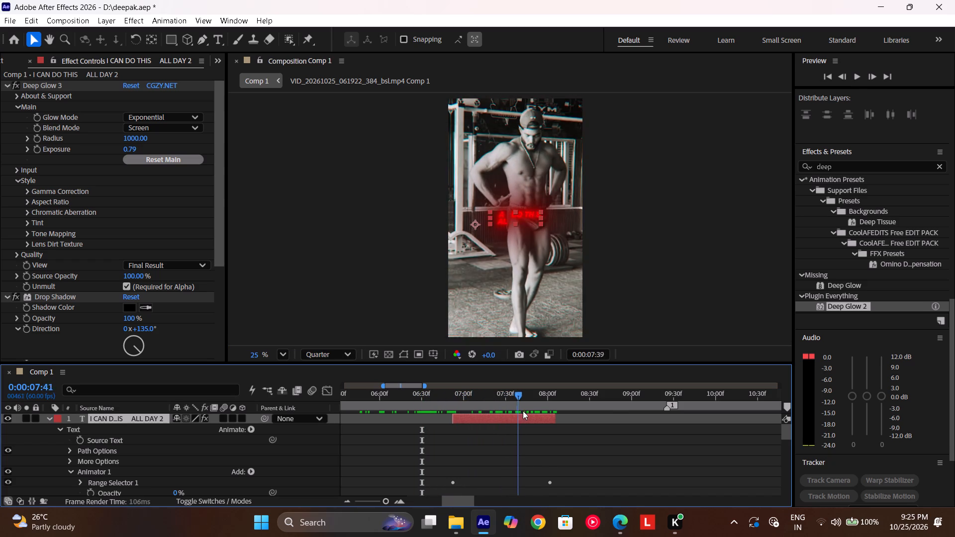
drag(523, 411, 543, 416)
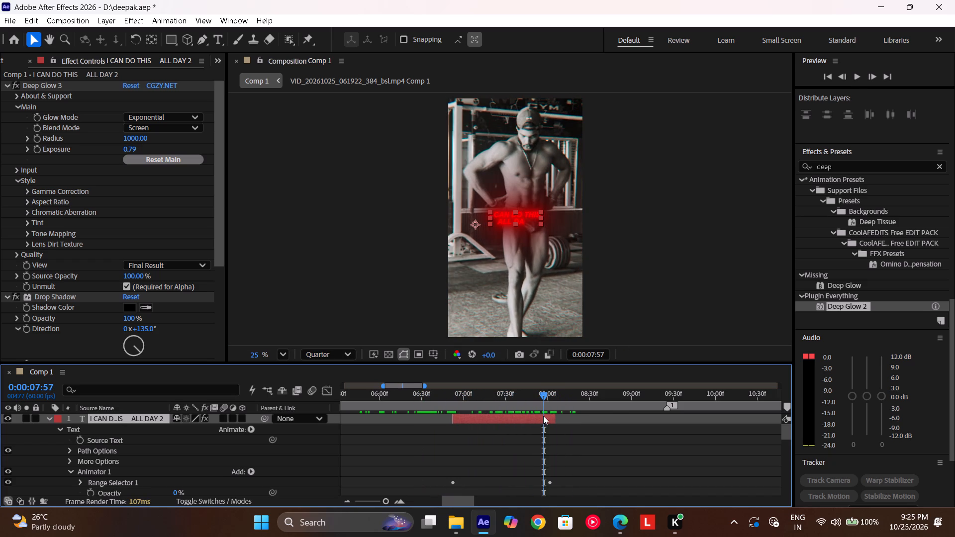
scroll(82, 183, down, 3)
scroll(94, 248, down, 7)
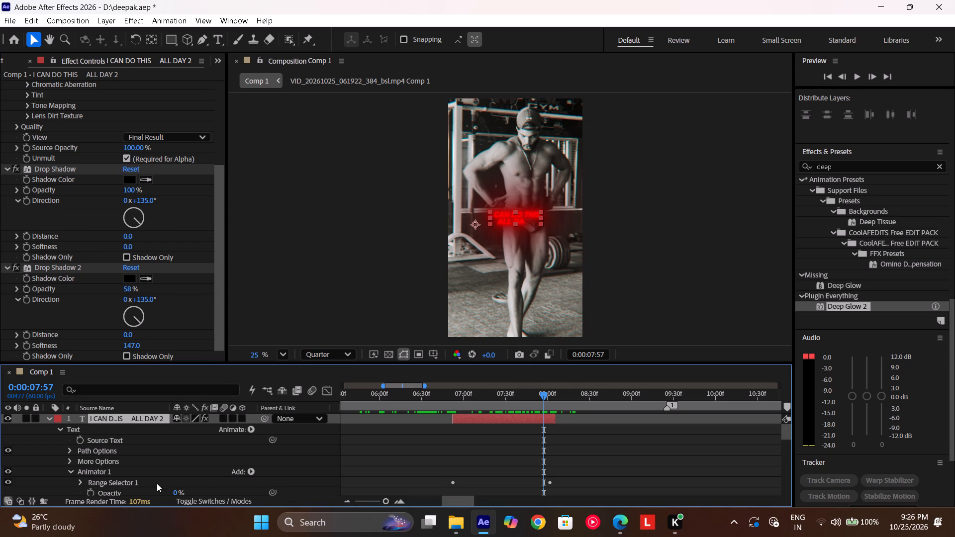
Delete Animator 1 from the caption layer and scrub back to 0:00:07:23 to check the text without its letter animation.
click(128, 483)
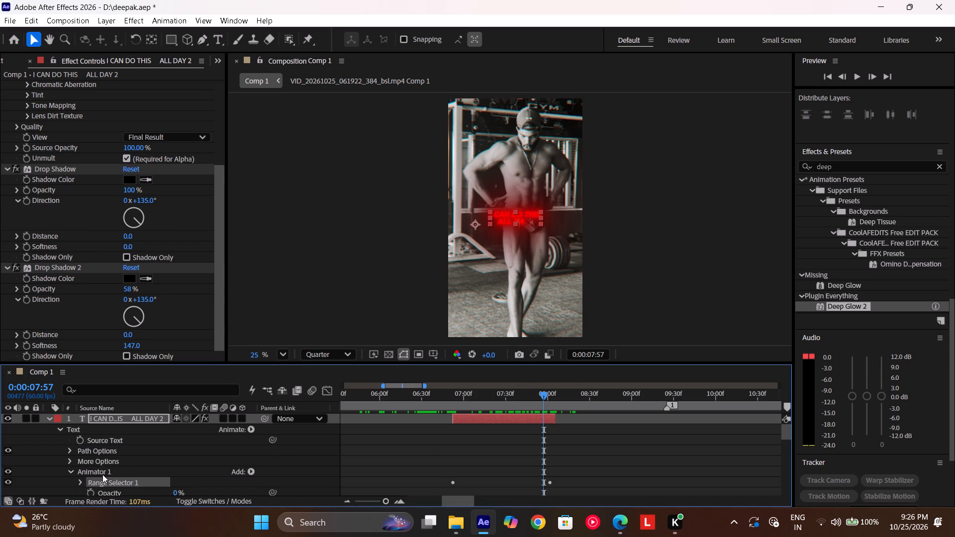
click(99, 471)
key(BackSpace)
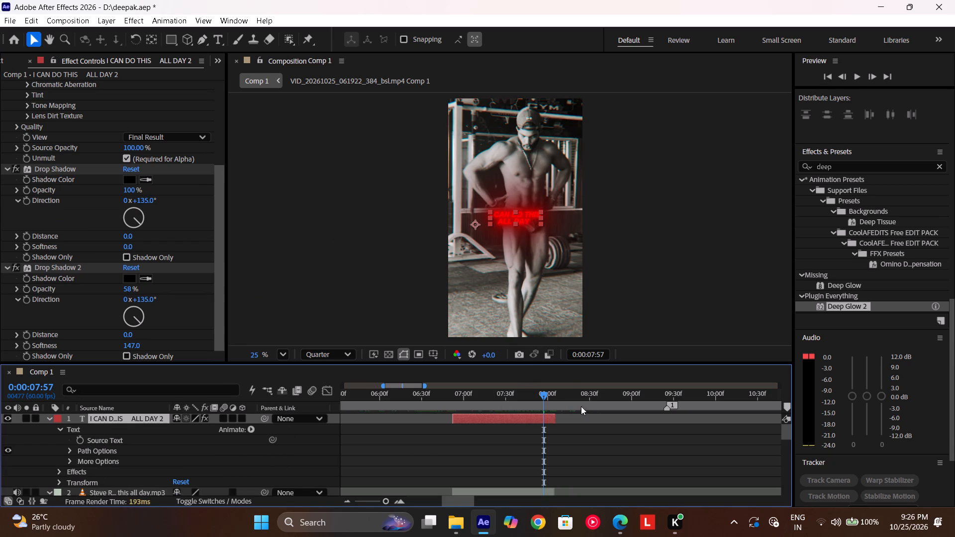
drag(553, 402, 495, 416)
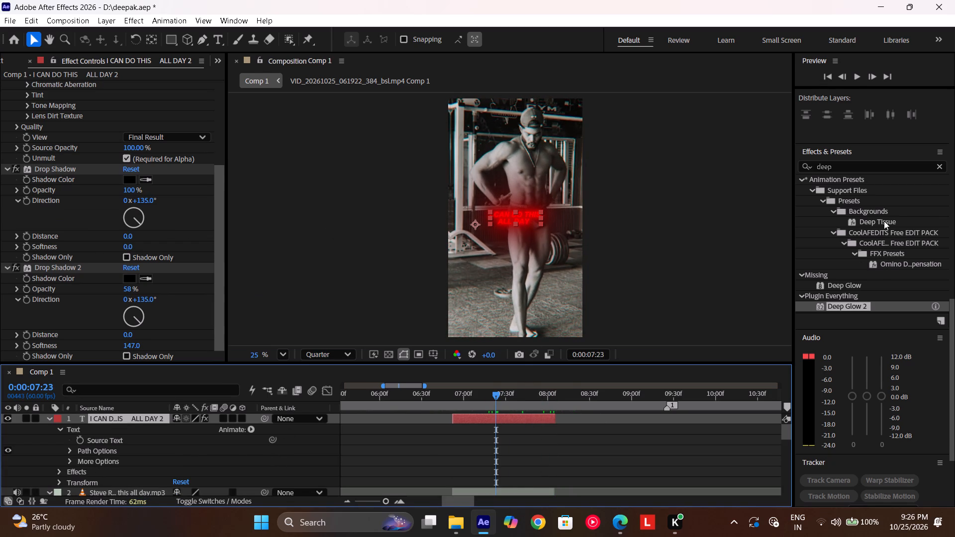
Search the effects and presets for "text" and browse the text animation presets.
click(935, 169)
click(906, 169)
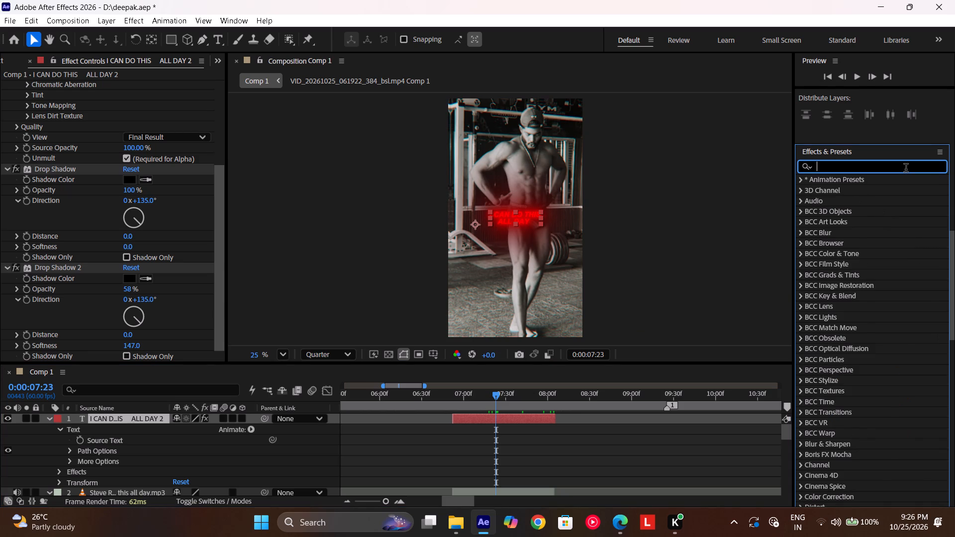
text(text)
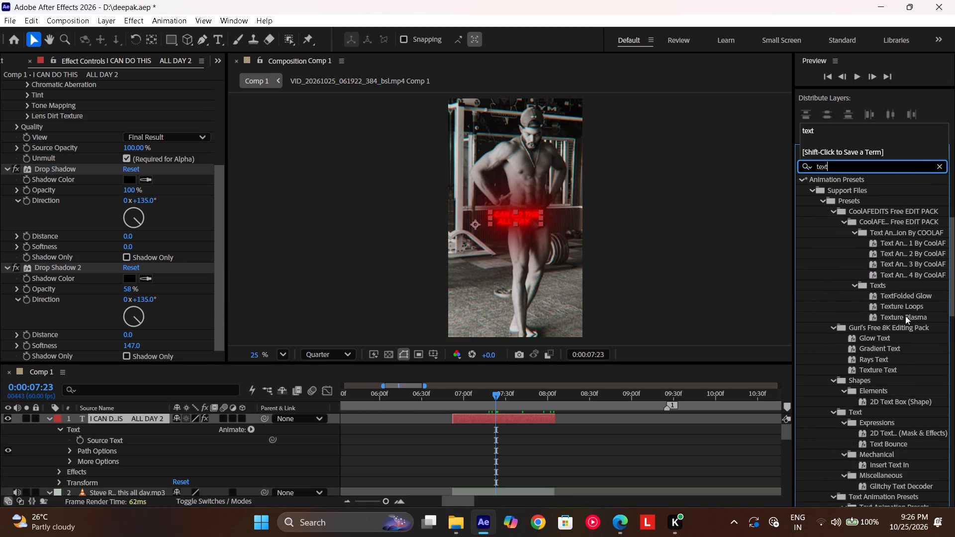
scroll(907, 314, down, 1)
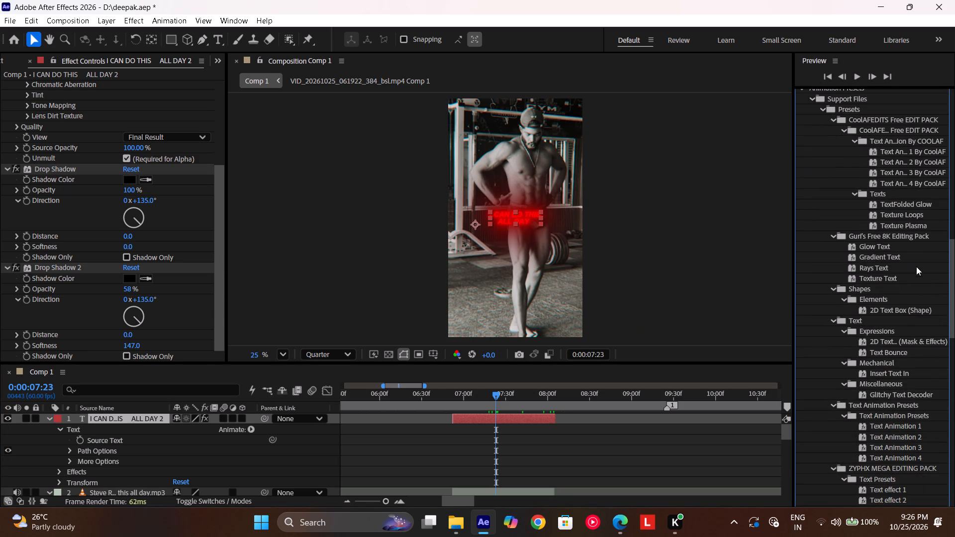
scroll(891, 326, down, 1)
scroll(891, 270, down, 1)
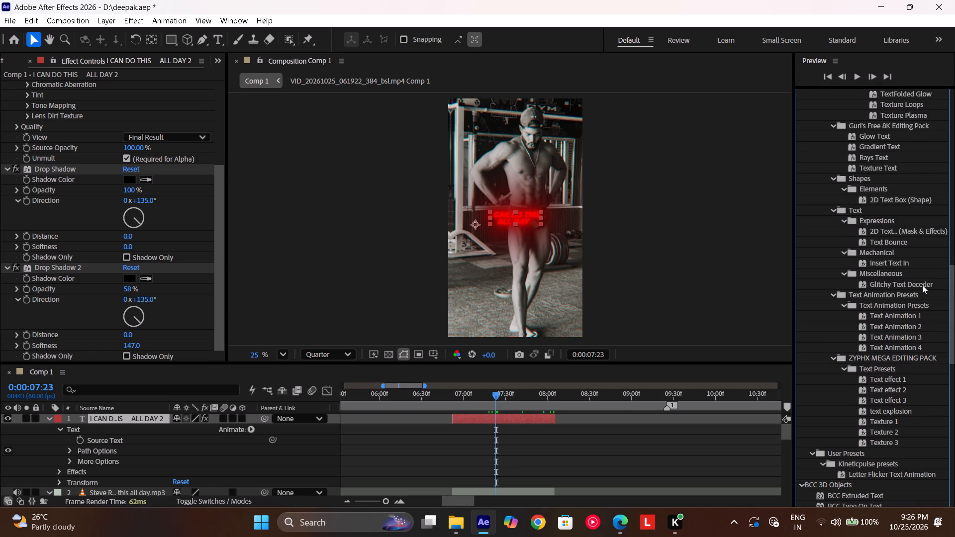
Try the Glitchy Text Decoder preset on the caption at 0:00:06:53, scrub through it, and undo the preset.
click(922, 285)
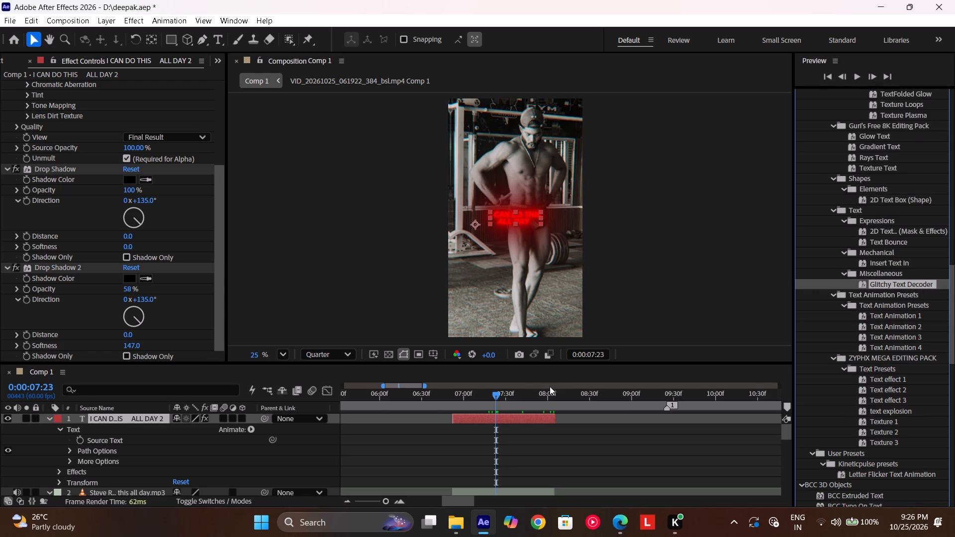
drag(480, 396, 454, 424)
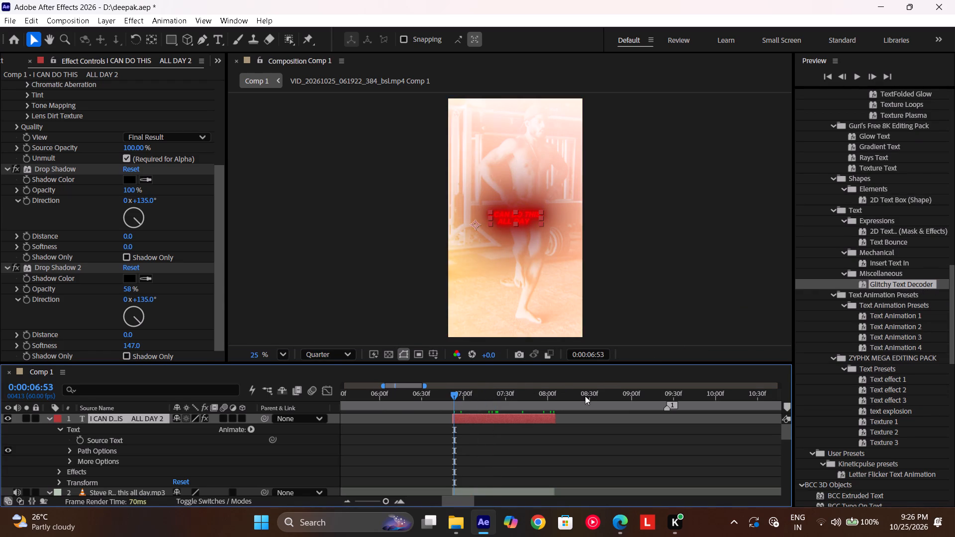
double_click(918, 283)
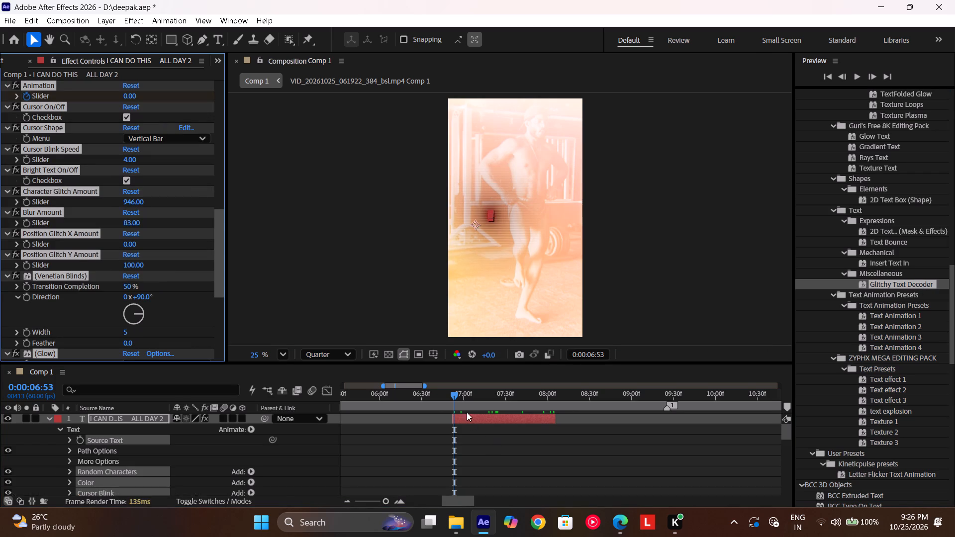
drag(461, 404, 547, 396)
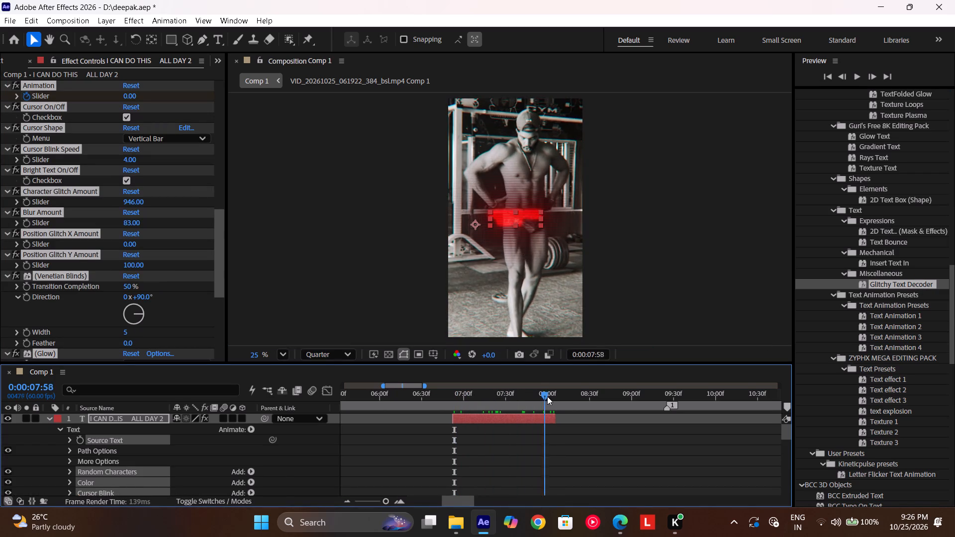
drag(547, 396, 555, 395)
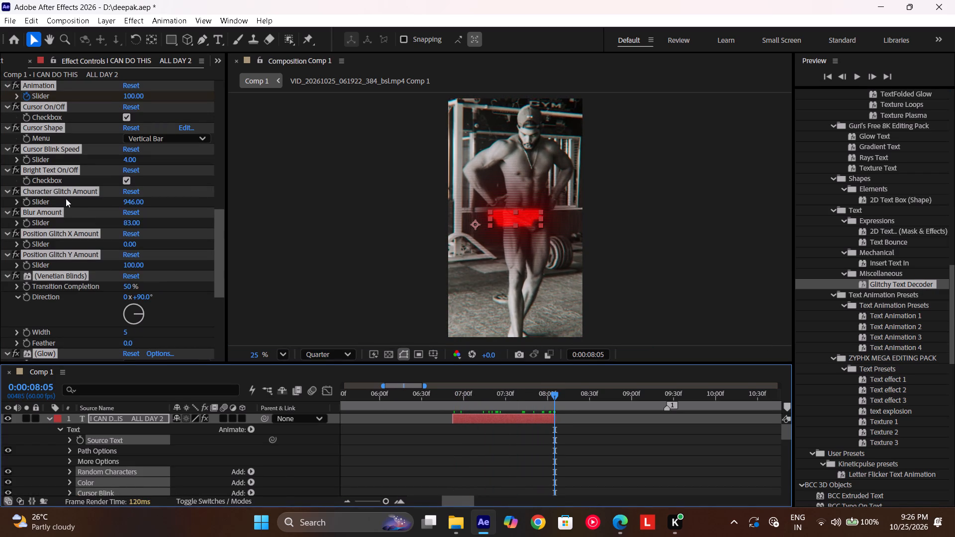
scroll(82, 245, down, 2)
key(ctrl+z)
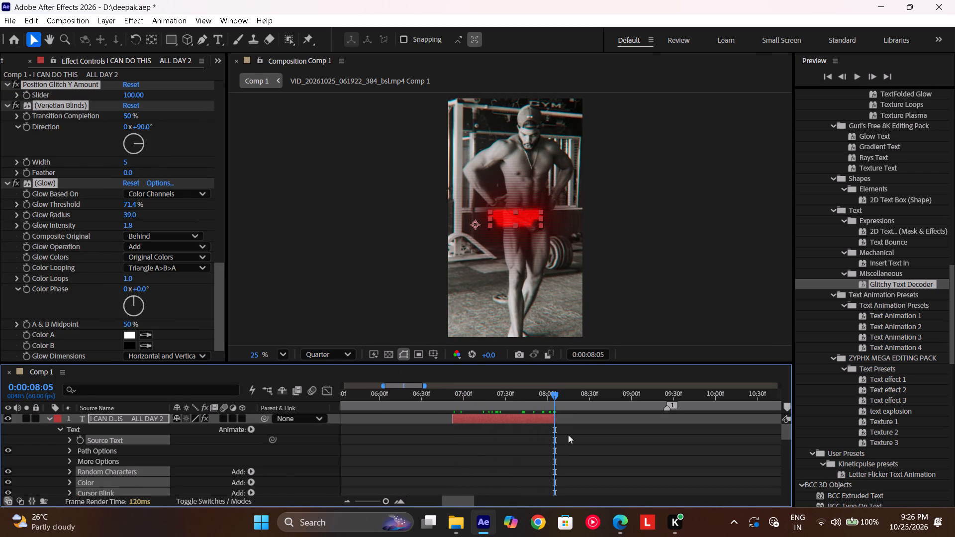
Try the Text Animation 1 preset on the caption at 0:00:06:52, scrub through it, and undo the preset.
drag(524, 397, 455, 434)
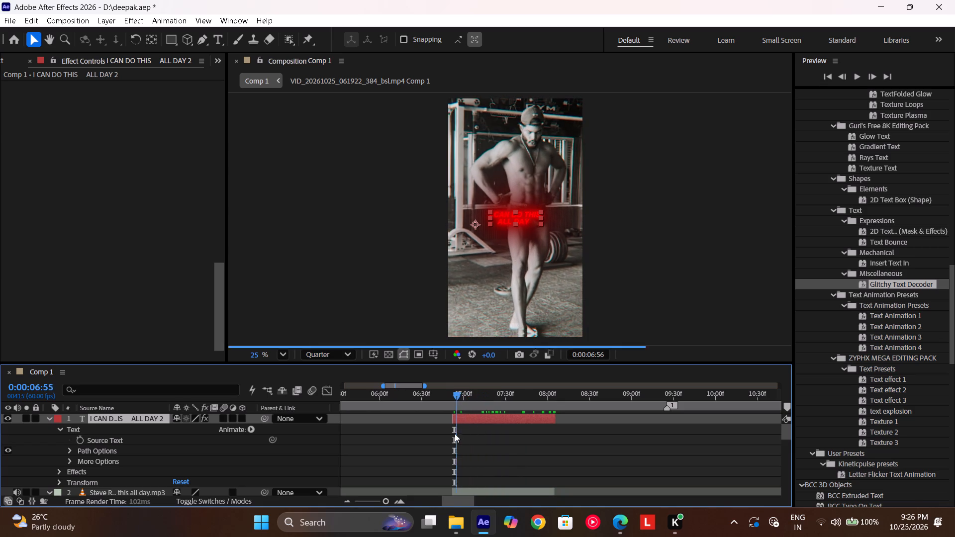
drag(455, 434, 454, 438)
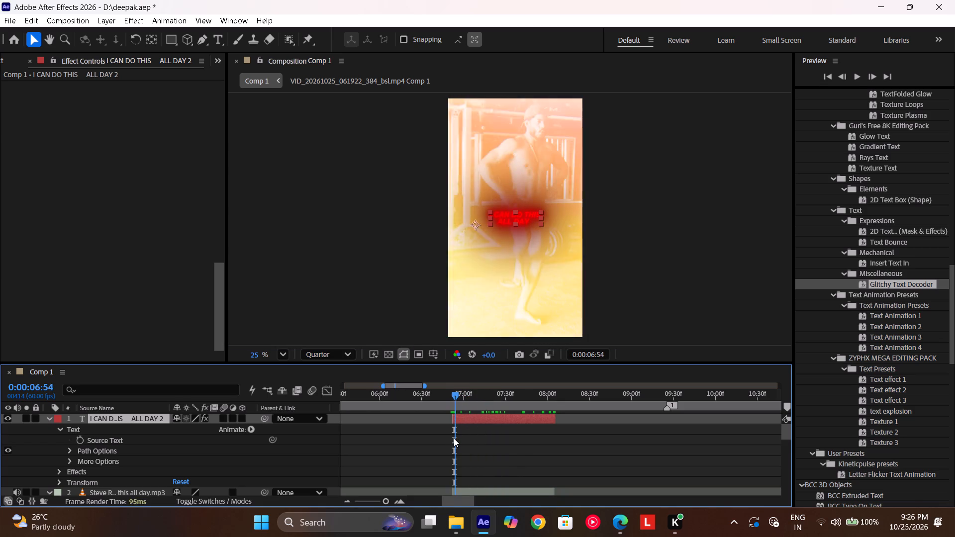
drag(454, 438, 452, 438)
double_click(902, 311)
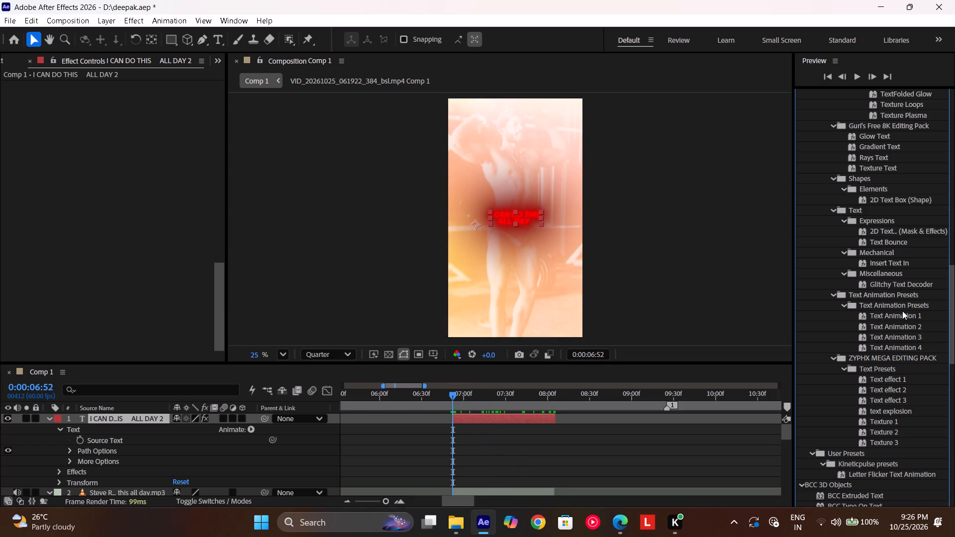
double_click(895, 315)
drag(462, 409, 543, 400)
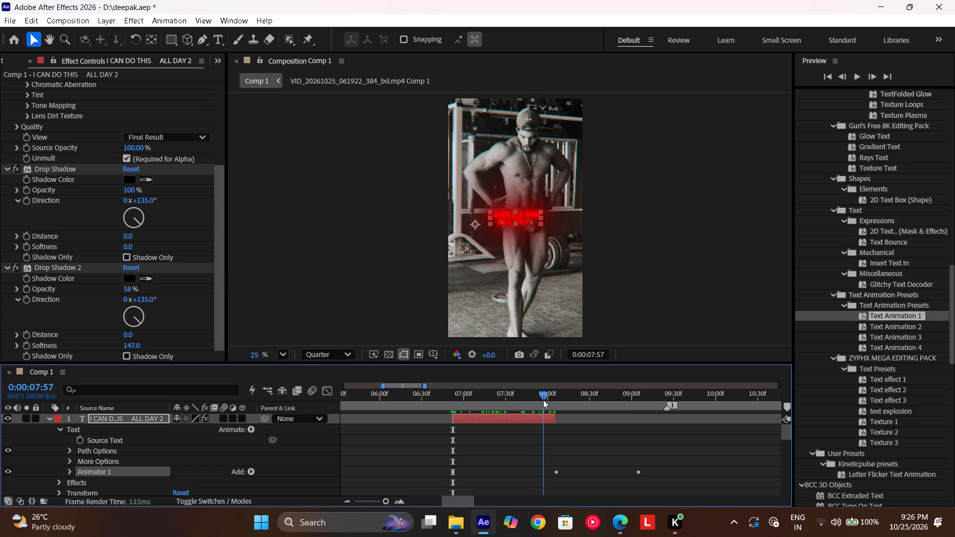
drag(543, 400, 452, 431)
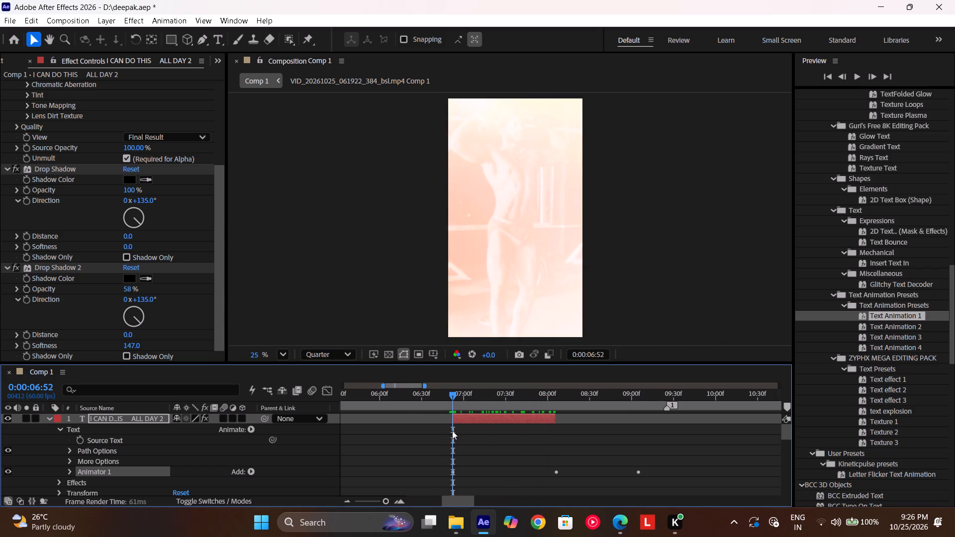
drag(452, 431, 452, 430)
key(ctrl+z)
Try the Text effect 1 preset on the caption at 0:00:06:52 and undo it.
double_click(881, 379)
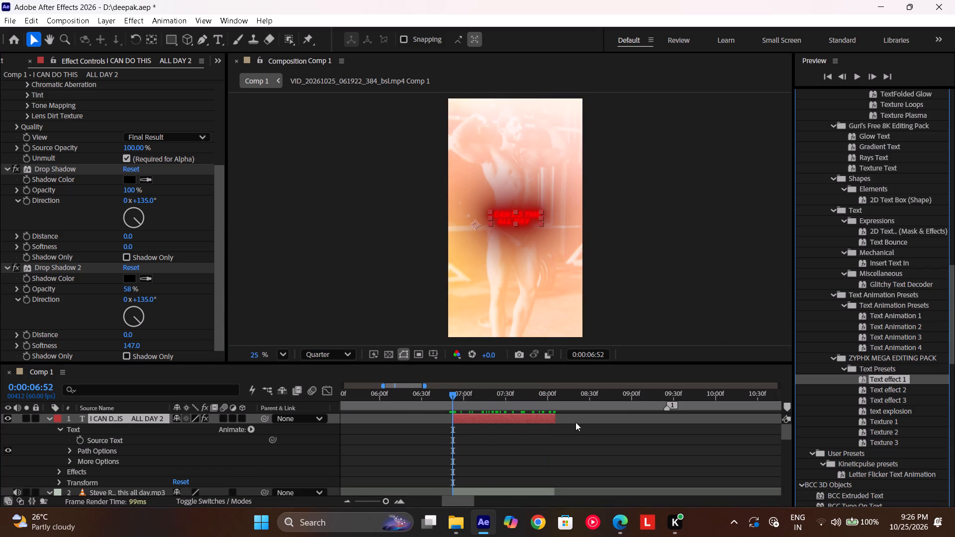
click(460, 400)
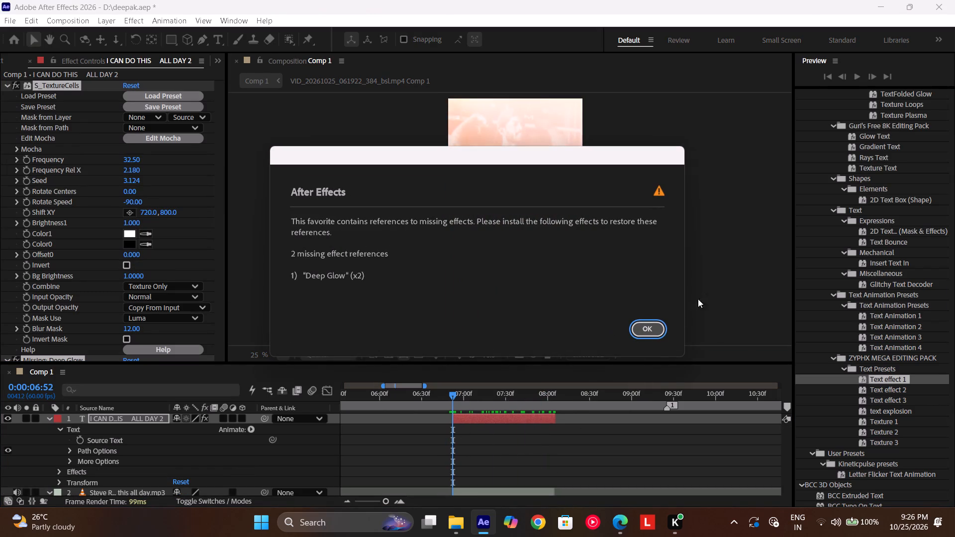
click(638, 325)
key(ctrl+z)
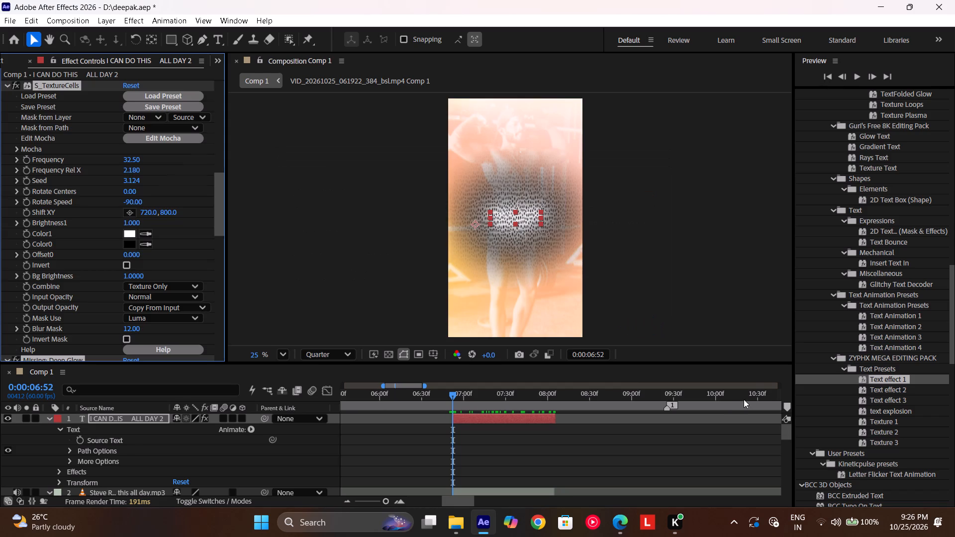
Apply the Letter Flicker Text Animation preset to the caption at 0:00:06:52 and scrub to 0:00:07:57 to check the flicker up close.
scroll(806, 401, down, 1)
double_click(887, 311)
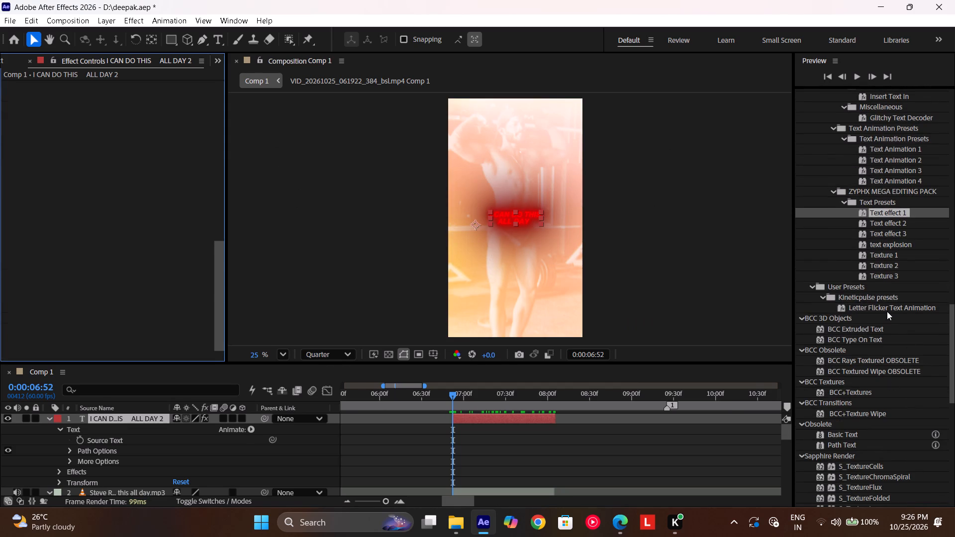
drag(457, 406, 500, 398)
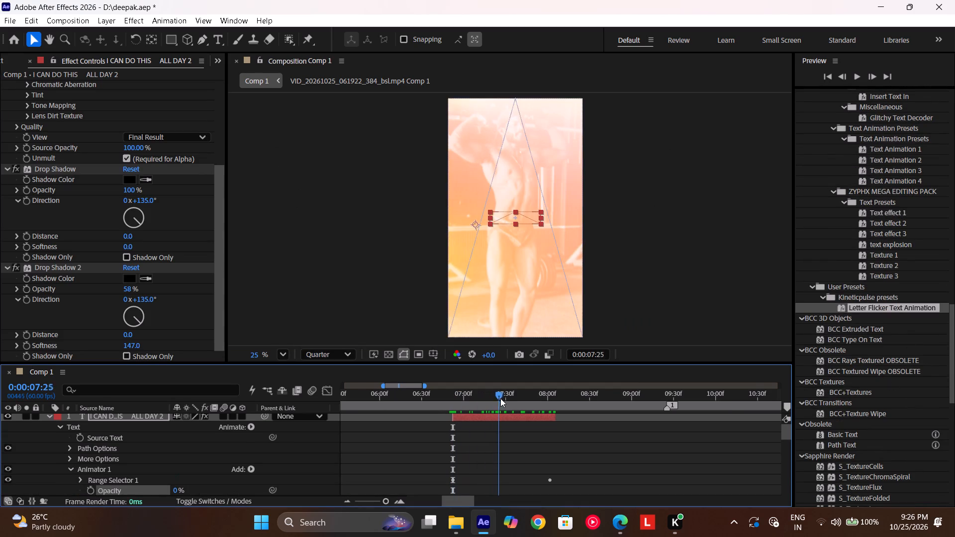
drag(500, 398, 560, 382)
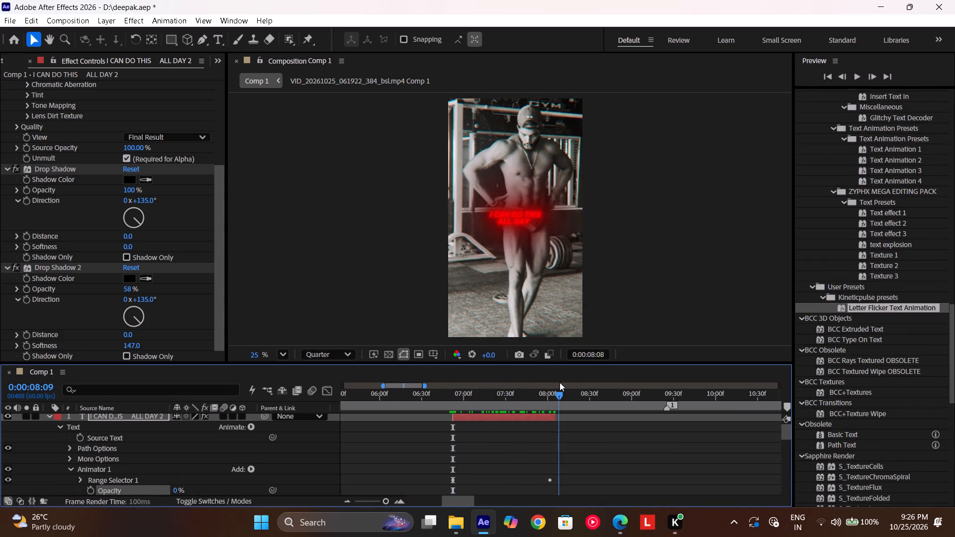
drag(560, 382, 472, 412)
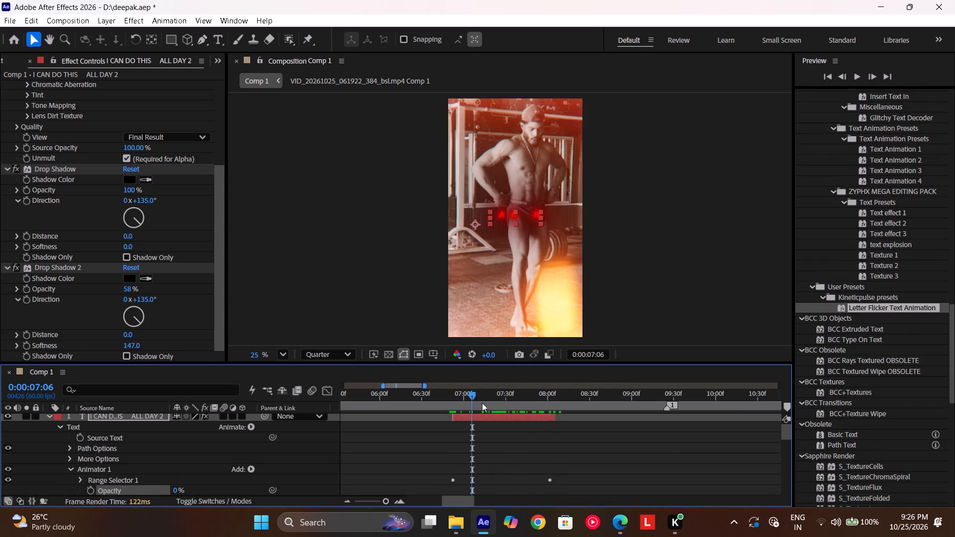
drag(477, 403, 497, 415)
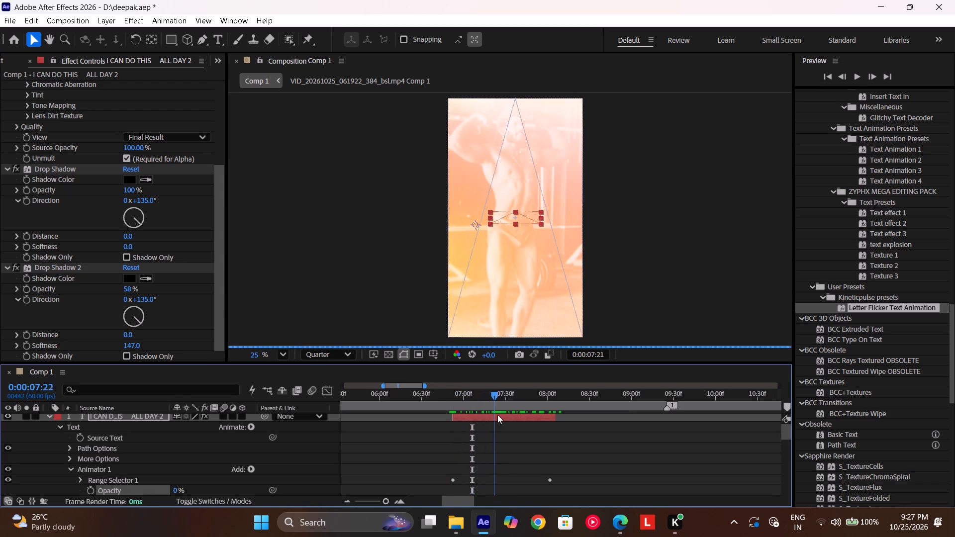
drag(497, 415, 506, 415)
ctrl+scroll(515, 192, up, 6)
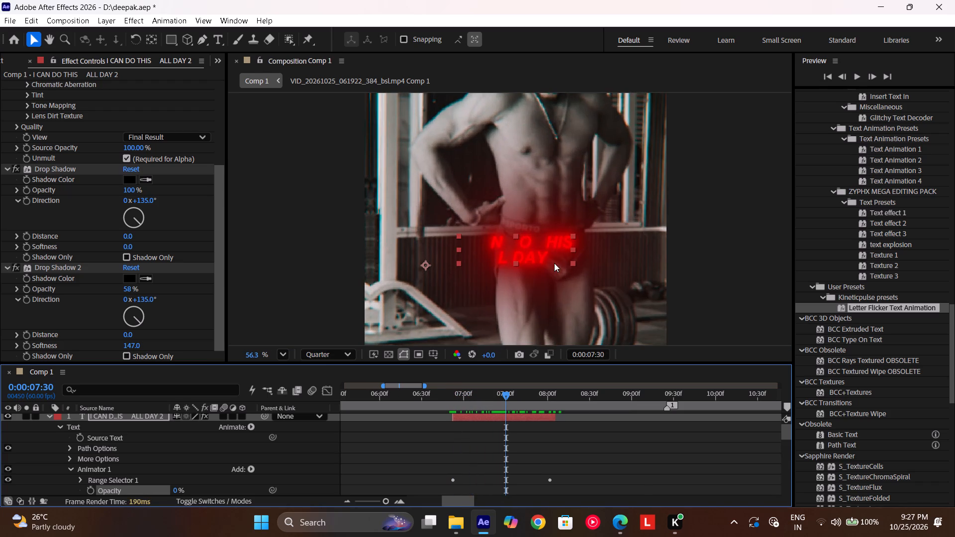
drag(509, 401, 543, 401)
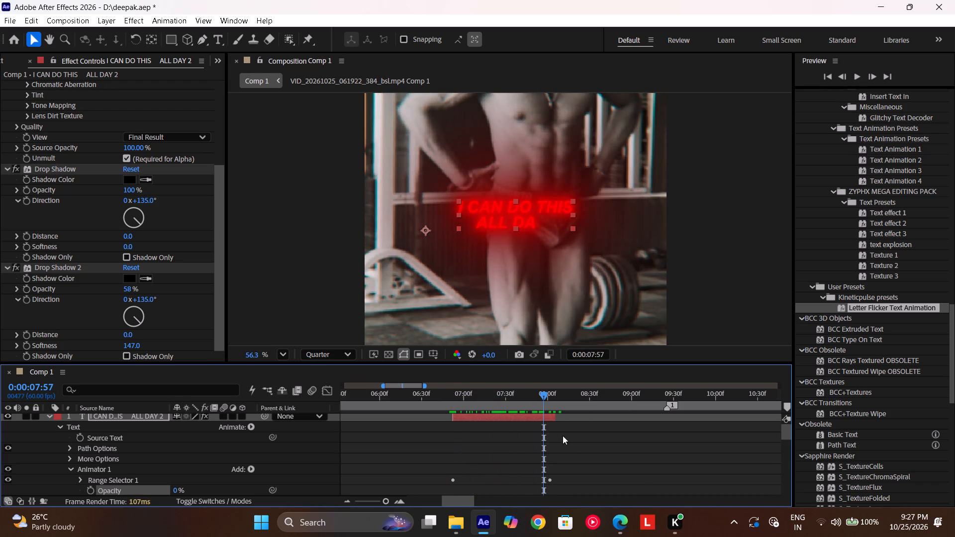
Enlarge the caption's first line, "I CAN DO THIS", to a font size of 88.1 px.
click(541, 420)
double_click(541, 420)
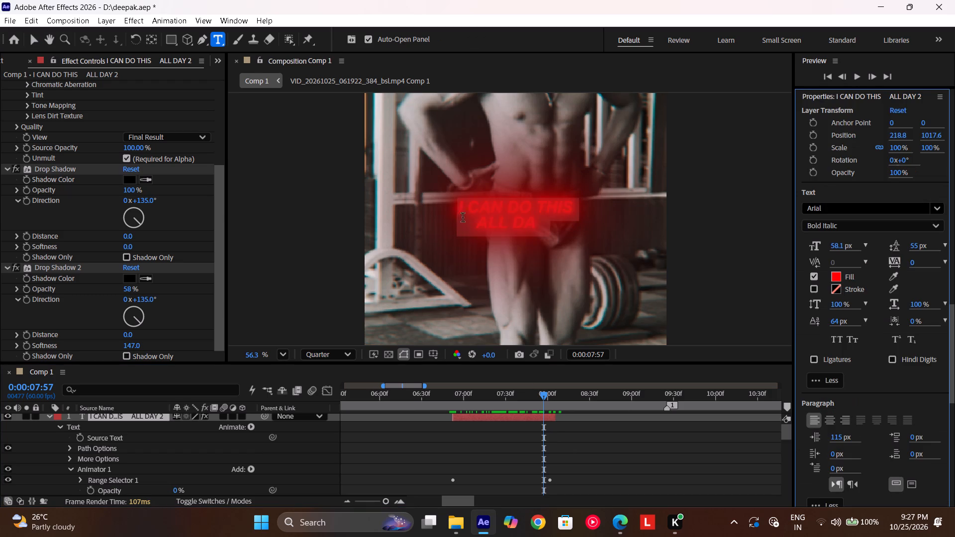
drag(456, 202, 509, 205)
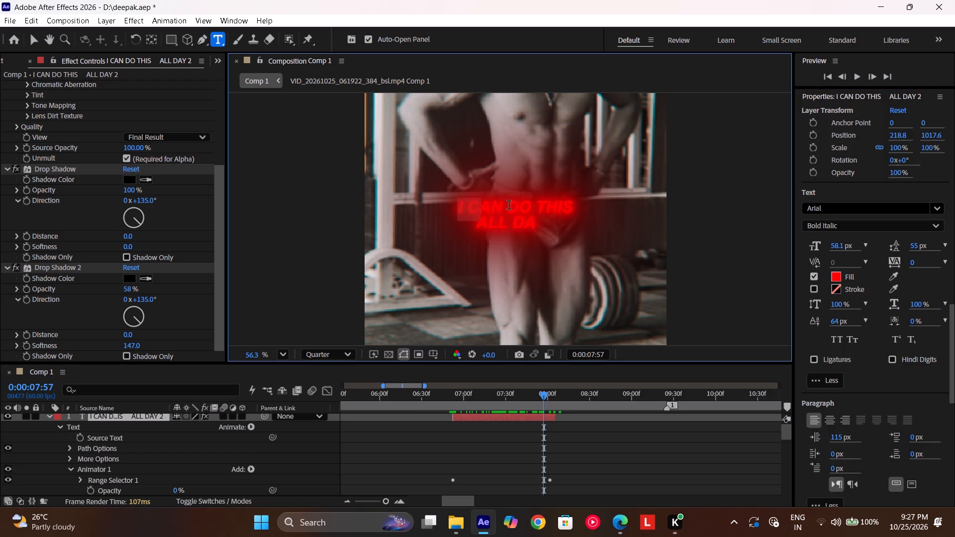
drag(509, 205, 585, 200)
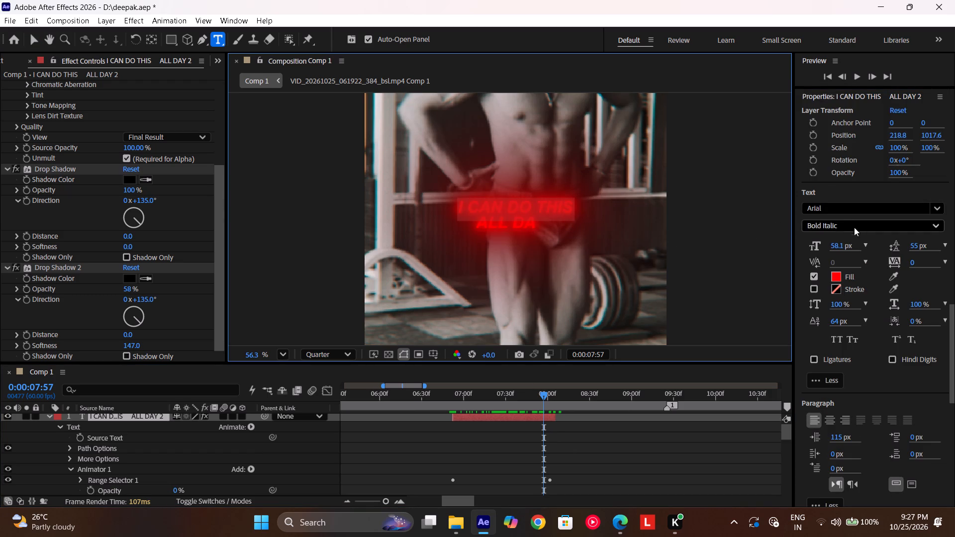
drag(837, 245, 854, 242)
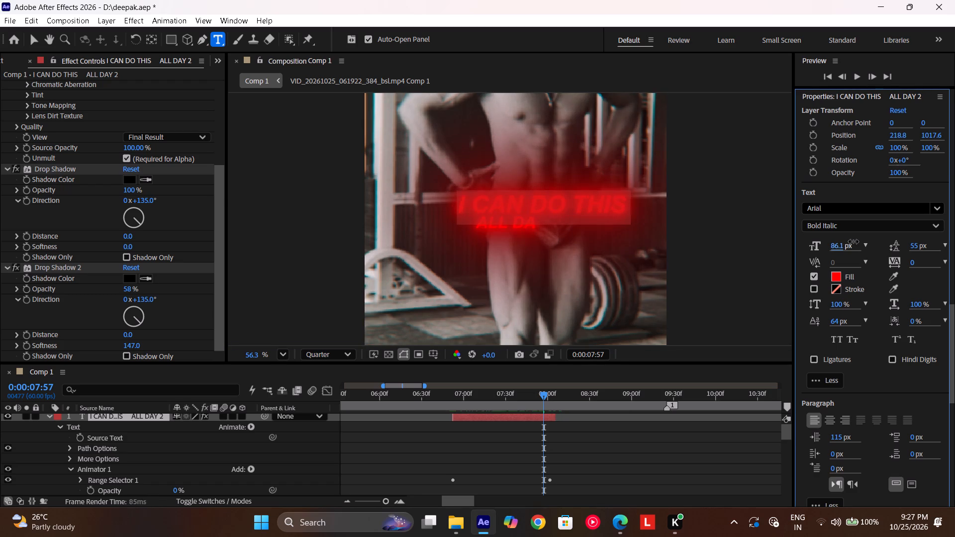
drag(854, 242, 854, 241)
Try other fonts on the "I CAN DO THIS" line and settle on Berlin Sans FB Demi Bold.
scroll(862, 210, down, 1)
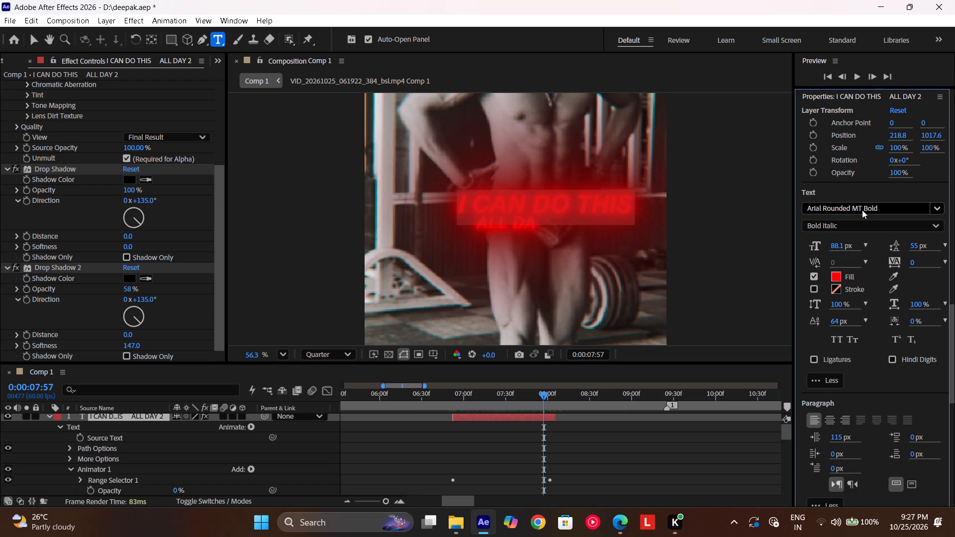
scroll(862, 210, down, 1)
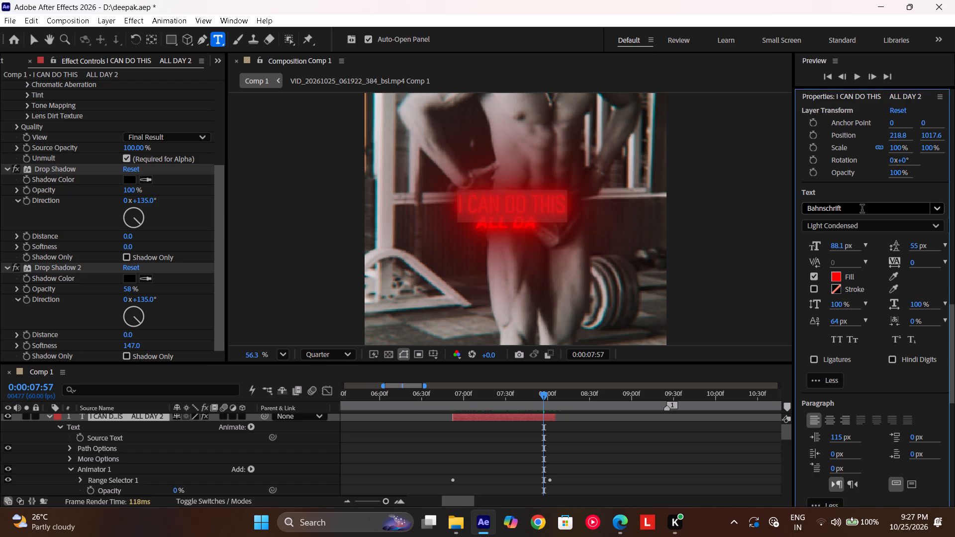
scroll(862, 210, down, 3)
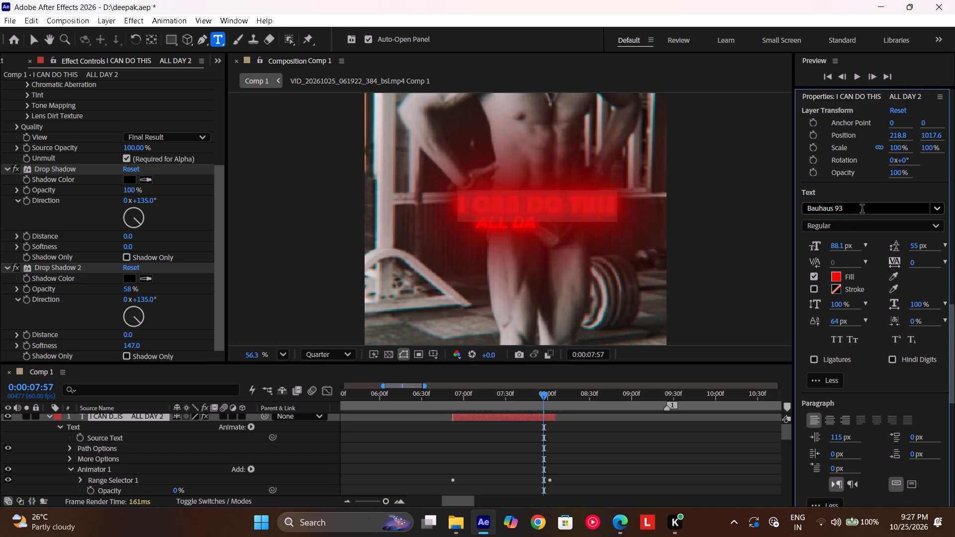
scroll(862, 210, down, 4)
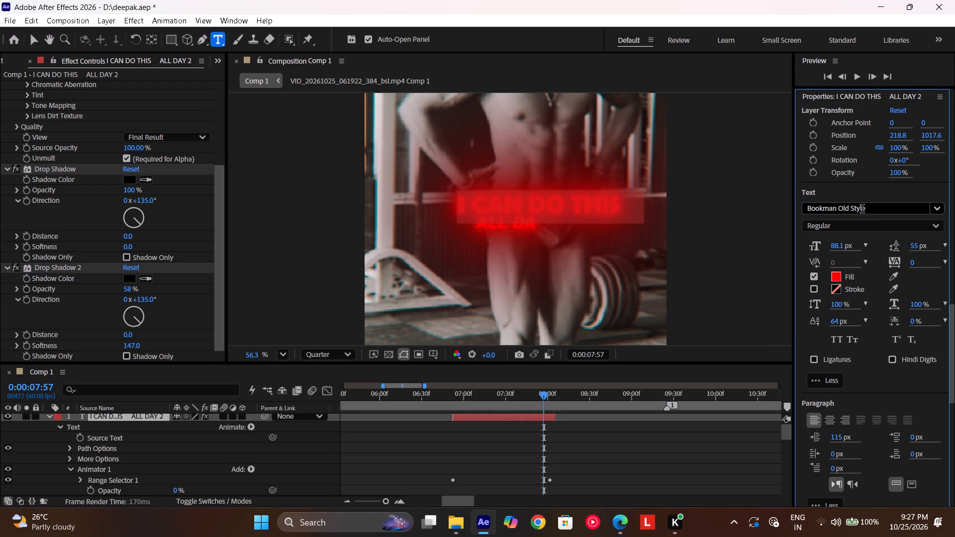
scroll(862, 210, up, 1)
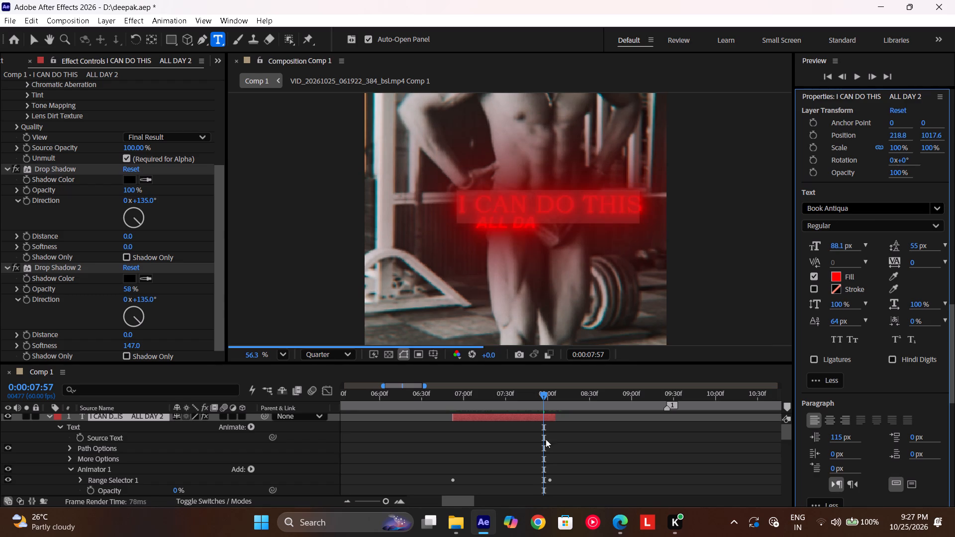
scroll(875, 208, up, 1)
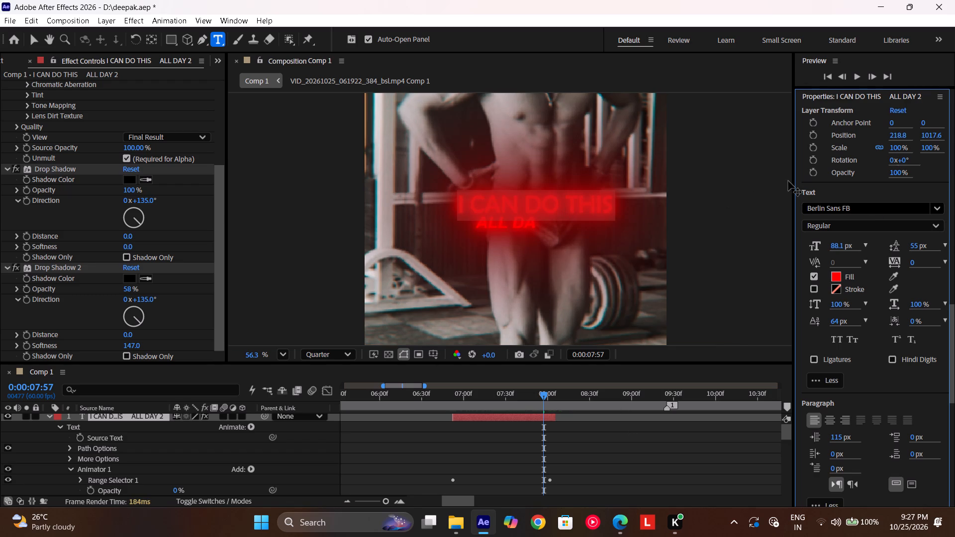
scroll(816, 208, down, 1)
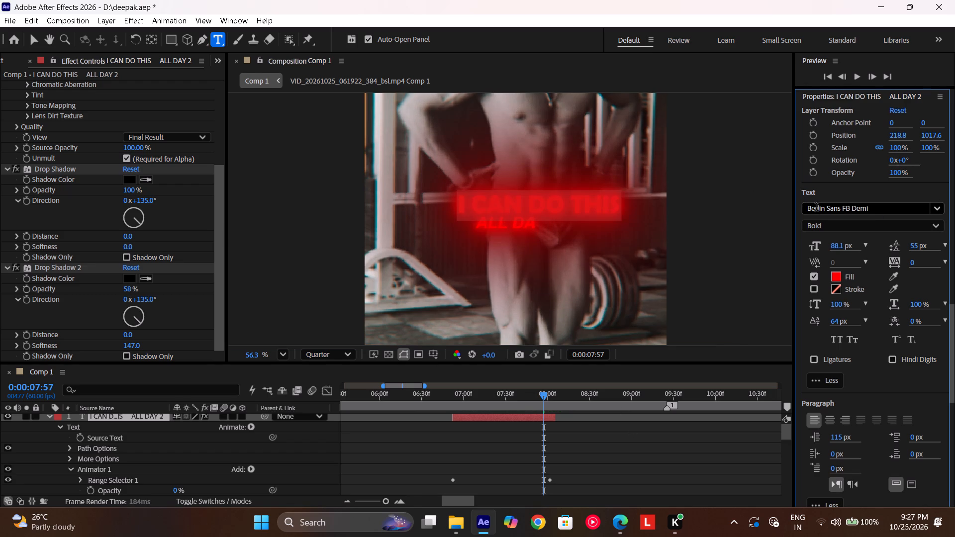
Scrub the caption to 0:00:07:59 and indent the "ALL DAY" line with five extra spaces beneath the enlarged first line.
drag(520, 403, 498, 409)
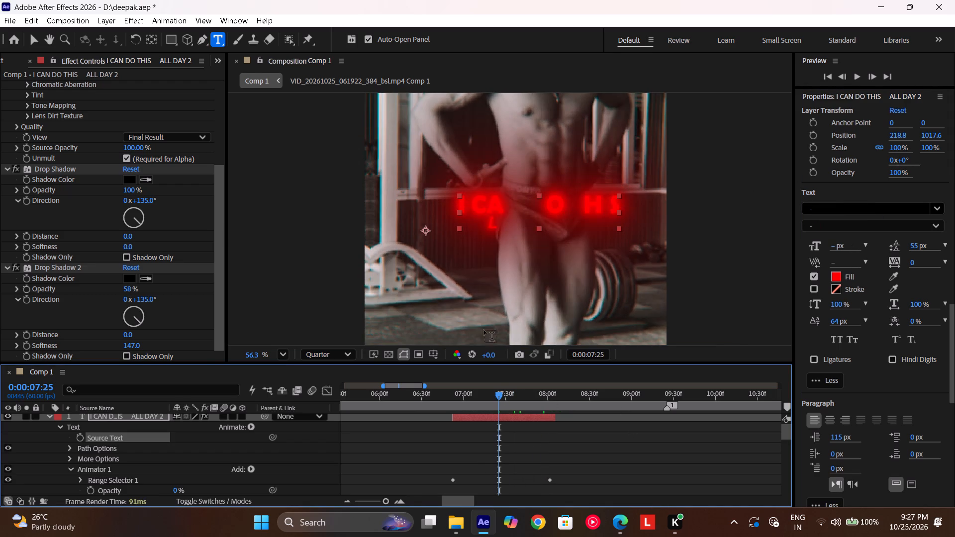
drag(505, 391, 517, 398)
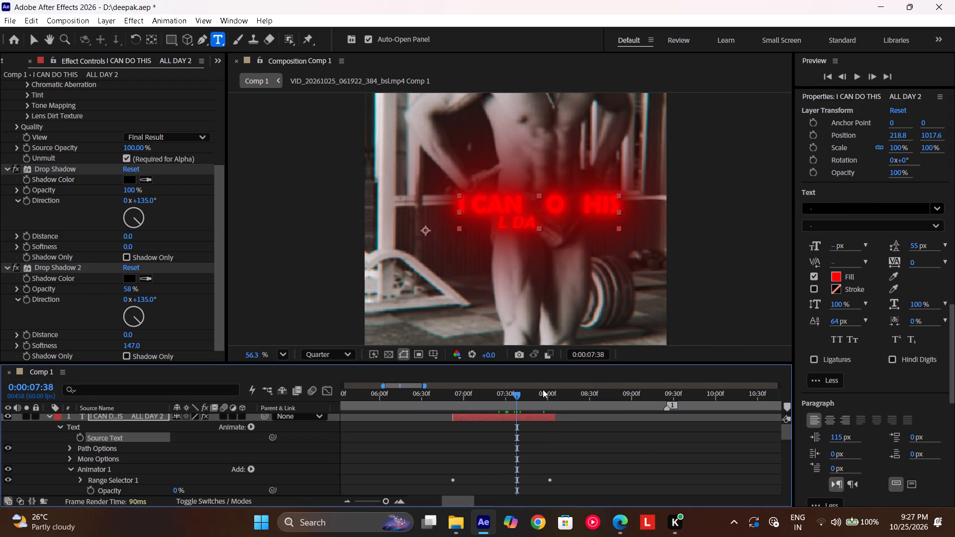
drag(518, 397, 549, 395)
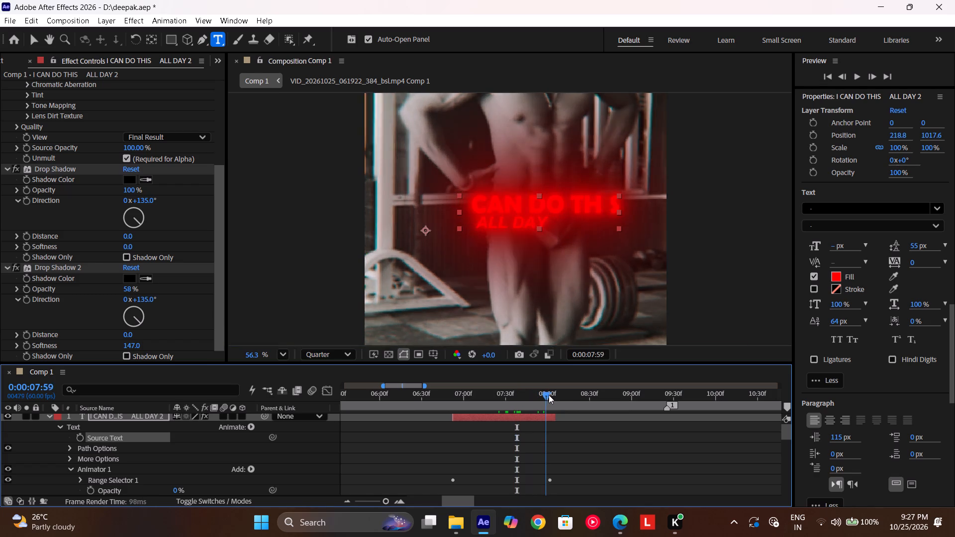
drag(549, 395, 549, 401)
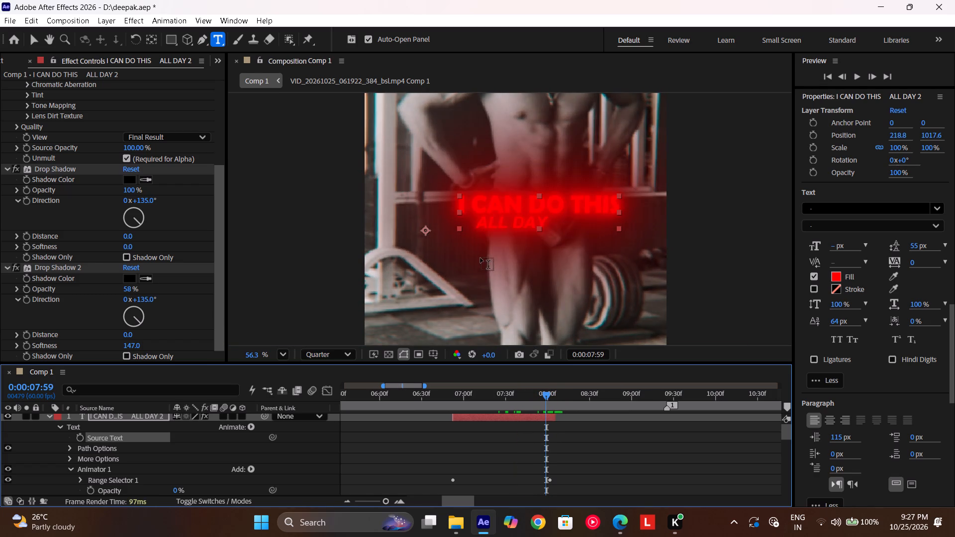
click(477, 223)
key(space)
key(space)
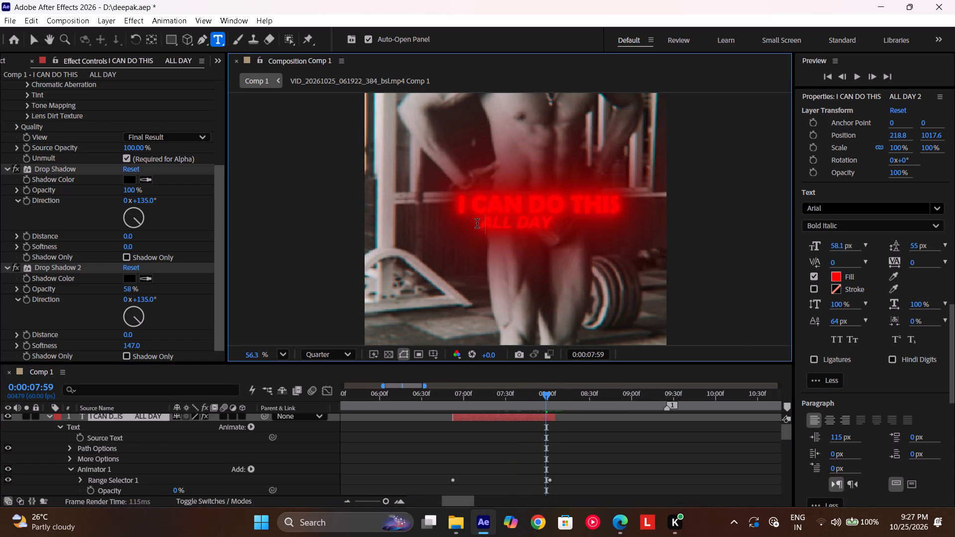
key(space)
key(space)
key(space)
key(space)
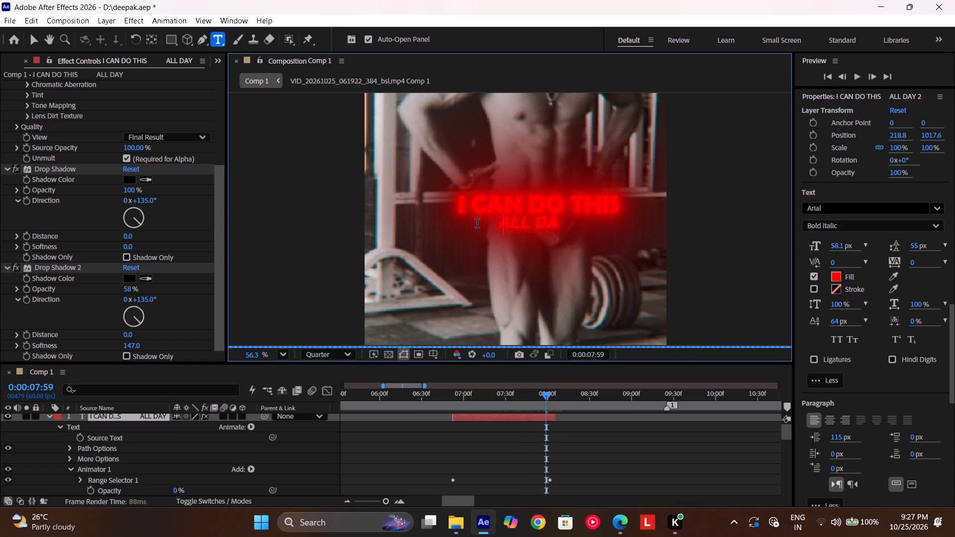
key(BackSpace)
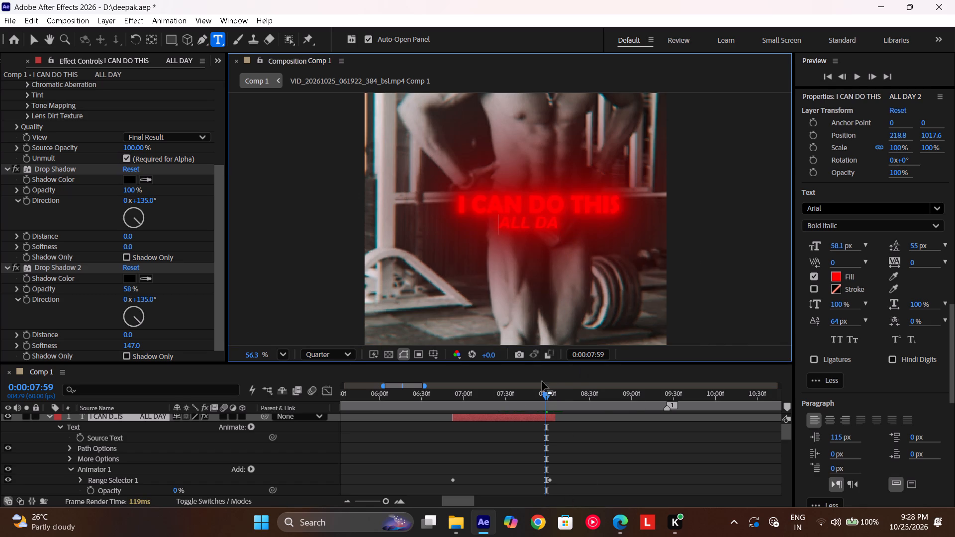
Centre the caption layer horizontally in the composition.
ctrl+scroll(538, 218, down, 6)
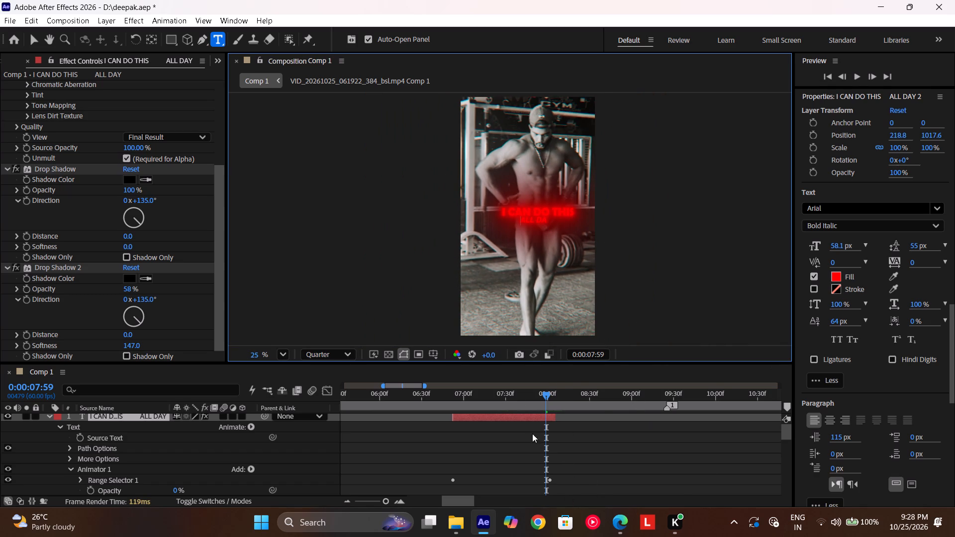
click(523, 416)
scroll(891, 439, down, 1)
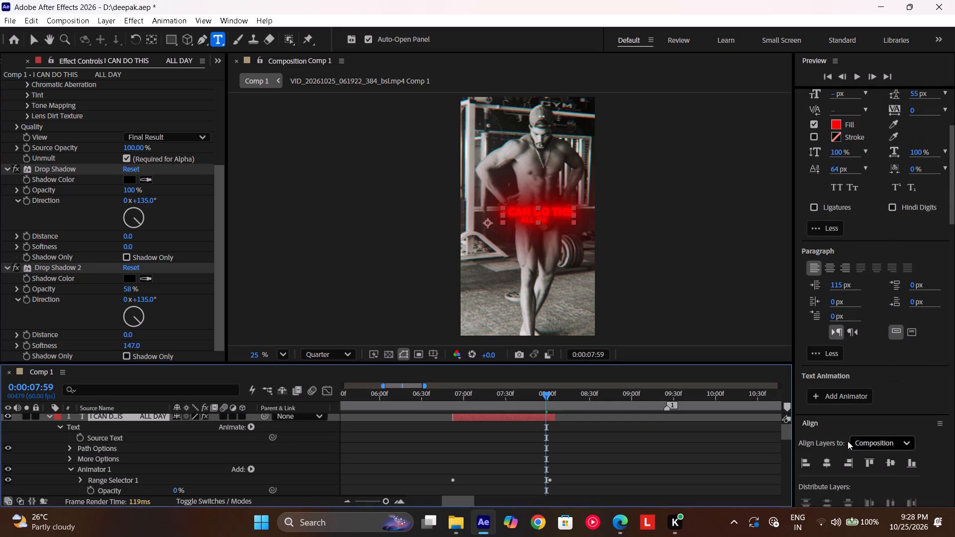
click(823, 458)
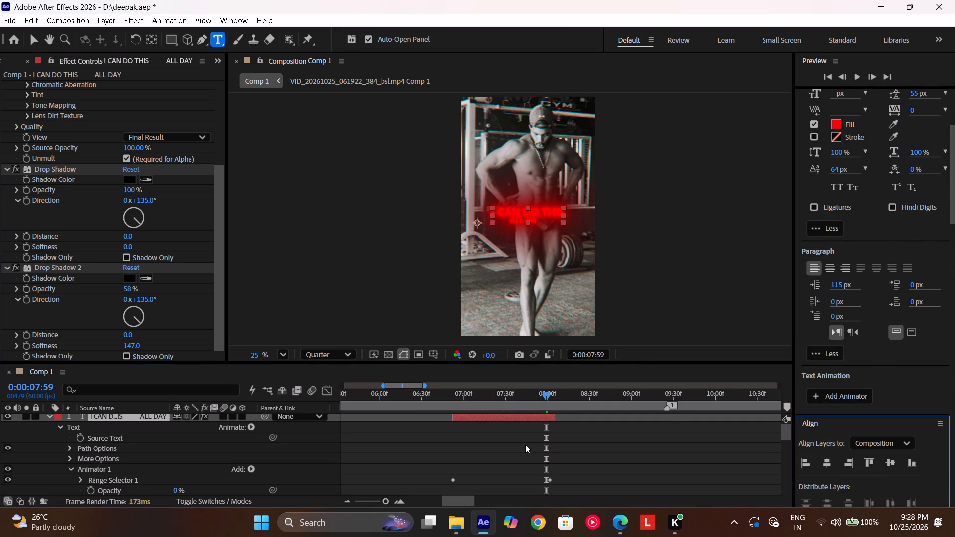
Play and scrub the caption section repeatedly from about 0:00:06:30, ending at 0:00:07:39, to check the letter flicker and its timing.
click(525, 445)
drag(548, 406, 453, 423)
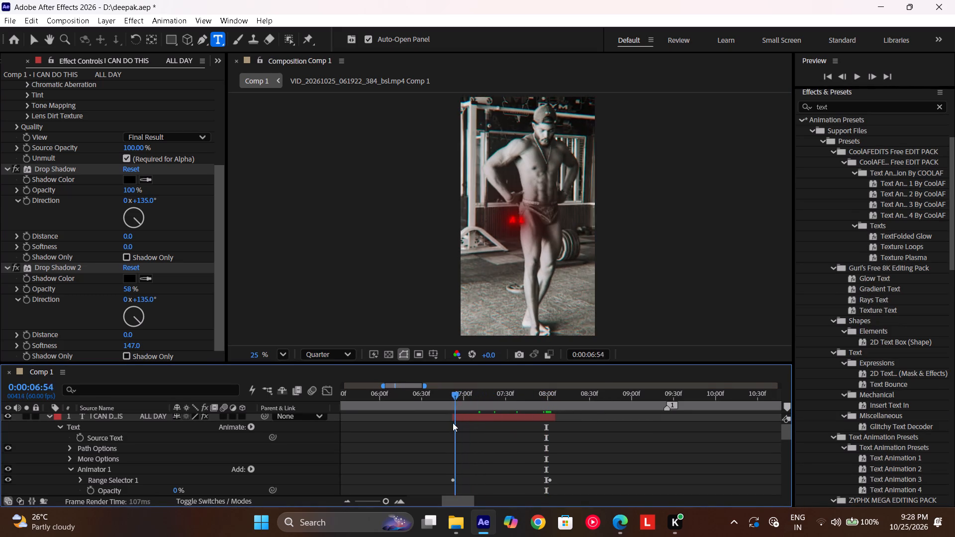
drag(453, 423, 513, 417)
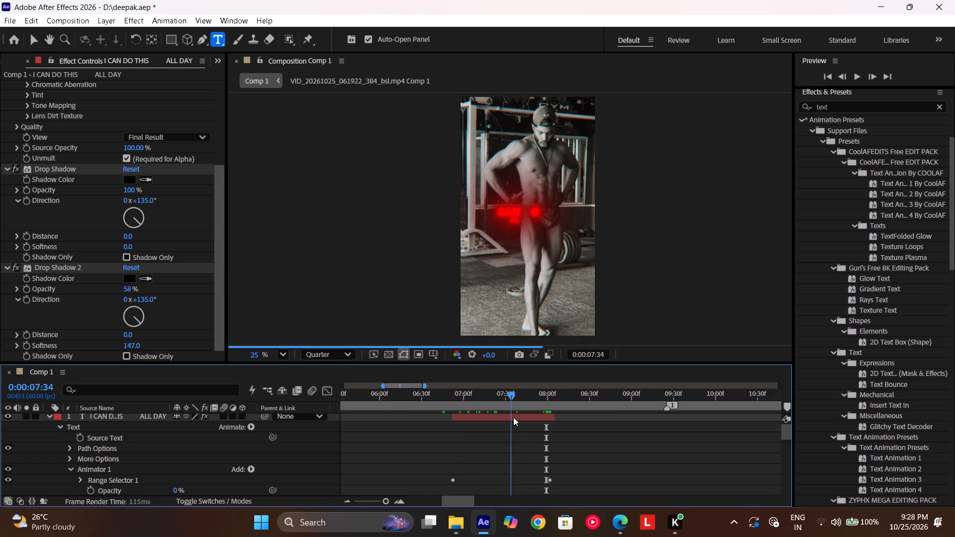
drag(513, 417, 440, 429)
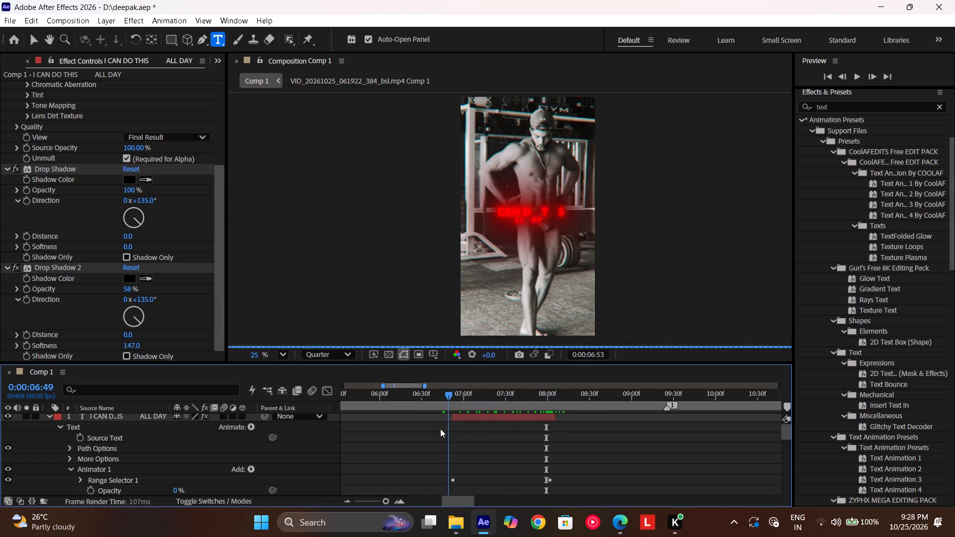
drag(440, 429, 429, 430)
key(space)
drag(512, 401, 432, 420)
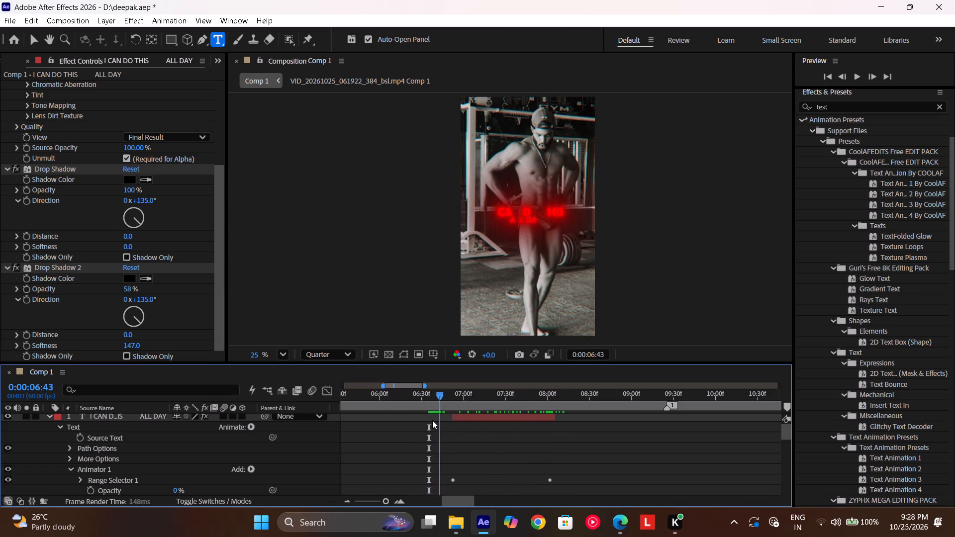
drag(432, 420, 418, 424)
key(space)
drag(485, 406, 421, 419)
key(space)
drag(502, 400, 468, 415)
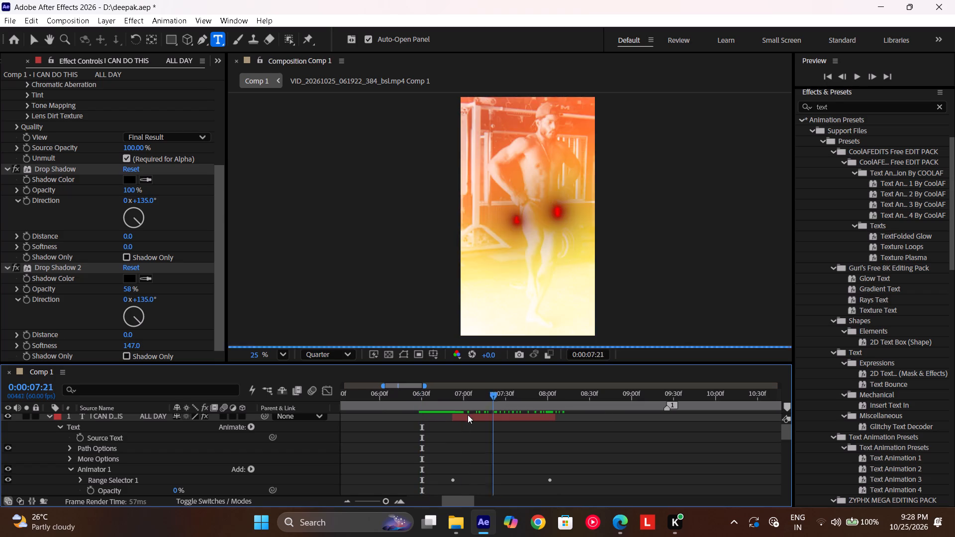
drag(468, 415, 434, 426)
key(space)
drag(509, 400, 450, 419)
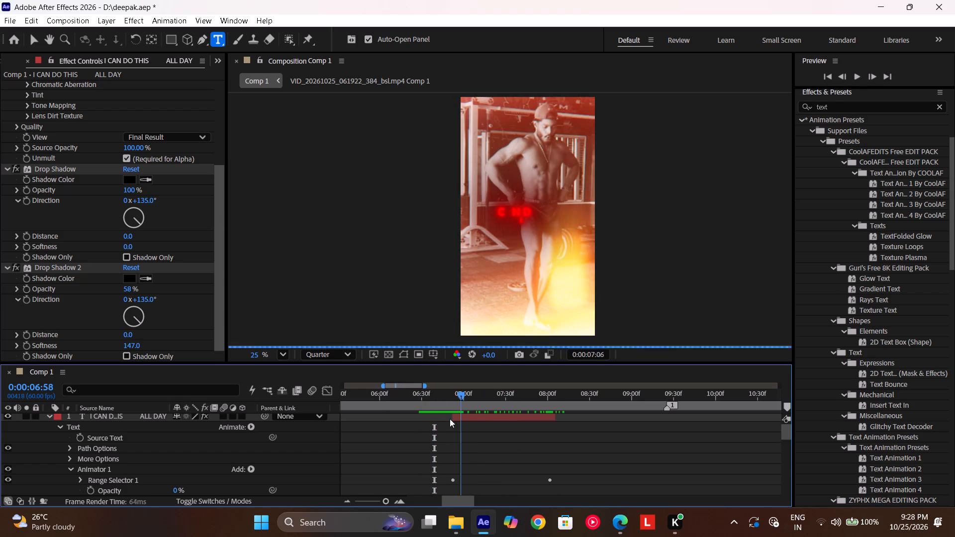
drag(450, 419, 435, 421)
key(space)
drag(525, 398, 449, 418)
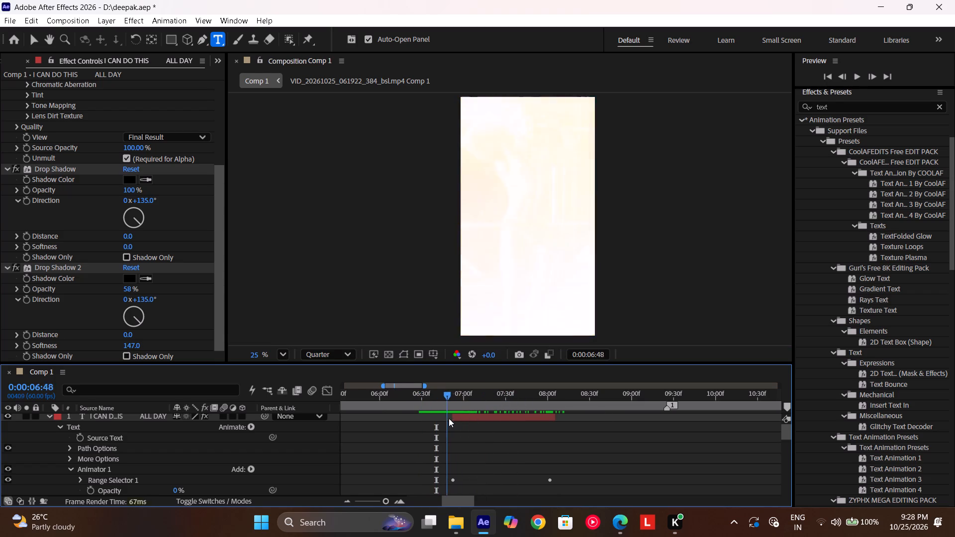
drag(449, 418, 503, 418)
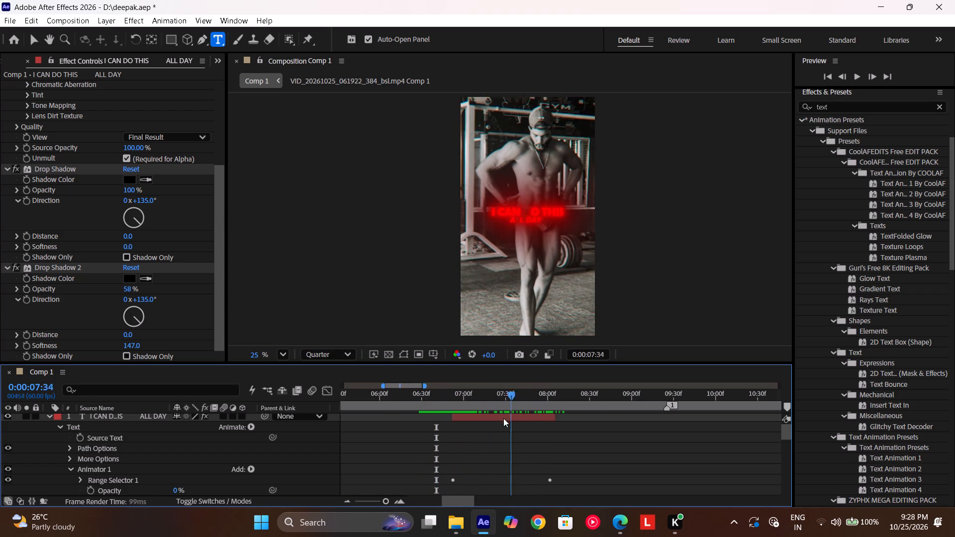
drag(503, 418, 516, 421)
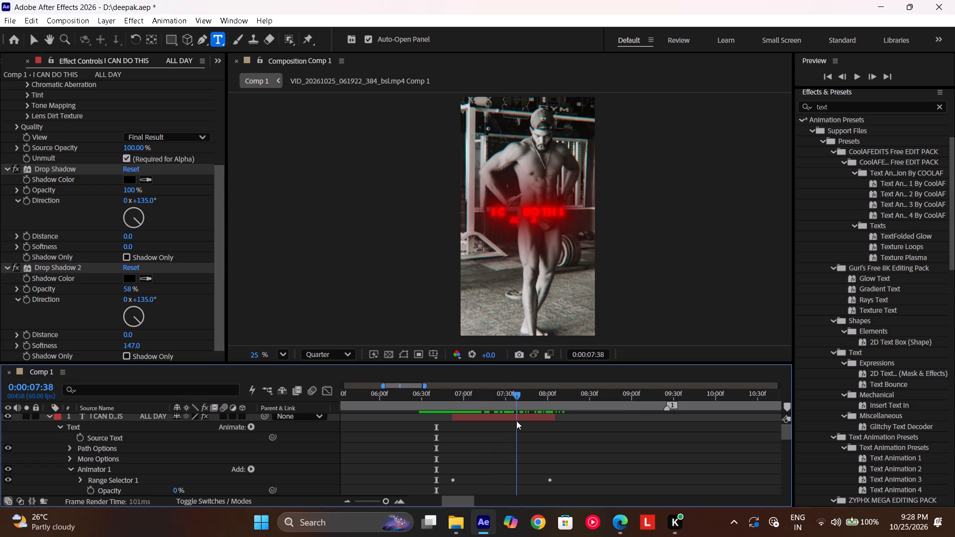
drag(516, 421, 519, 420)
scroll(74, 212, up, 3)
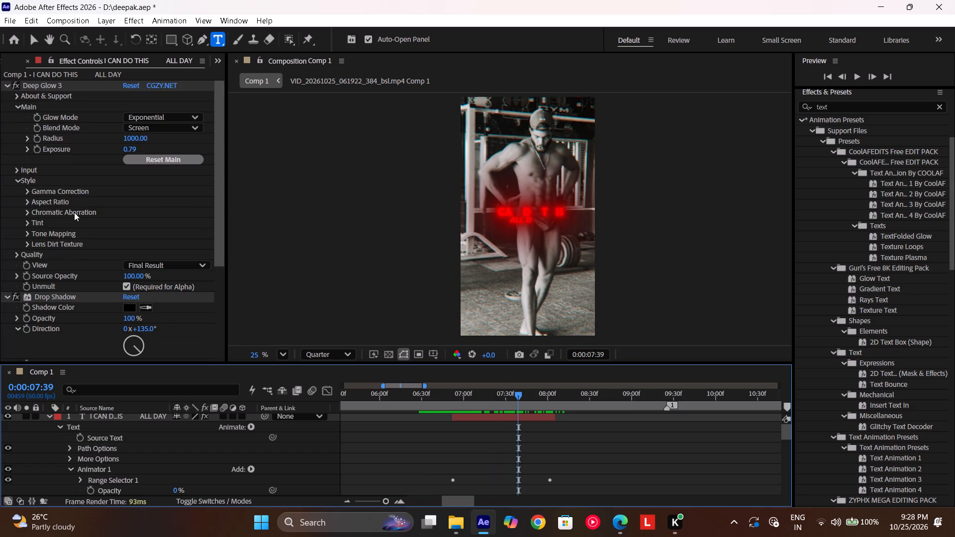
Try a Deep Glow radius of 5 on the caption, and settle on a radius of 500.
click(130, 137)
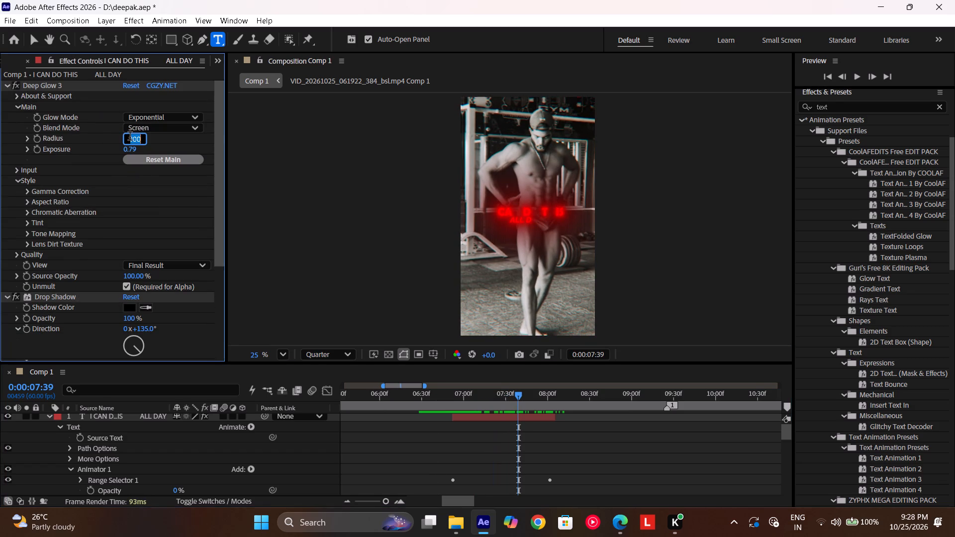
key(5)
key(Return)
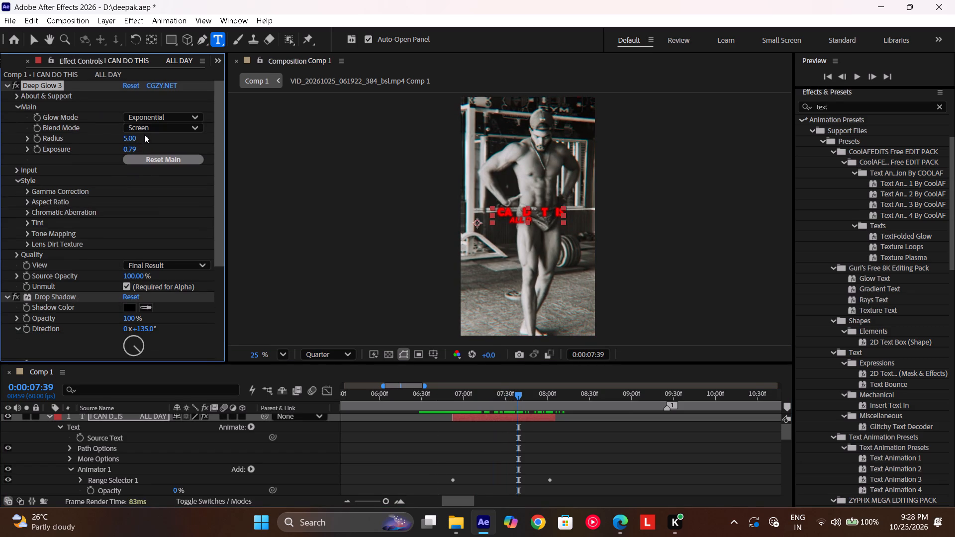
click(132, 138)
text(500)
key(Return)
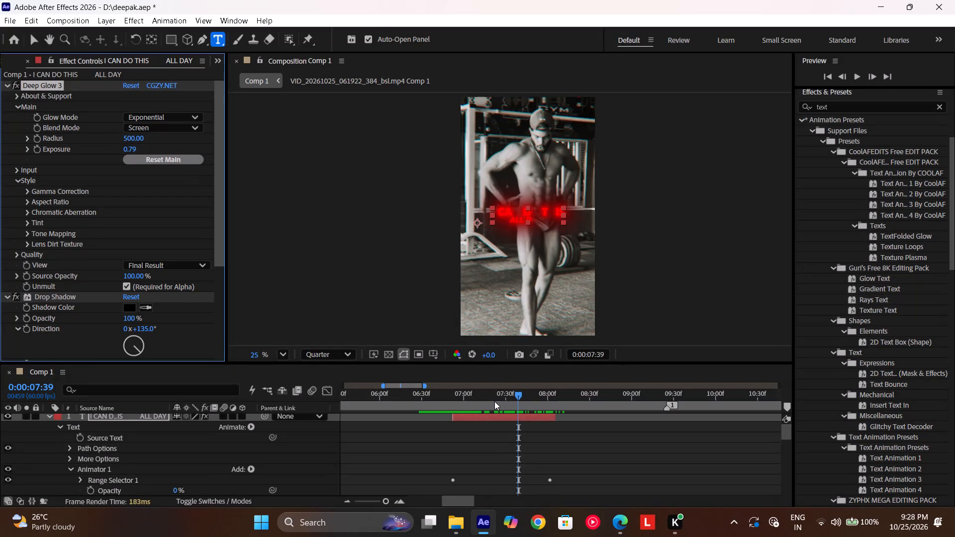
Play and scrub the caption section from about 0:00:06:45 to 0:00:07:33 to check the glow against the light leak.
drag(494, 402, 505, 409)
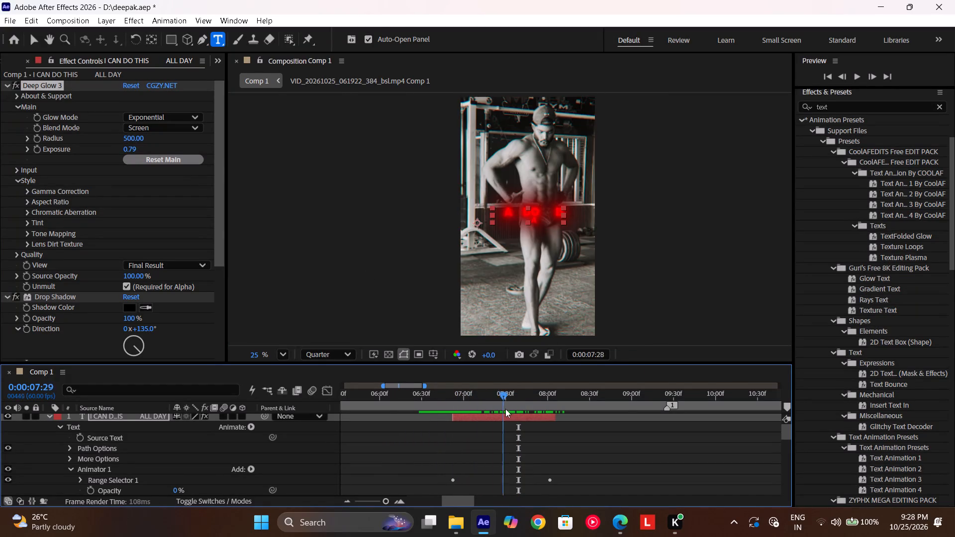
drag(505, 409, 443, 416)
key(space)
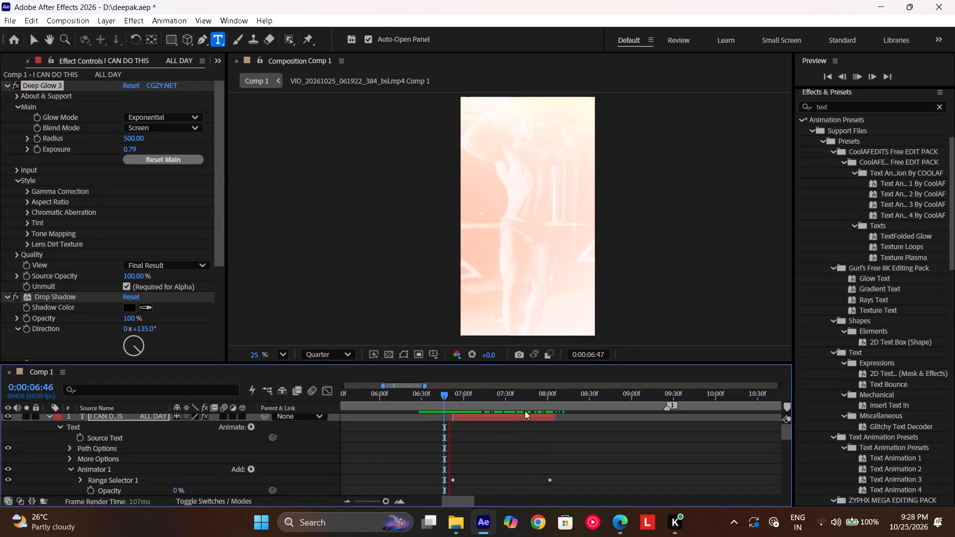
drag(546, 401, 438, 428)
key(space)
drag(502, 404, 466, 417)
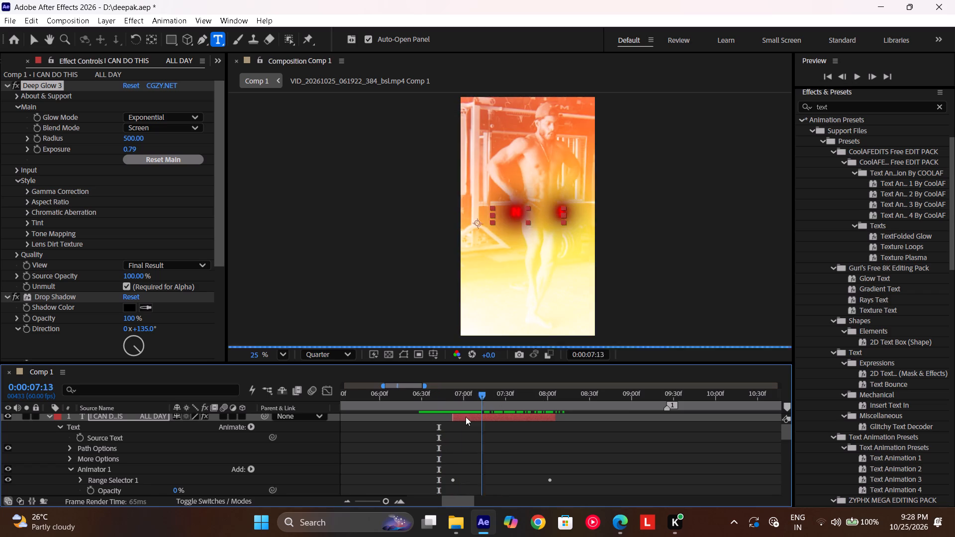
drag(466, 417, 503, 422)
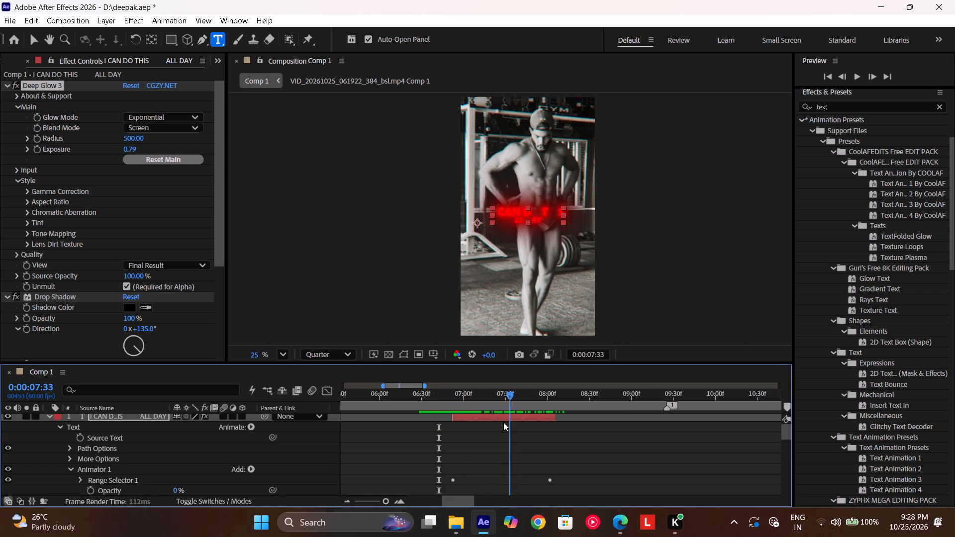
drag(503, 422, 466, 431)
Move the Light Leaks (2).mp4 layer that overlaps the caption's start to the top of the layer stack, above the caption, and preview the transition.
scroll(466, 431, down, 1)
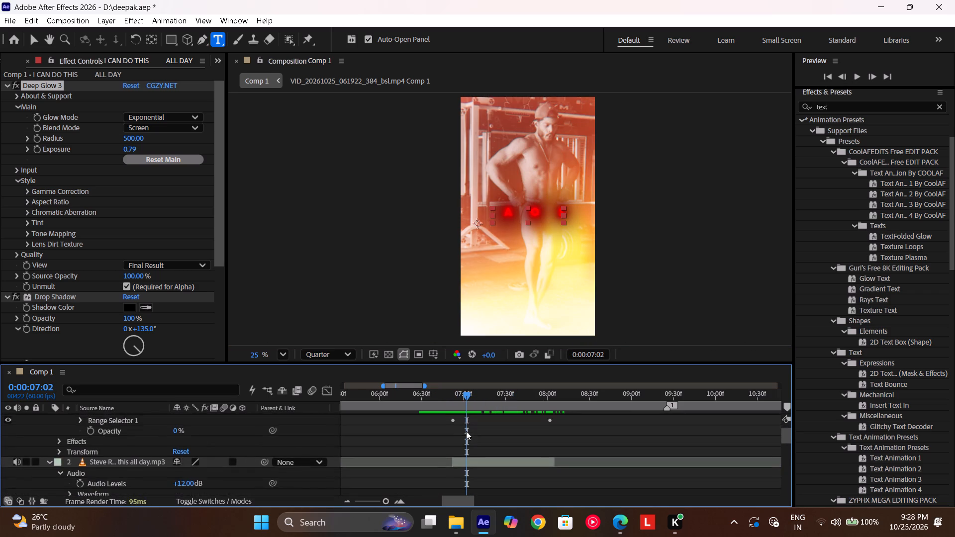
scroll(243, 479, down, 1)
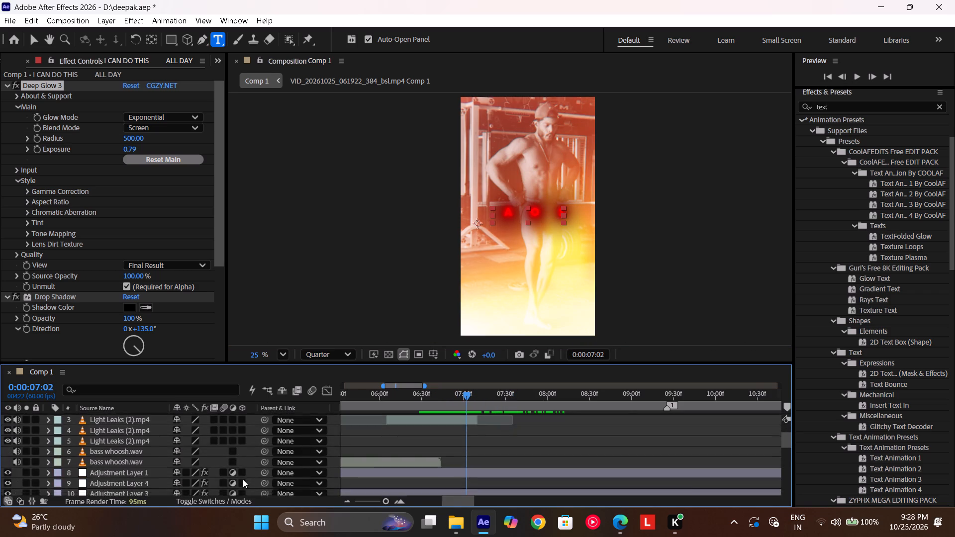
scroll(243, 479, down, 1)
drag(103, 443, 100, 415)
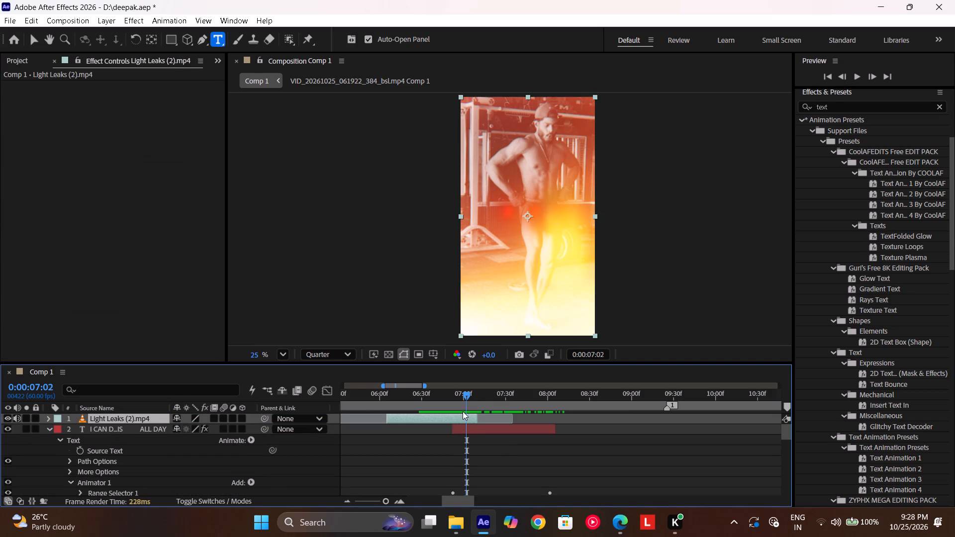
drag(464, 410, 428, 418)
key(space)
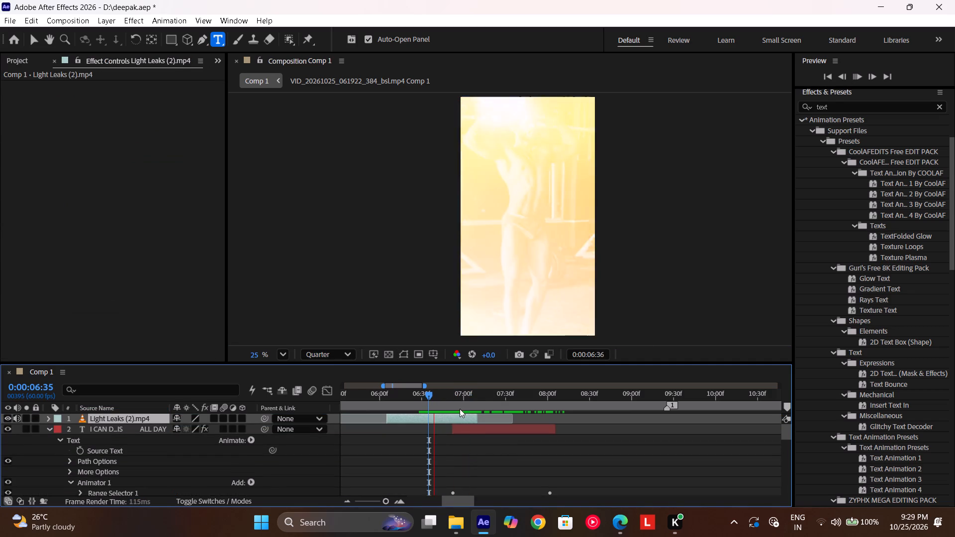
drag(492, 404, 442, 410)
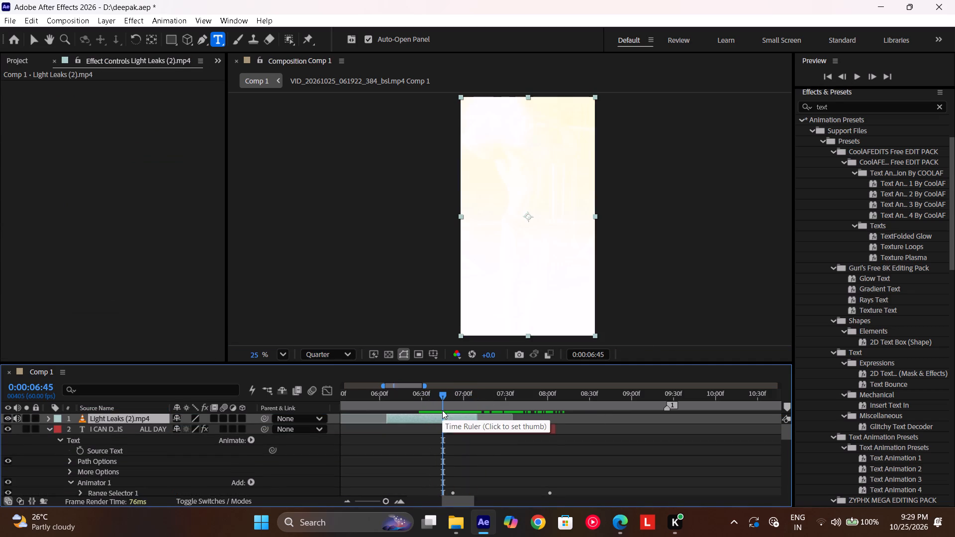
Save the project.
key(ctrl+s)
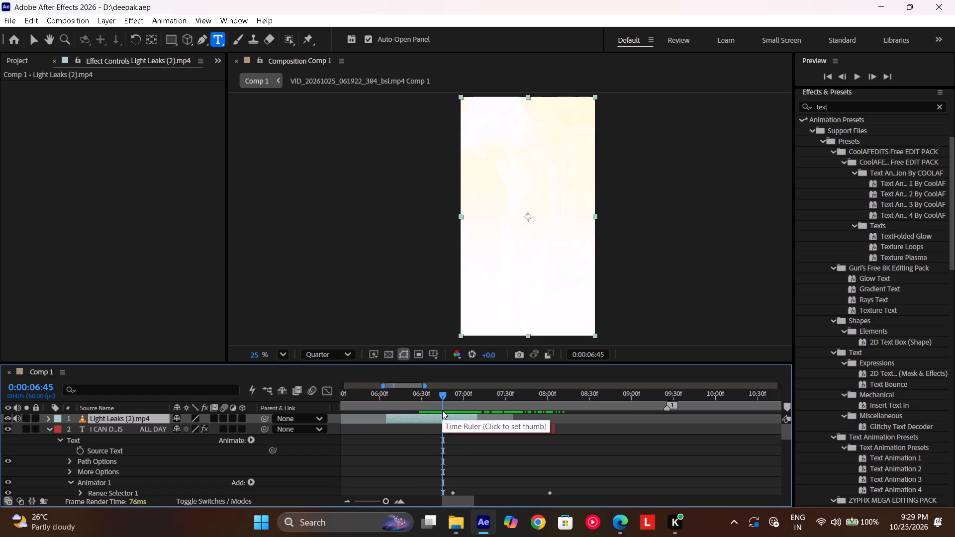
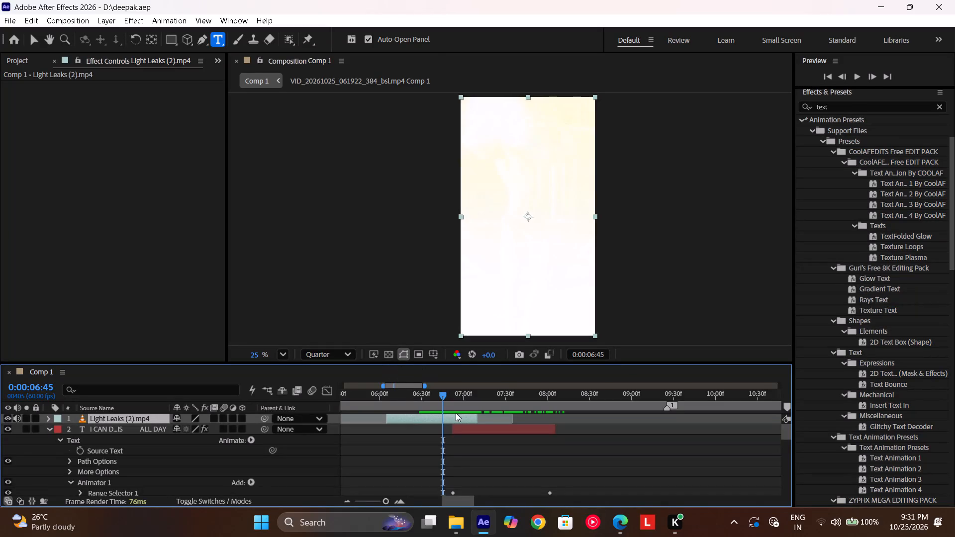
Play and scrub Comp 1 from about 0:00:05:56 to 0:00:08:03 to check the light leak transition over the caption.
drag(452, 402, 380, 409)
key(space)
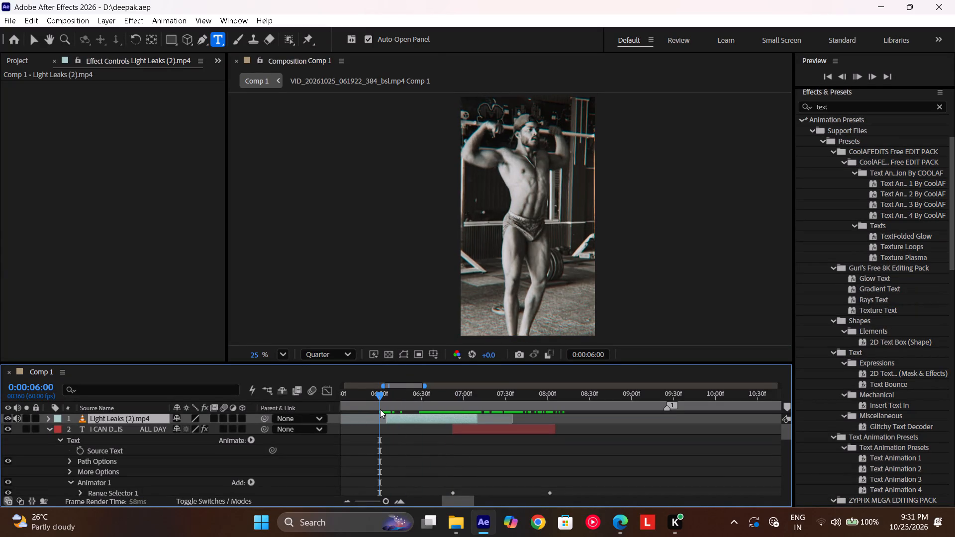
drag(421, 409, 375, 407)
key(space)
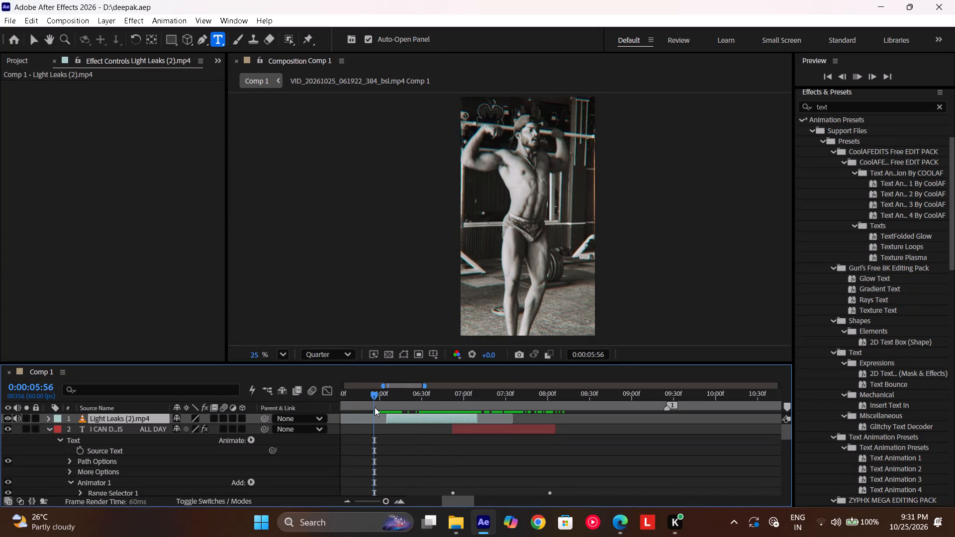
drag(472, 403, 428, 400)
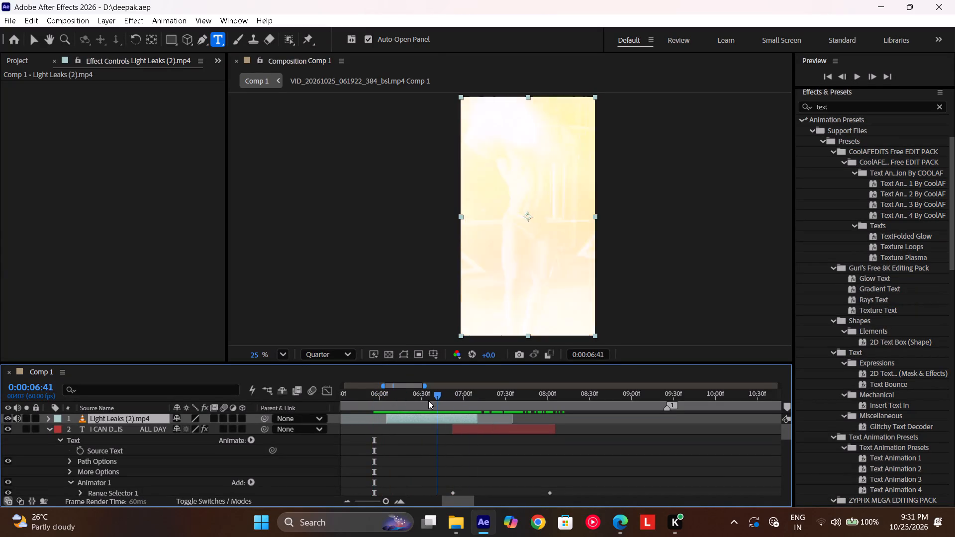
drag(428, 400, 426, 399)
key(space)
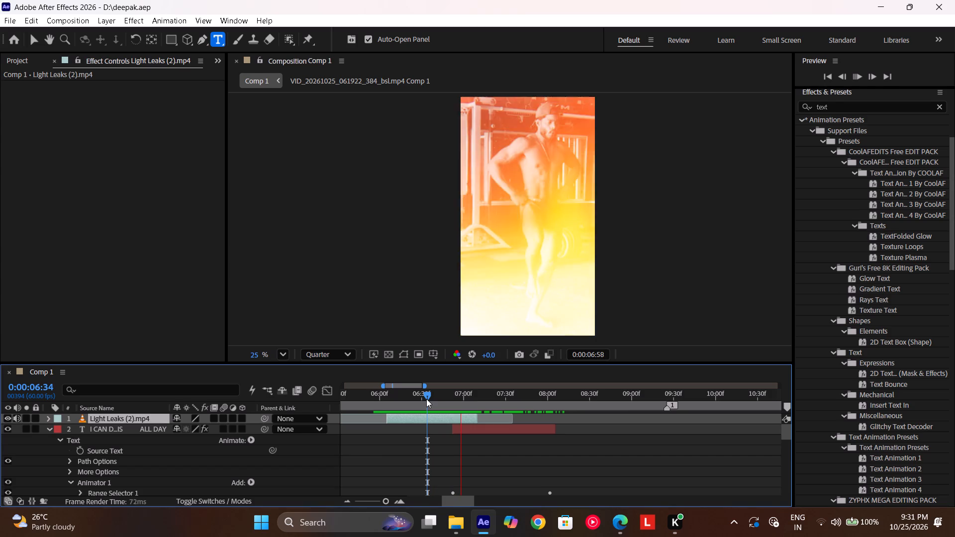
drag(445, 402, 397, 407)
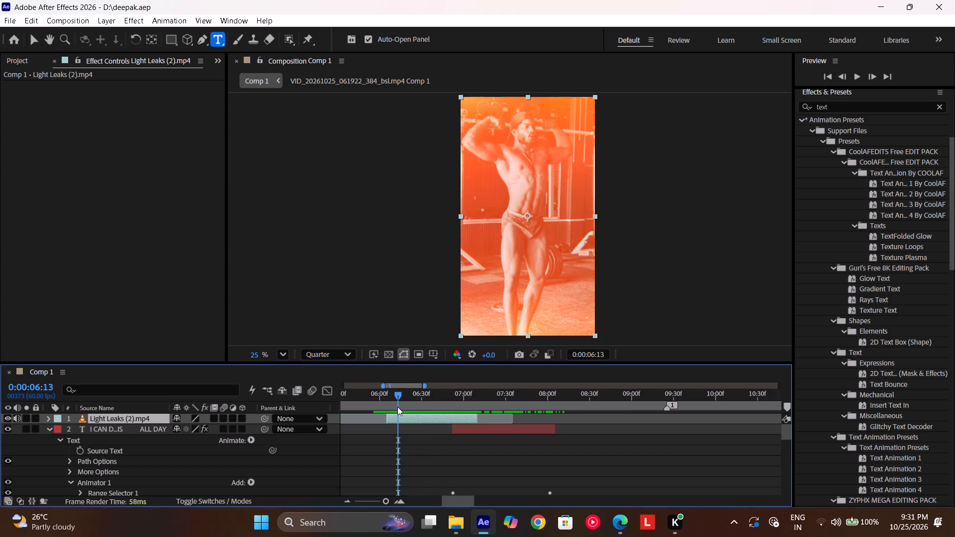
key(space)
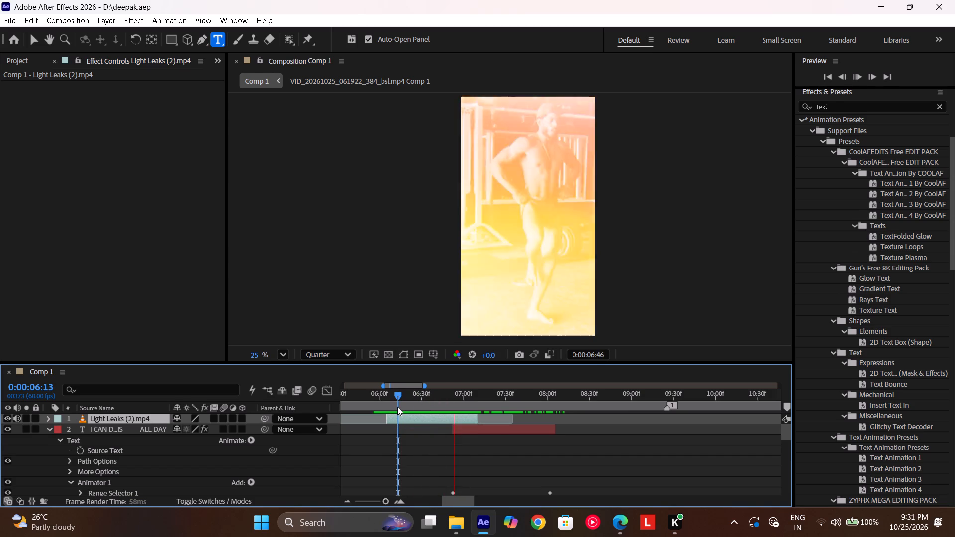
drag(432, 402, 442, 410)
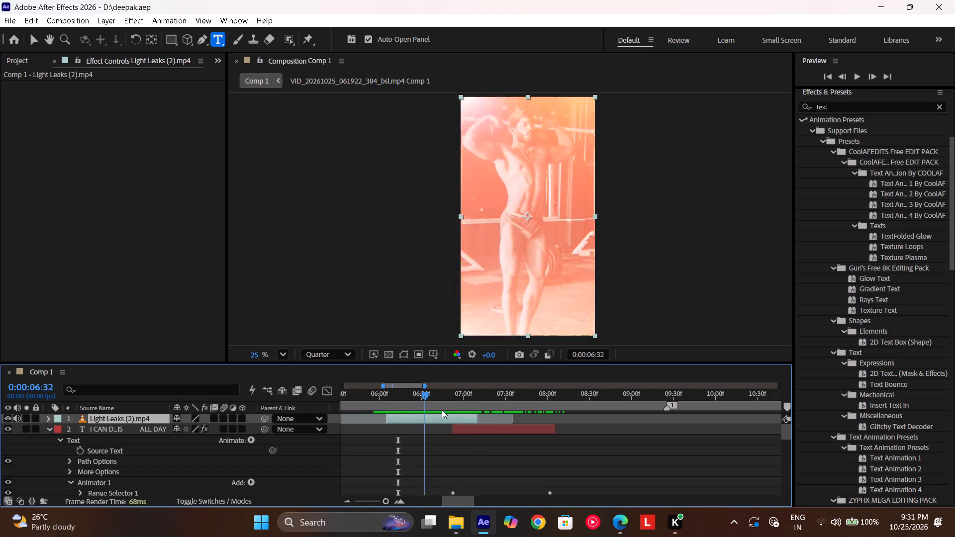
drag(442, 410, 555, 411)
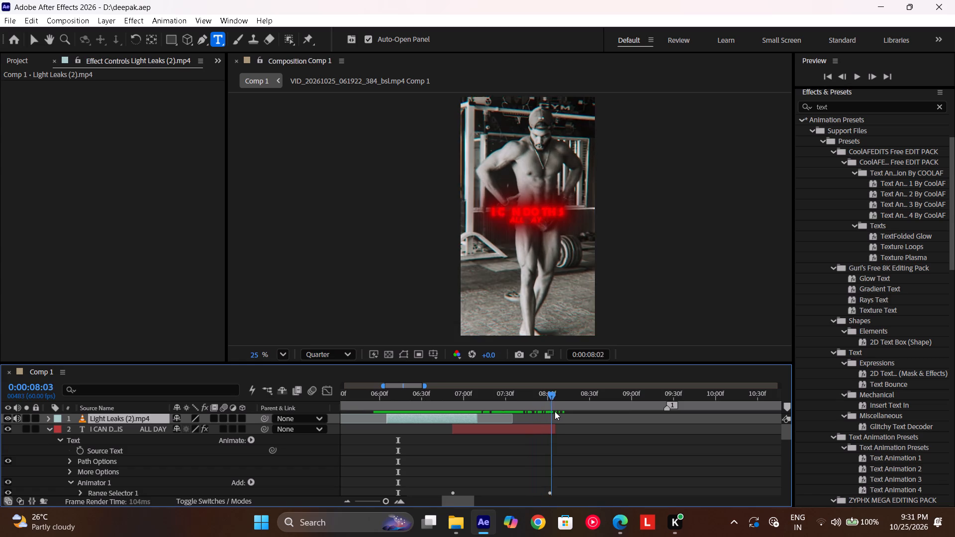
drag(555, 411, 517, 412)
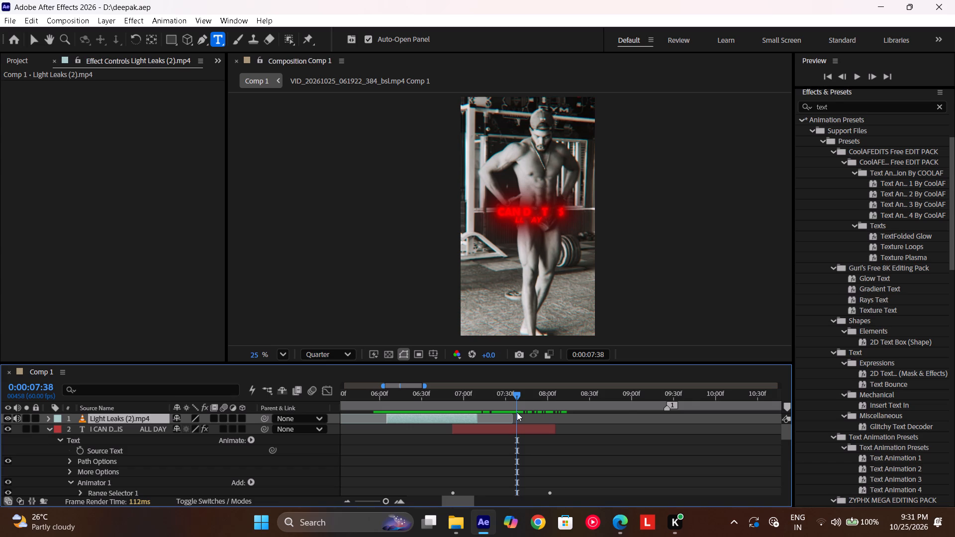
Delete the "I CAN DO THIS ALL DAY" caption text layer from Comp 1.
click(508, 430)
key(BackSpace)
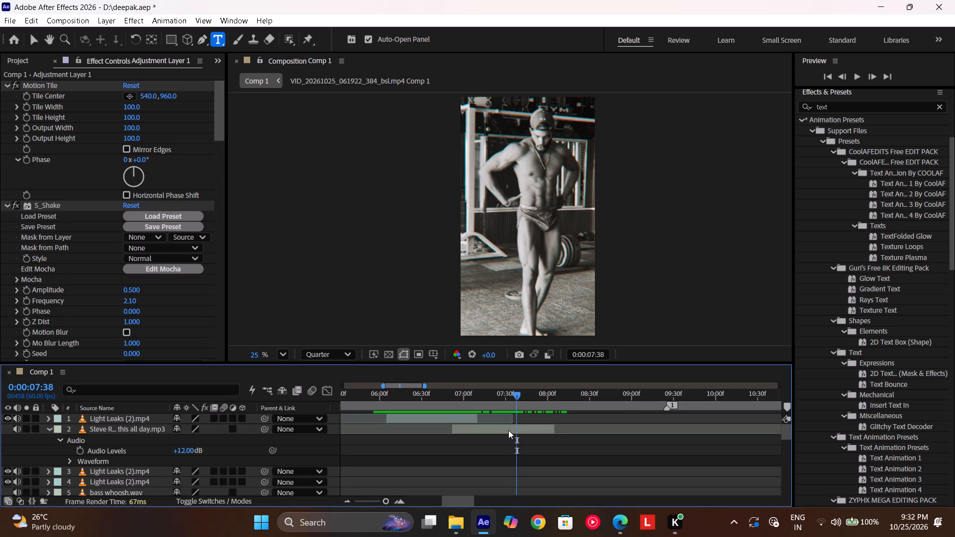
Preview the light leak section, and move the Steve Rogers I can do this all day.mp3 layer to start at about 0:00:07:22.
drag(491, 401, 379, 389)
key(space)
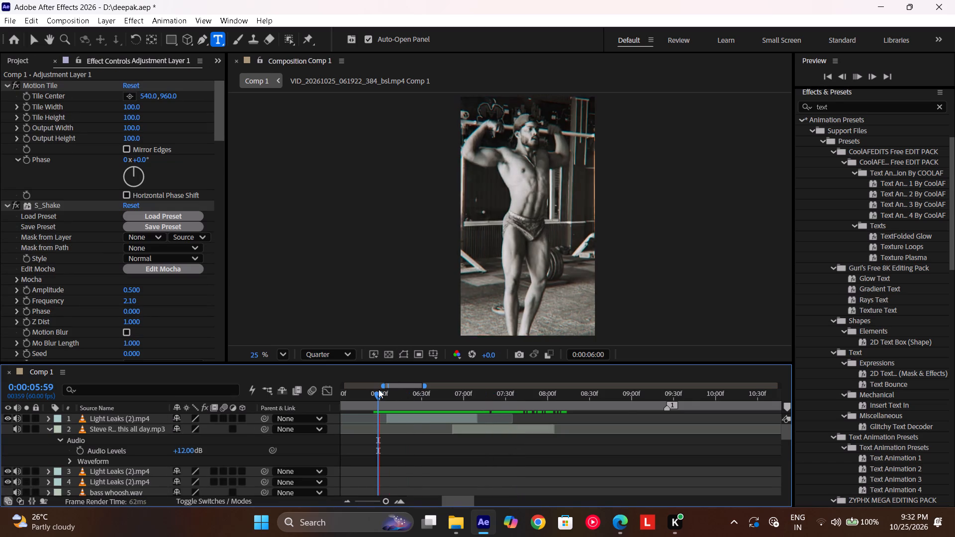
drag(491, 396, 687, 412)
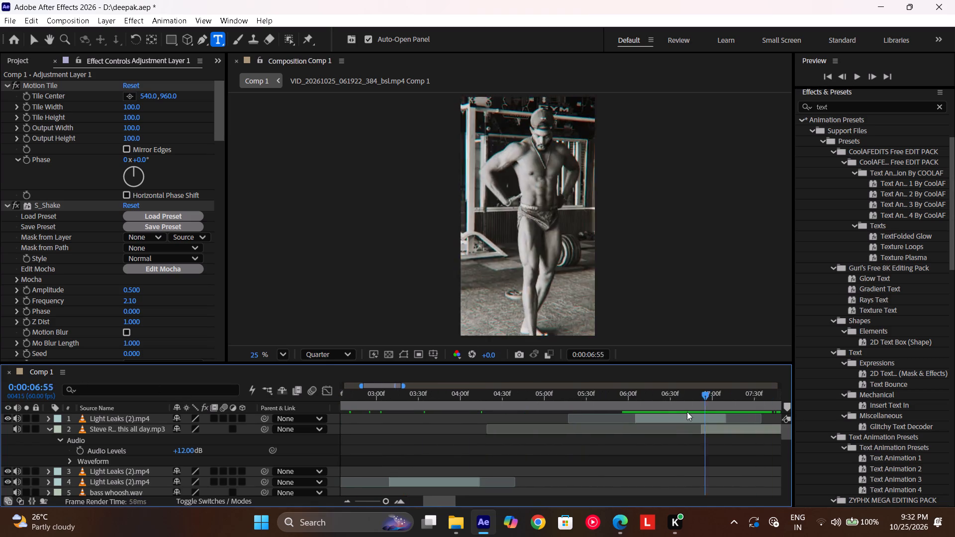
drag(687, 412, 665, 412)
key(space)
scroll(665, 412, left, 1)
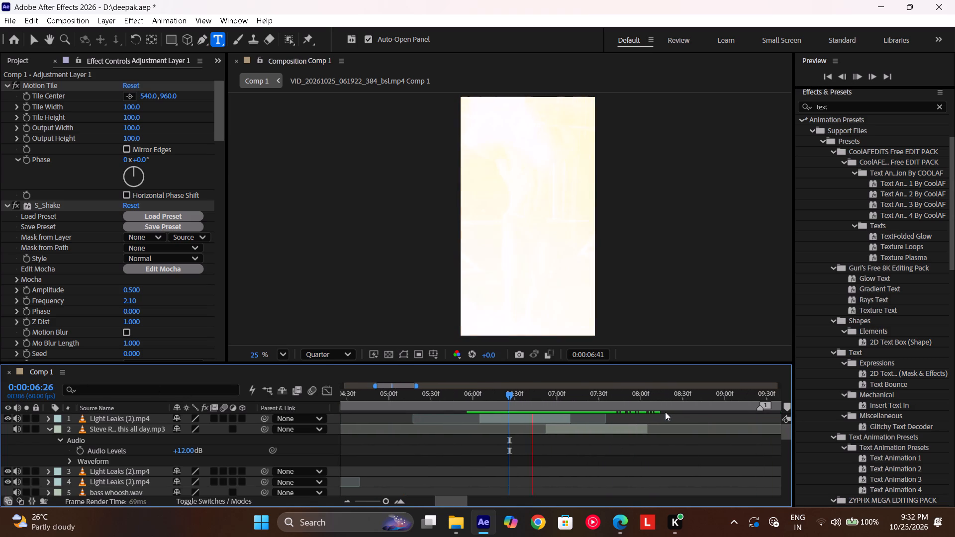
drag(606, 402, 553, 405)
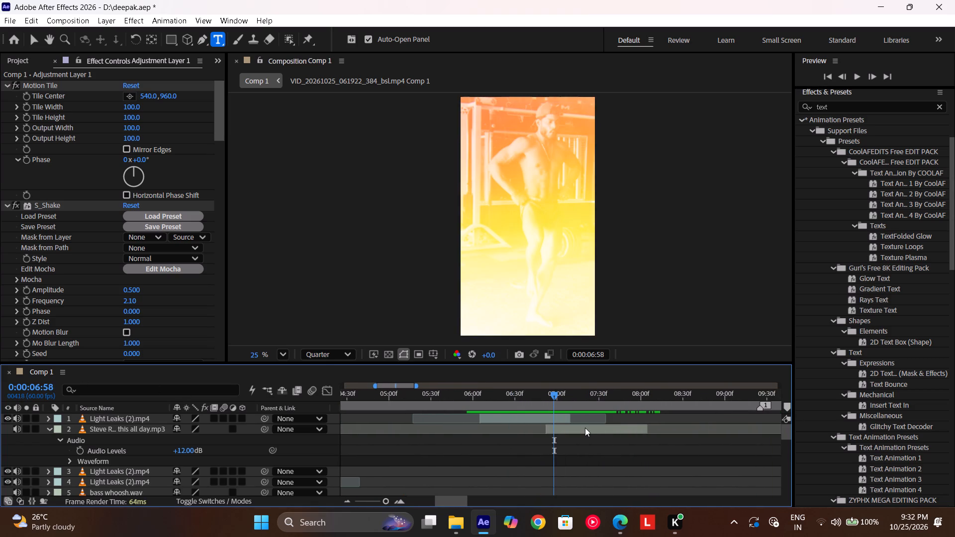
drag(585, 428, 628, 425)
Play and scrub from about 0:00:06:38 past 0:00:07:22 to check the voice clip's timing against the light leak.
drag(587, 397, 579, 398)
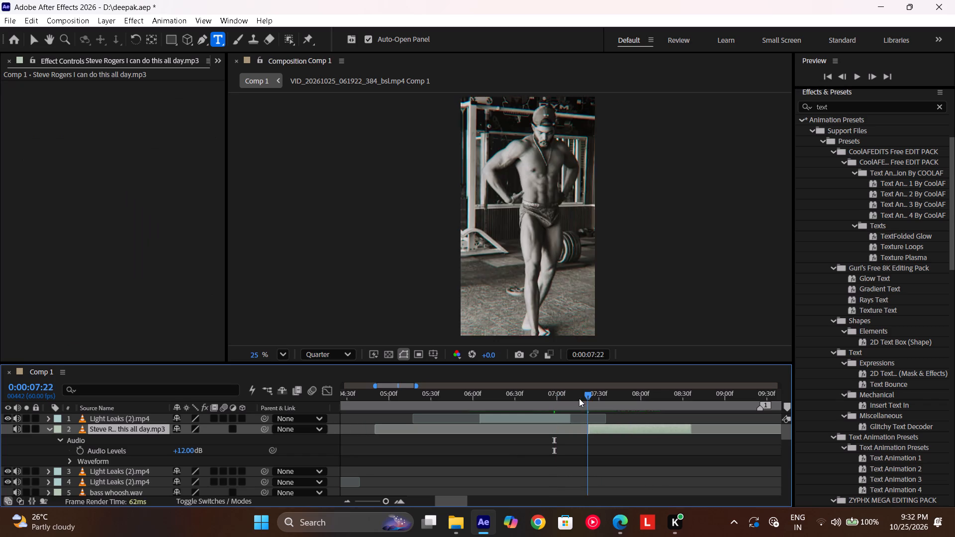
drag(579, 398, 534, 411)
key(space)
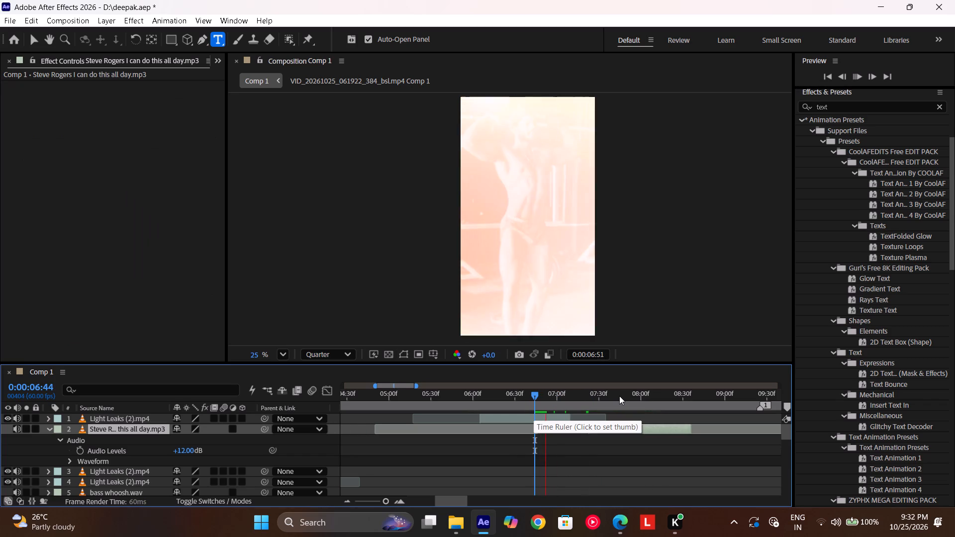
drag(619, 396, 565, 401)
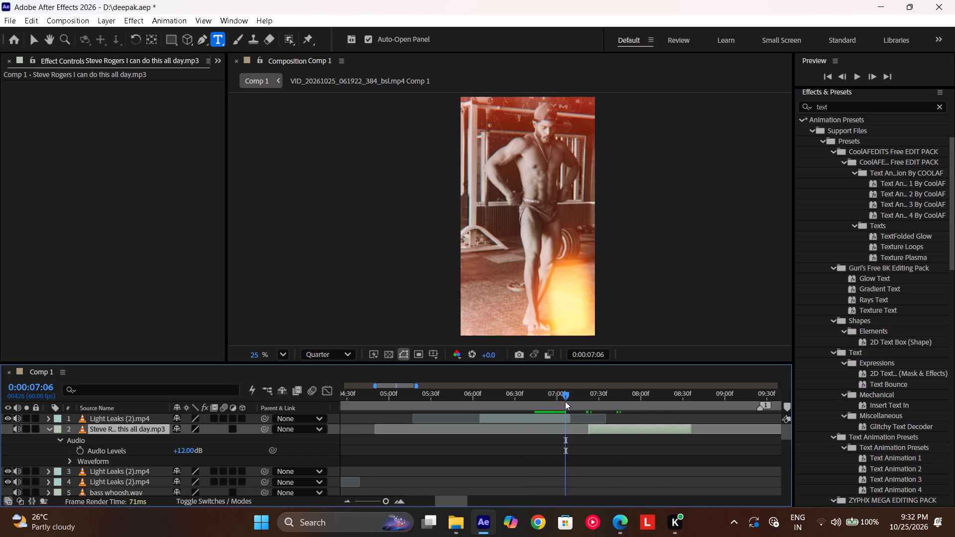
key(space)
drag(605, 398, 579, 402)
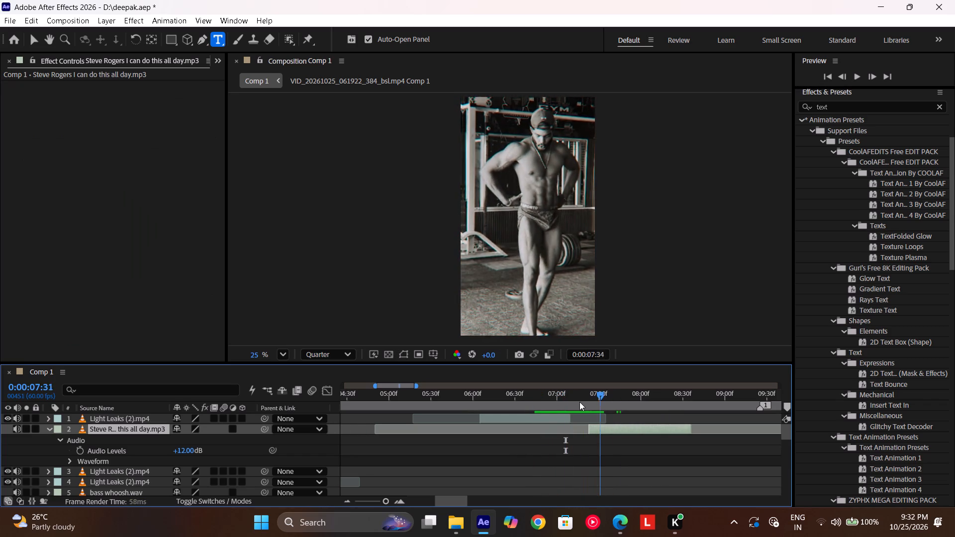
drag(579, 402, 527, 403)
key(space)
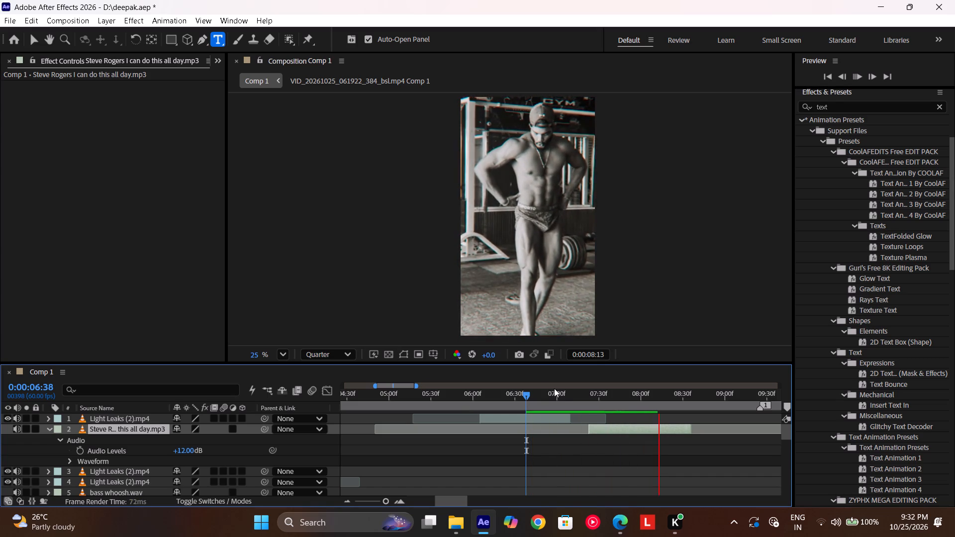
drag(568, 403, 588, 408)
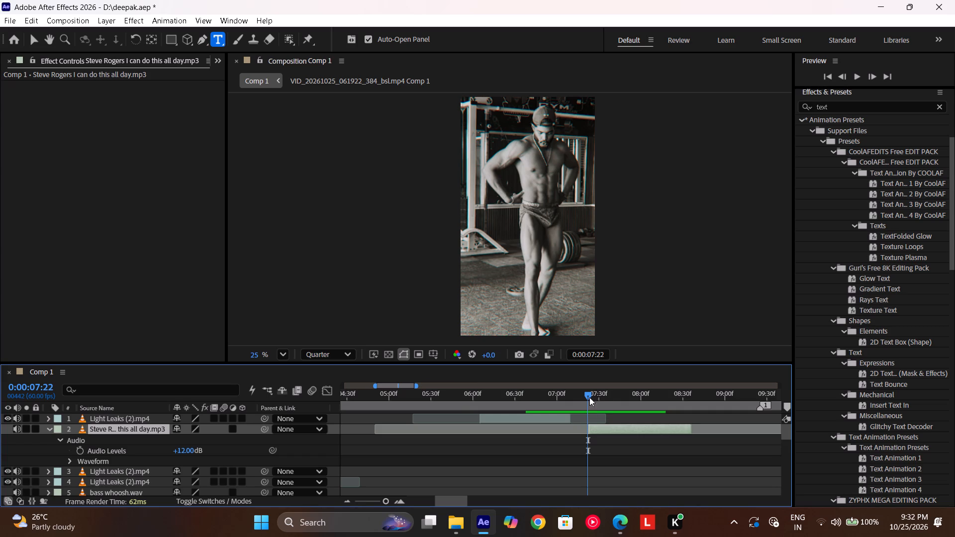
Play Comp 1 from 0:00:00:00 and again from about 0:00:06:40 to review the opening and the voice clip section.
drag(564, 395, 88, 447)
key(space)
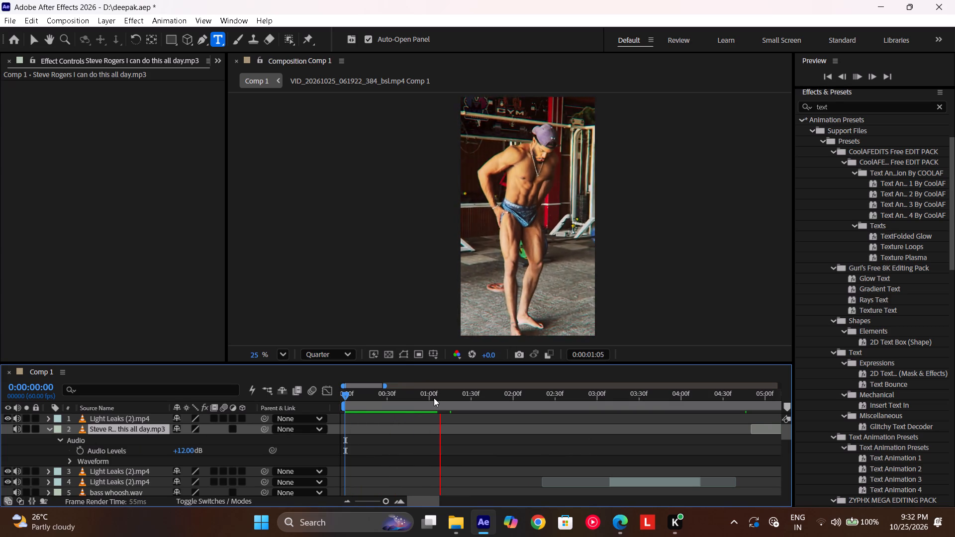
drag(434, 398, 0, 424)
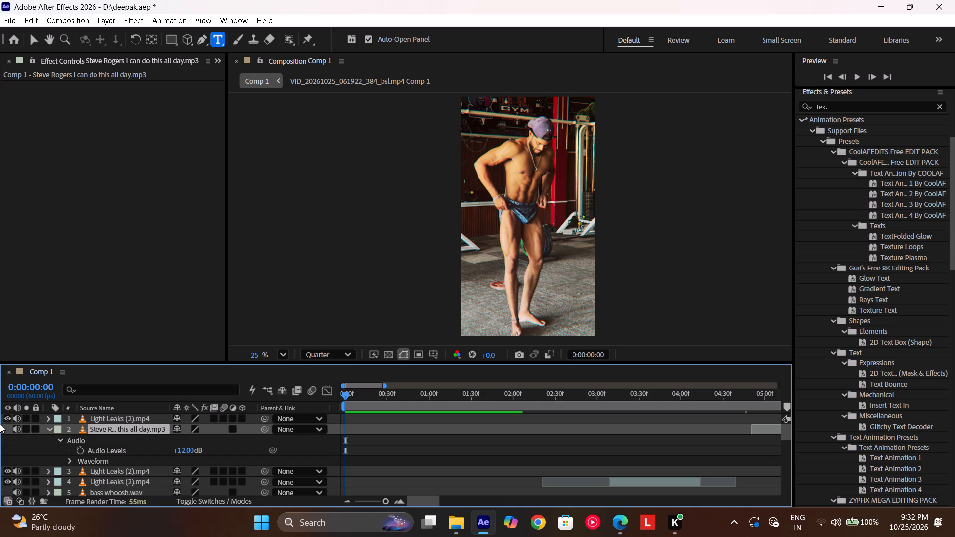
key(space)
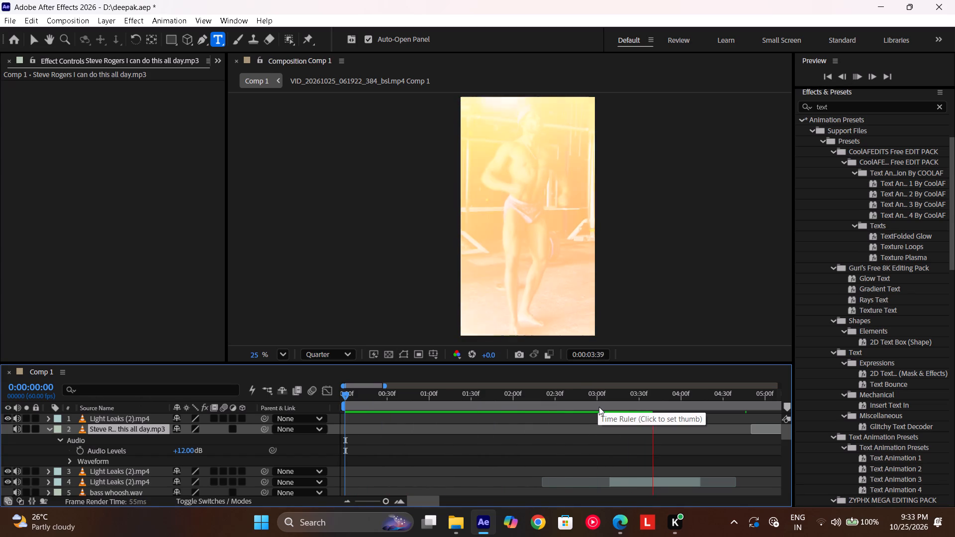
drag(599, 407, 133, 421)
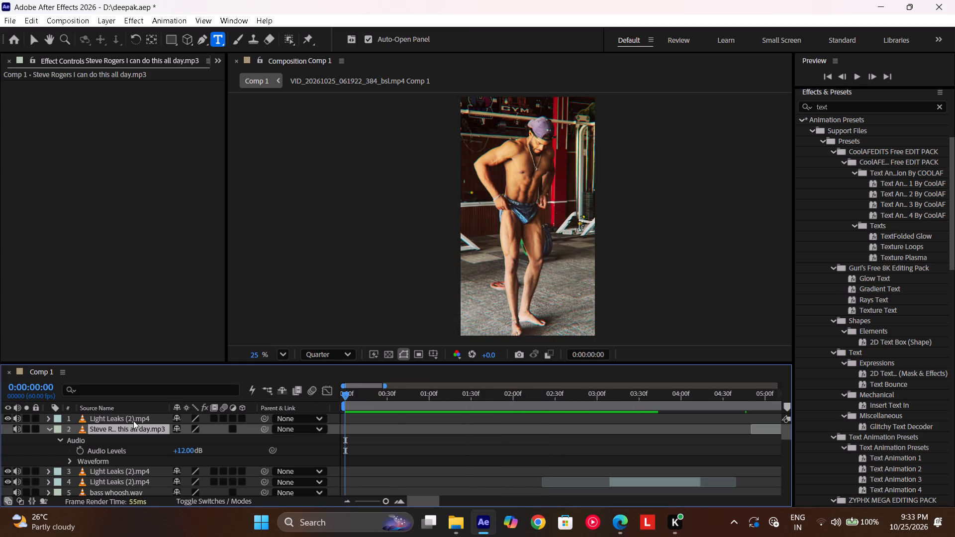
scroll(133, 421, left, 1)
scroll(466, 423, left, 2)
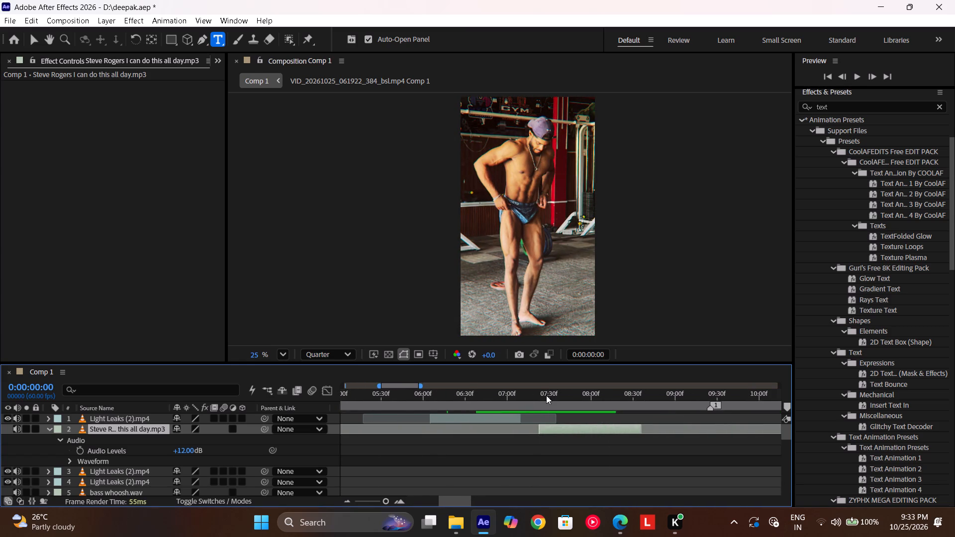
drag(547, 395, 479, 404)
key(space)
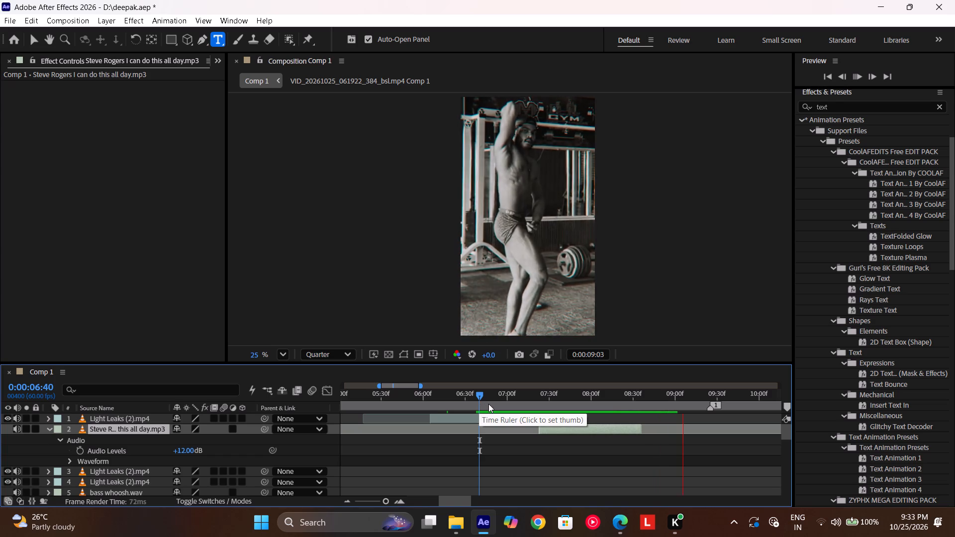
drag(492, 404, 173, 420)
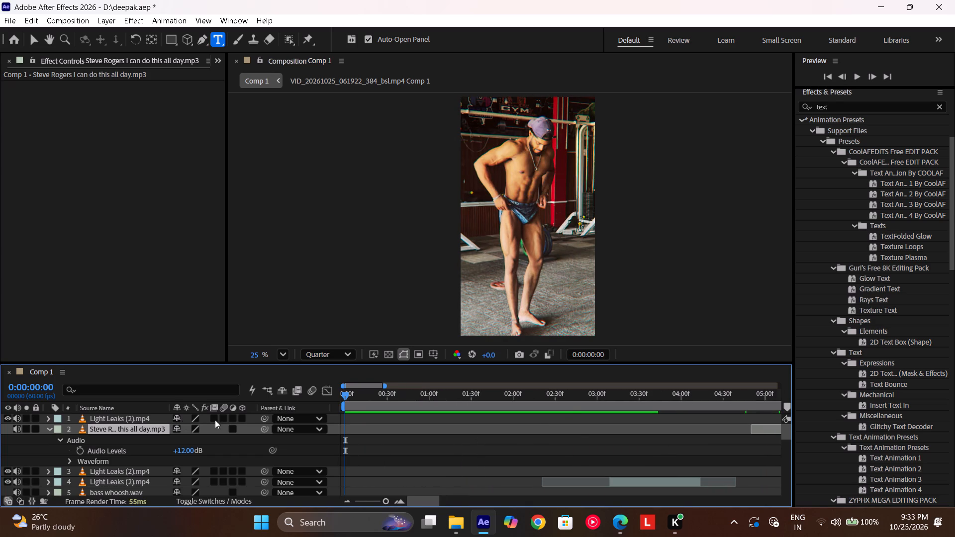
Play and scrub the mirror-pose footage between about 0:00:15:47 and 0:00:17:22 to examine its motion, and look through its layers.
scroll(568, 423, left, 4)
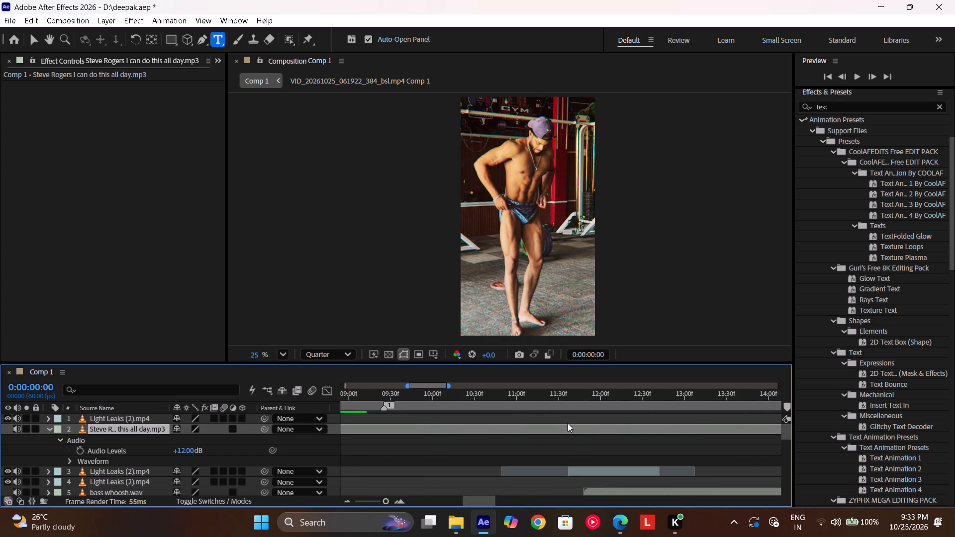
scroll(568, 423, left, 4)
click(606, 400)
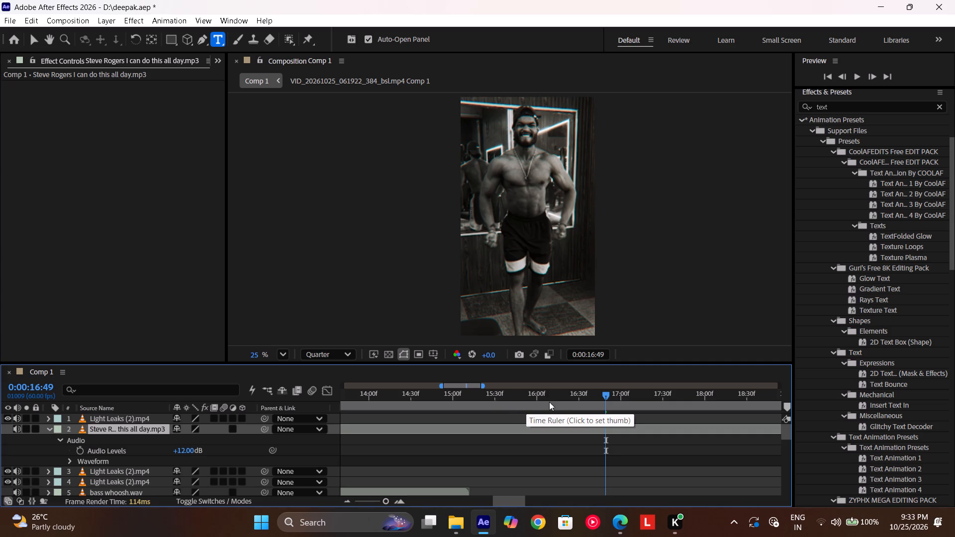
key(space)
scroll(561, 405, left, 1)
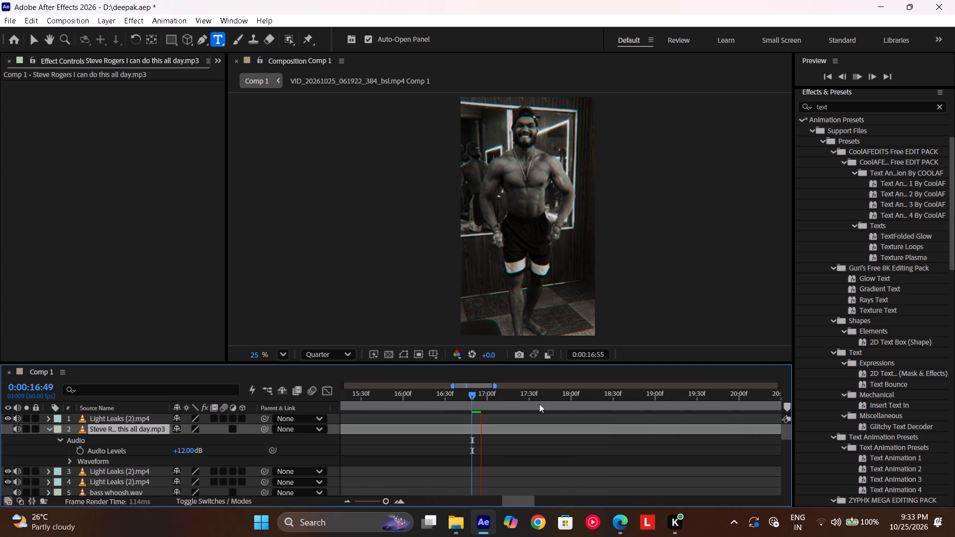
drag(529, 403, 432, 405)
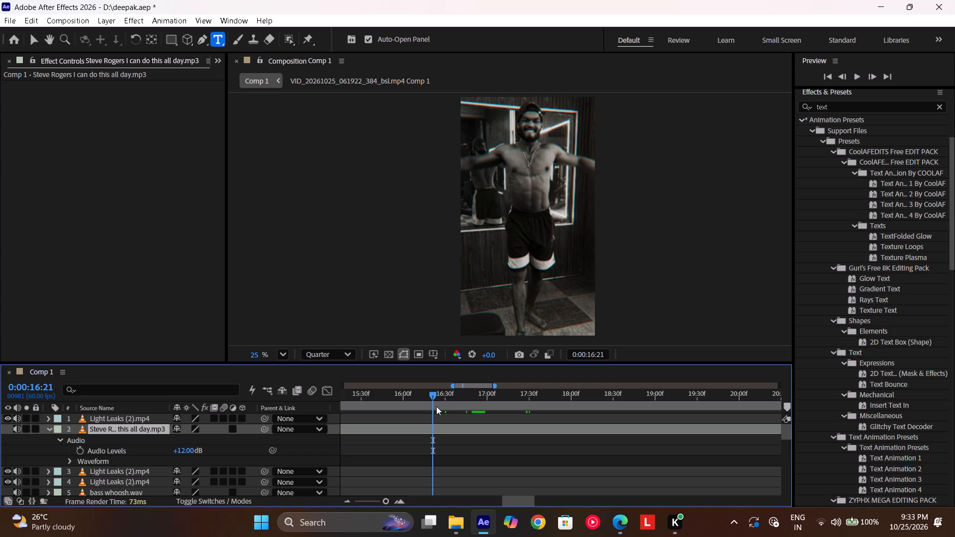
drag(480, 407, 384, 413)
key(space)
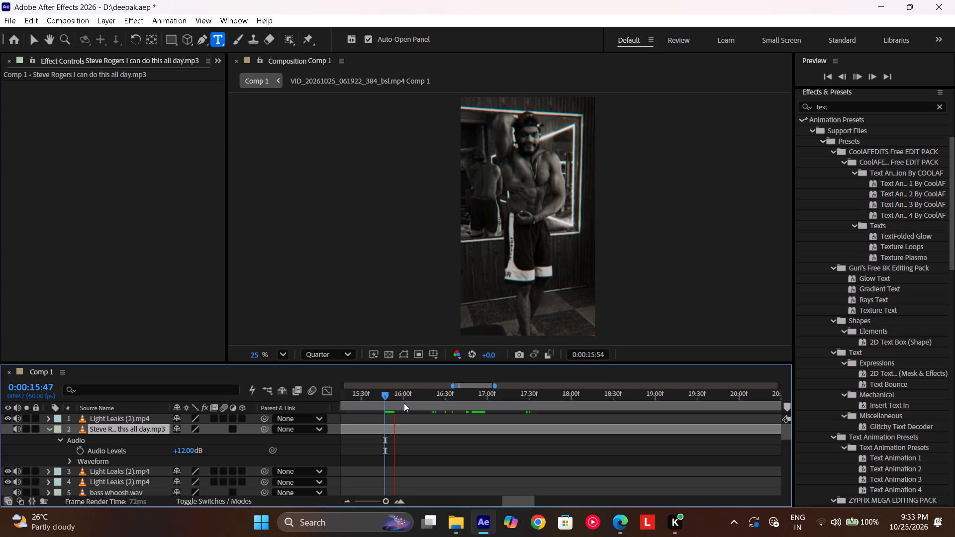
drag(404, 403, 508, 389)
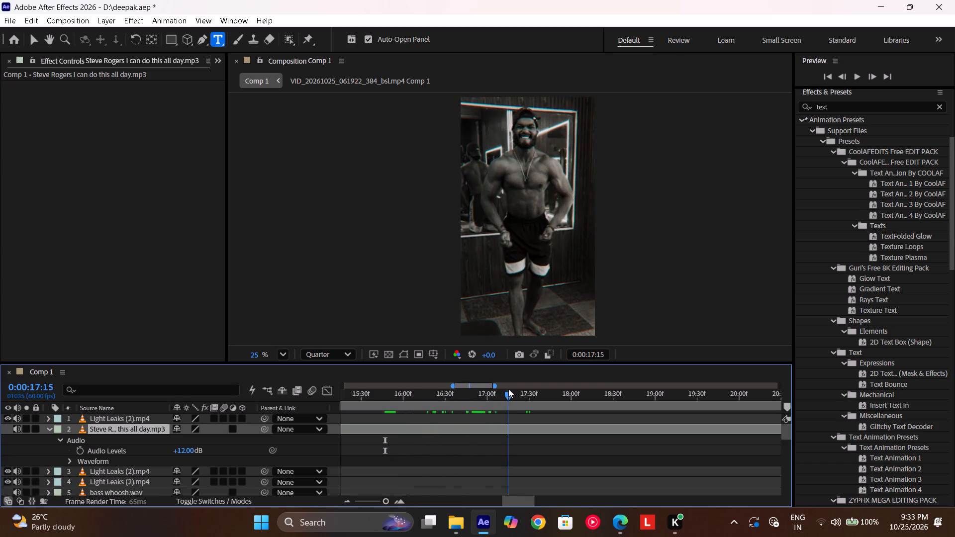
drag(508, 389, 431, 406)
key(space)
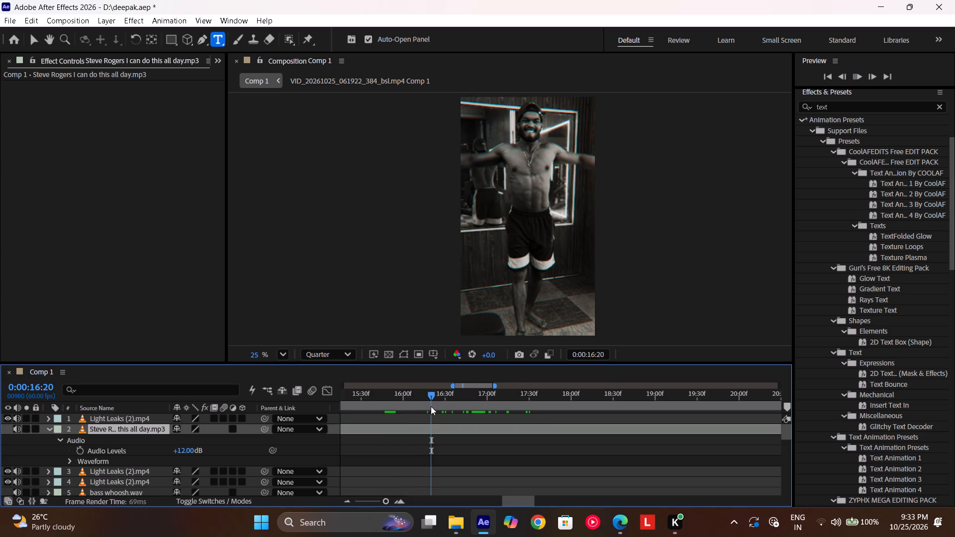
drag(465, 398, 518, 395)
scroll(518, 395, down, 4)
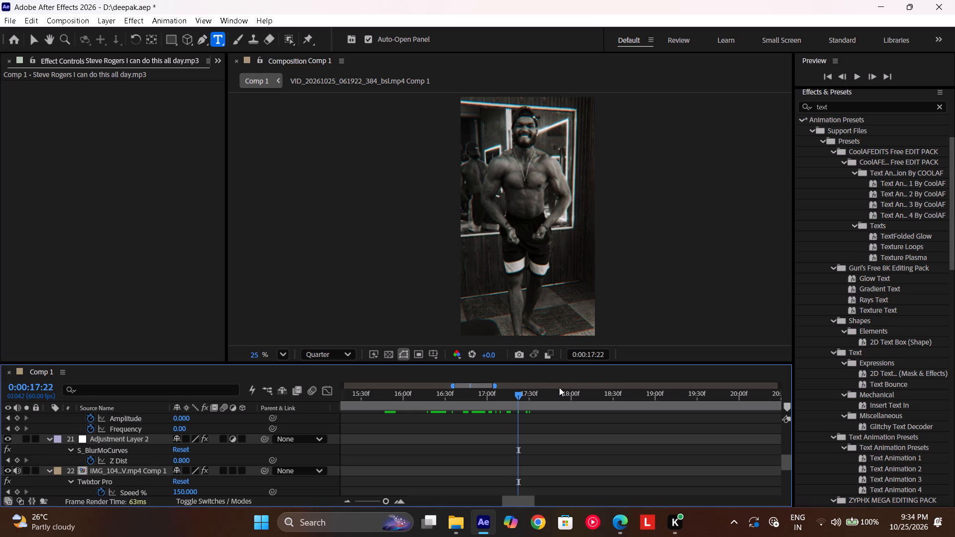
Scrub the footage from 0:00:17:22 to about 0:00:19:31, and delete the upper IMG_1046.MOV.mp4 layer, the one without the opacity effect.
drag(559, 387, 572, 394)
drag(572, 394, 638, 400)
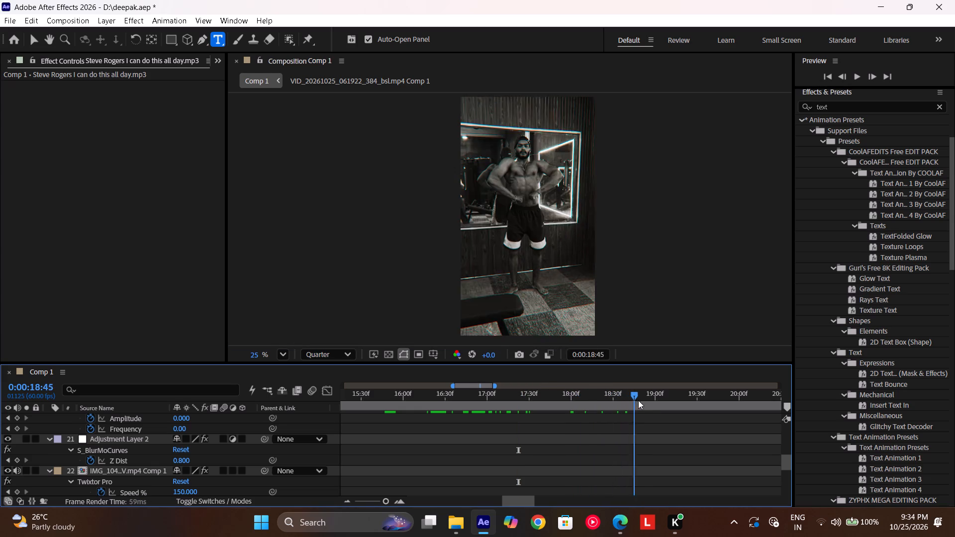
drag(638, 400, 698, 404)
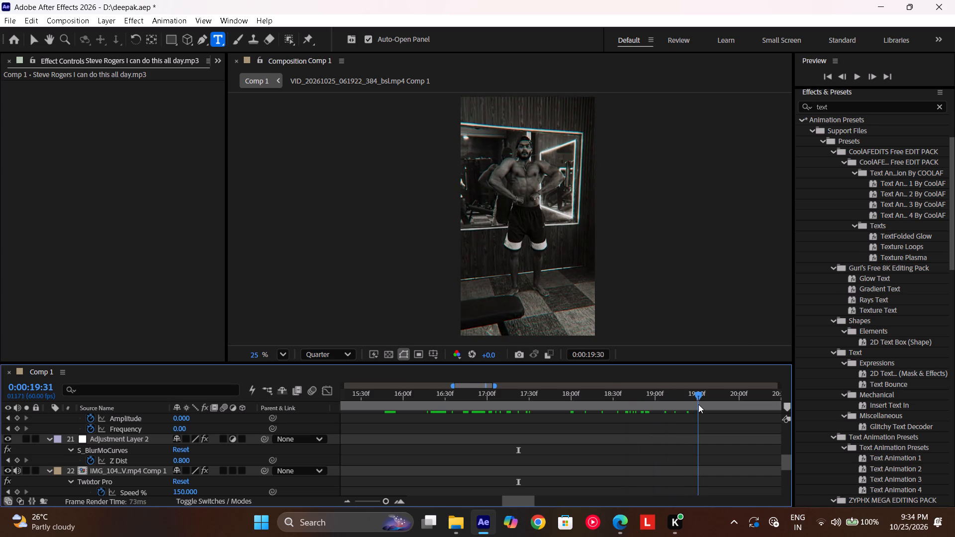
scroll(698, 404, left, 1)
drag(630, 389, 583, 396)
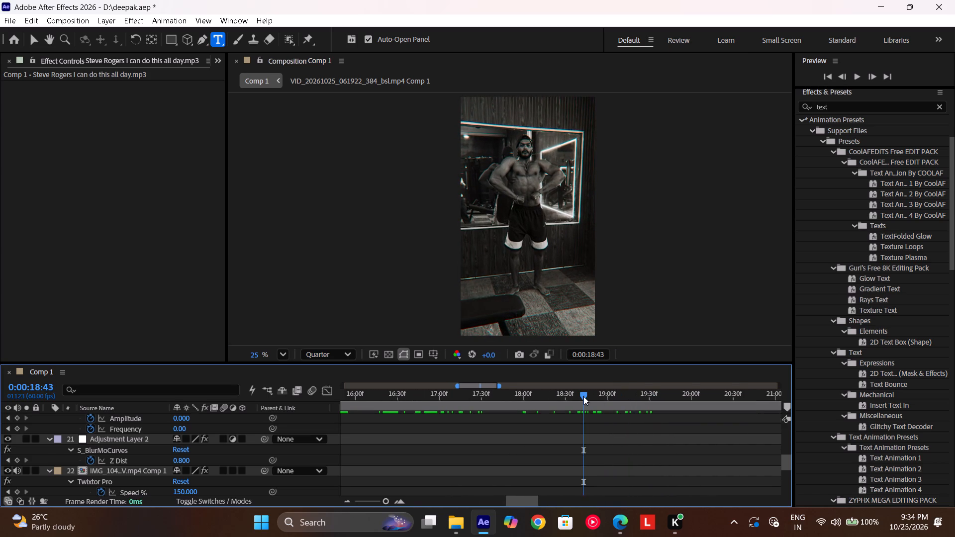
scroll(583, 396, down, 4)
click(594, 442)
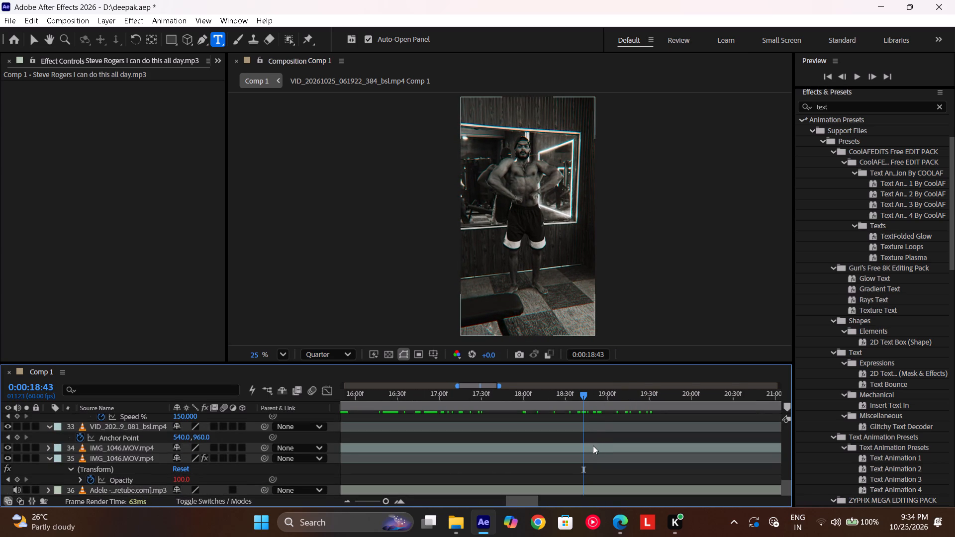
click(593, 446)
key(BackSpace)
scroll(593, 446, up, 3)
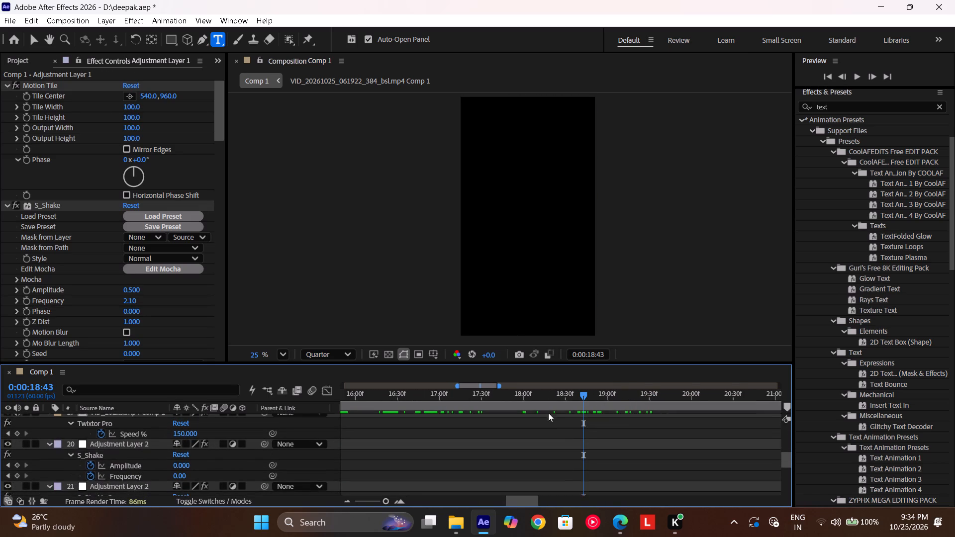
Scrub between about 0:00:17:43 and 0:00:18:50 and look through the layers to examine where the mirror-pose footage ends.
drag(542, 402, 509, 410)
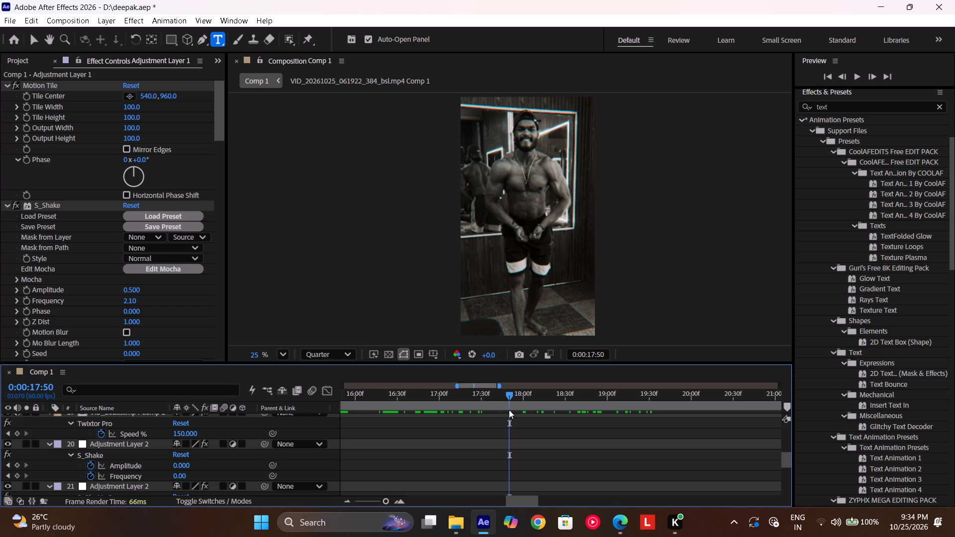
drag(527, 407, 495, 410)
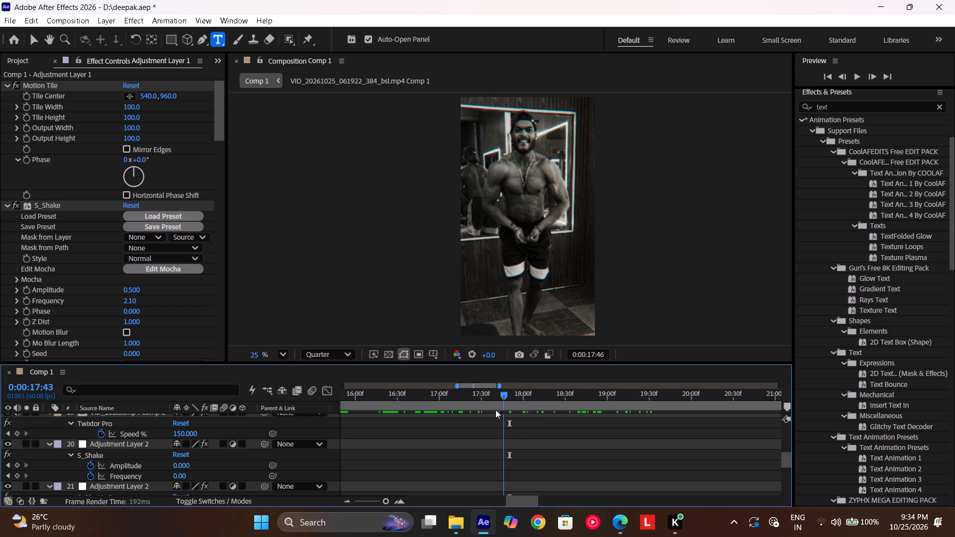
drag(495, 410, 552, 401)
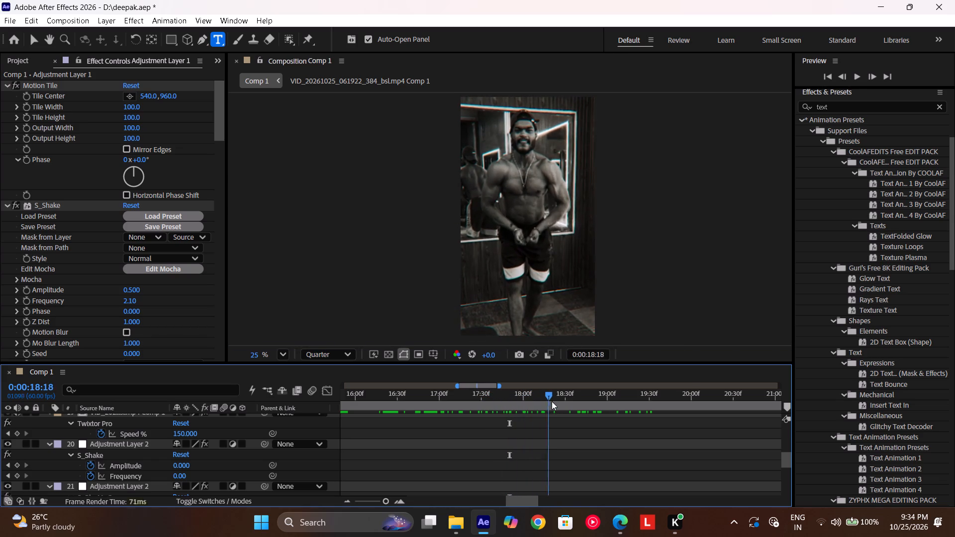
drag(552, 401, 592, 388)
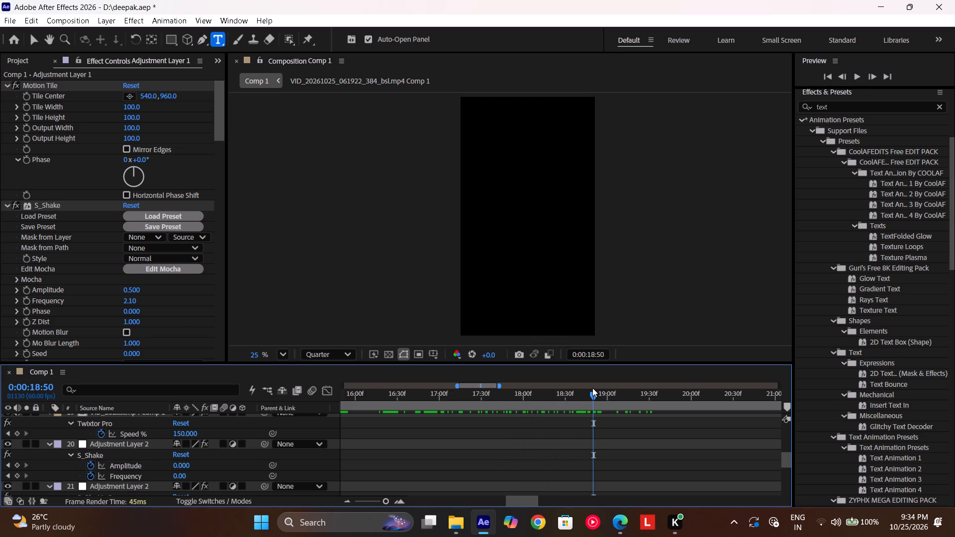
drag(578, 396, 553, 391)
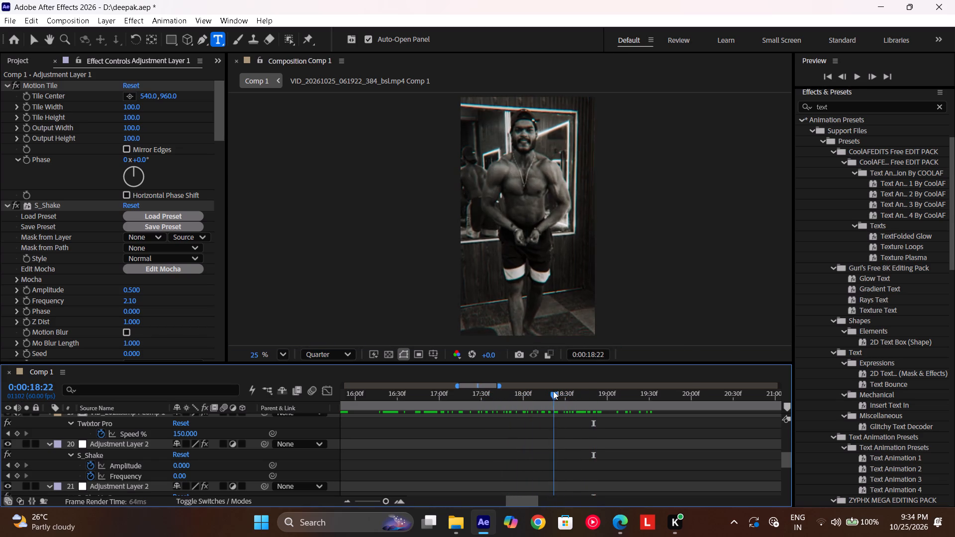
drag(553, 391, 554, 390)
scroll(554, 390, down, 5)
drag(554, 390, 591, 393)
scroll(591, 393, up, 5)
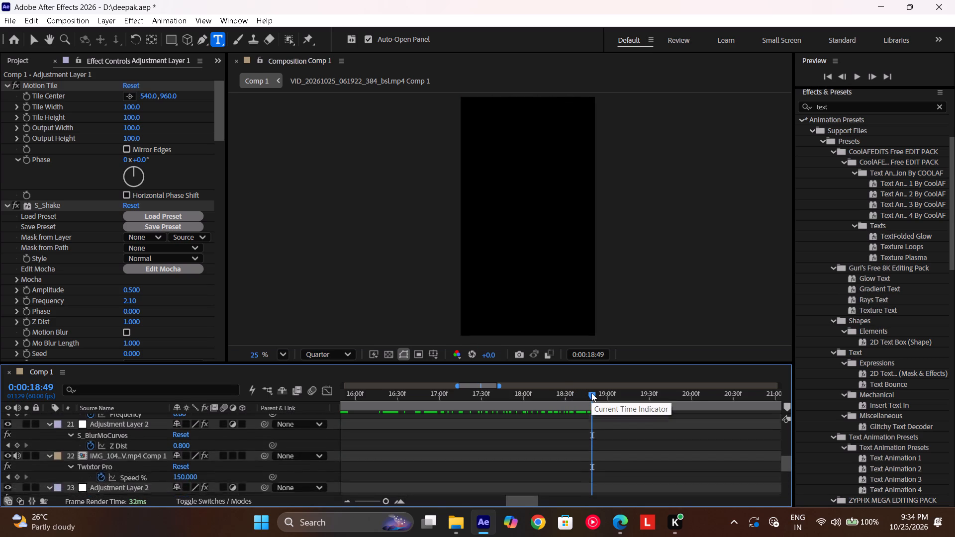
scroll(591, 393, up, 3)
Split the Adele - Skyfall Lyrics mp3 layer at 0:00:18:34, the end of the mirror-pose footage.
drag(591, 393, 580, 396)
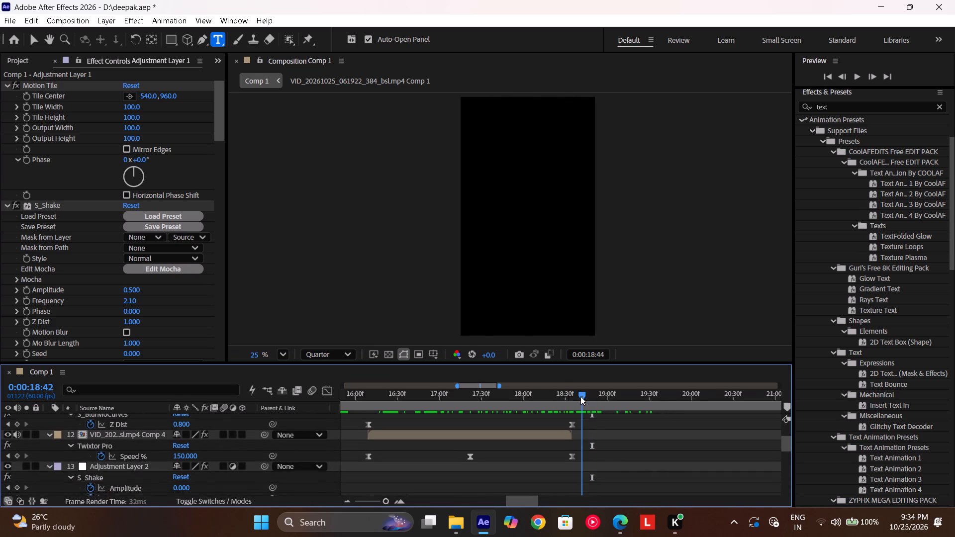
drag(580, 396, 570, 398)
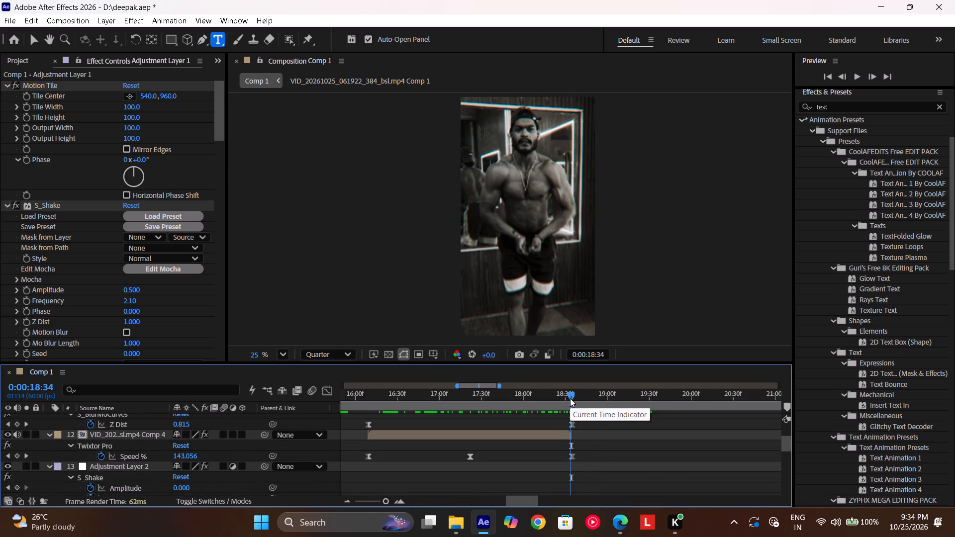
scroll(570, 398, down, 1)
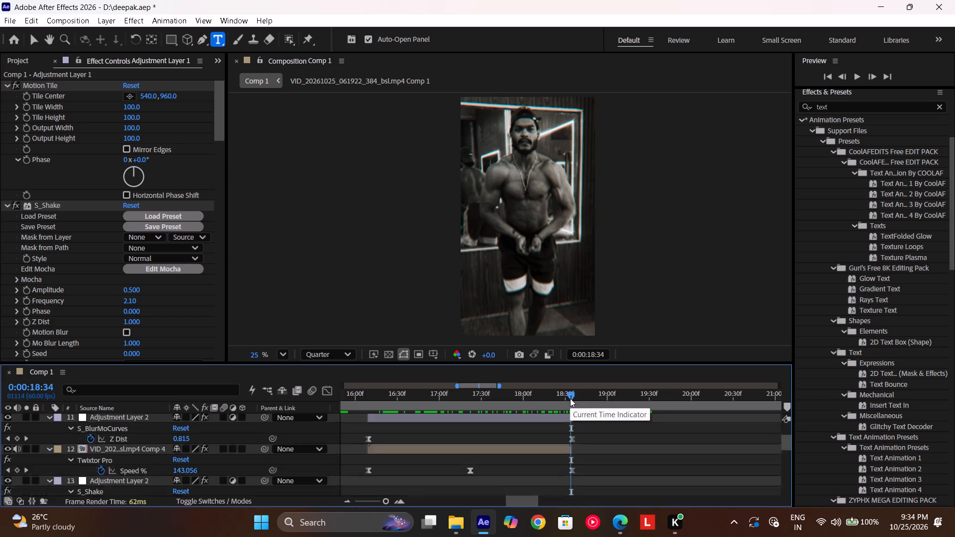
scroll(570, 398, down, 1)
scroll(562, 451, down, 5)
click(563, 489)
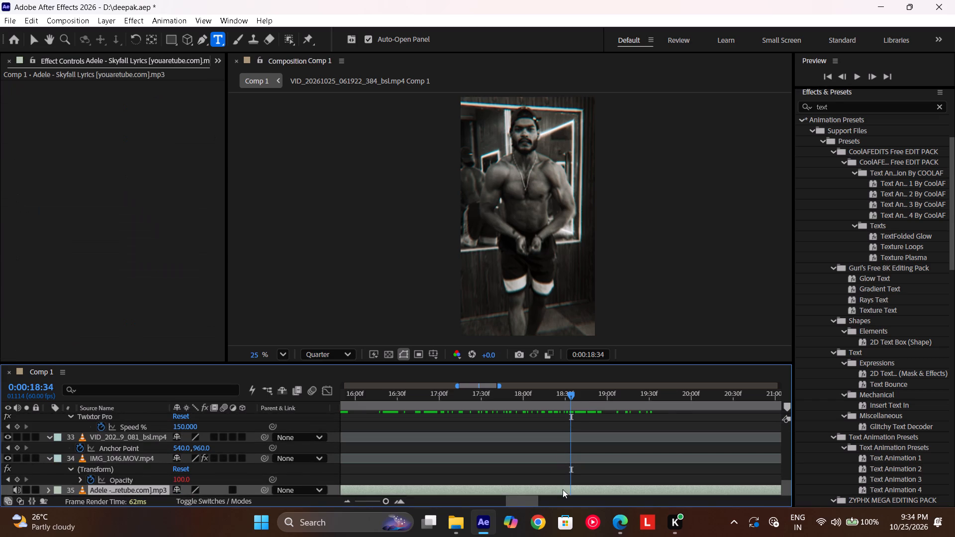
key(ctrl+shift+d)
scroll(563, 489, down, 3)
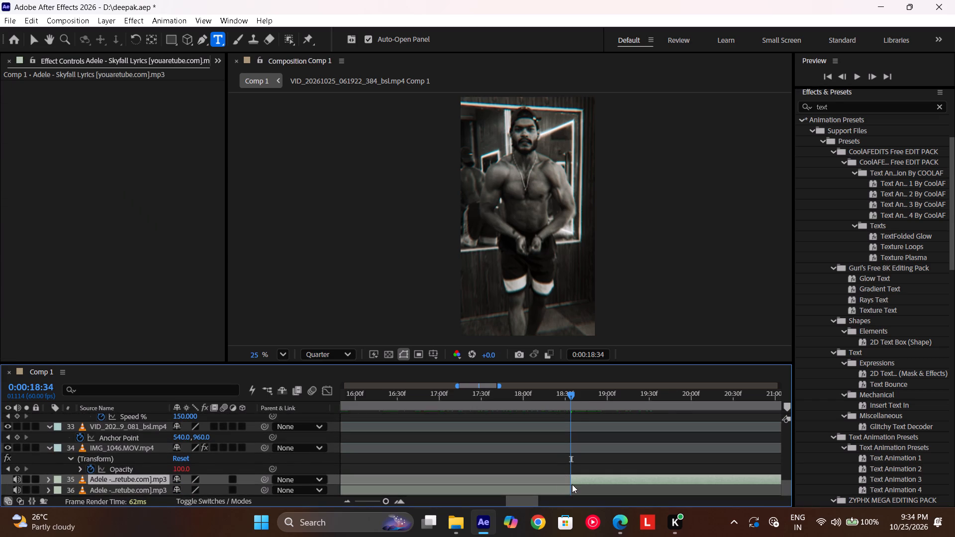
Set the Audio Levels of the Adele - Skyfall segment that starts at 0:00:18:34 to -12 dB.
click(584, 480)
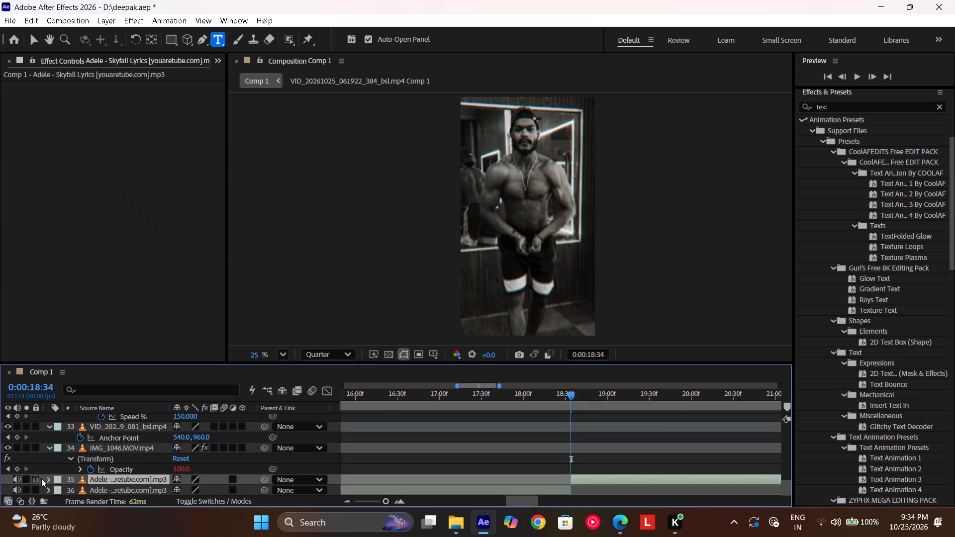
click(51, 479)
click(61, 490)
scroll(61, 490, down, 3)
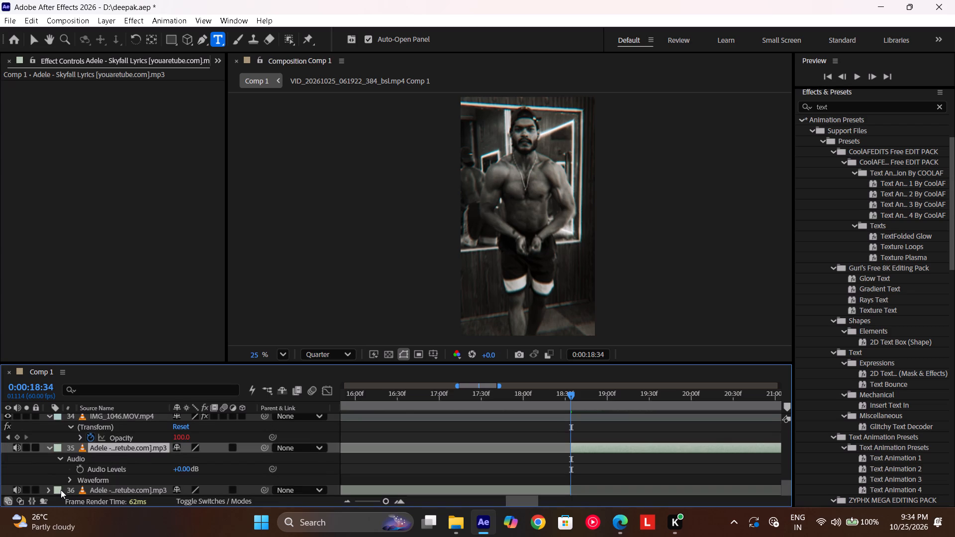
click(177, 468)
text(-12)
key(Return)
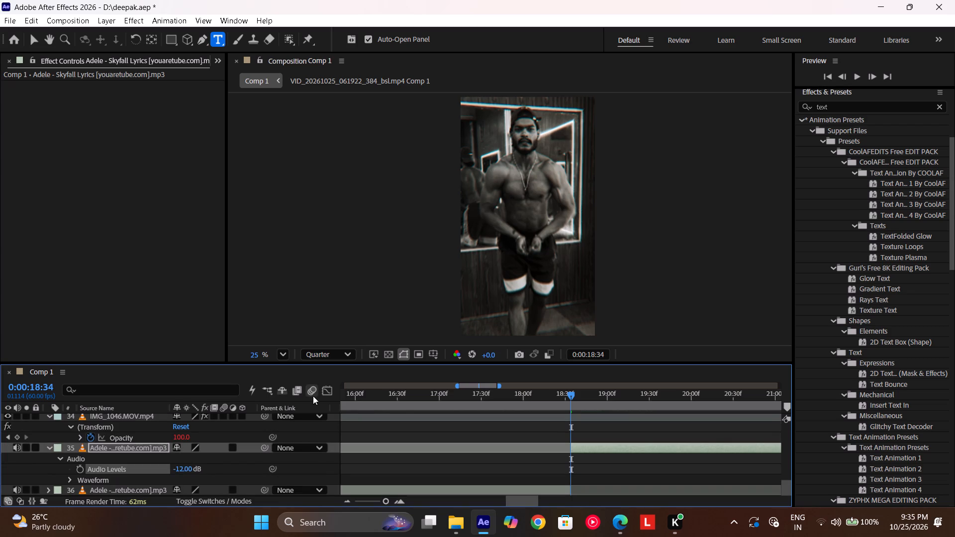
Play and scrub repeatedly from about 0:00:17:50 across 0:00:18:34 to check the music's volume change at the split.
drag(557, 401, 509, 398)
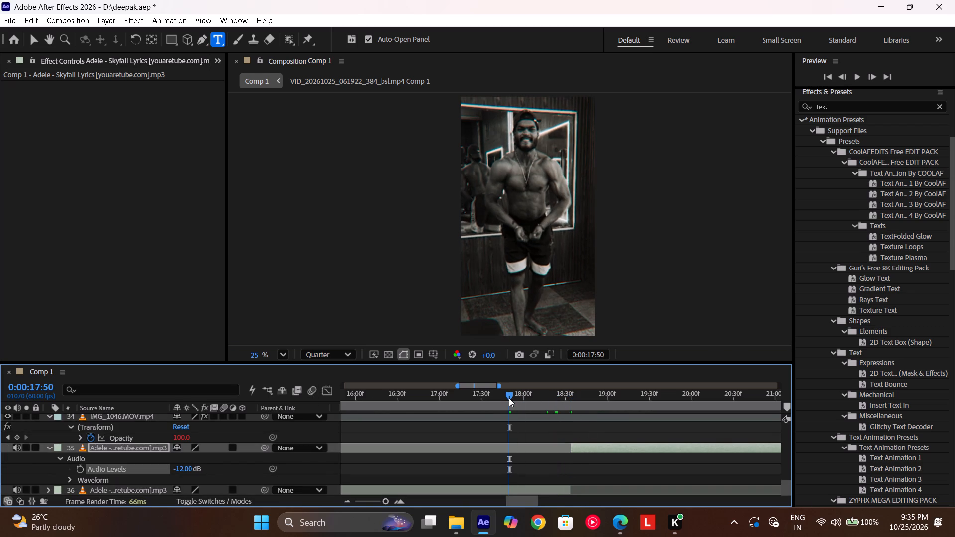
key(space)
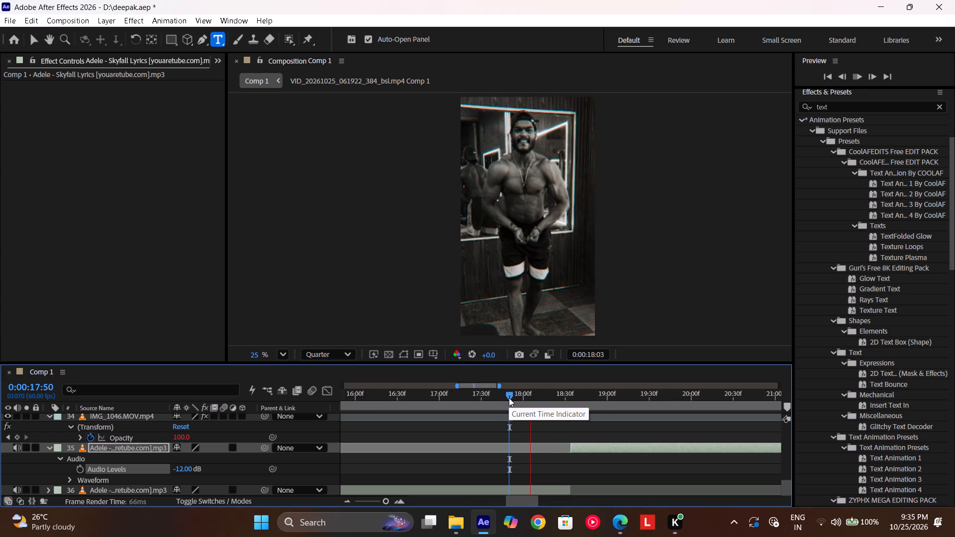
drag(547, 397, 524, 398)
key(space)
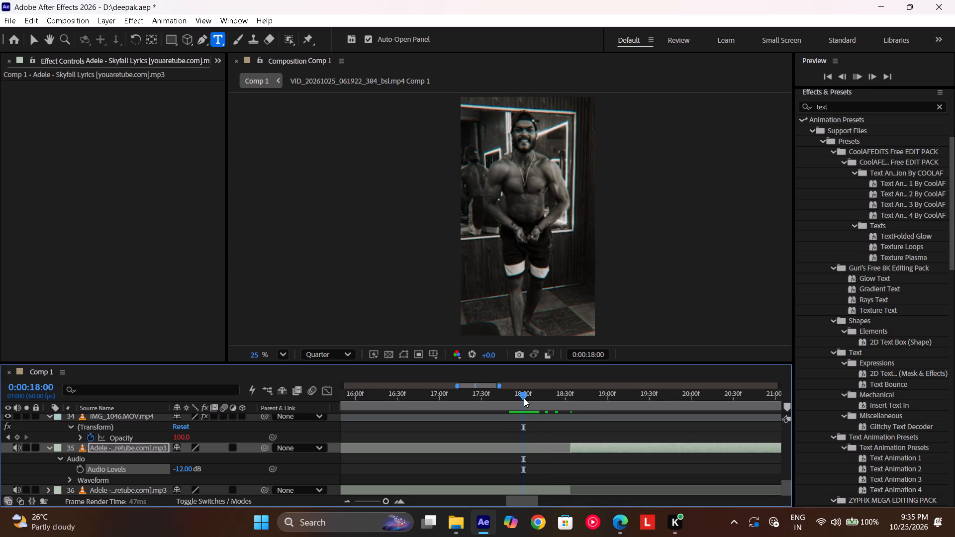
drag(559, 399, 509, 395)
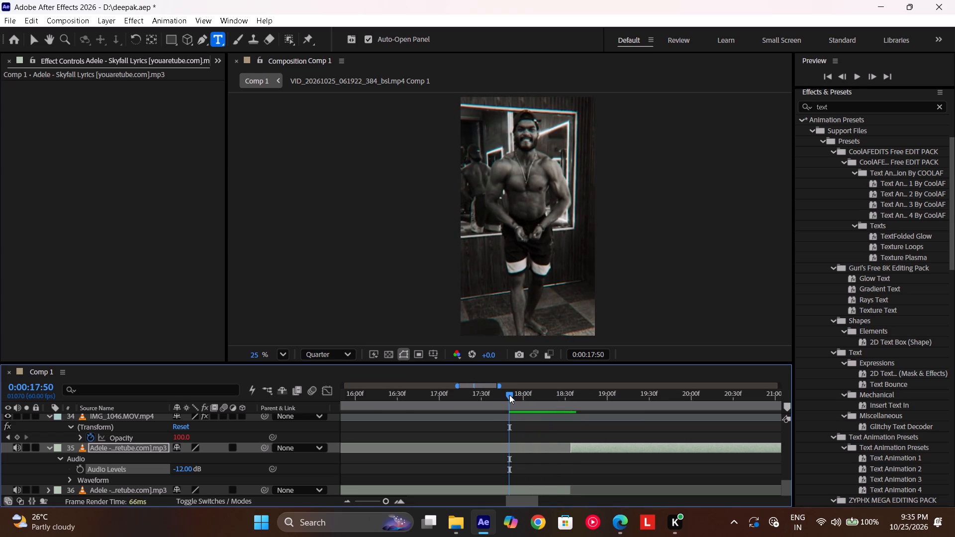
key(space)
drag(554, 406, 565, 405)
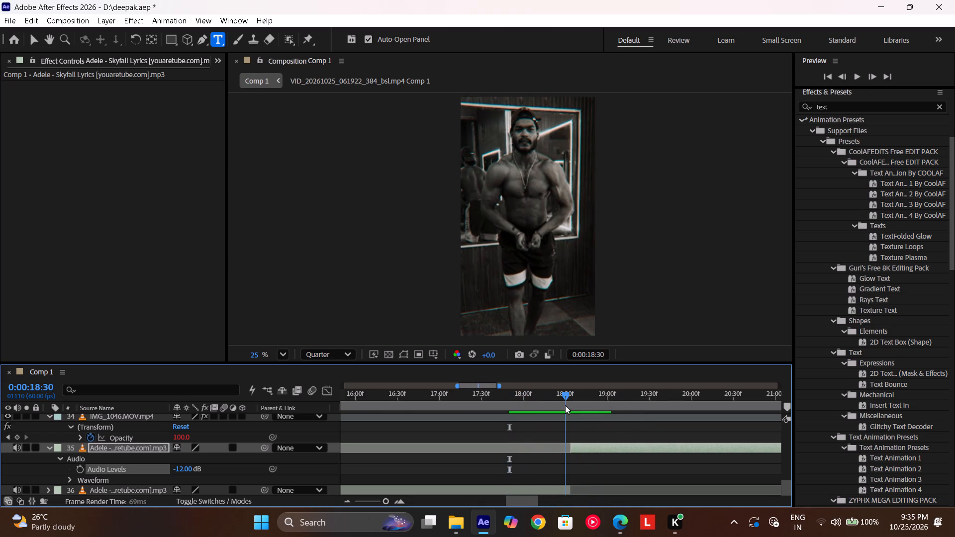
drag(565, 405, 565, 405)
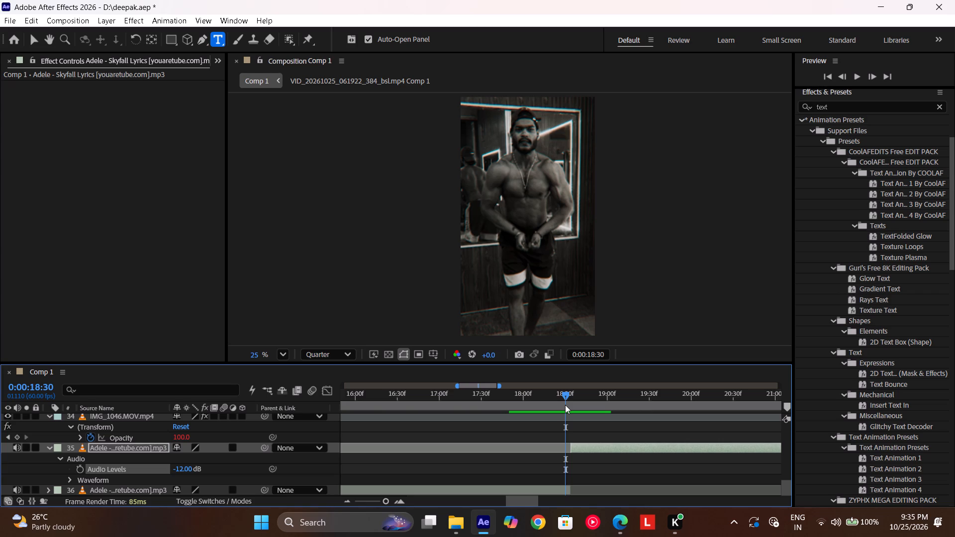
drag(551, 399, 501, 409)
key(space)
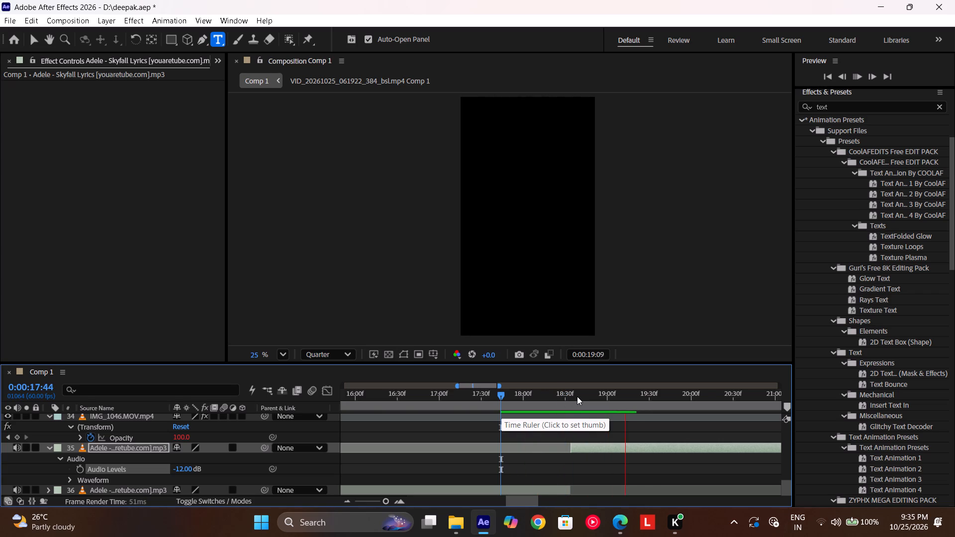
Set Comp 1's work area to run from 0:00:00:00 to 0:00:19:29, previewing and checking its range.
drag(577, 396, 648, 394)
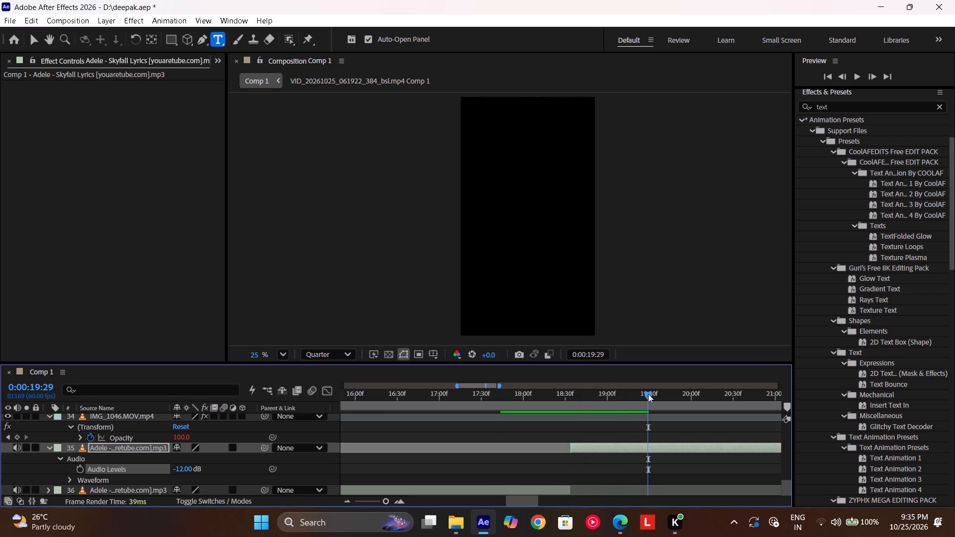
key(n)
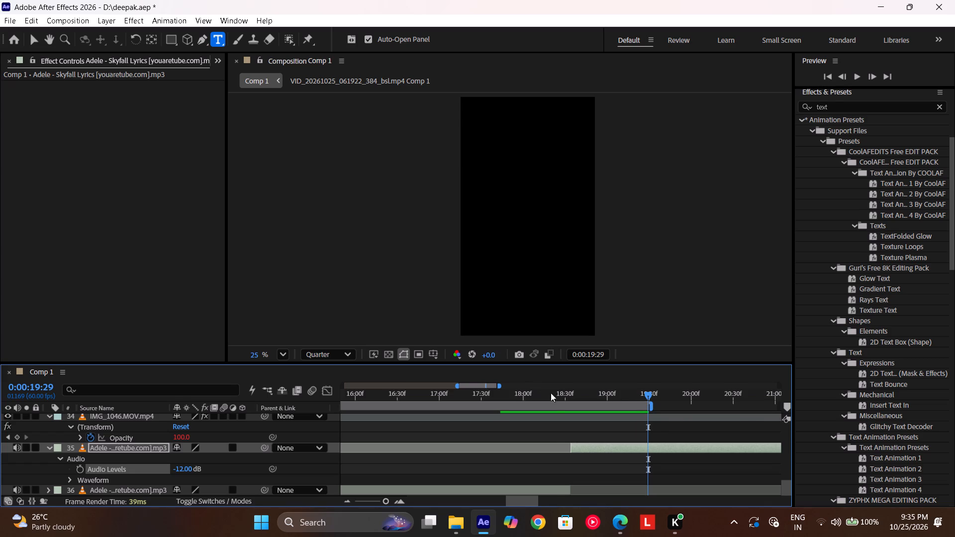
click(557, 396)
key(space)
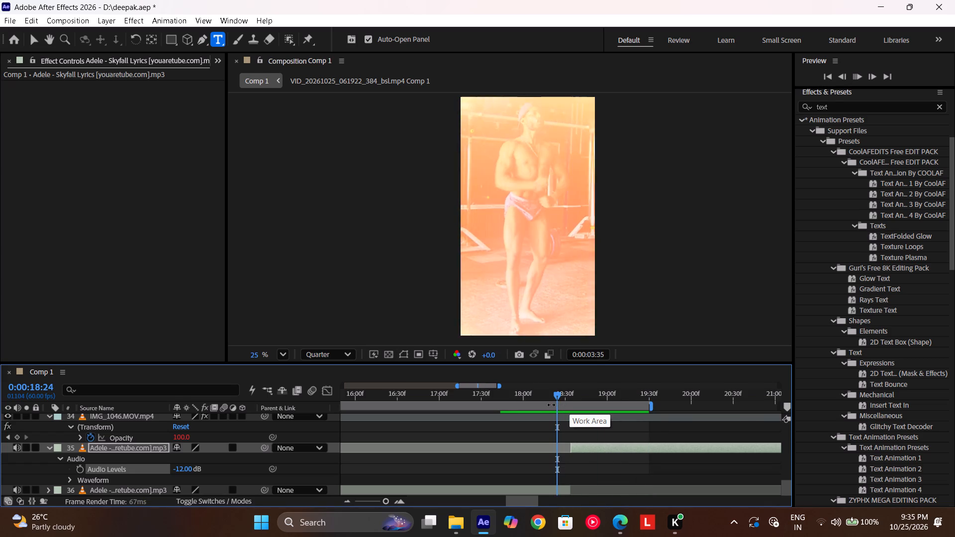
scroll(567, 404, right, 13)
drag(516, 397, 370, 399)
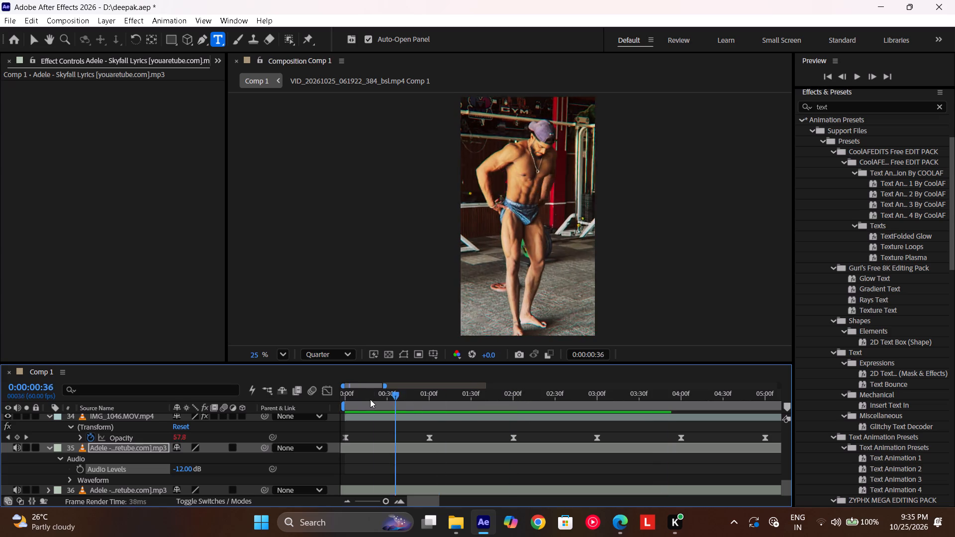
drag(370, 399, 89, 386)
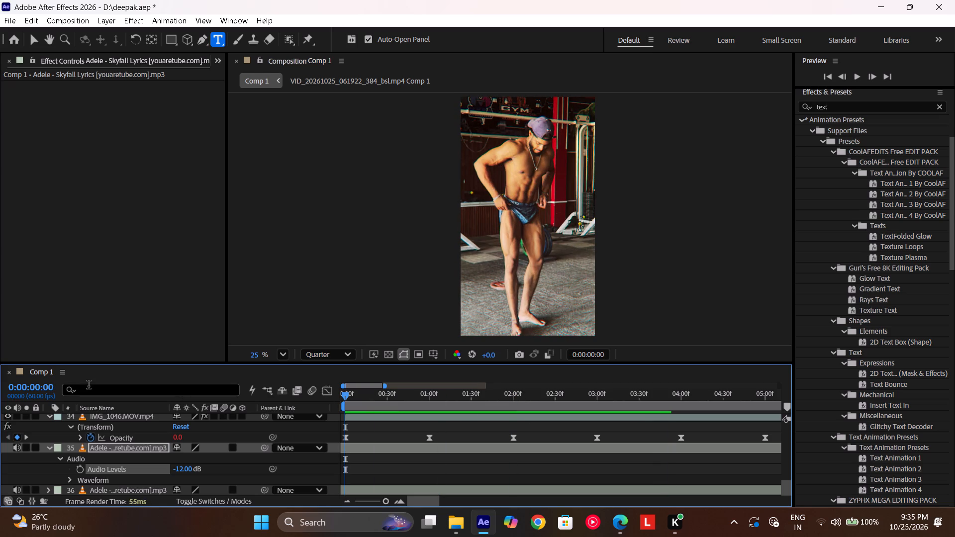
key(b)
scroll(89, 386, left, 2)
scroll(590, 399, left, 8)
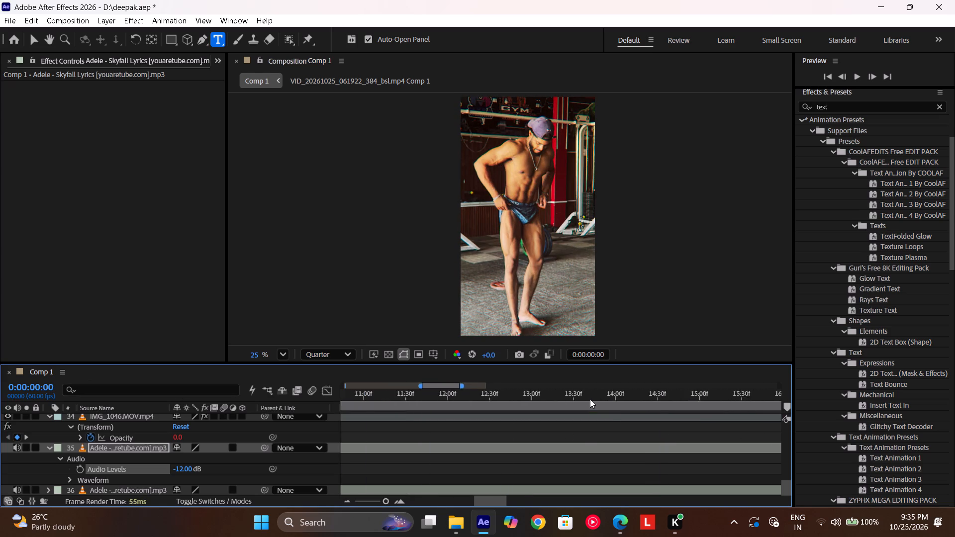
scroll(590, 399, left, 8)
scroll(590, 399, right, 20)
scroll(590, 399, right, 5)
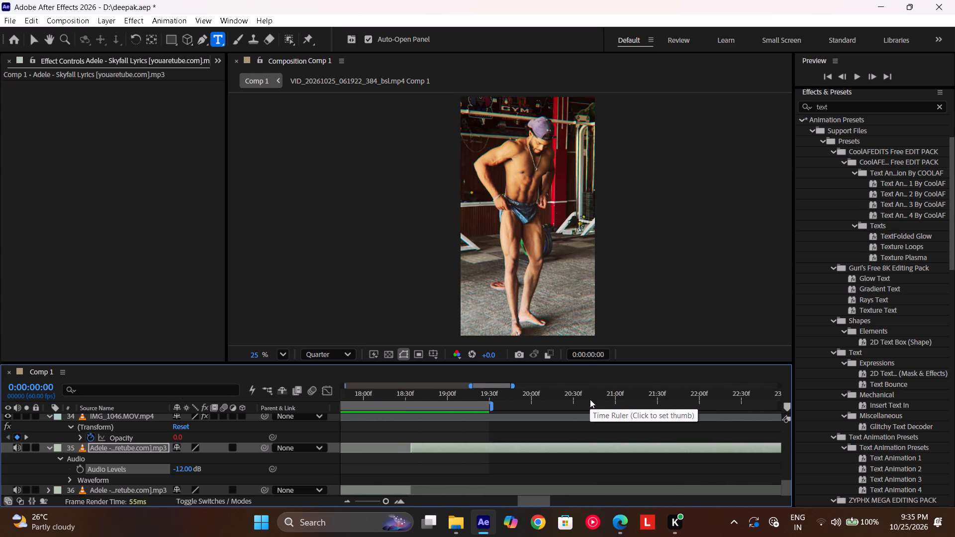
scroll(590, 399, right, 12)
Add Comp 1 to the Render Queue.
click(0, 23)
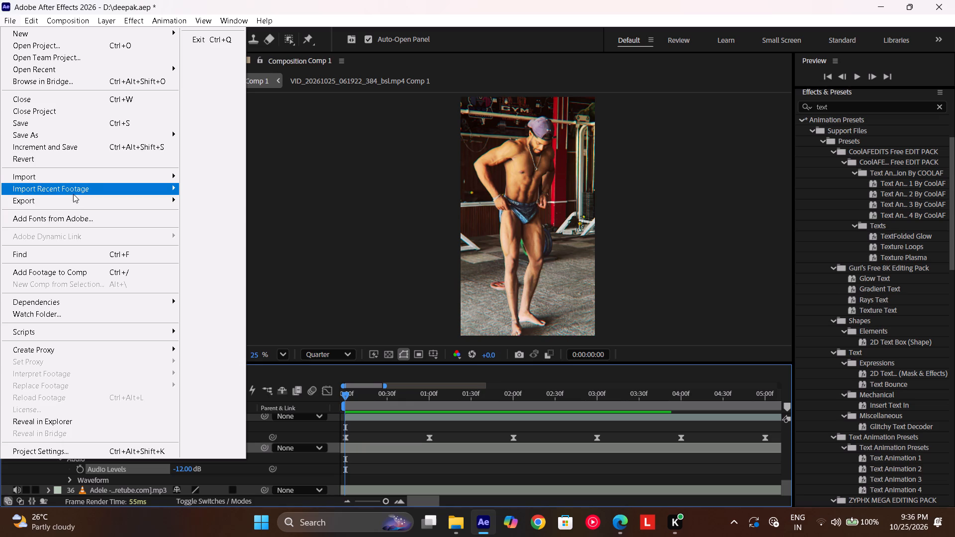
click(68, 201)
click(202, 215)
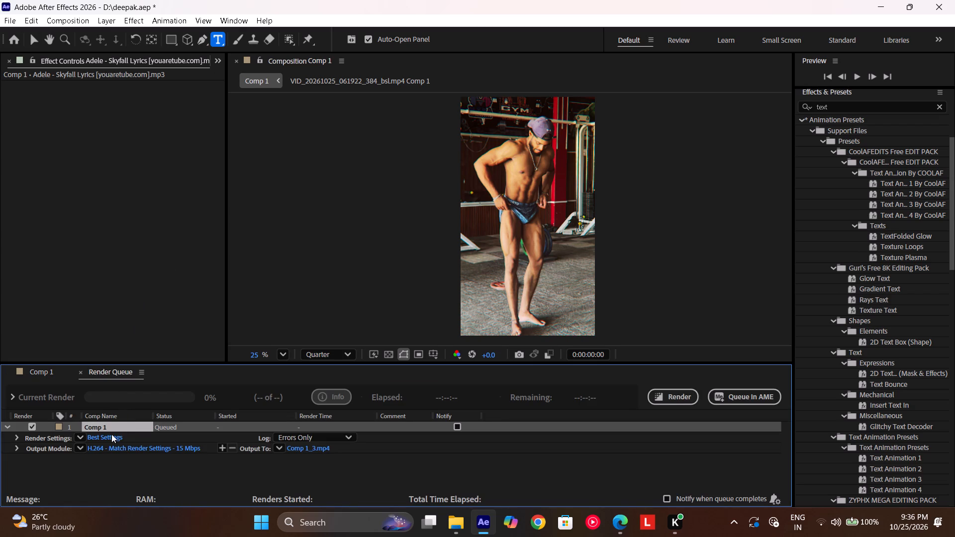
Set the H.264 target bitrate in Comp 1's output module to 25 Mbps.
click(115, 447)
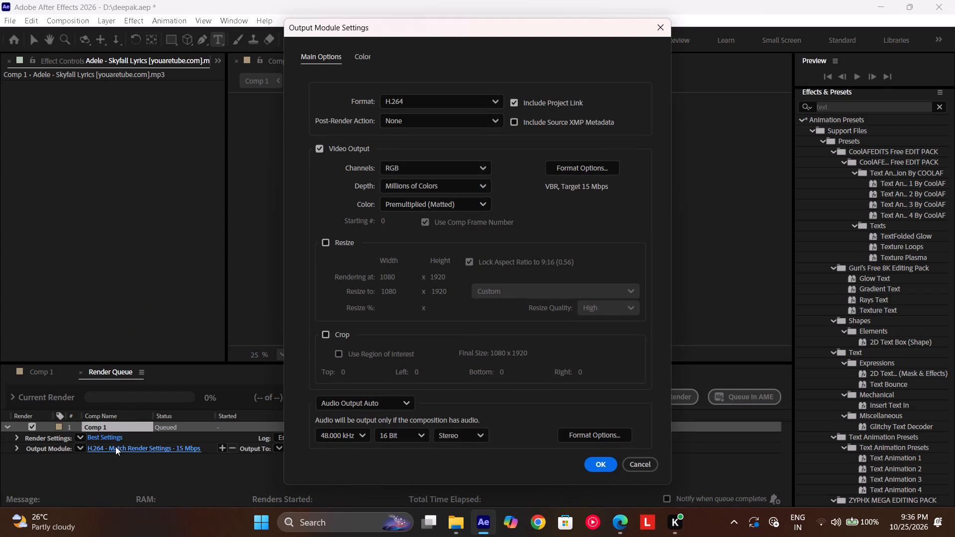
click(577, 173)
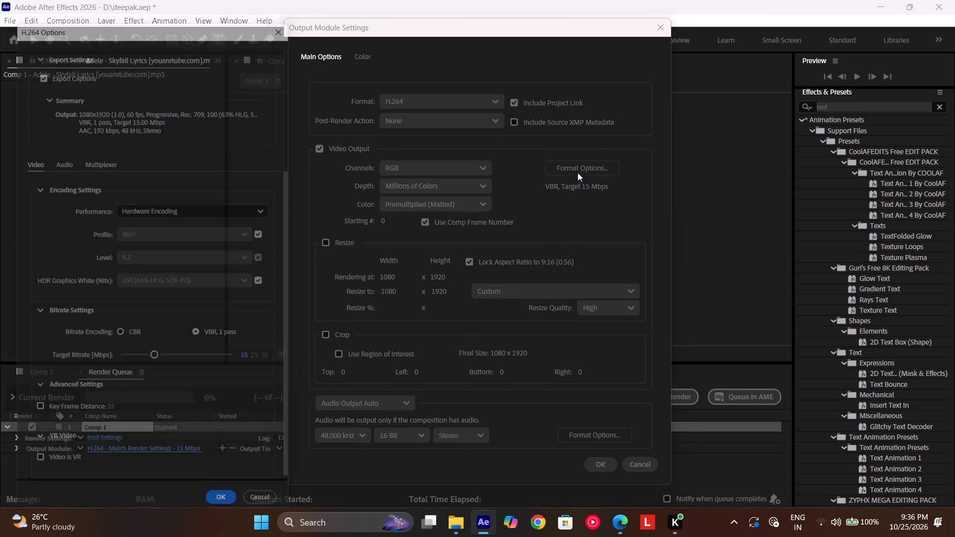
click(257, 365)
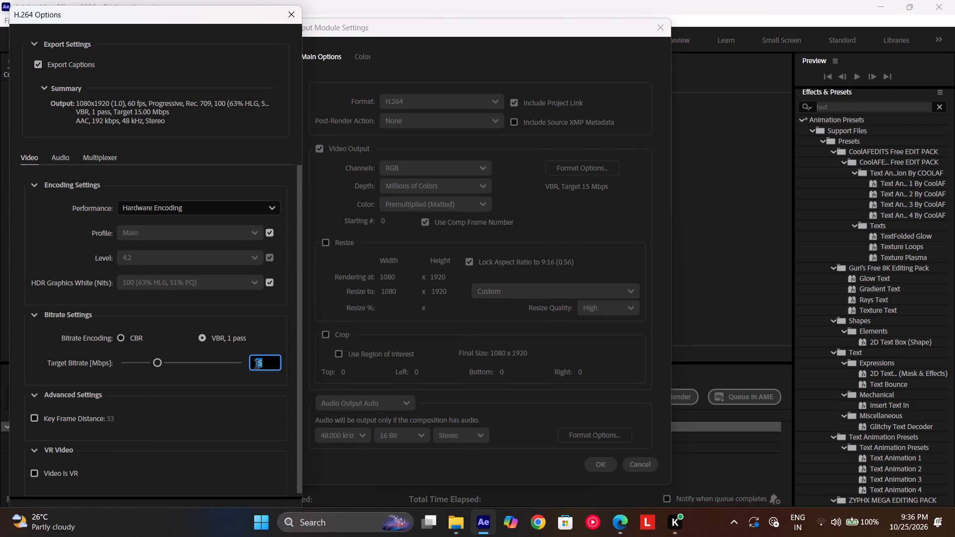
text(25)
key(Return)
key(Return)
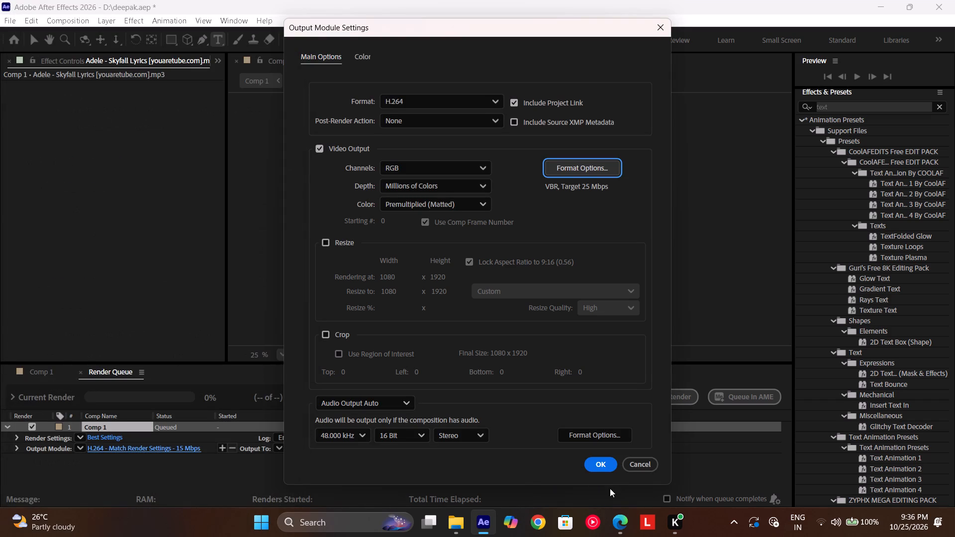
drag(606, 472, 599, 459)
click(599, 459)
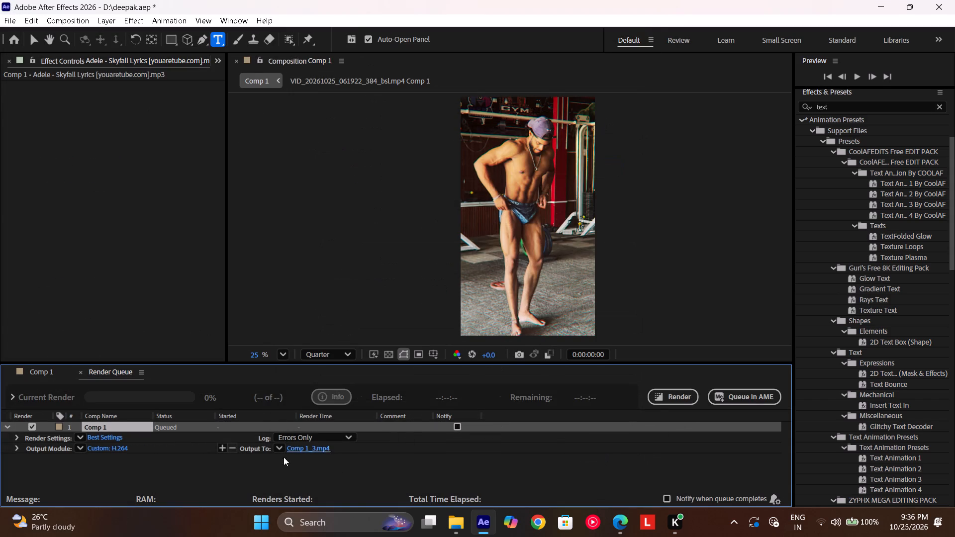
Save the output as Comp 1_3.mp4 on Local Disk (D:) and start rendering Comp 1.
click(310, 446)
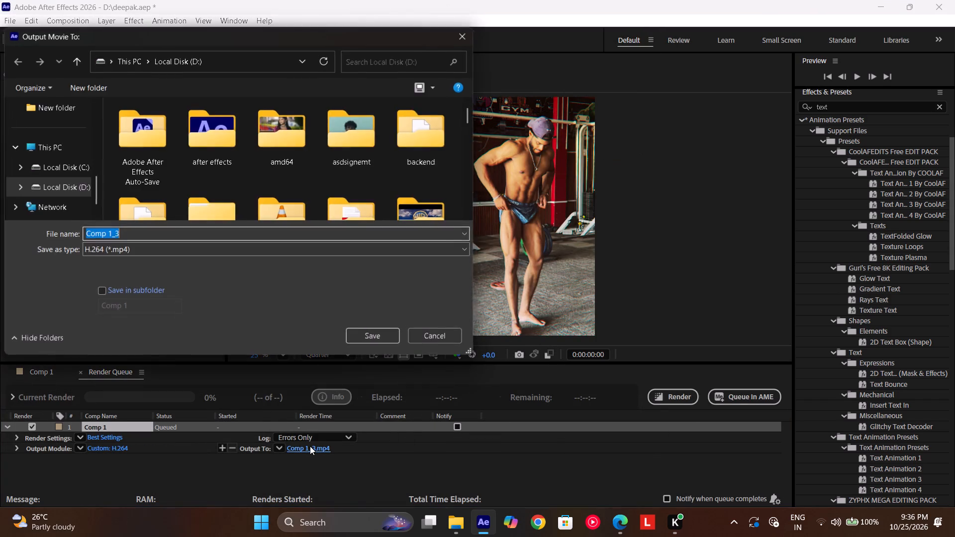
key(Return)
click(665, 401)
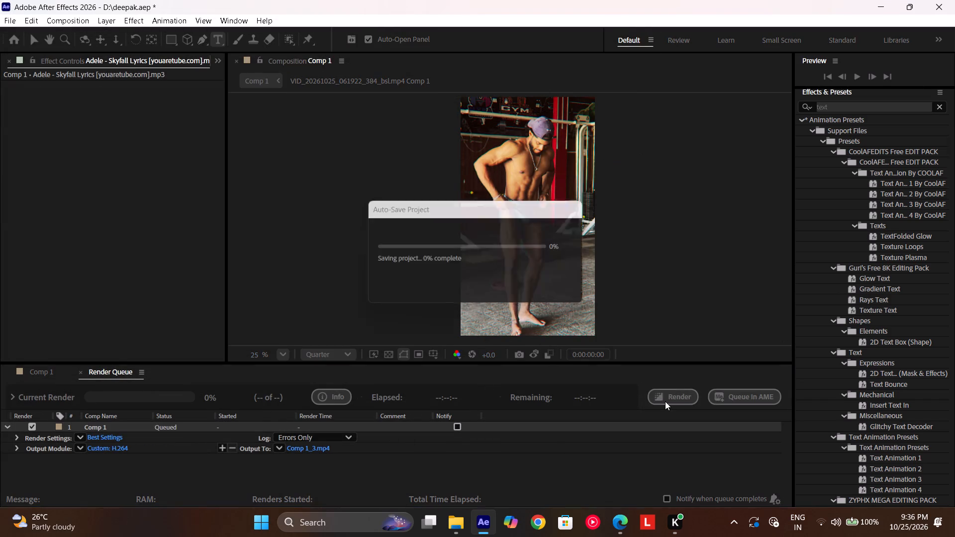
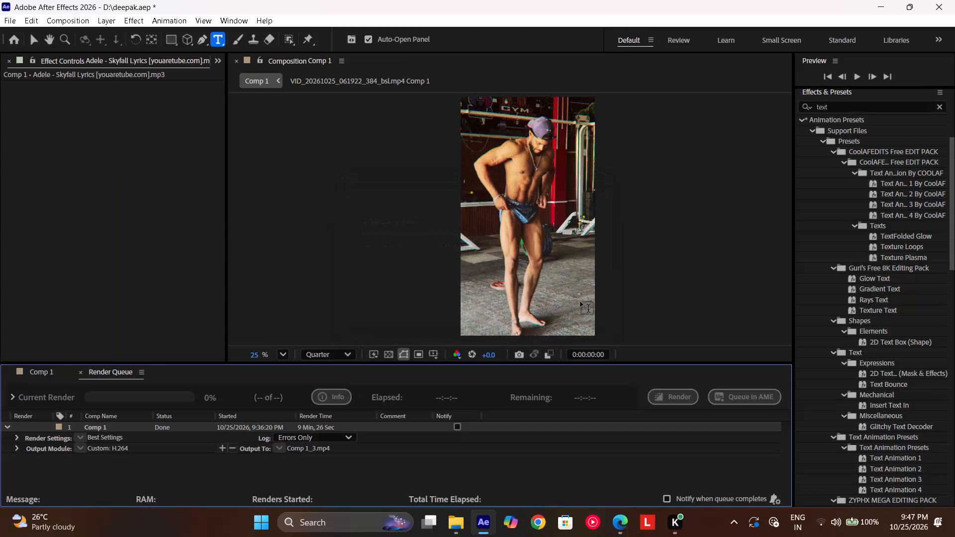
Switch to File Explorer, find the rendered Comp 1_3 video on Local Disk (D:) and open it for playback.
click(456, 511)
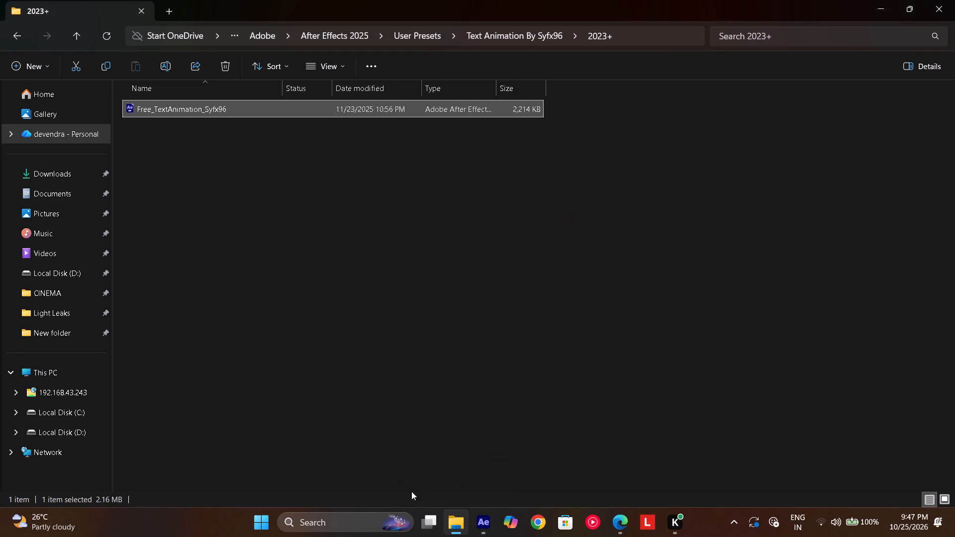
click(97, 438)
scroll(578, 392, down, 5)
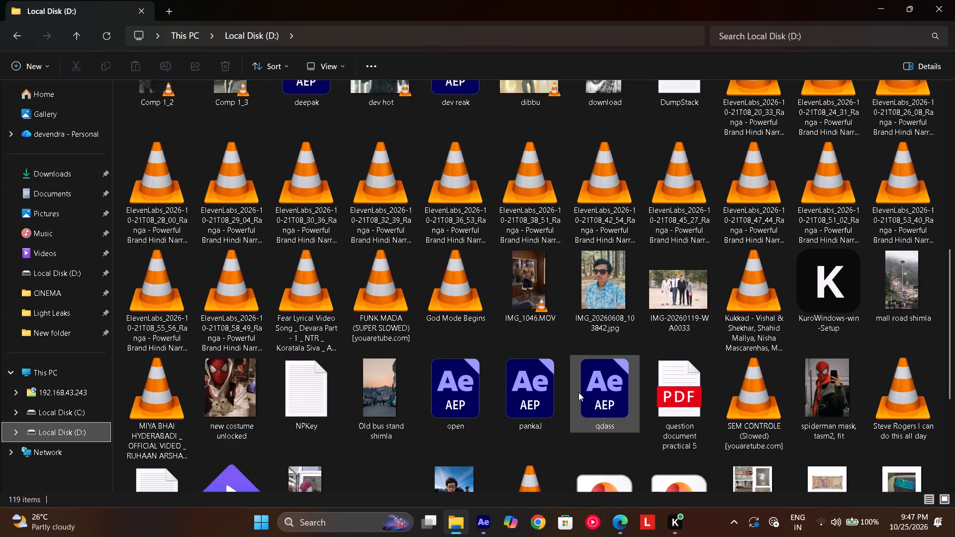
scroll(578, 392, down, 7)
scroll(578, 392, up, 7)
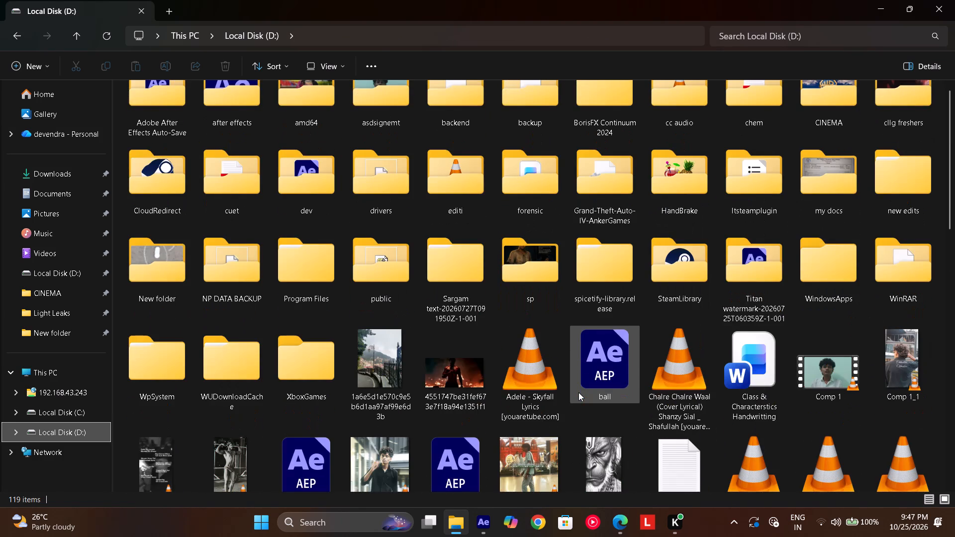
scroll(578, 392, down, 9)
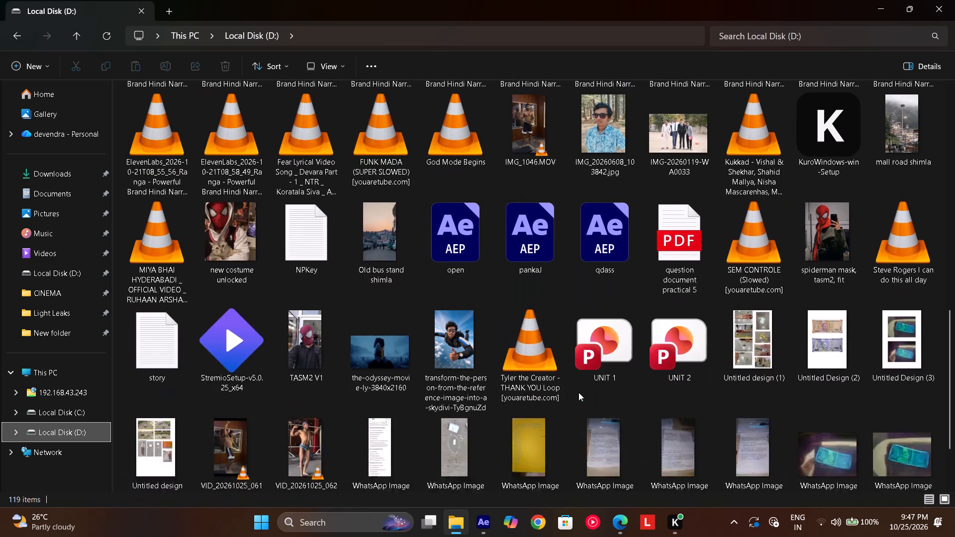
scroll(578, 392, down, 2)
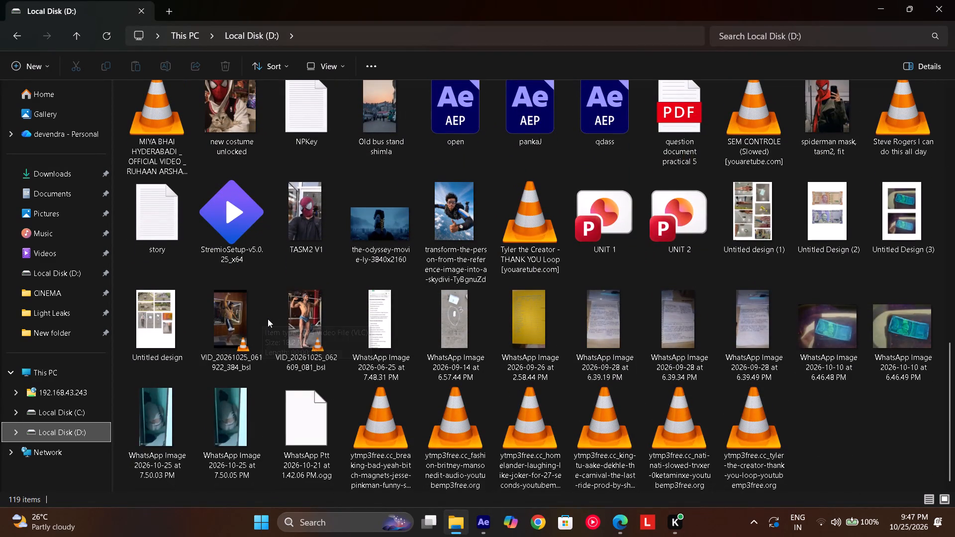
scroll(285, 324, up, 4)
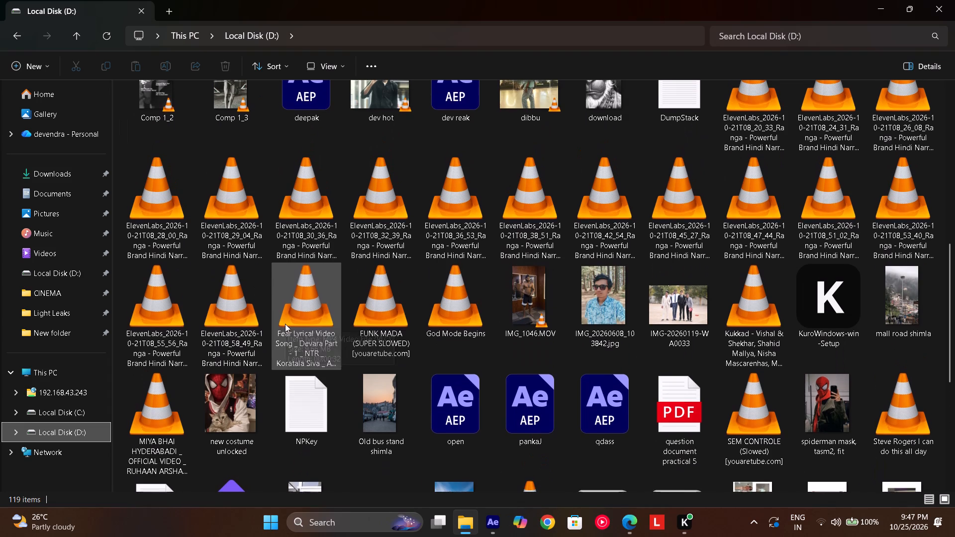
scroll(528, 299, up, 2)
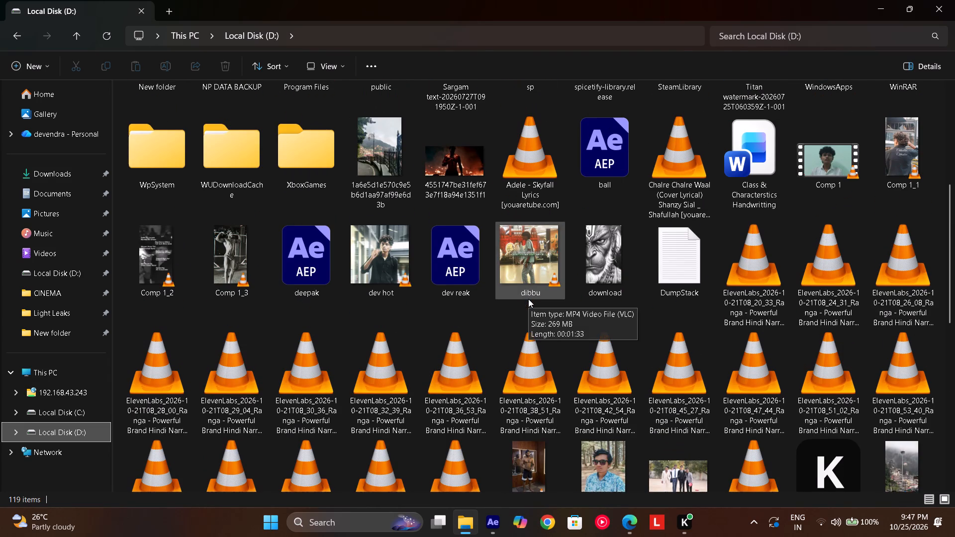
double_click(217, 274)
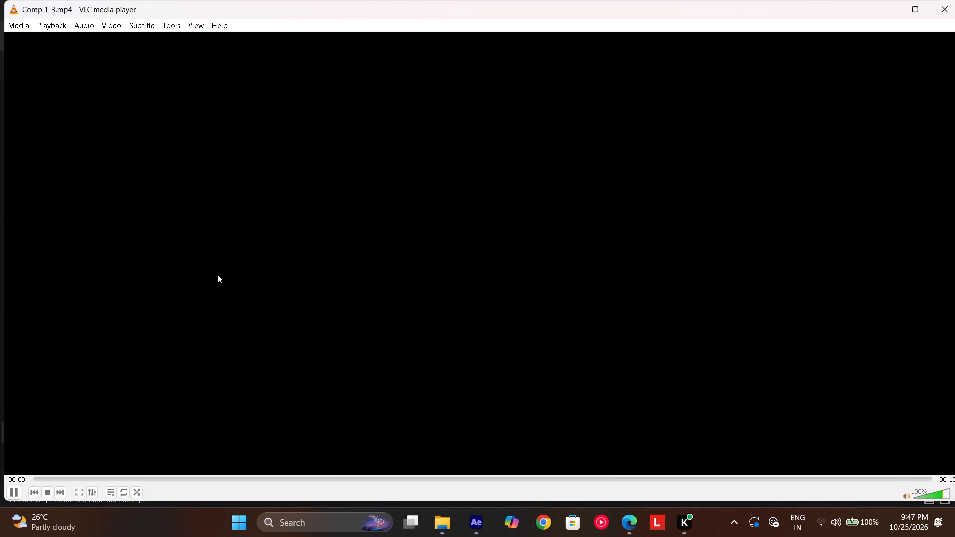
Watch the Comp 1_3 video in full screen, skipping back to recheck parts, and close the player.
key(f)
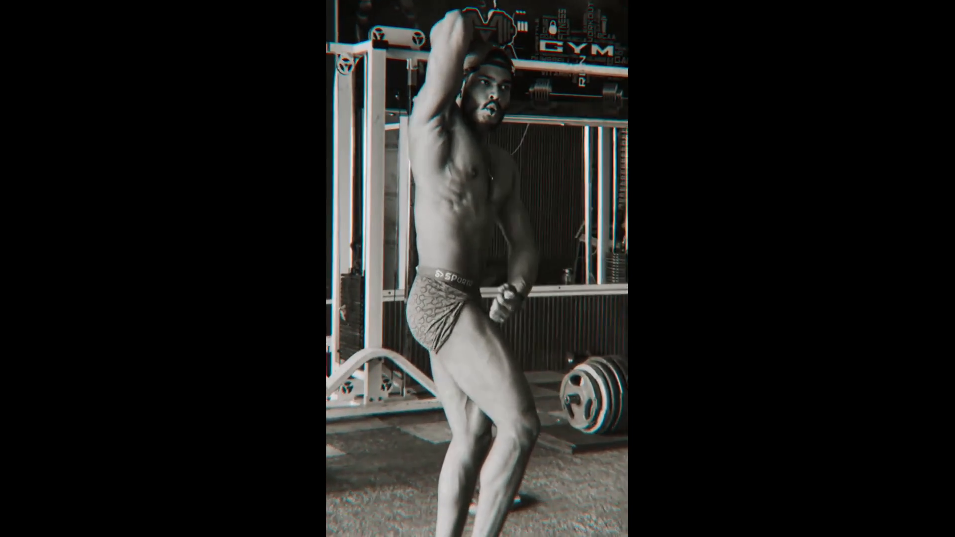
key(Left)
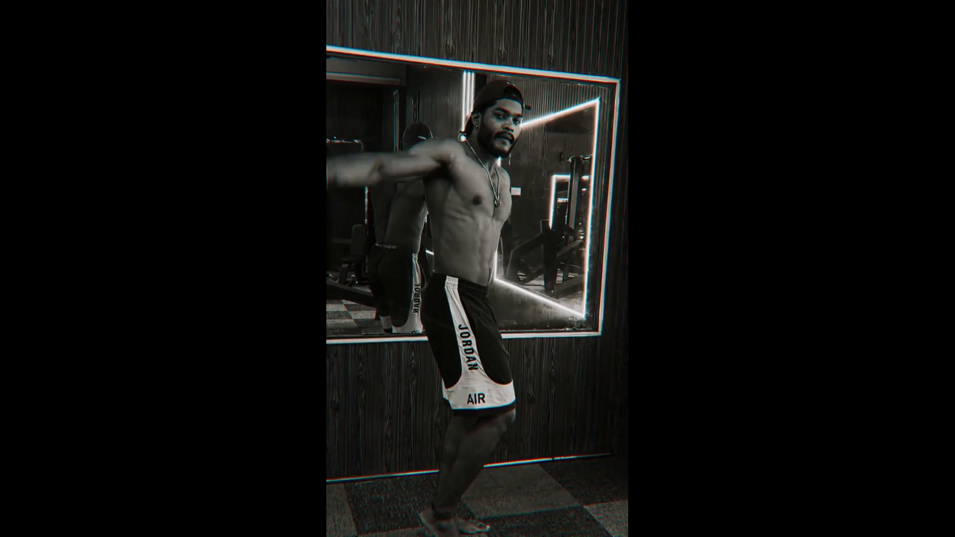
key(Left)
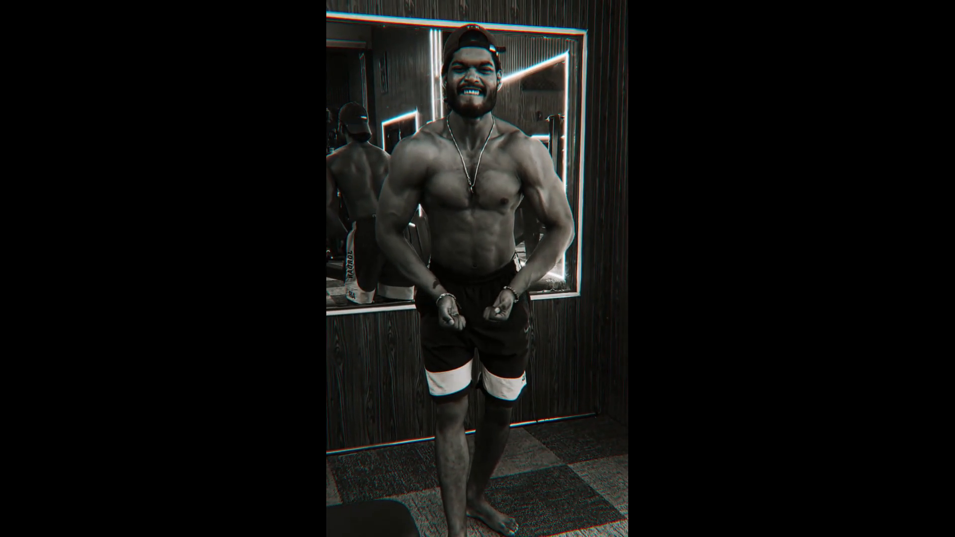
key(f)
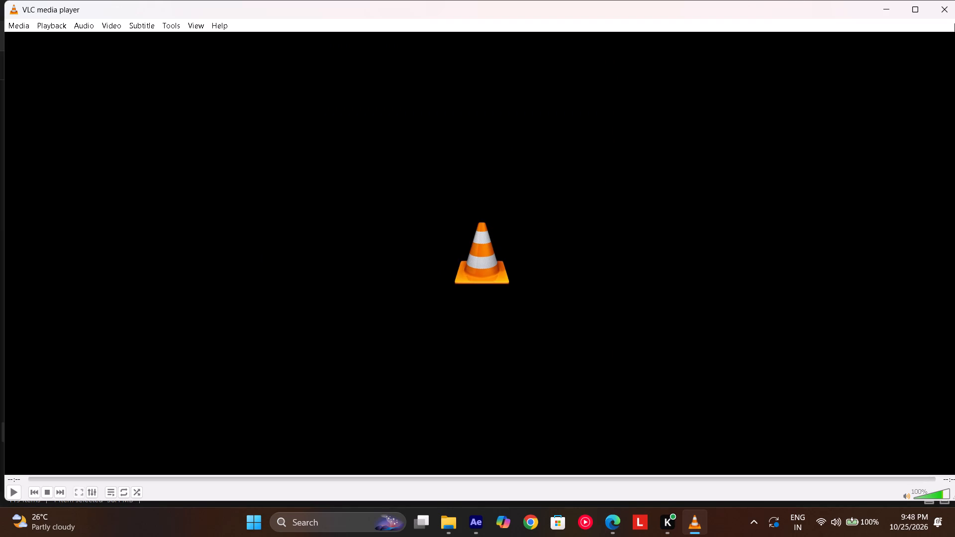
click(954, 0)
click(951, 5)
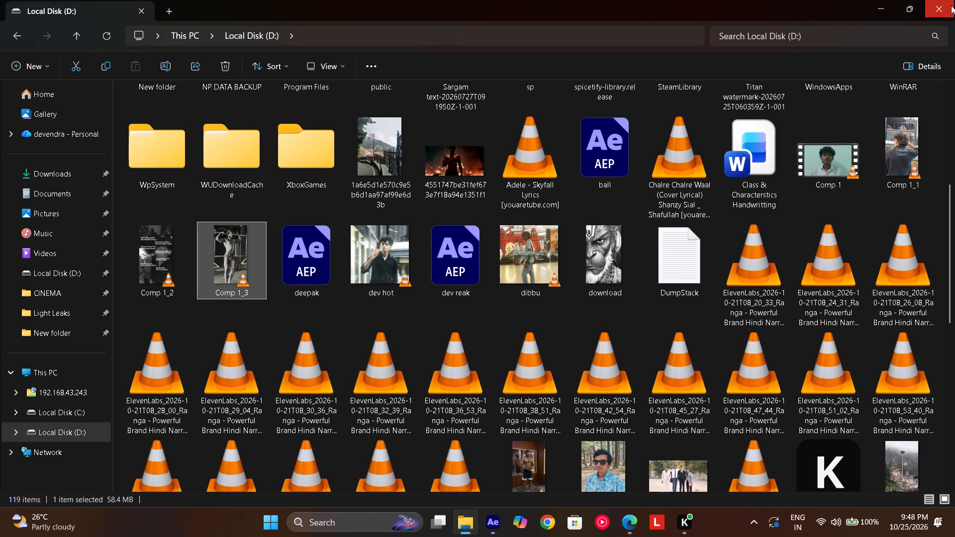
Copy the Comp 1_3 video file from Local Disk (D:).
click(77, 380)
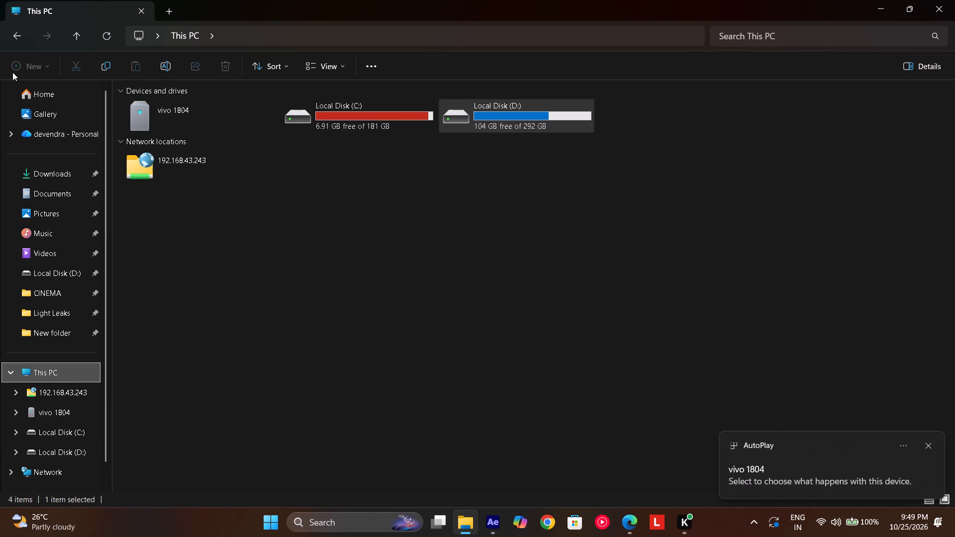
double_click(538, 119)
scroll(419, 353, down, 1)
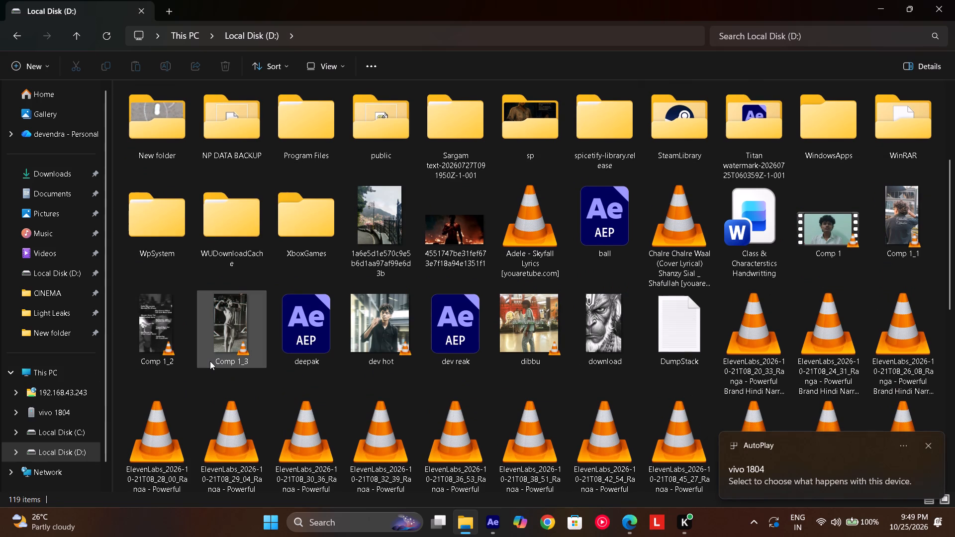
click(210, 361)
right_click(210, 361)
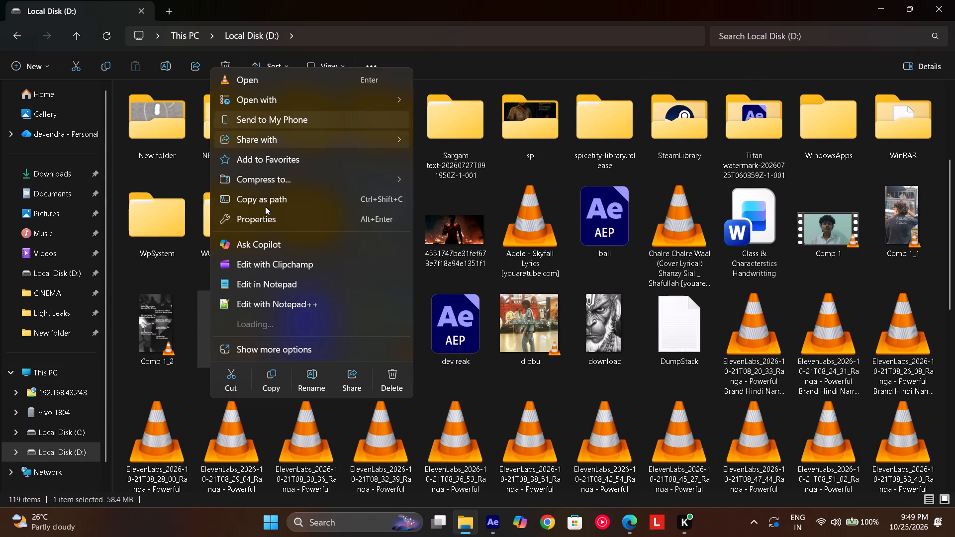
click(268, 377)
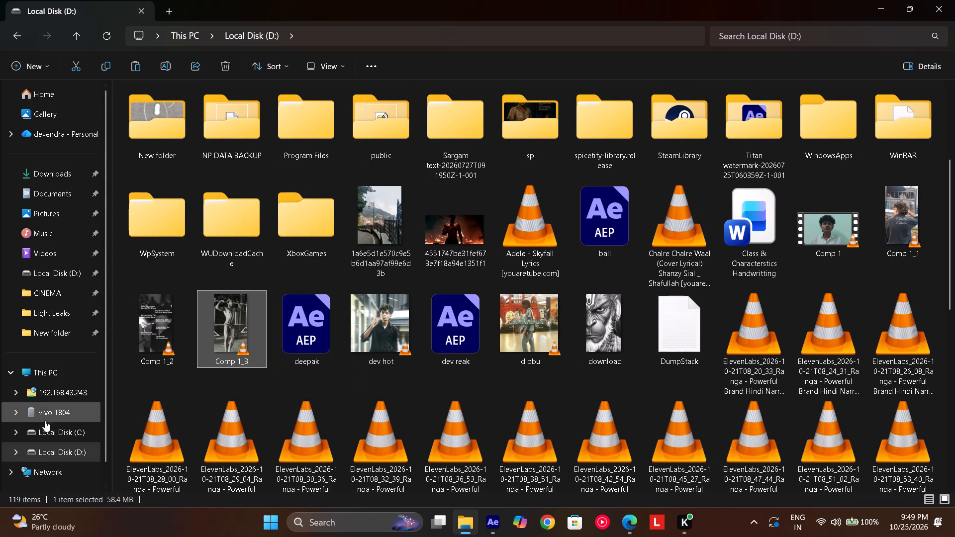
Paste the copied video into the DCIM > Camera folder in the vivo 1804 phone's internal storage.
click(46, 413)
double_click(344, 96)
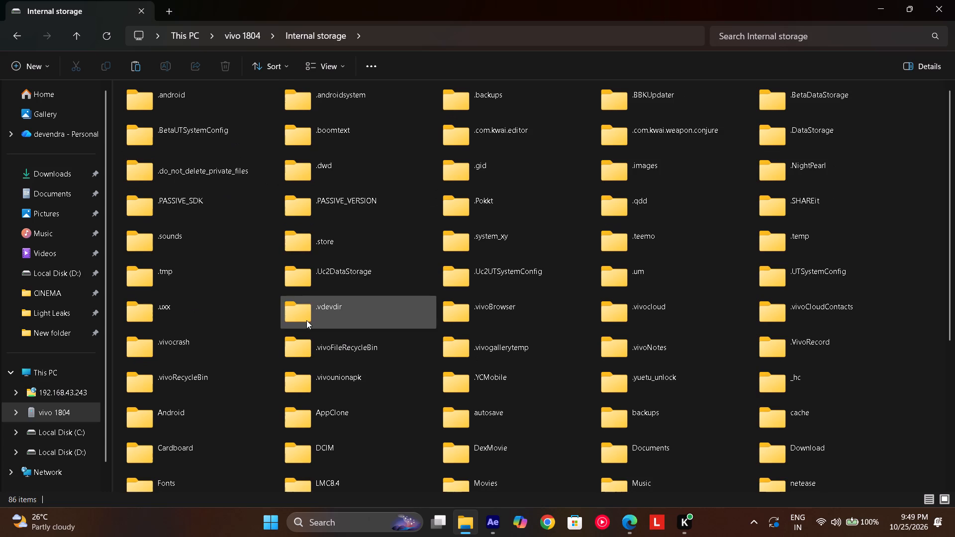
scroll(307, 321, down, 1)
scroll(264, 288, up, 2)
double_click(375, 446)
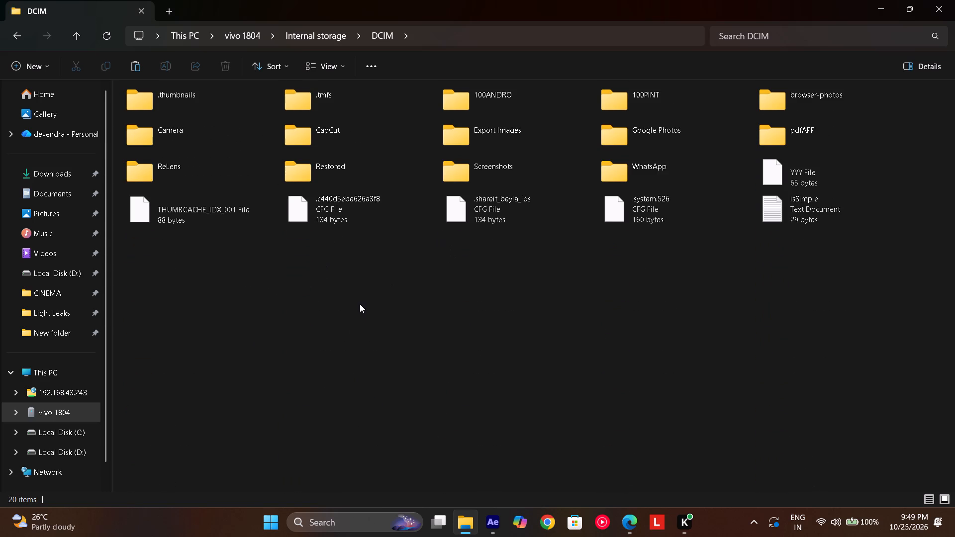
click(218, 131)
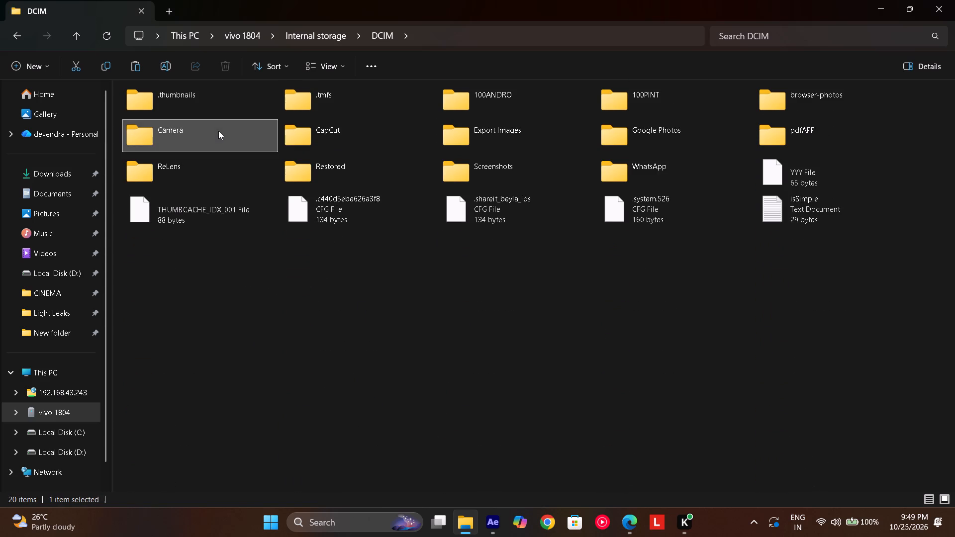
double_click(218, 131)
key(ctrl+v)
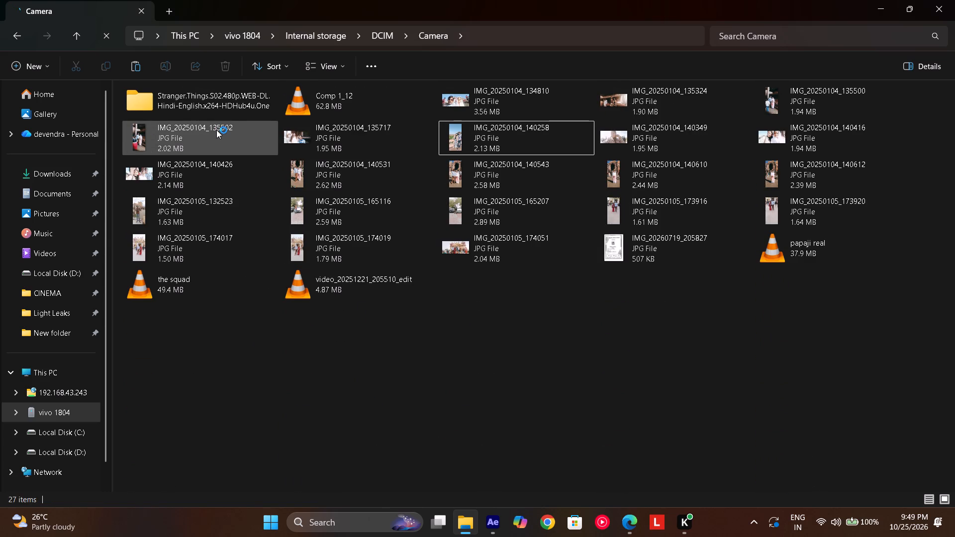
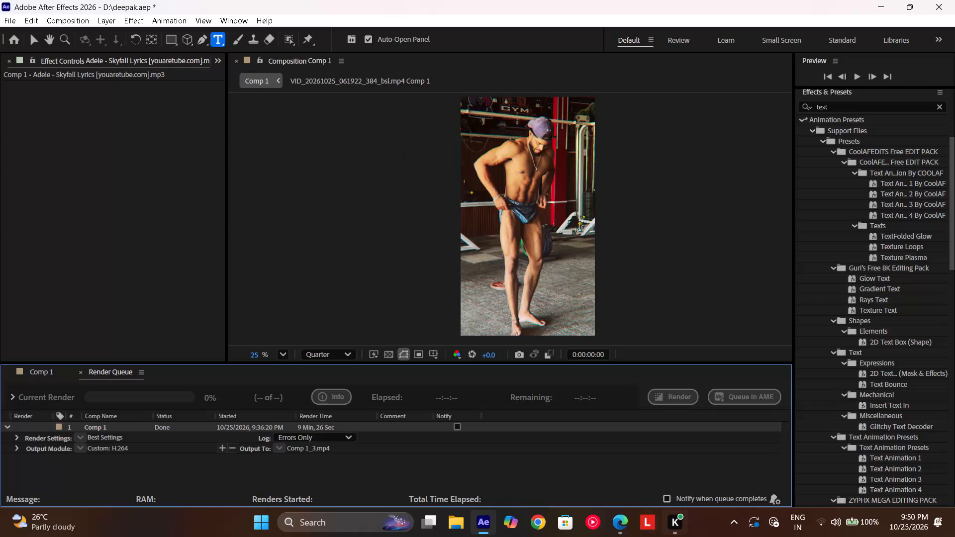
Switch to Microsoft Edge and open WhatsApp Web (web.whatsapp.com) in the tab holding the YouTube video downloader mp3 search.
click(612, 529)
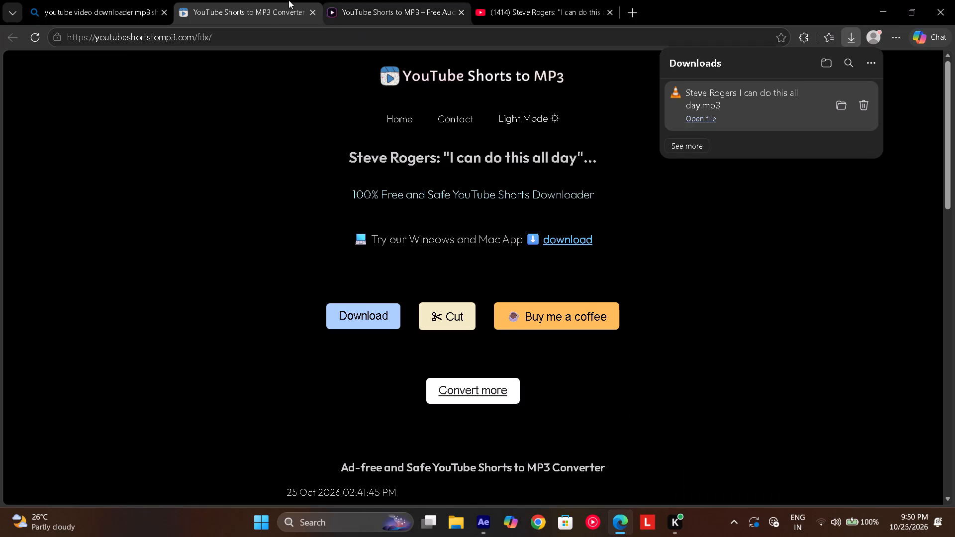
click(108, 0)
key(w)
click(119, 25)
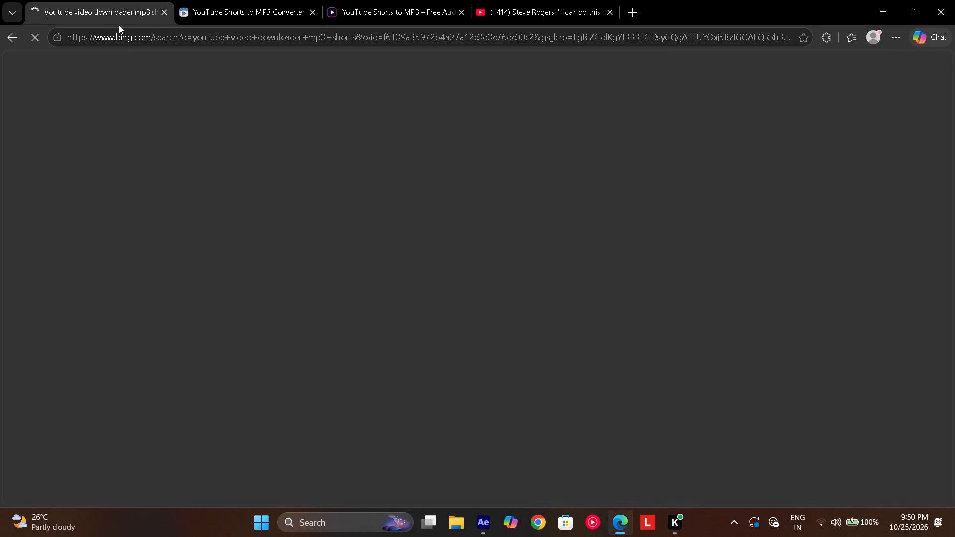
click(122, 33)
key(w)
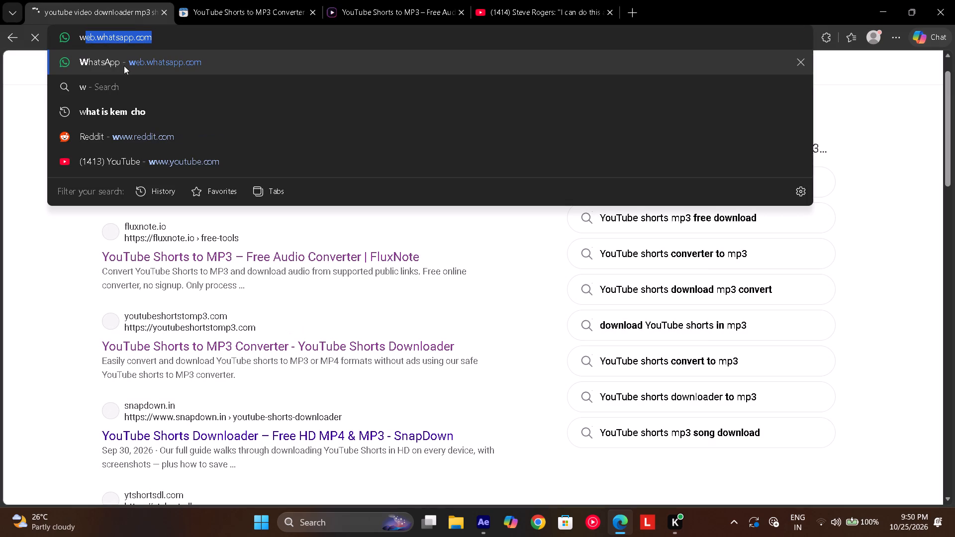
click(124, 66)
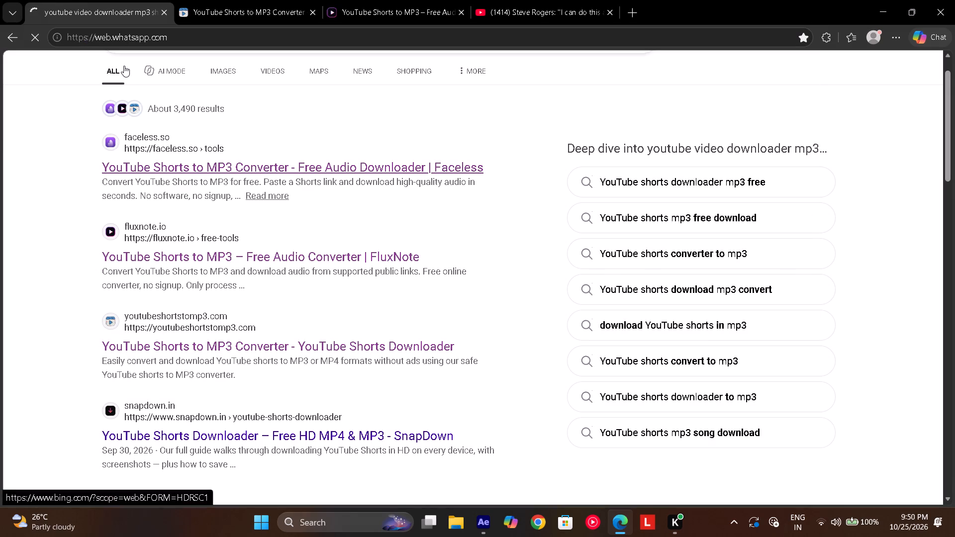